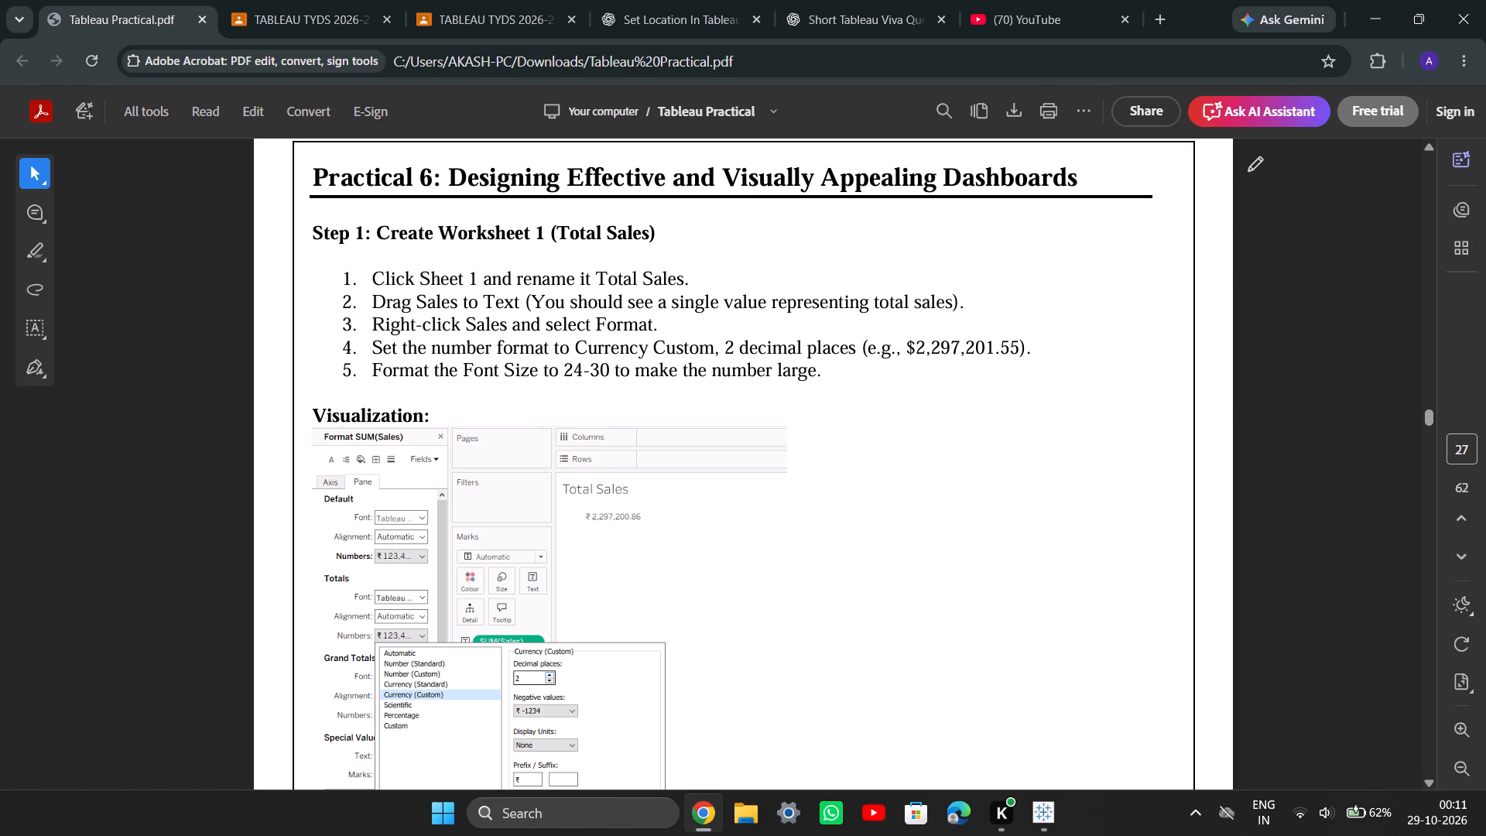
Read the Practical 6 instructions for the Total Sales worksheet and worksheet-level formatting in the Tableau Practical PDF.
scroll(906, 296, down, 1)
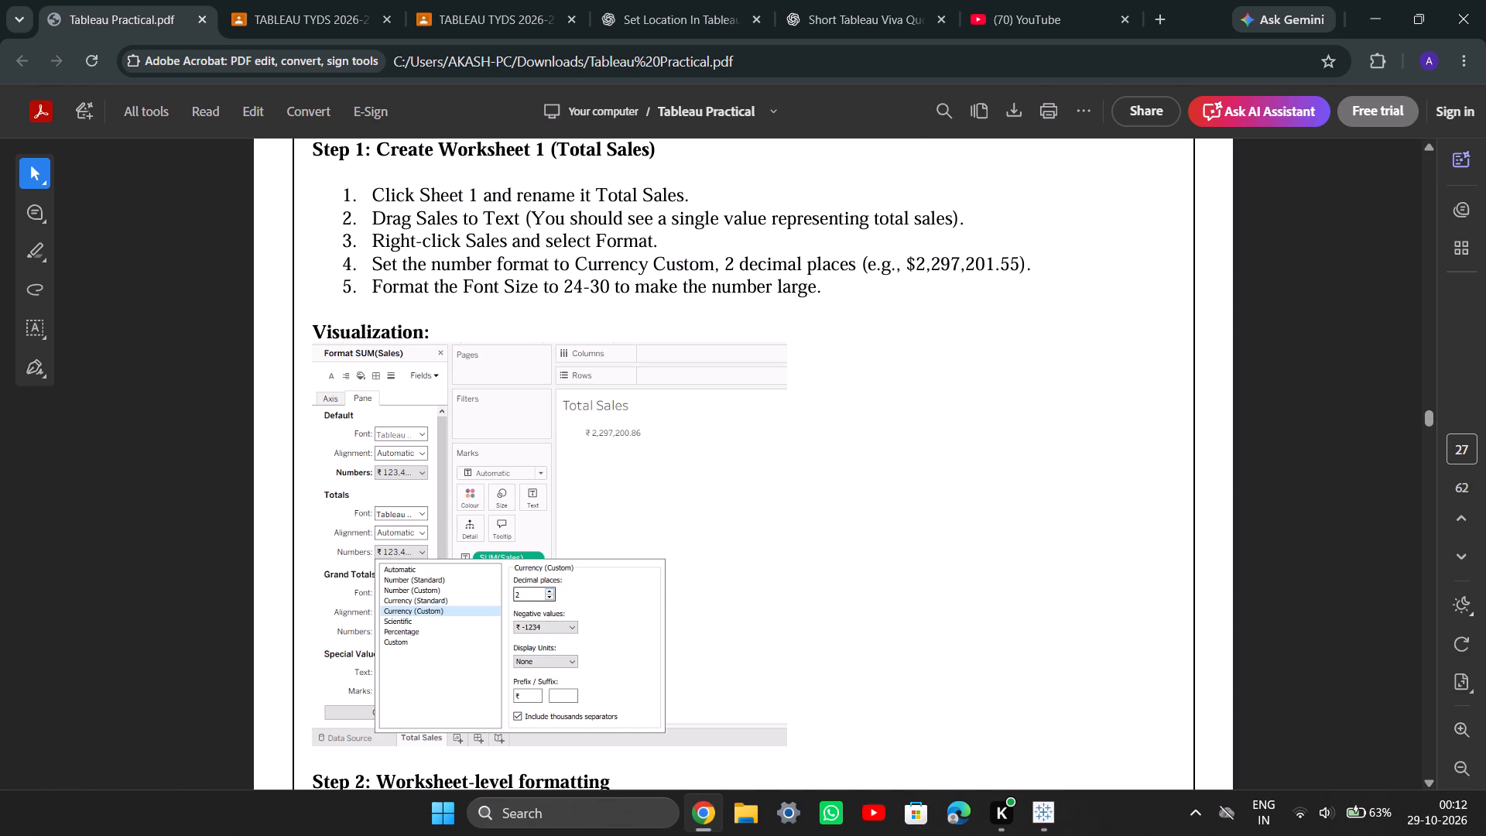
scroll(753, 266, down, 2)
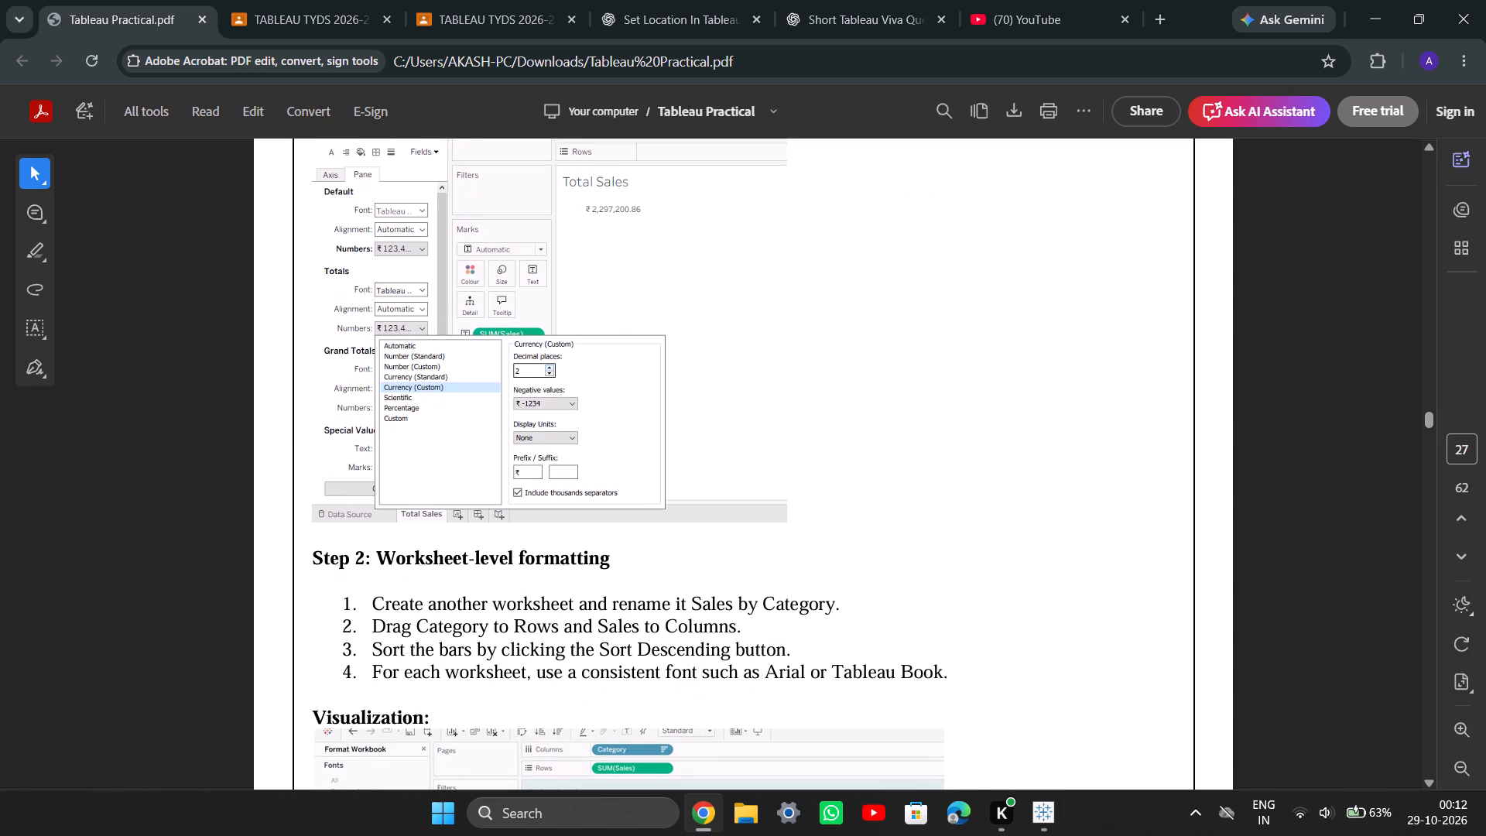
scroll(753, 266, up, 3)
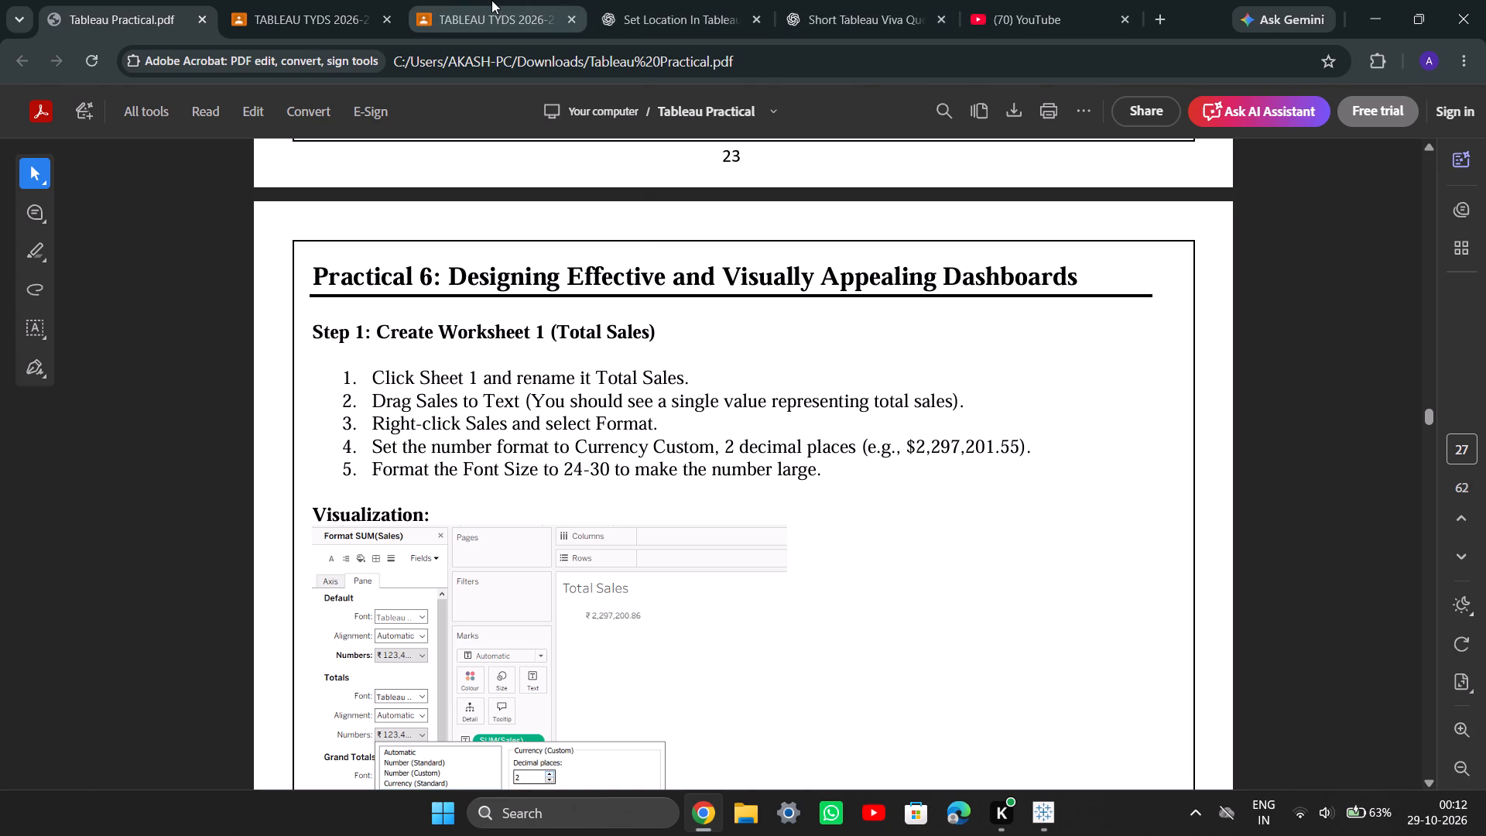
Look through the practical files posted in the TABLEAU TYDS 2026-27 Classroom stream, from module 2 down to Practical 1.
click(299, 0)
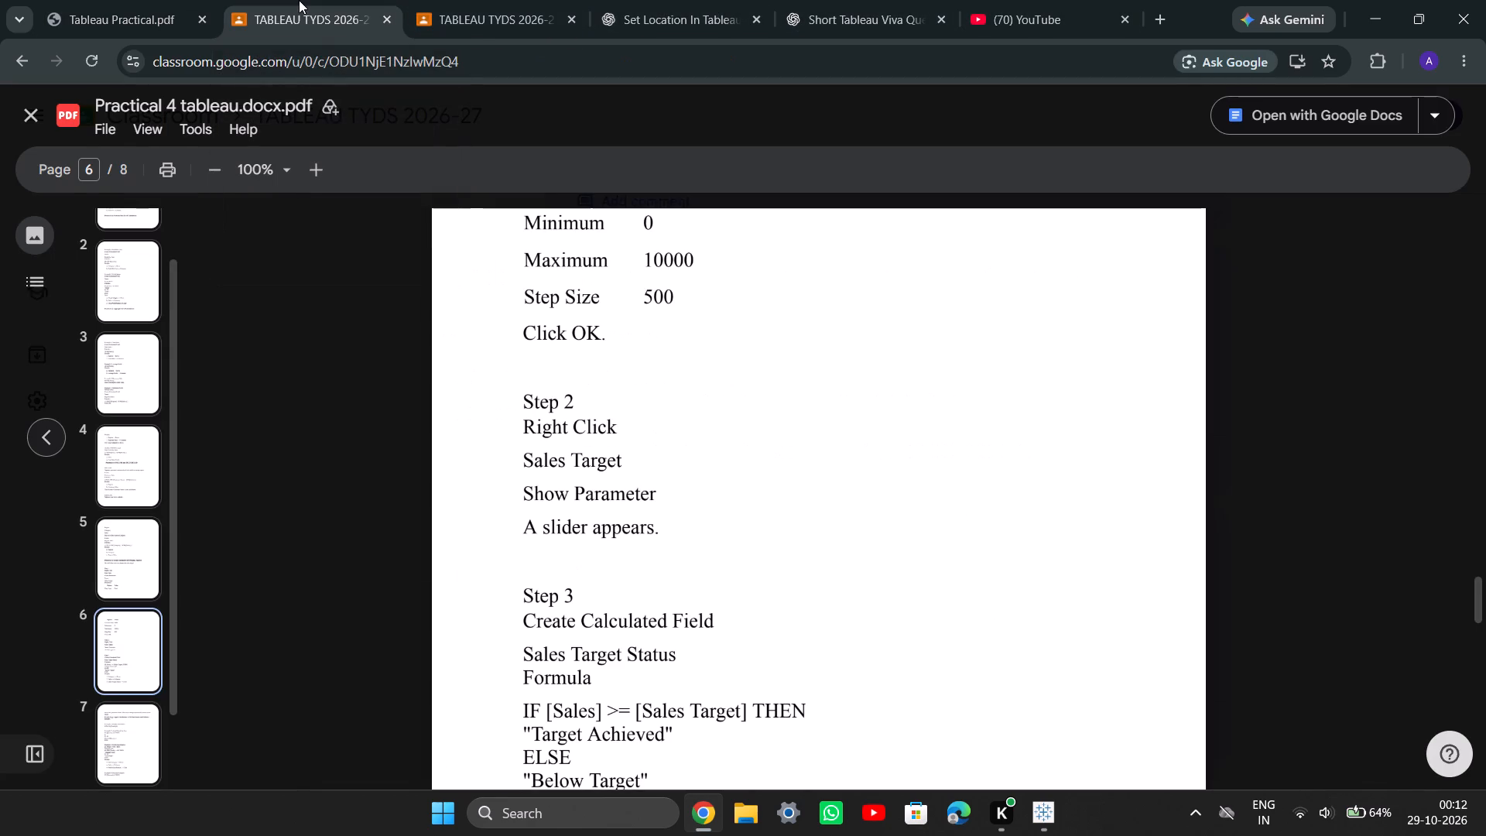
click(469, 0)
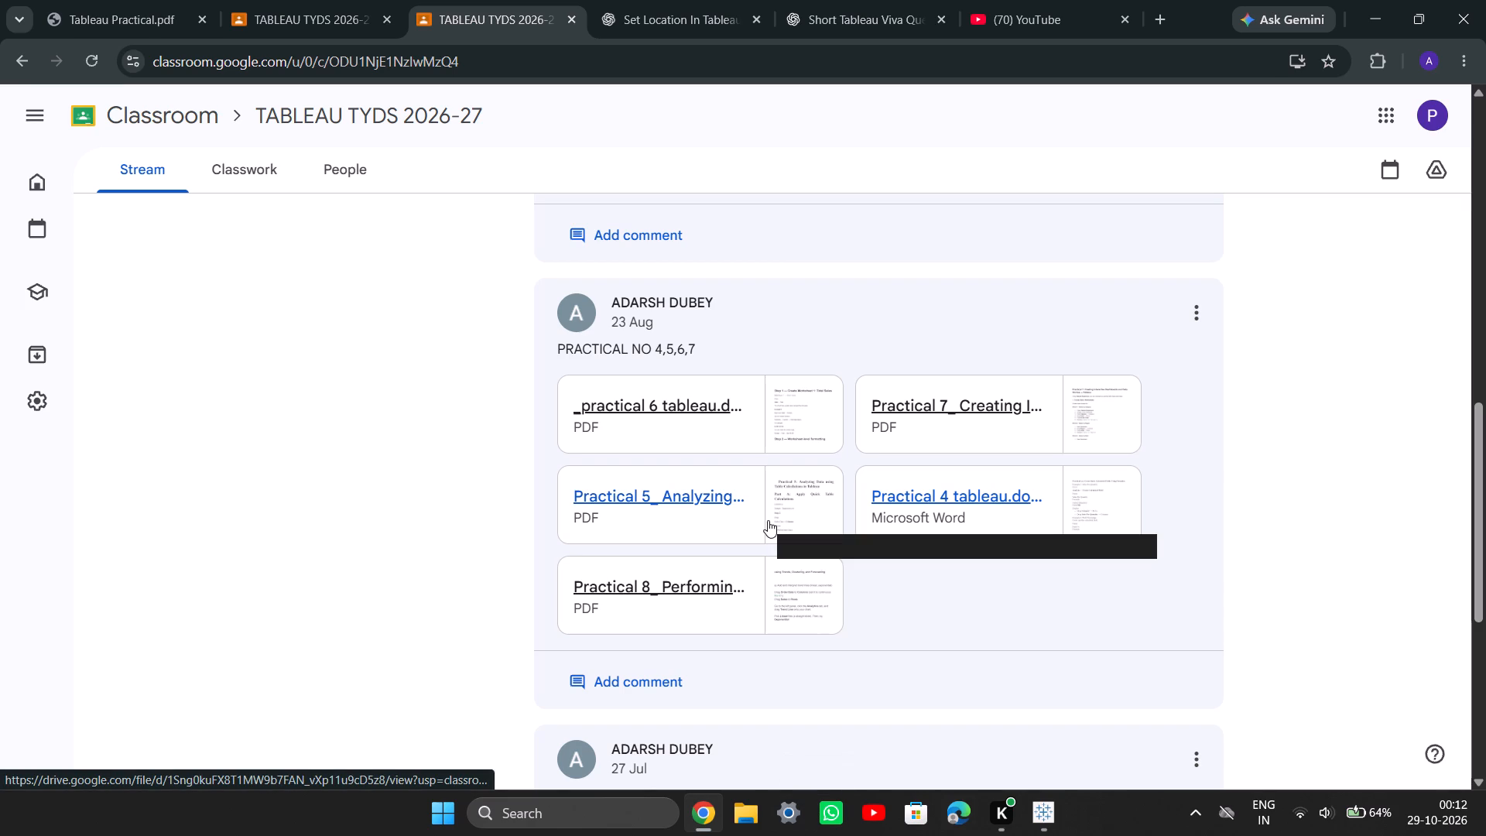
scroll(768, 520, down, 2)
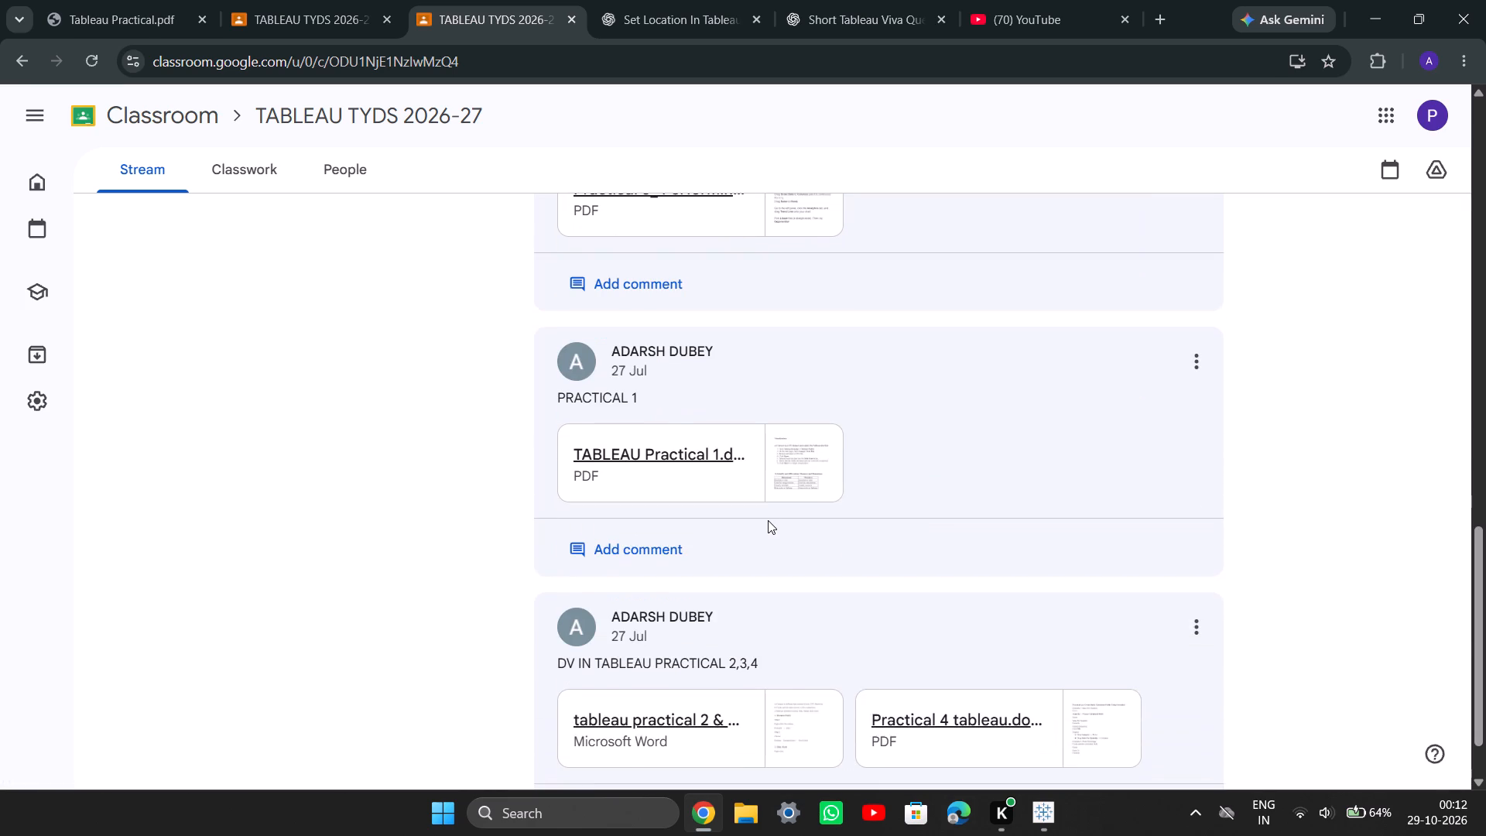
scroll(768, 520, up, 9)
scroll(768, 520, down, 2)
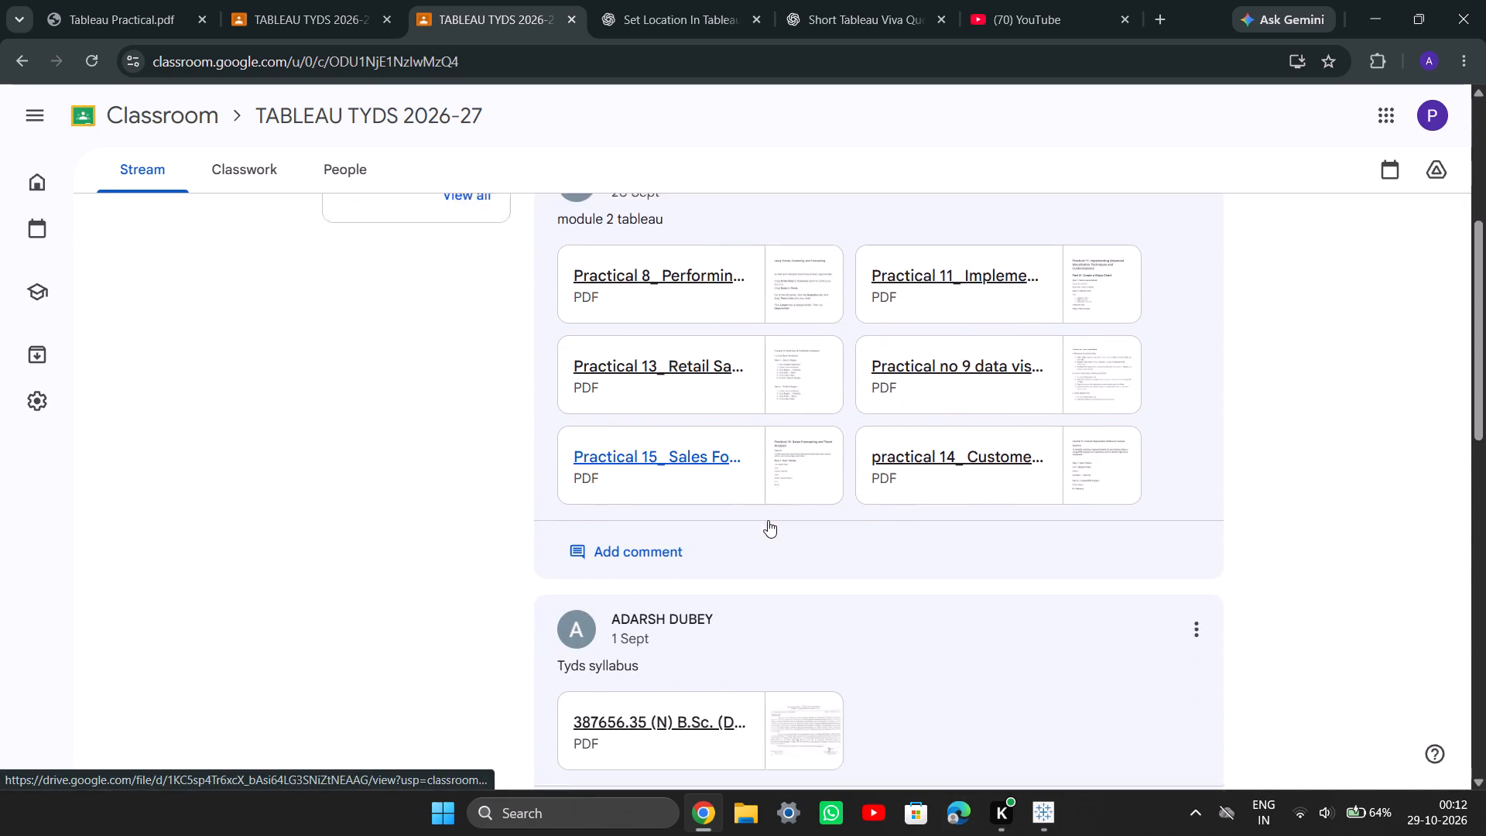
scroll(768, 520, down, 1)
scroll(768, 520, up, 2)
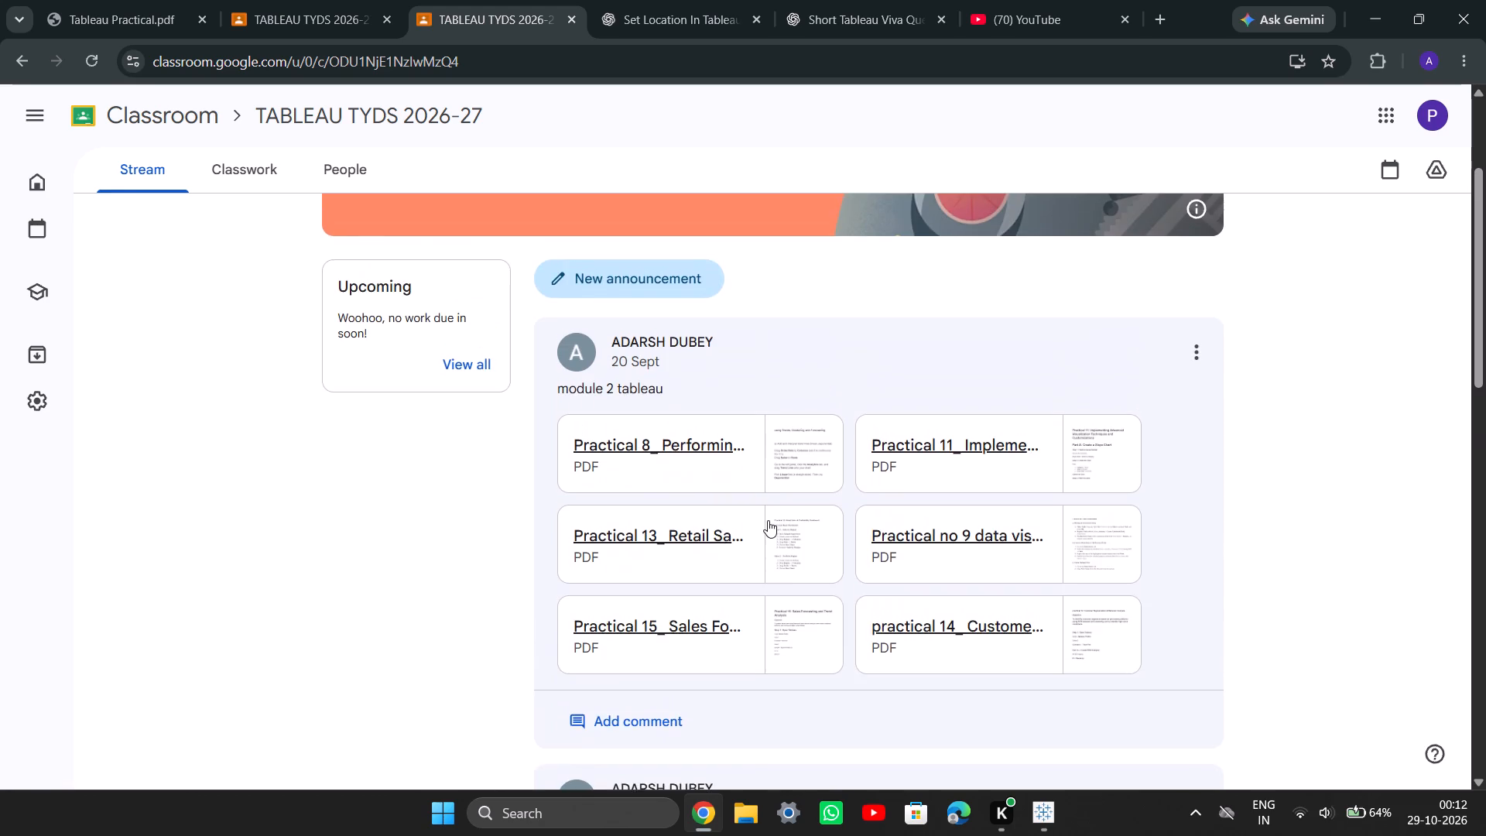
scroll(768, 520, down, 6)
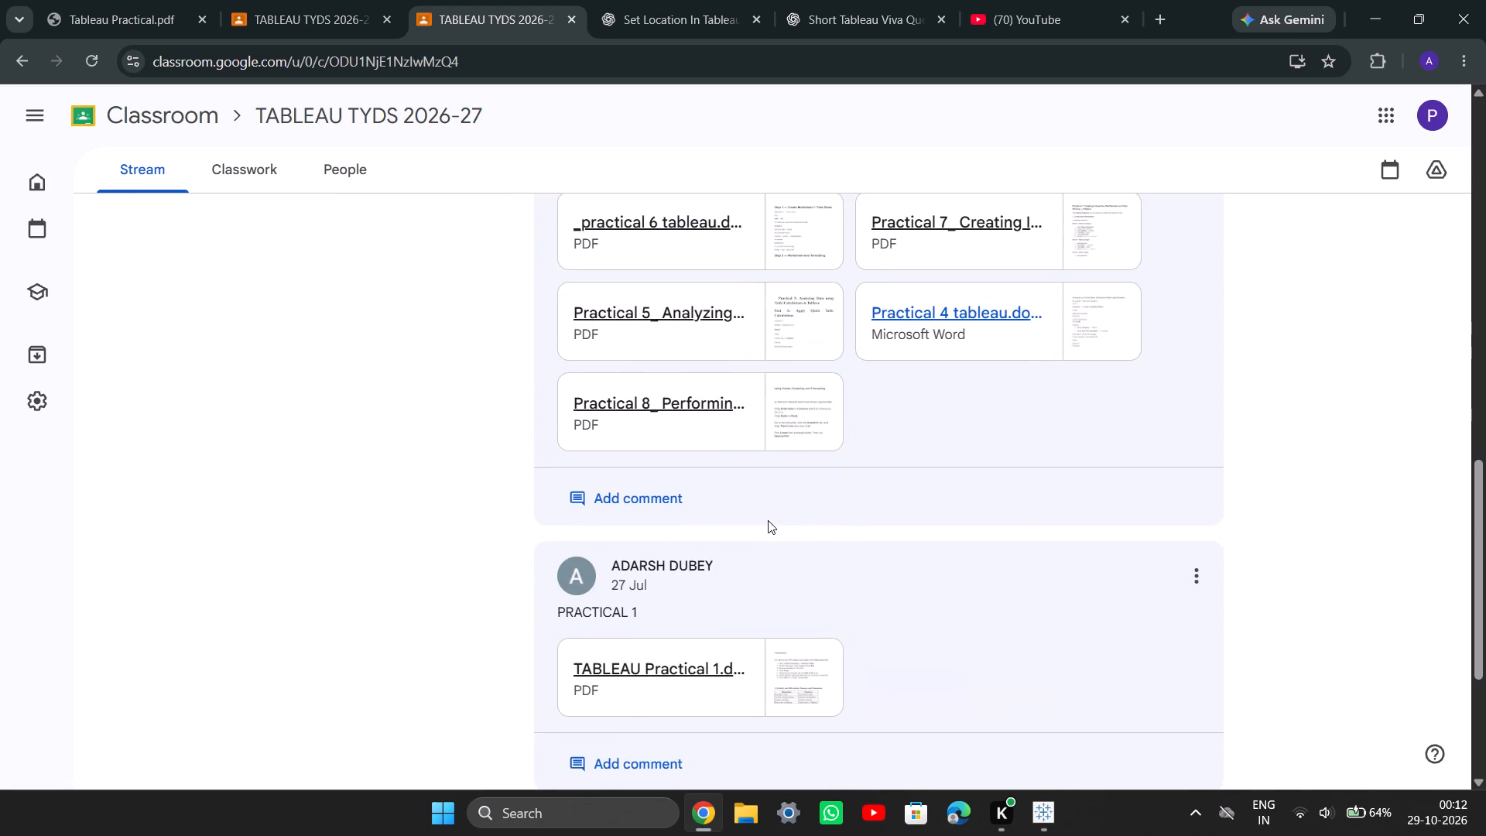
scroll(768, 520, up, 1)
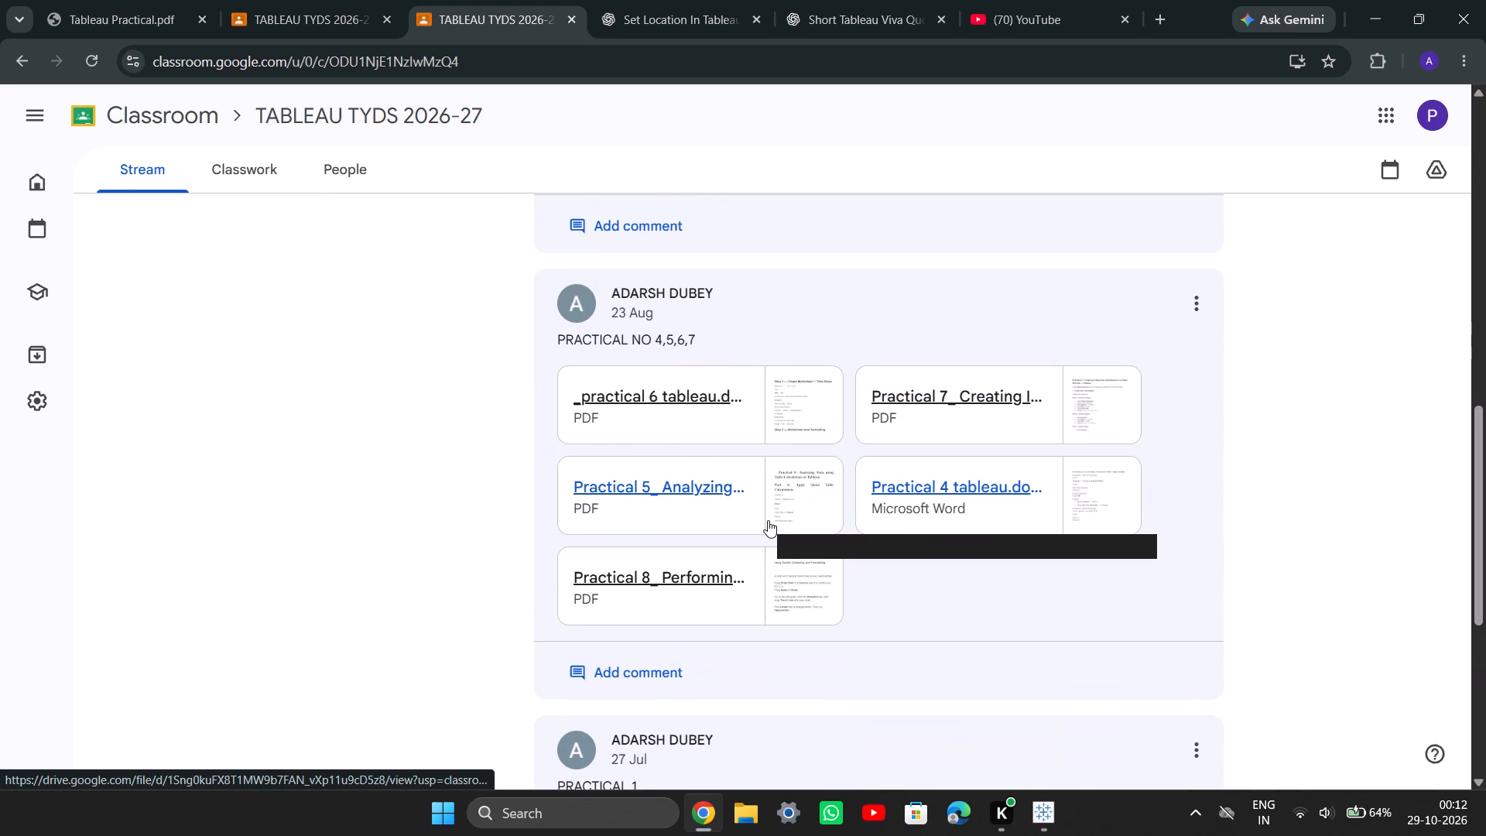
scroll(768, 520, up, 7)
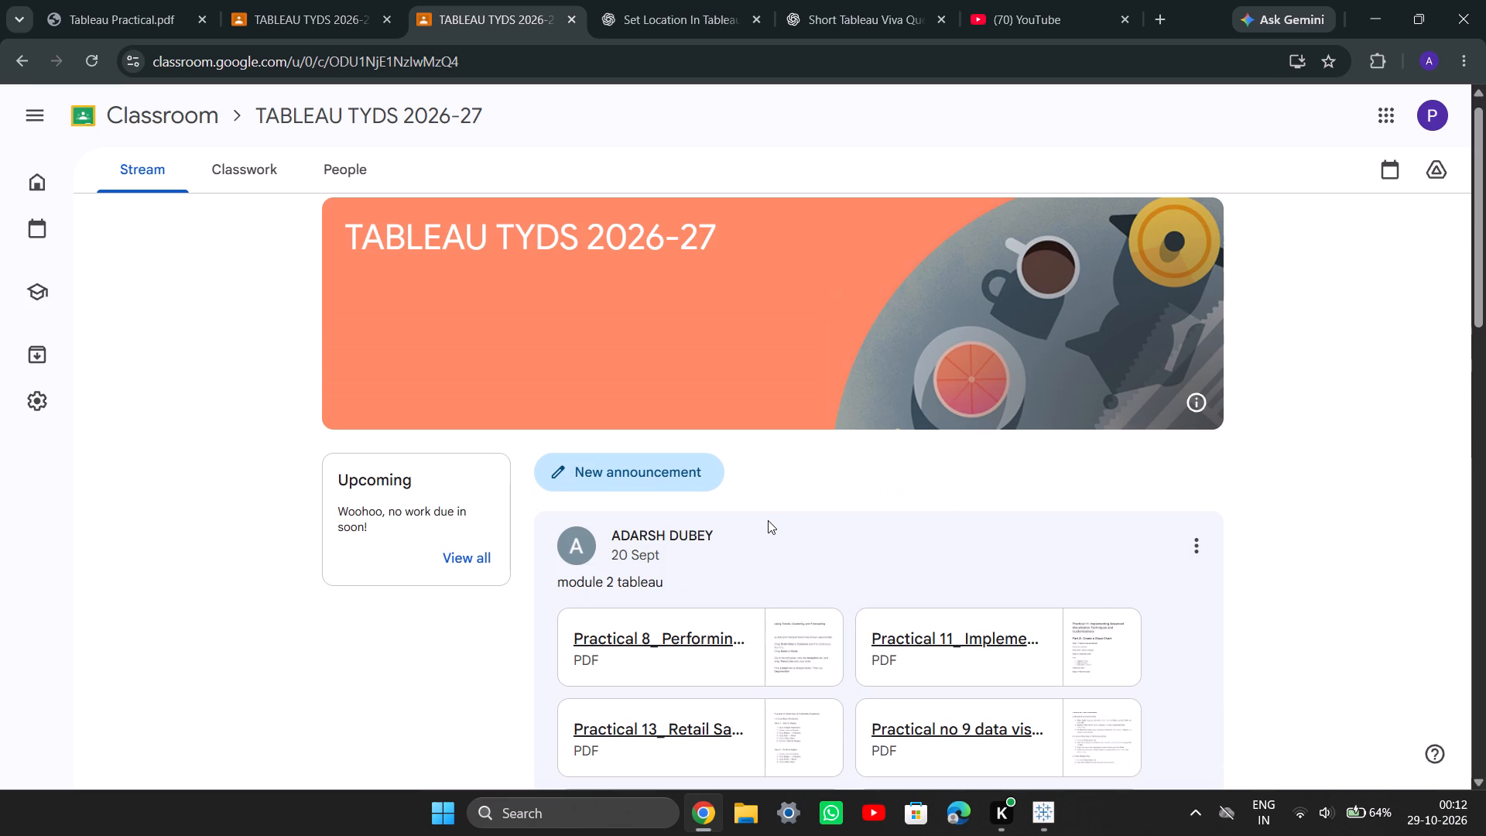
scroll(752, 604, down, 2)
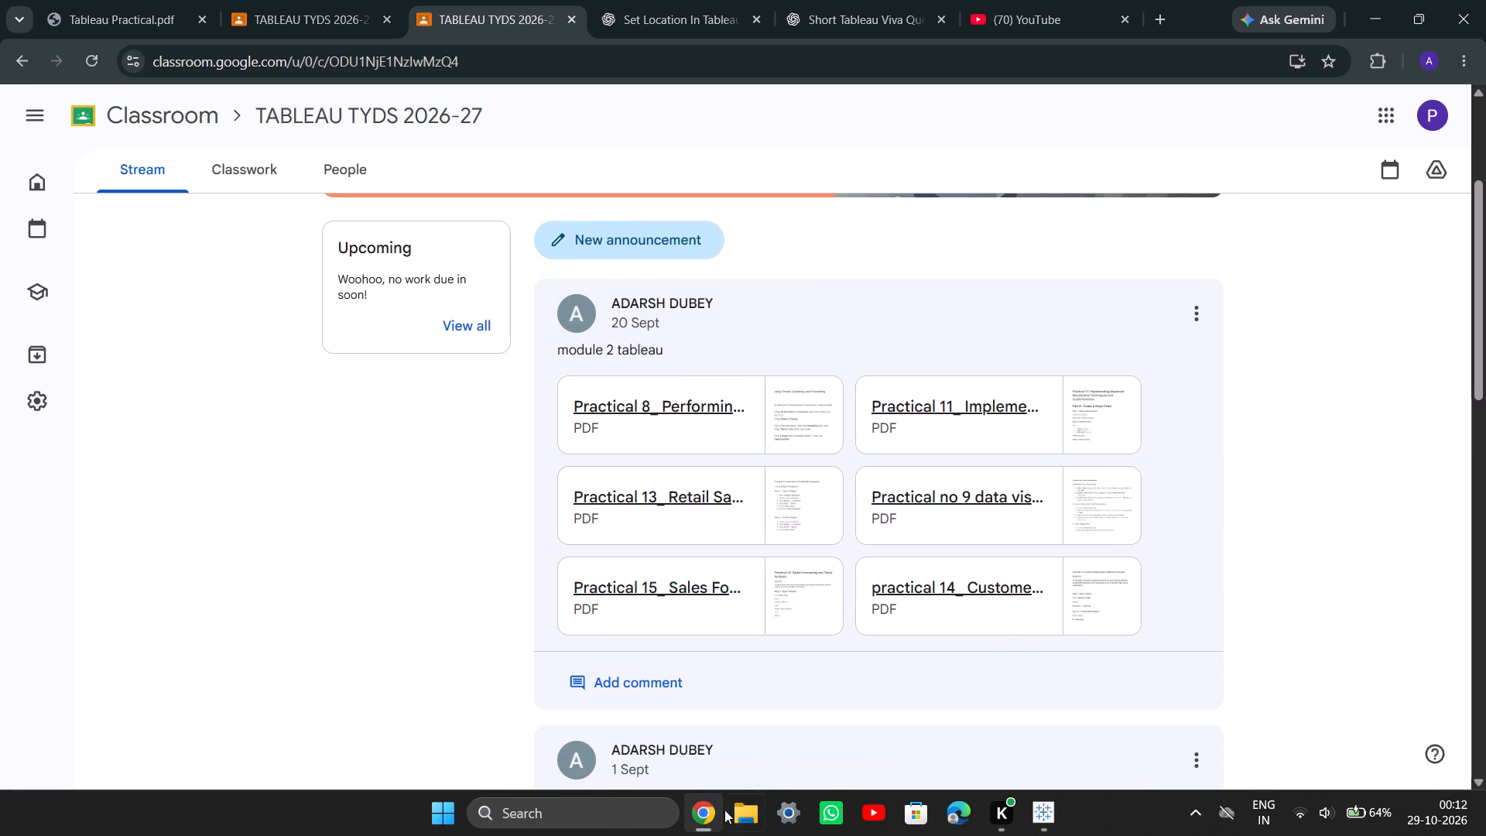
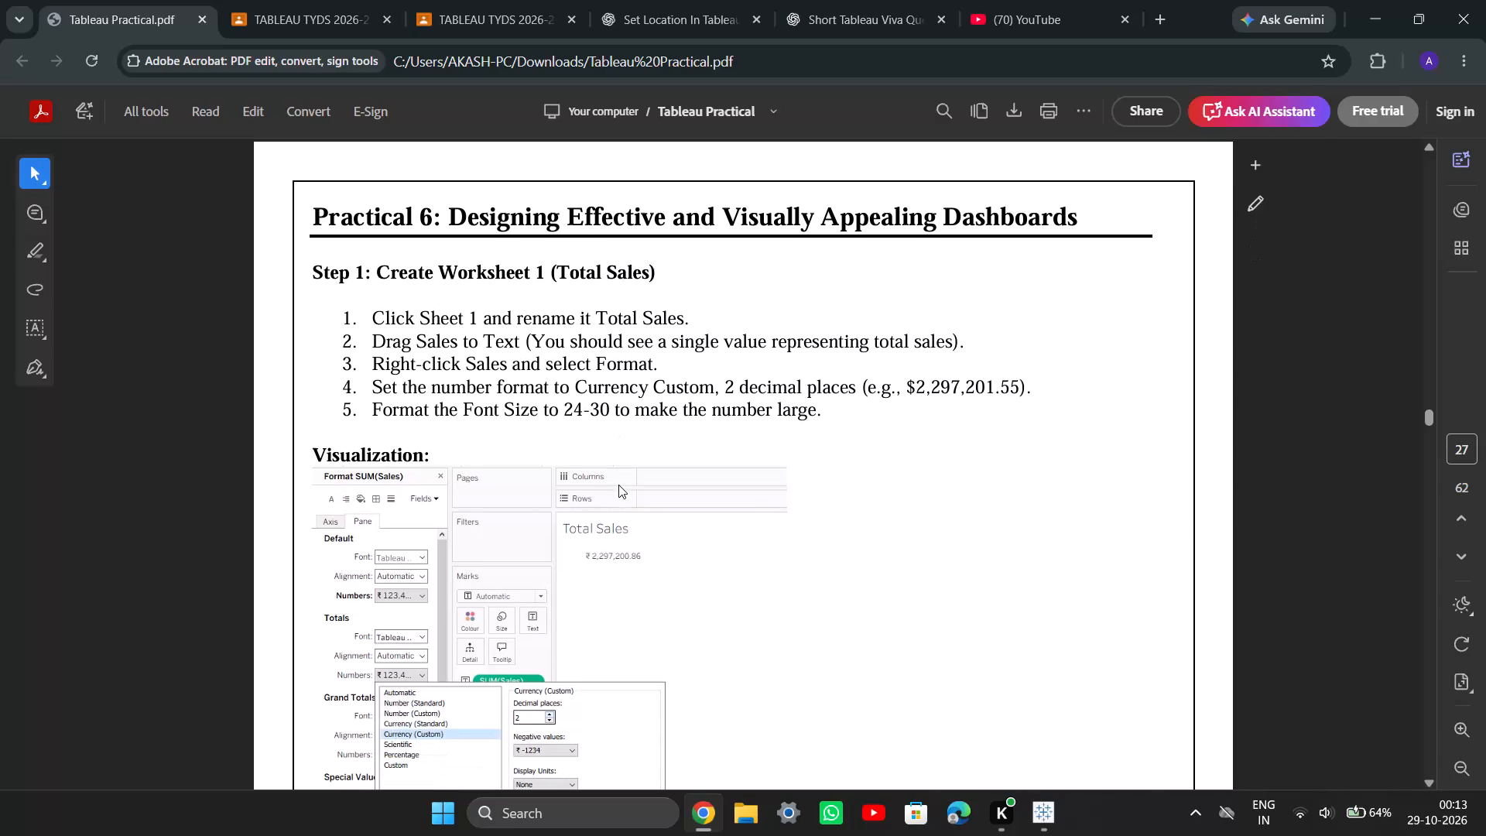
Switch from the practical instructions to the Tableau Public workbook Book1.
click(1073, 819)
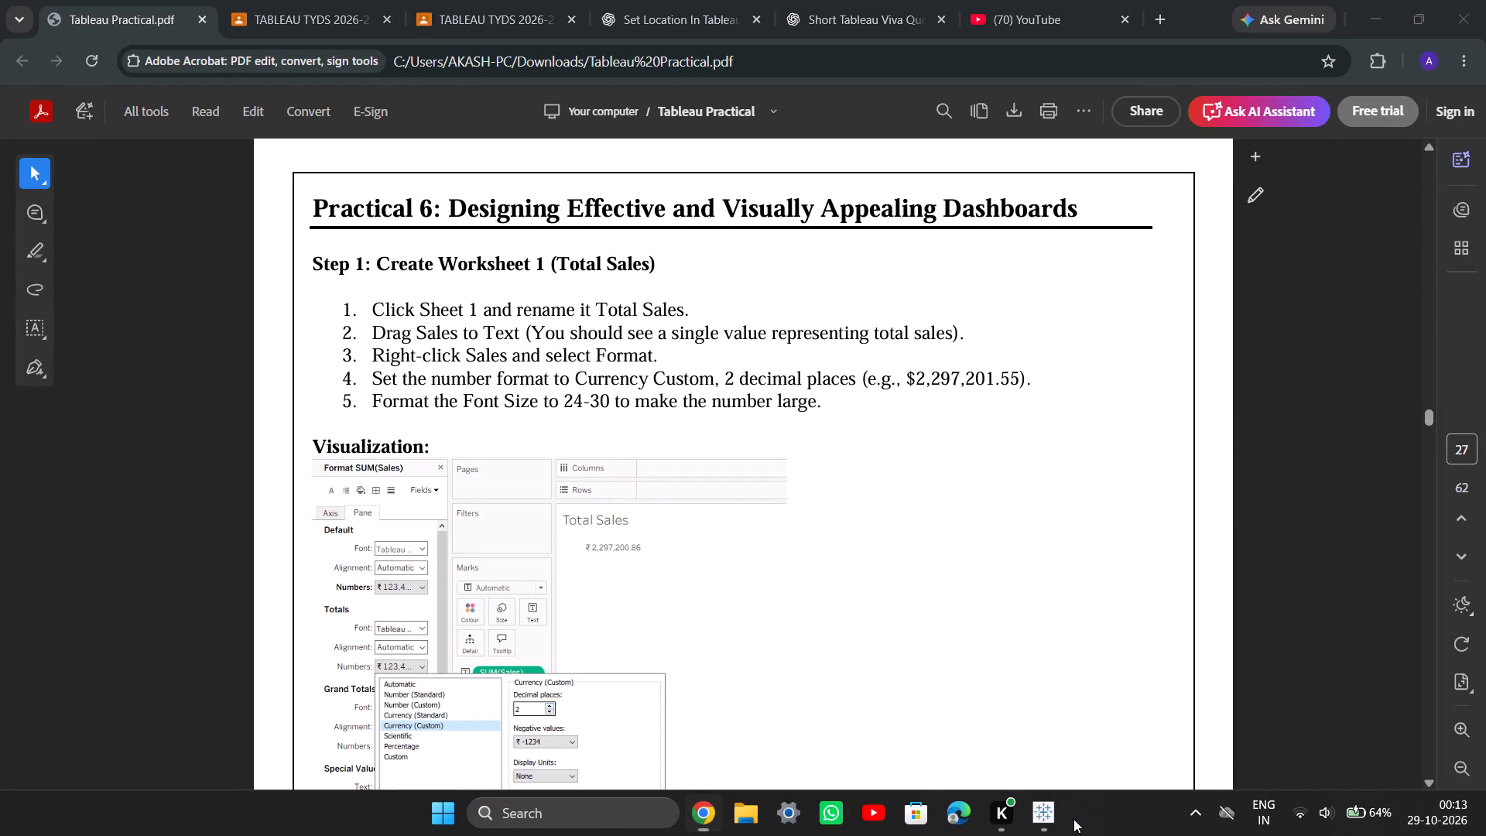
click(1057, 819)
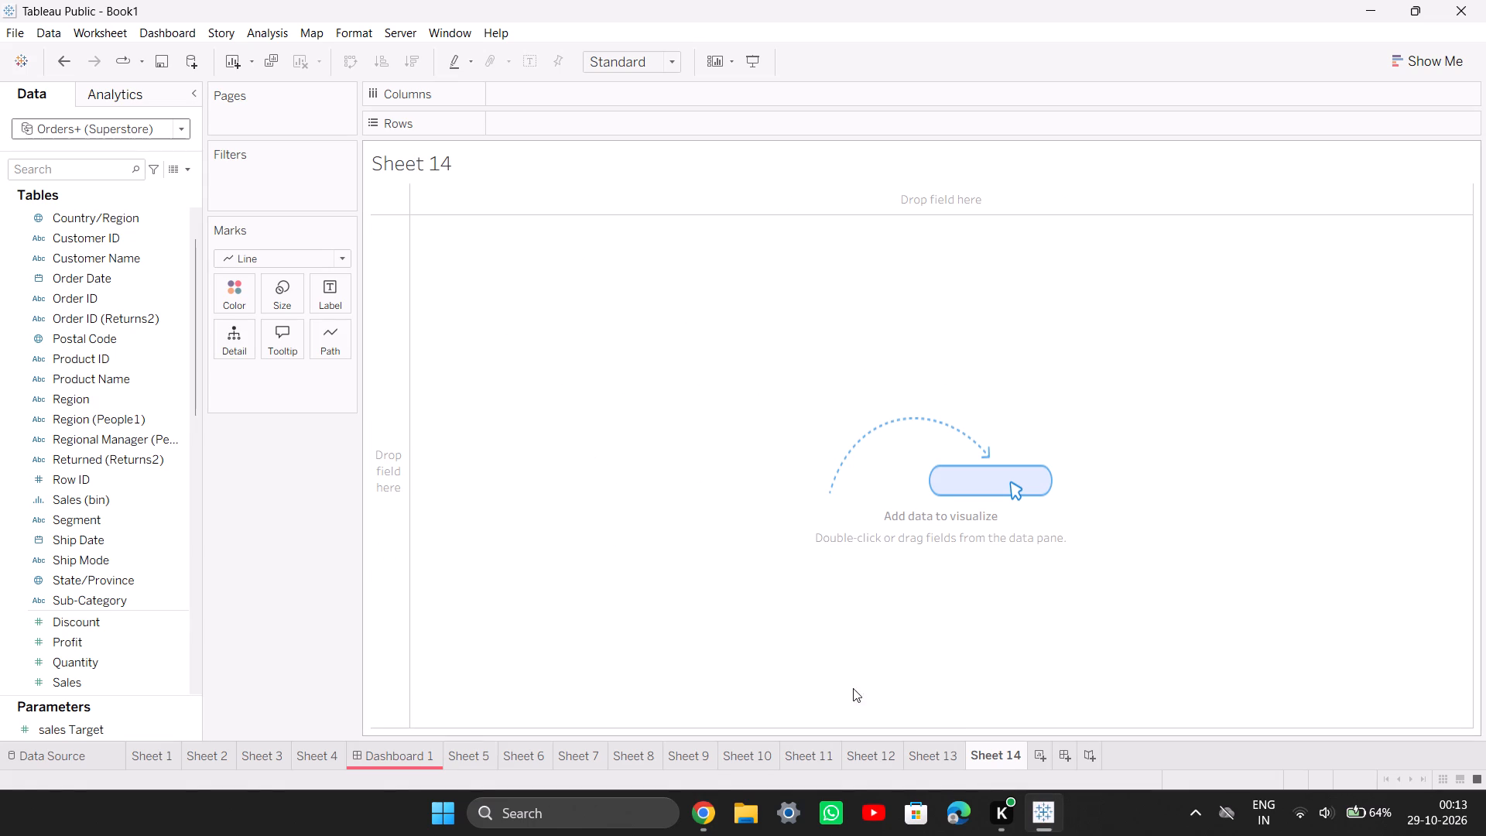
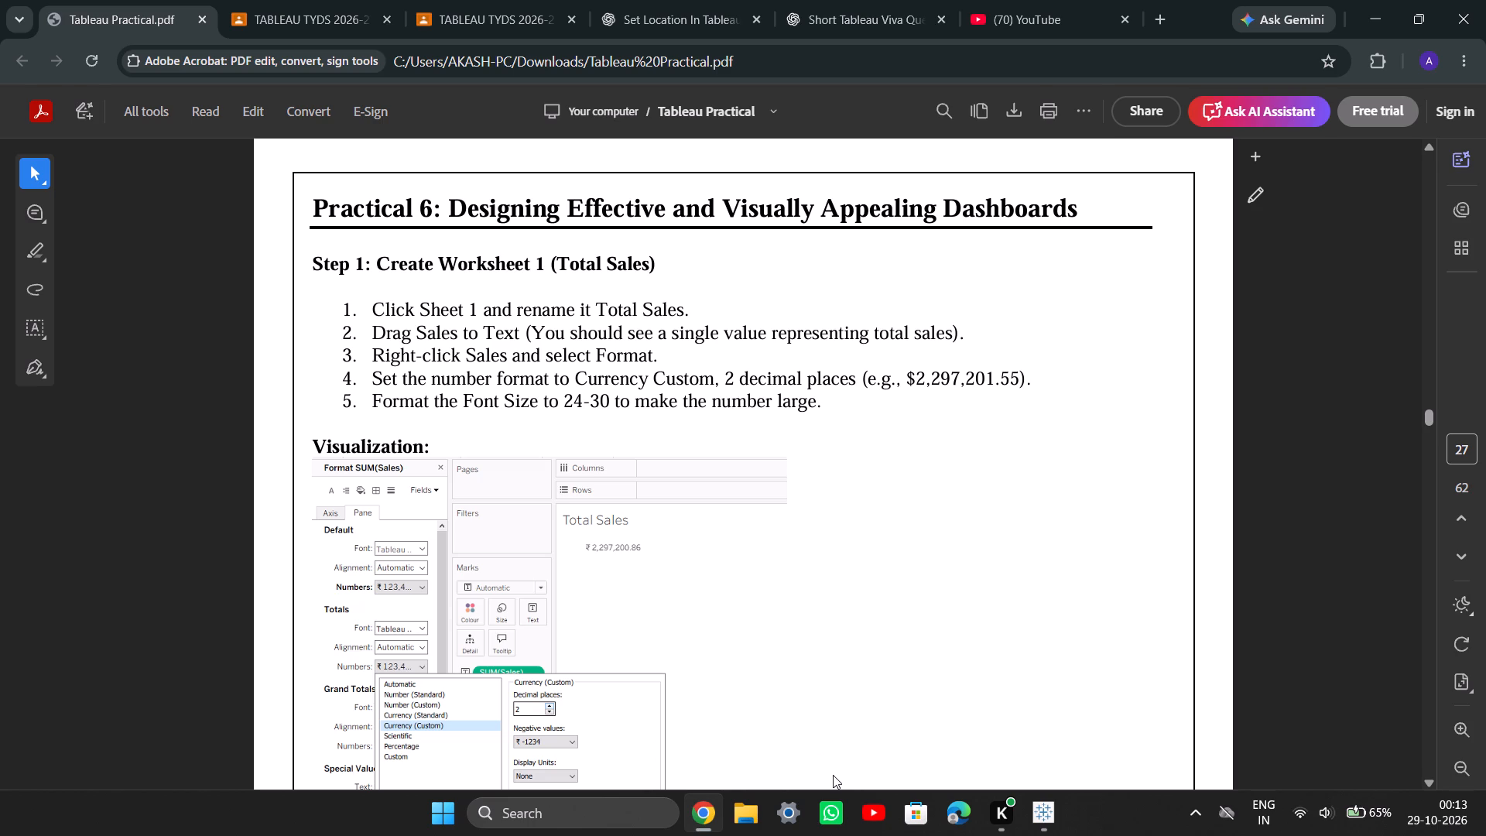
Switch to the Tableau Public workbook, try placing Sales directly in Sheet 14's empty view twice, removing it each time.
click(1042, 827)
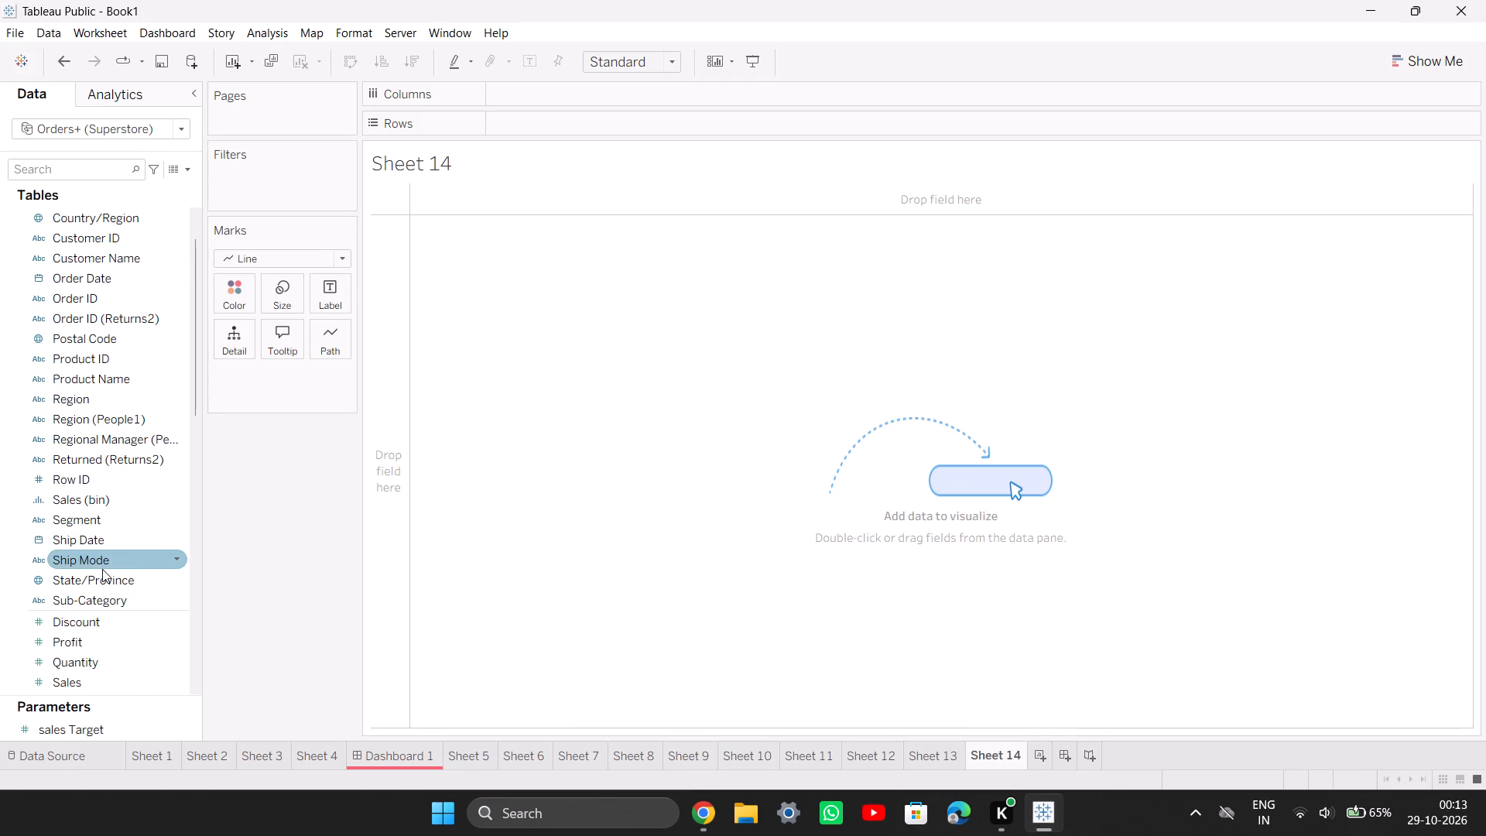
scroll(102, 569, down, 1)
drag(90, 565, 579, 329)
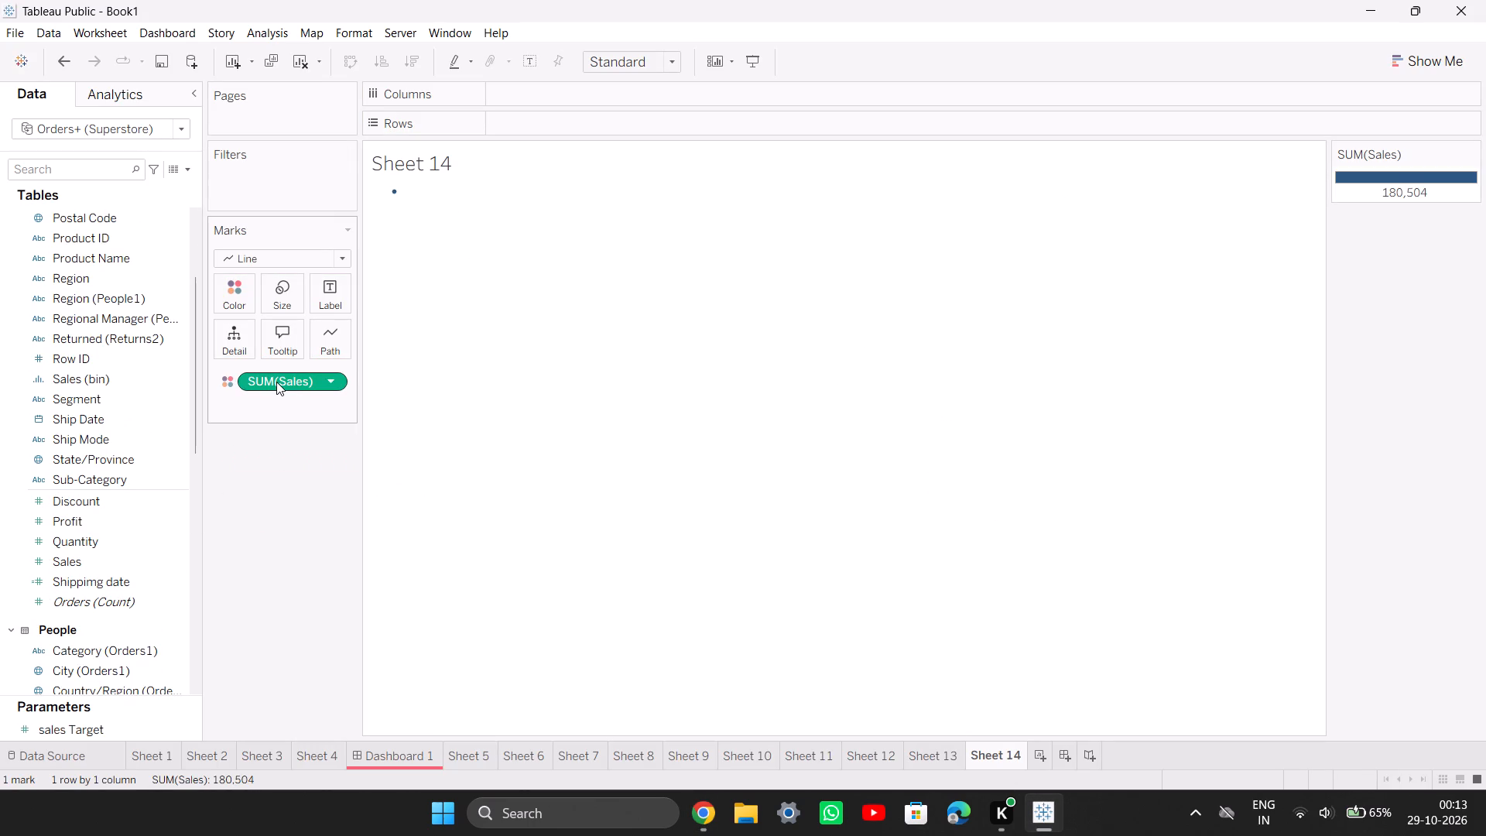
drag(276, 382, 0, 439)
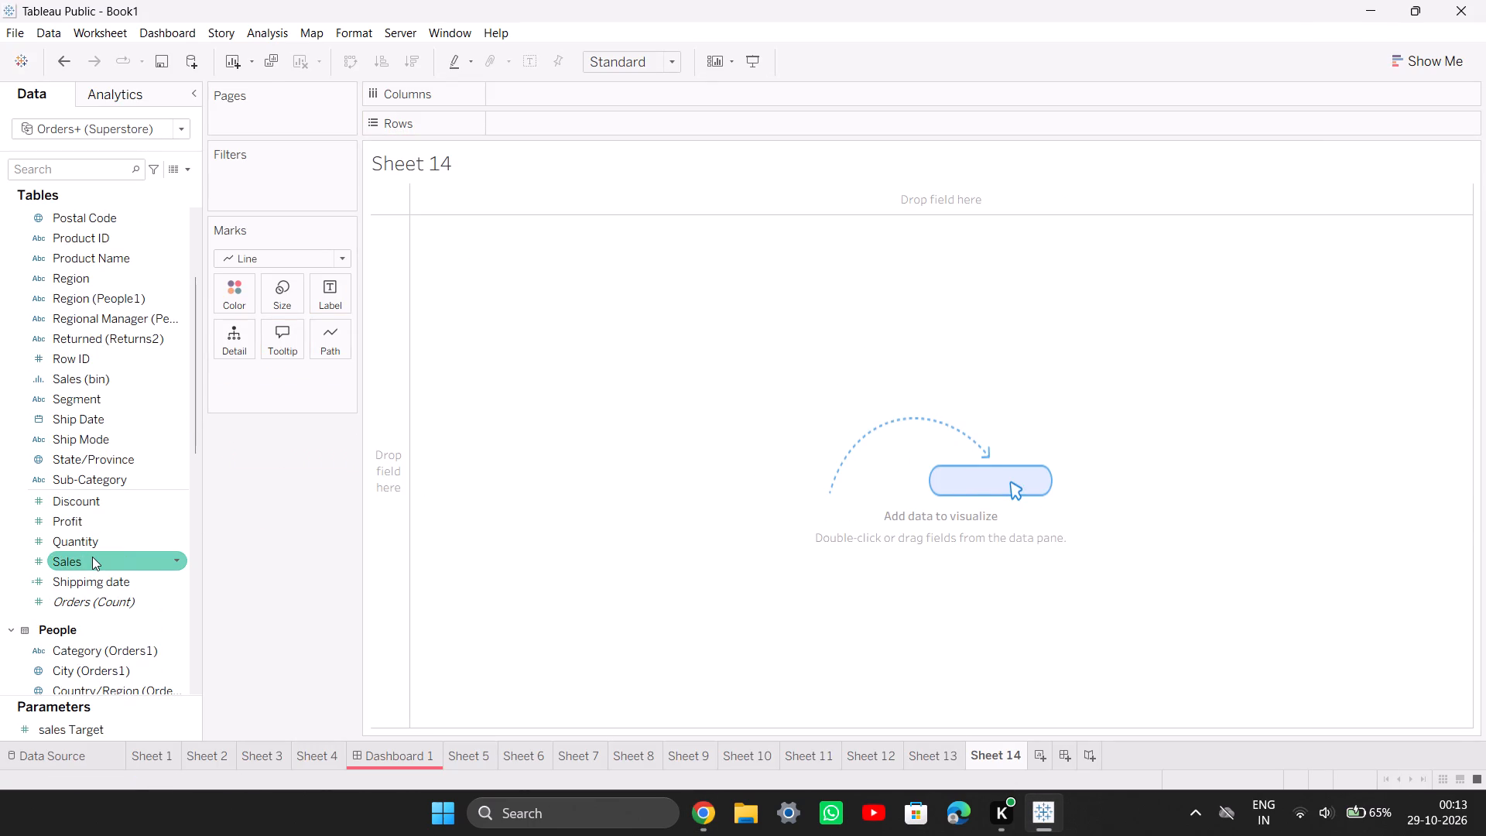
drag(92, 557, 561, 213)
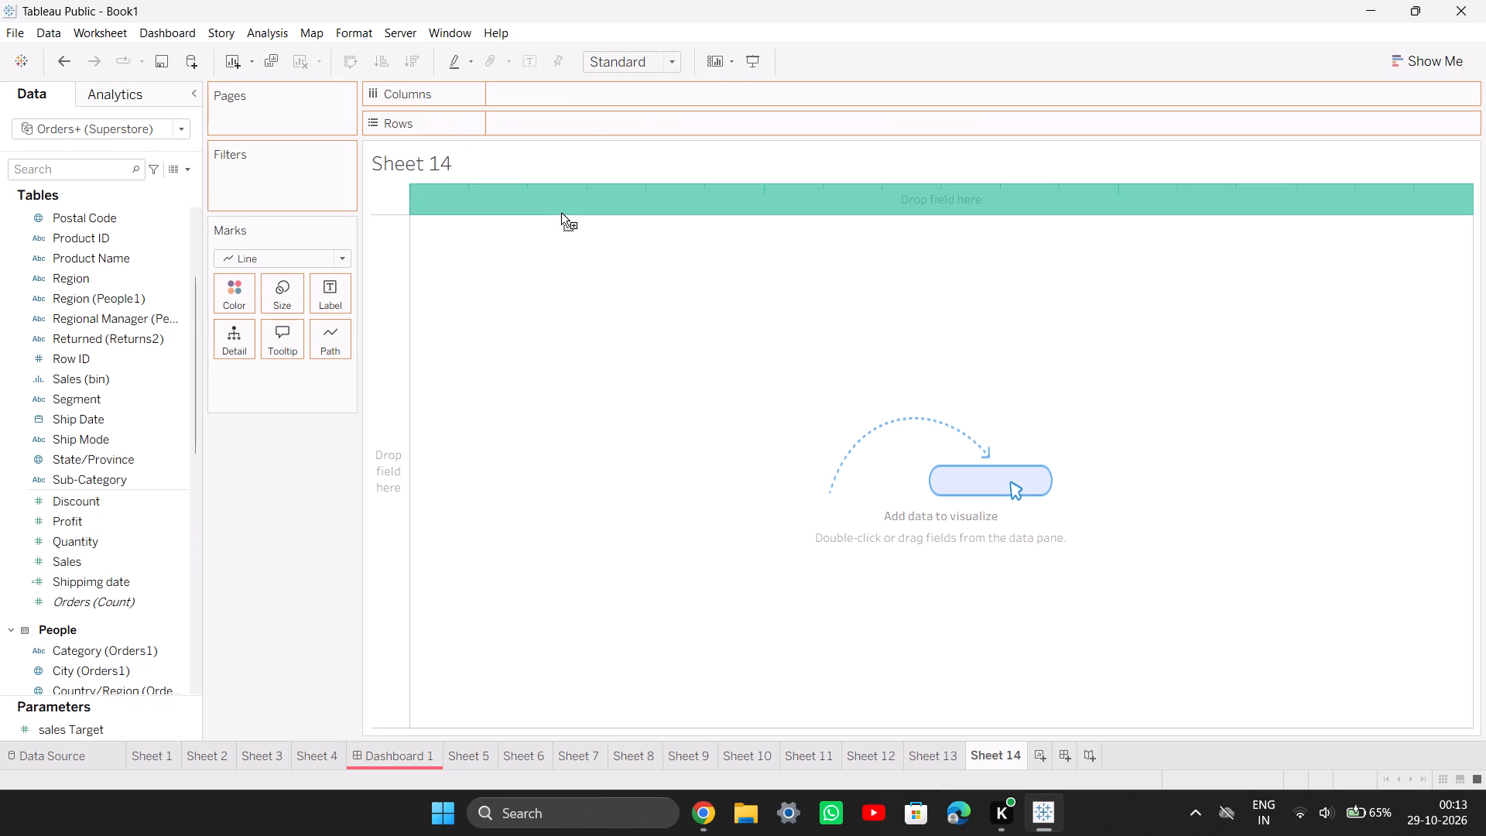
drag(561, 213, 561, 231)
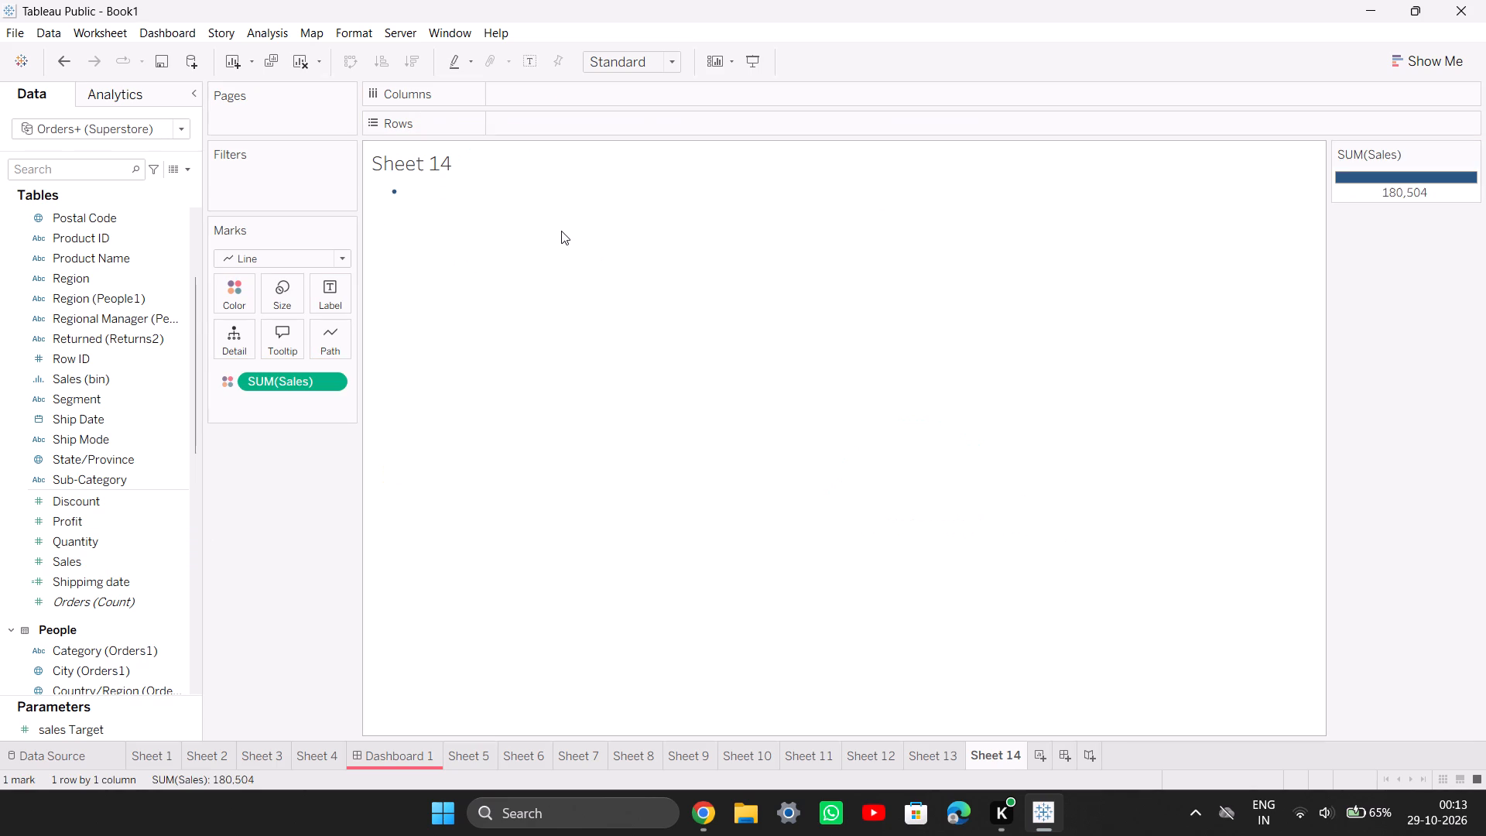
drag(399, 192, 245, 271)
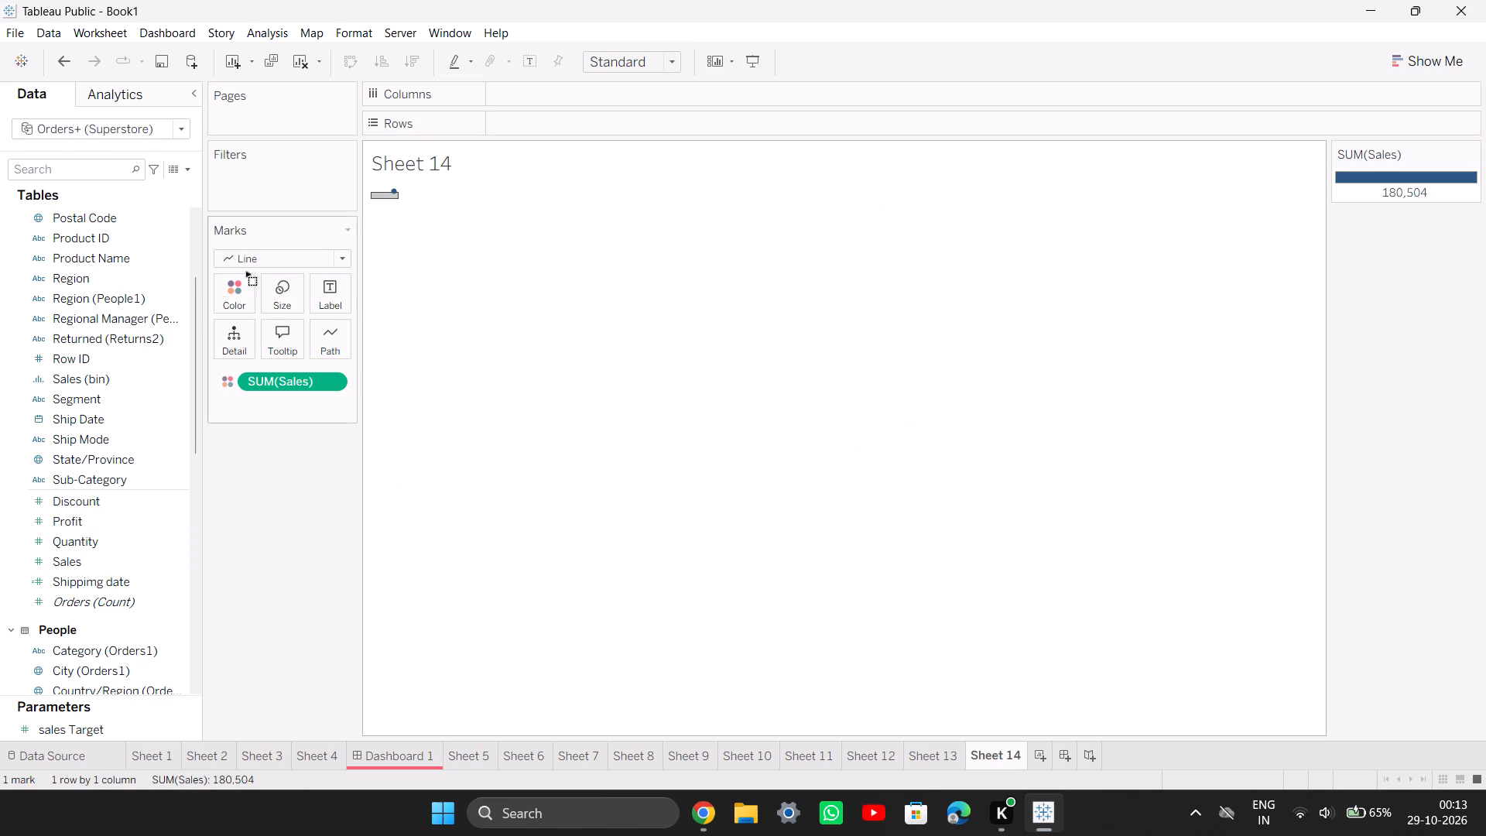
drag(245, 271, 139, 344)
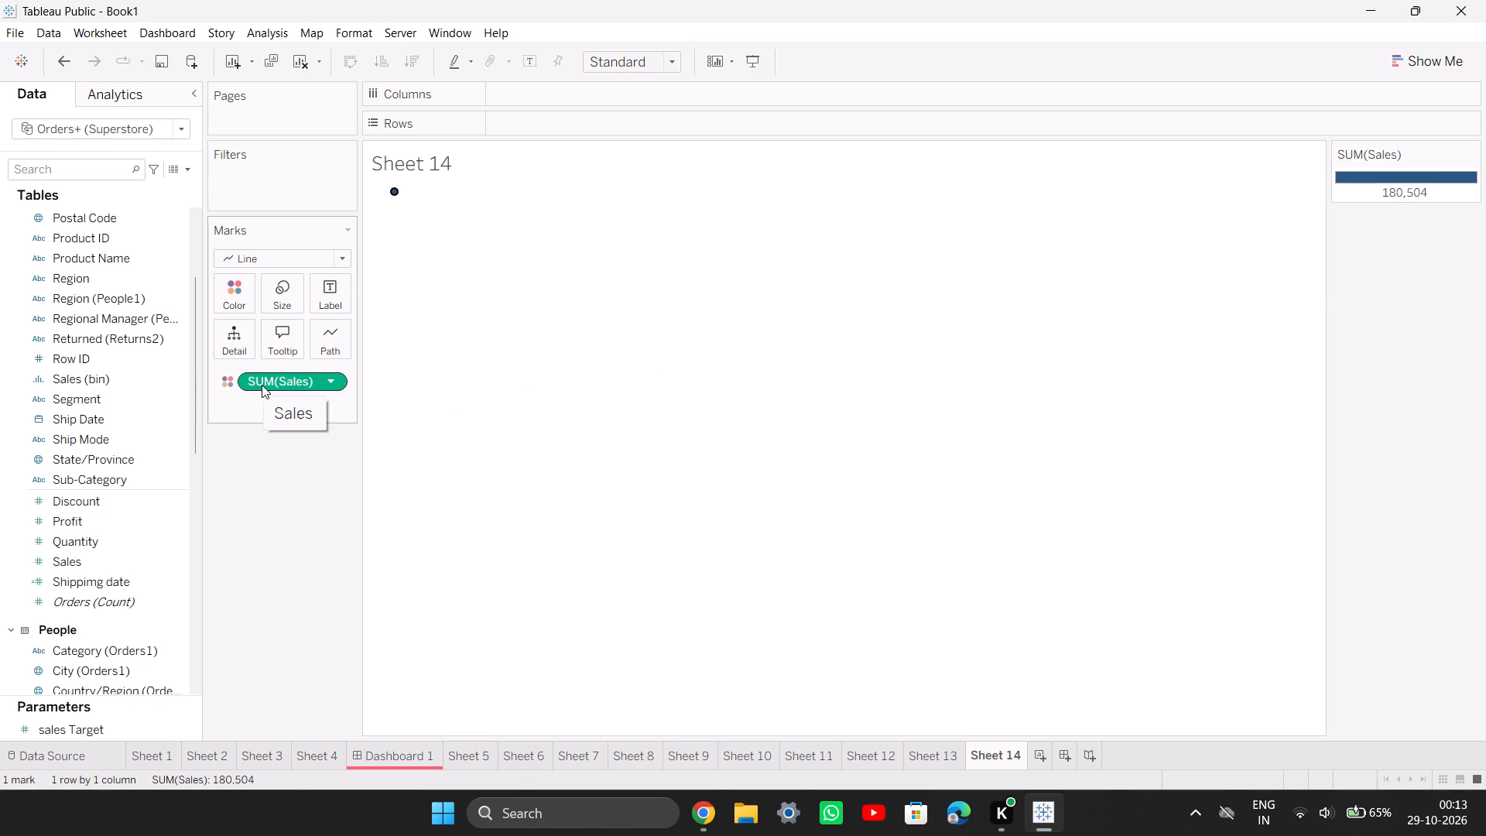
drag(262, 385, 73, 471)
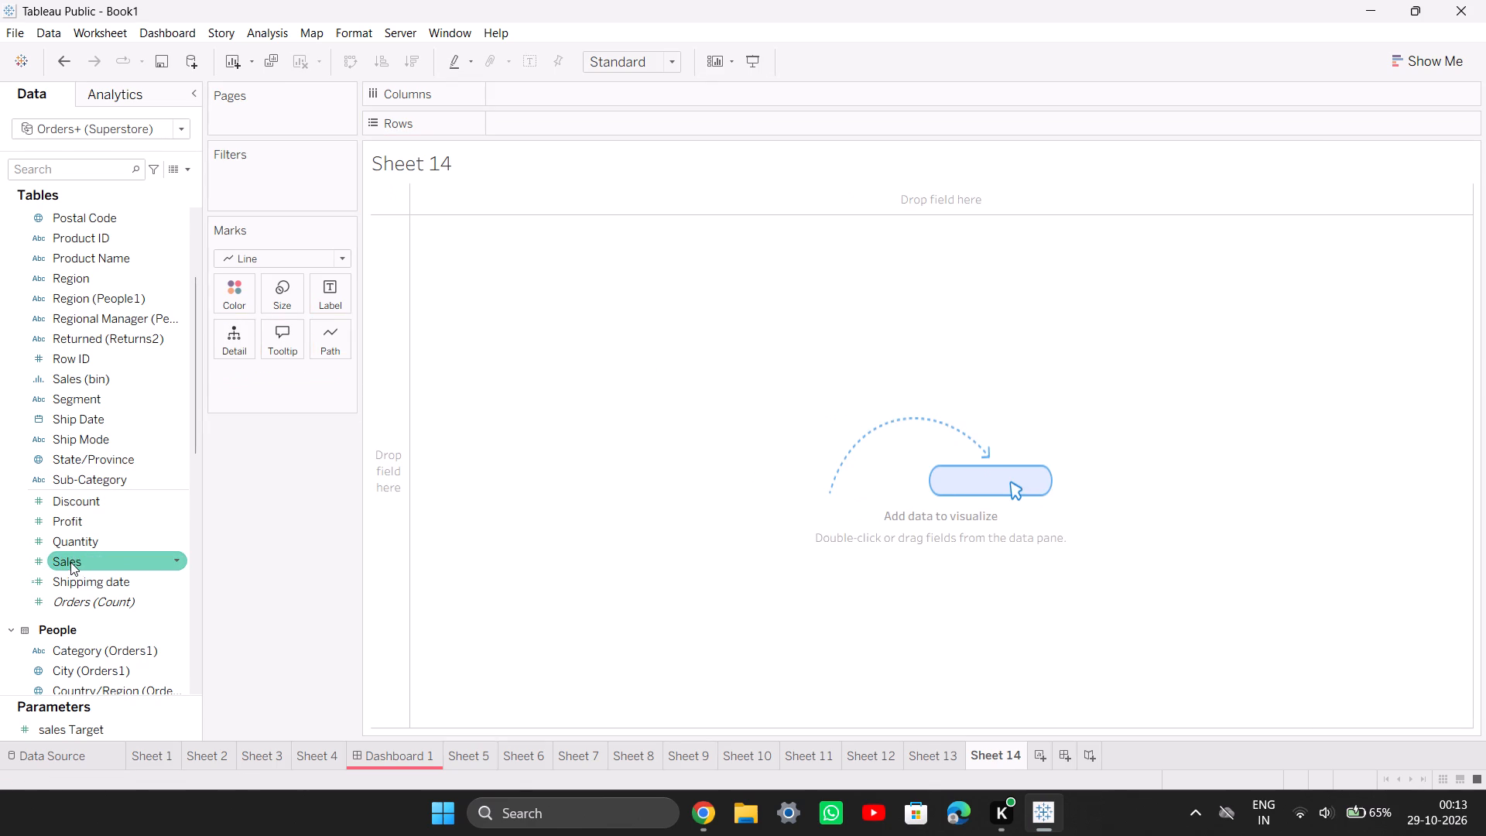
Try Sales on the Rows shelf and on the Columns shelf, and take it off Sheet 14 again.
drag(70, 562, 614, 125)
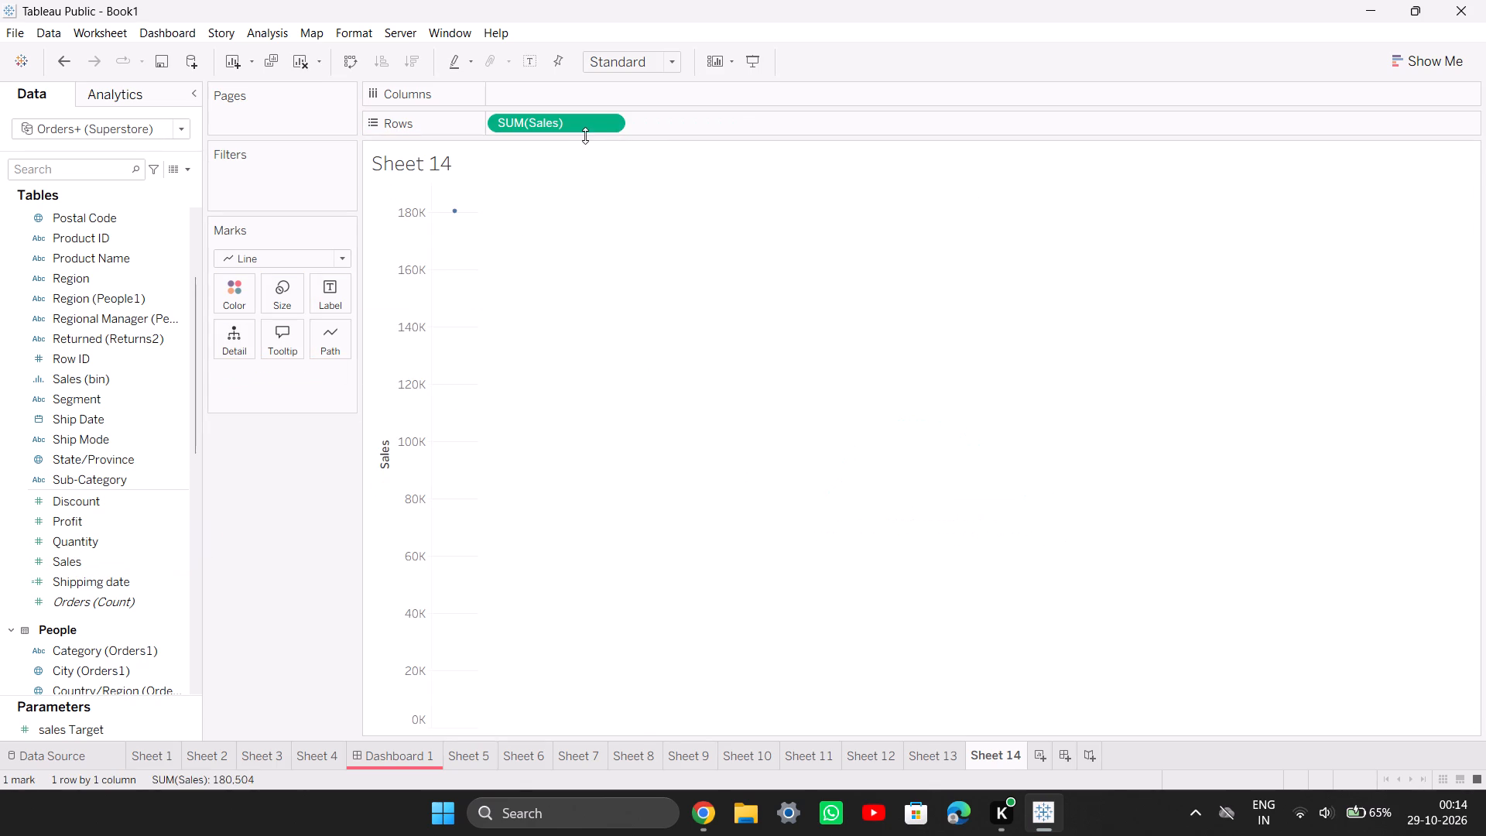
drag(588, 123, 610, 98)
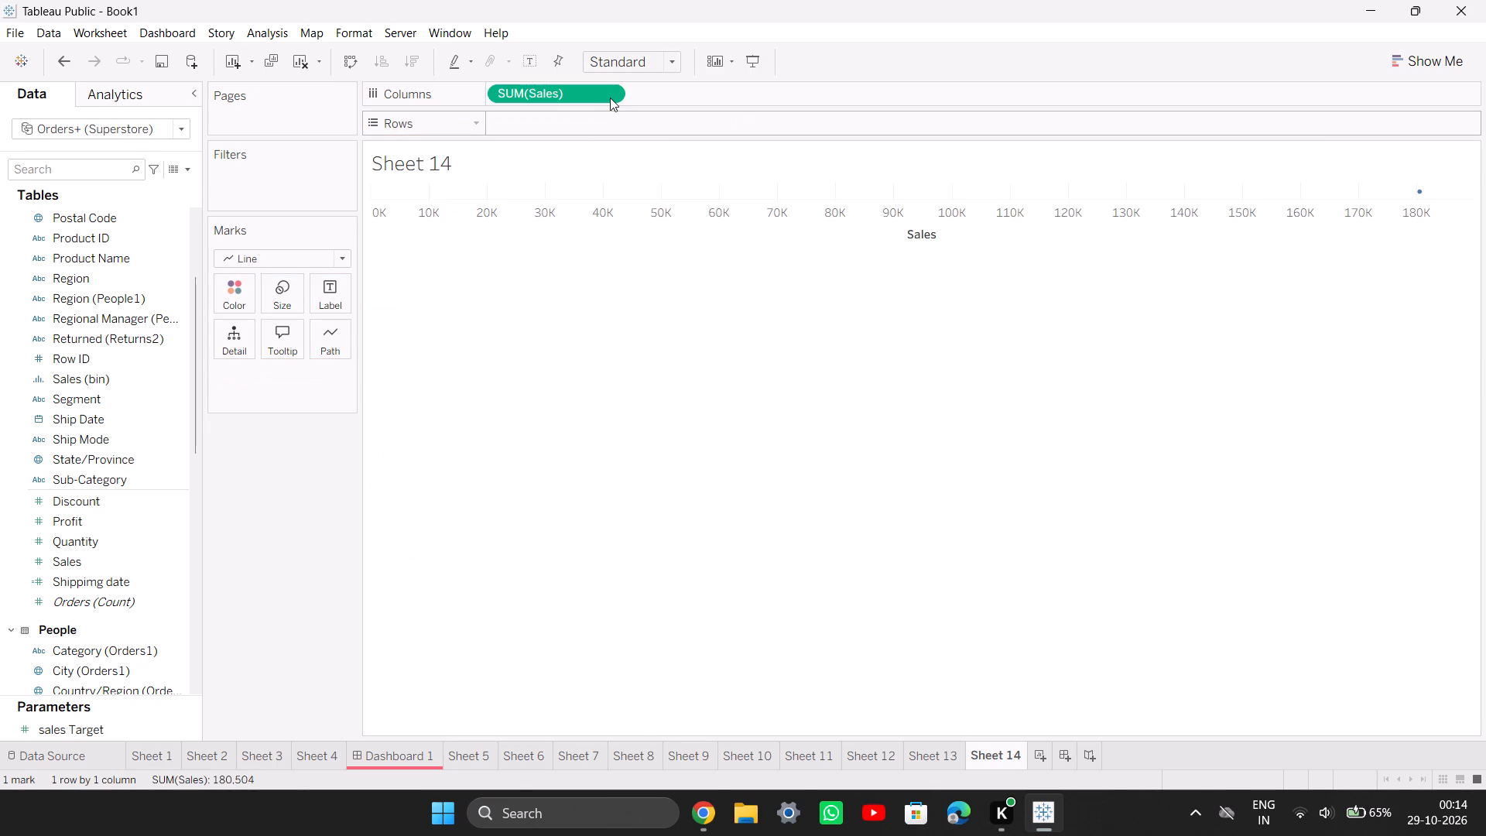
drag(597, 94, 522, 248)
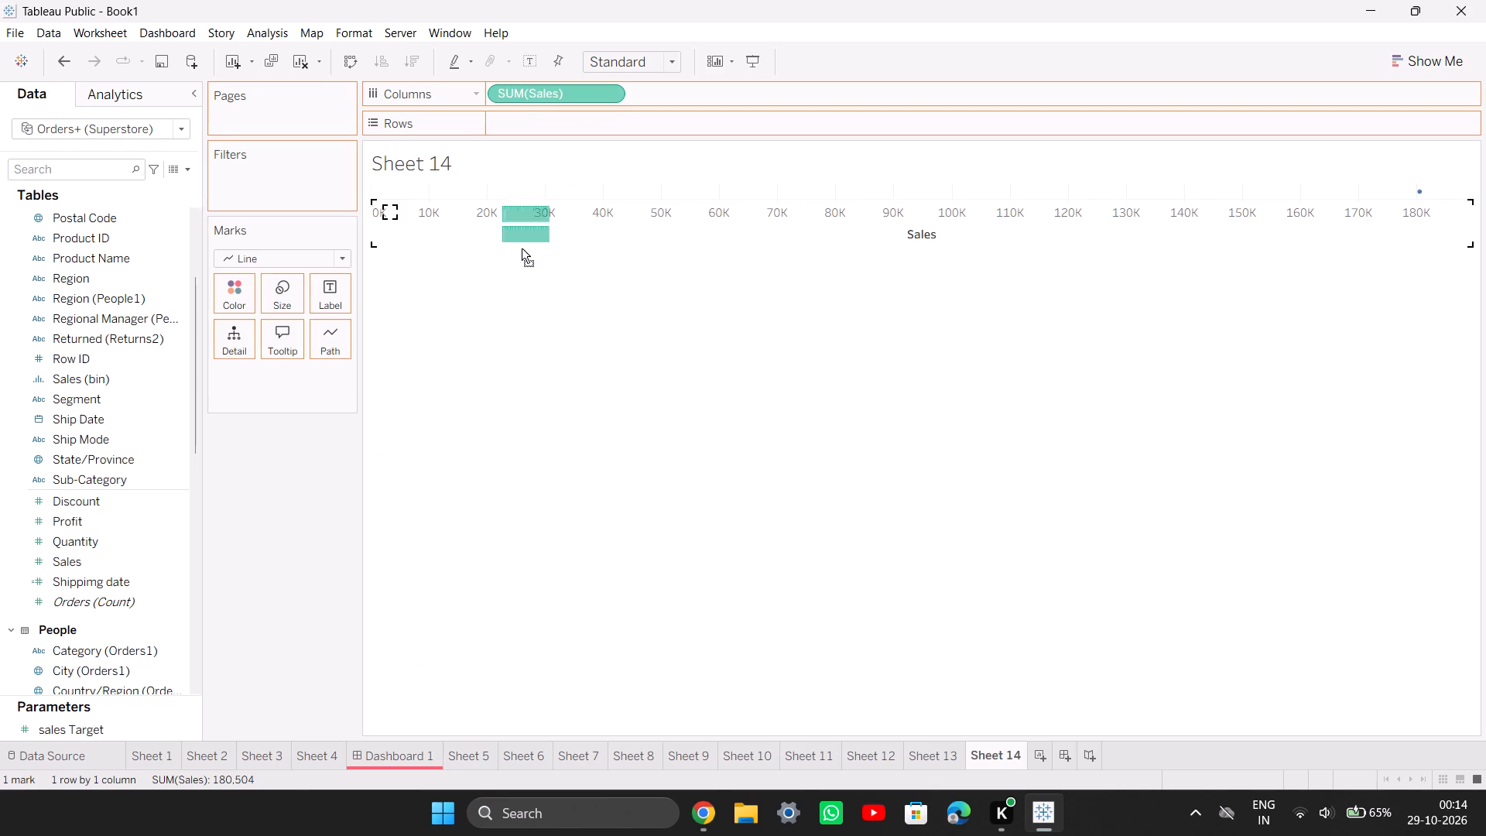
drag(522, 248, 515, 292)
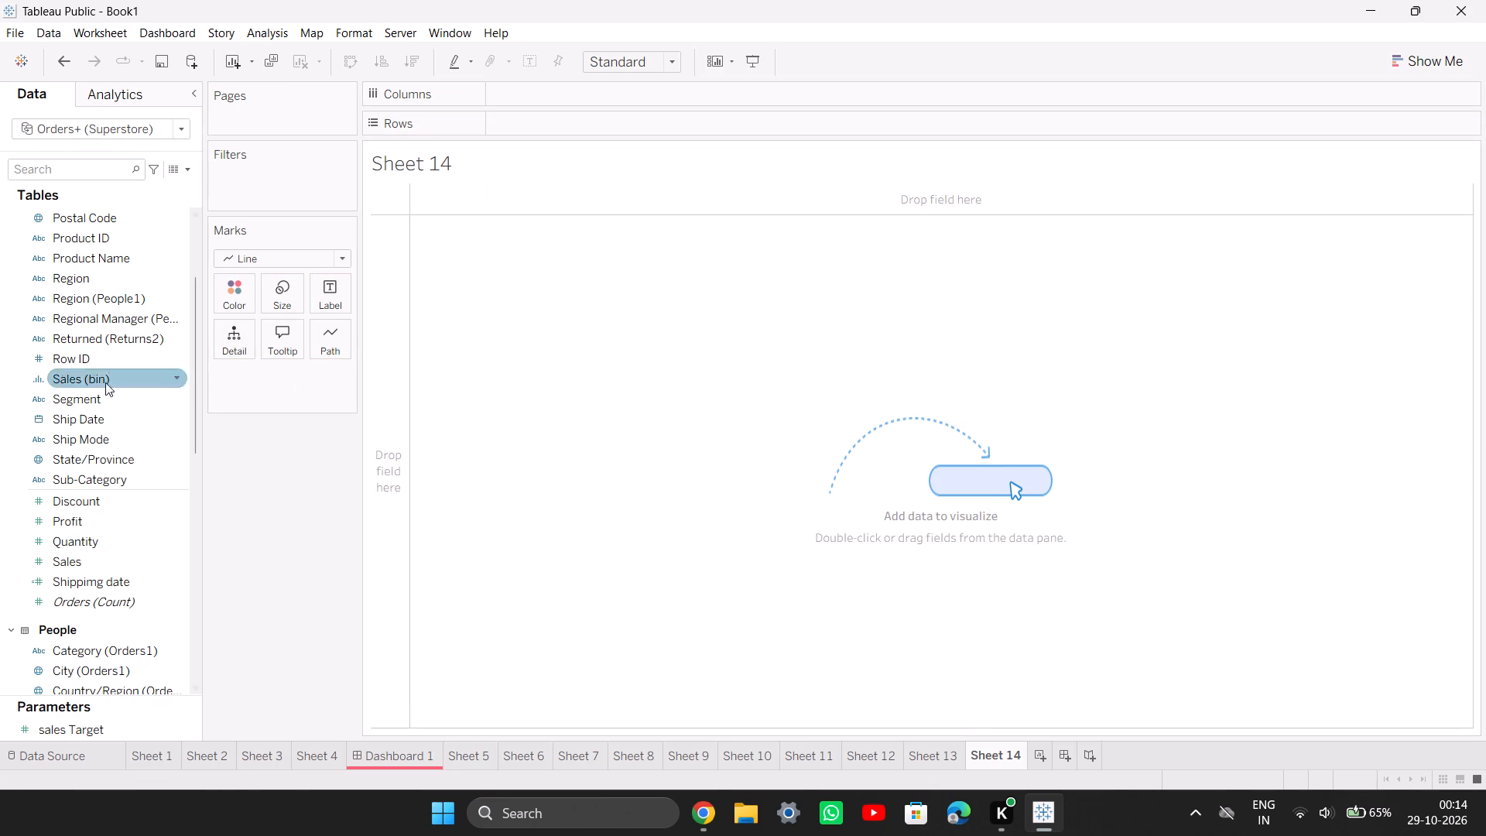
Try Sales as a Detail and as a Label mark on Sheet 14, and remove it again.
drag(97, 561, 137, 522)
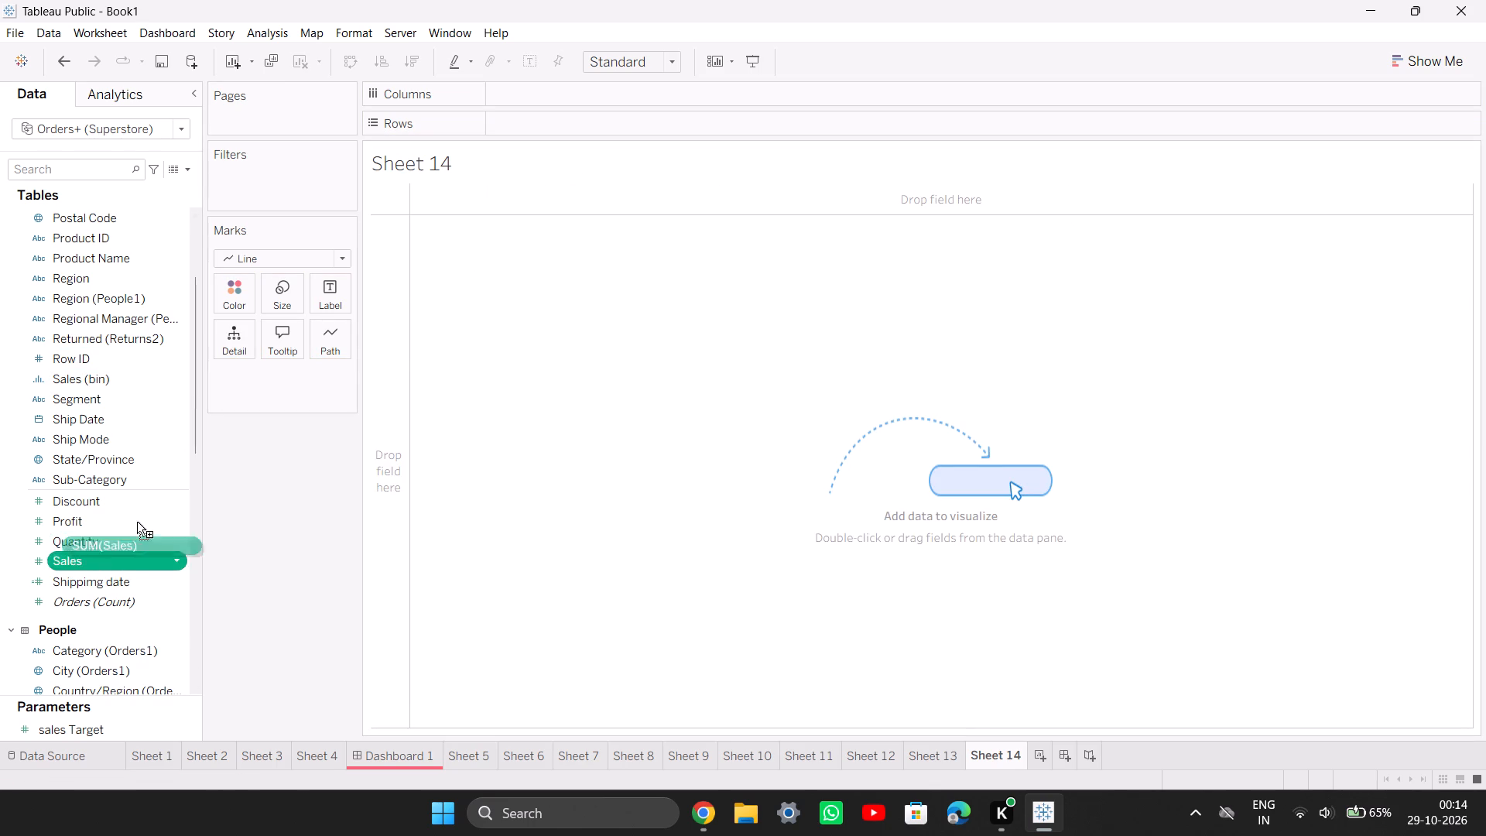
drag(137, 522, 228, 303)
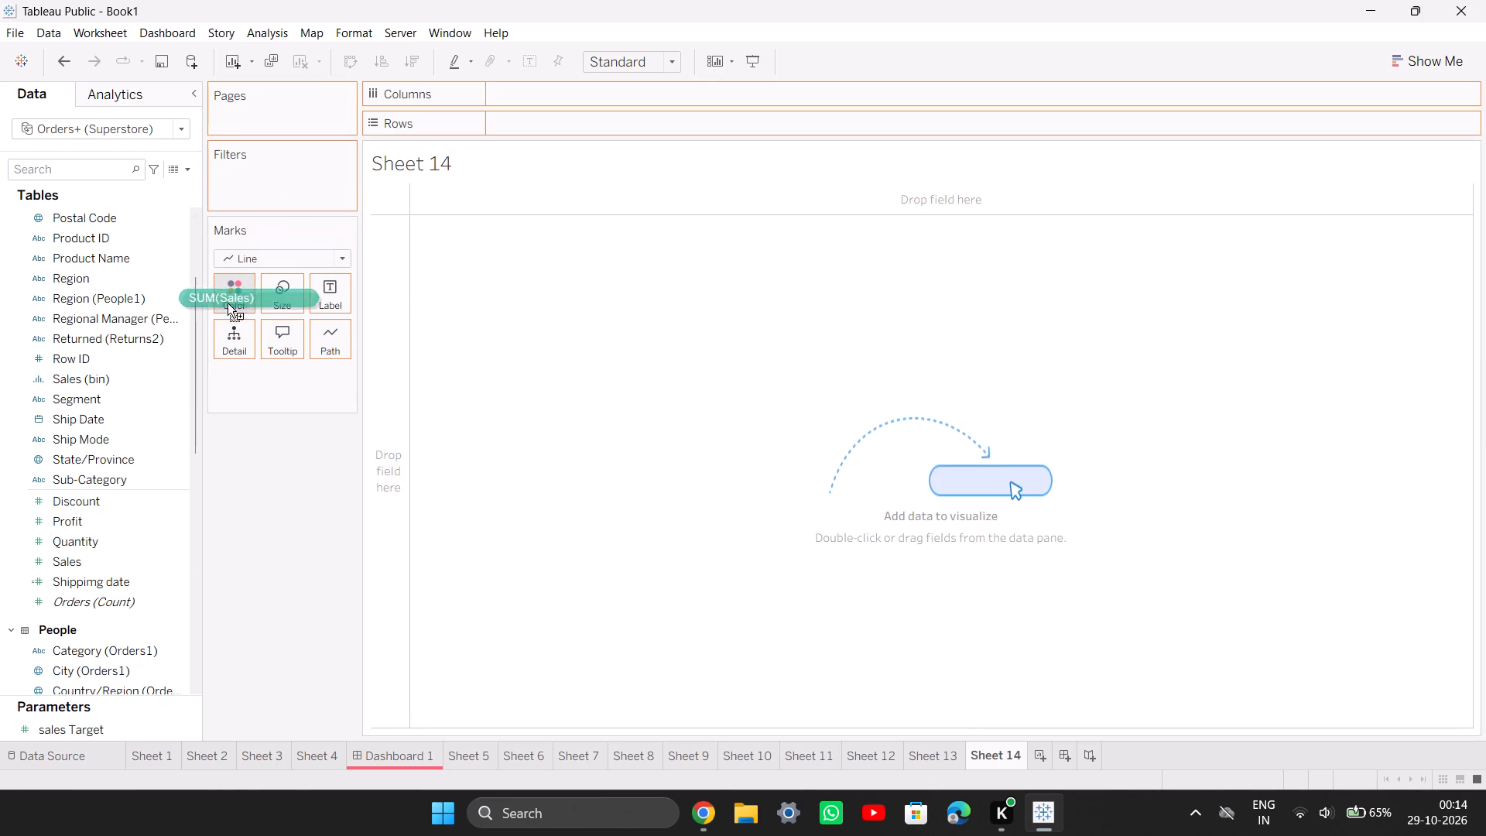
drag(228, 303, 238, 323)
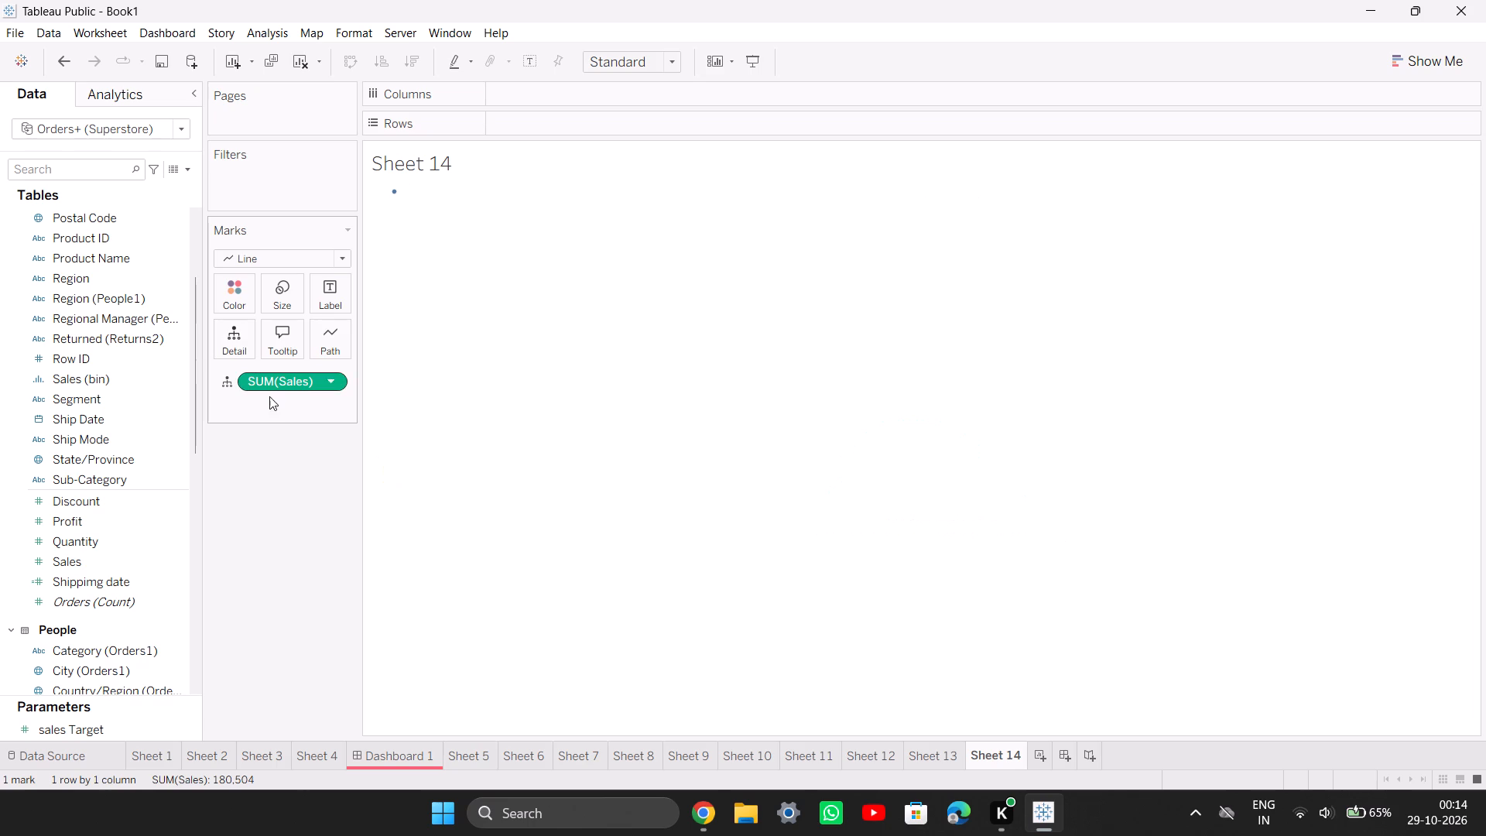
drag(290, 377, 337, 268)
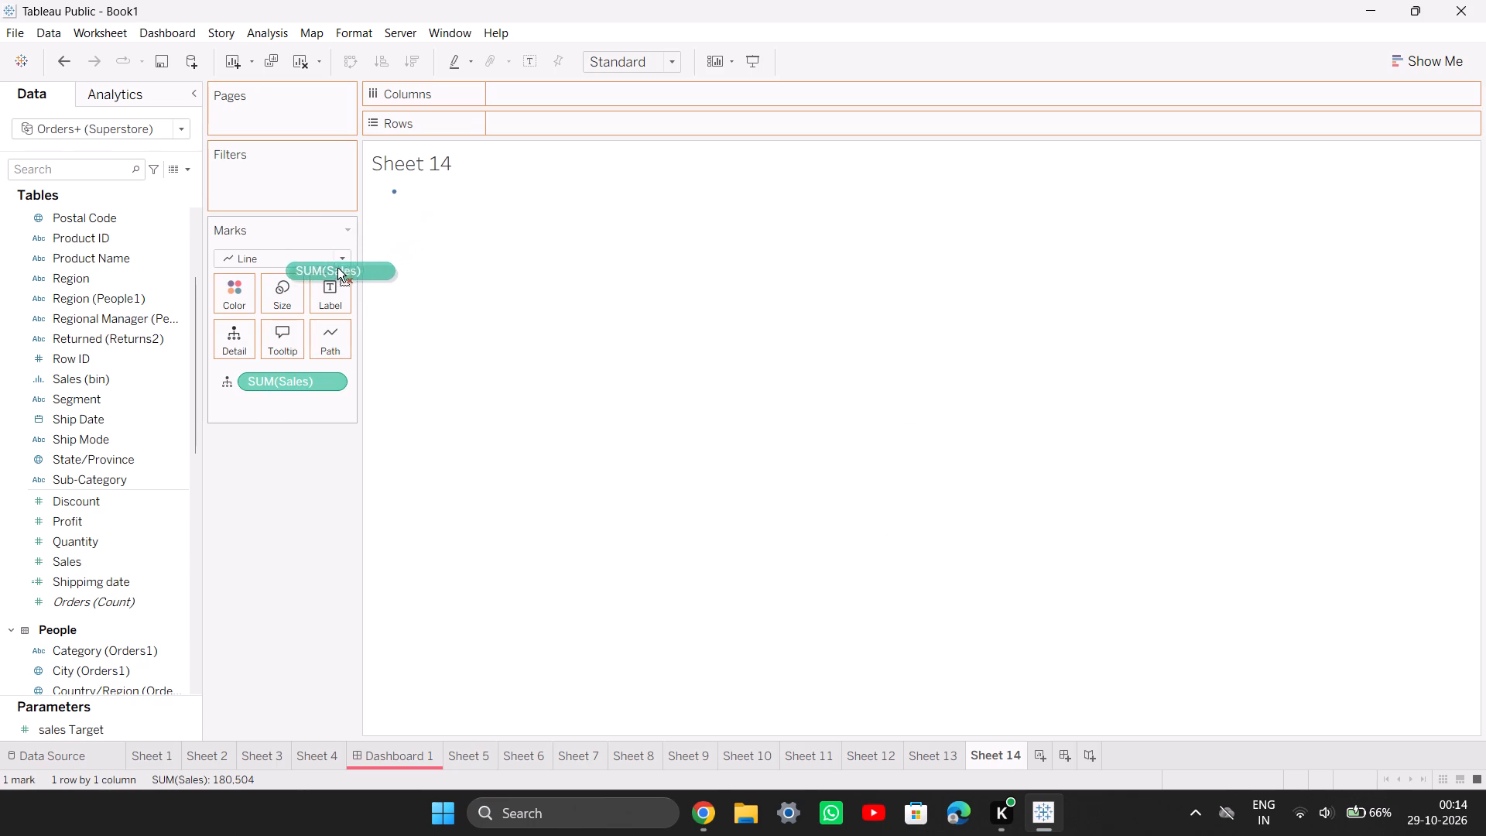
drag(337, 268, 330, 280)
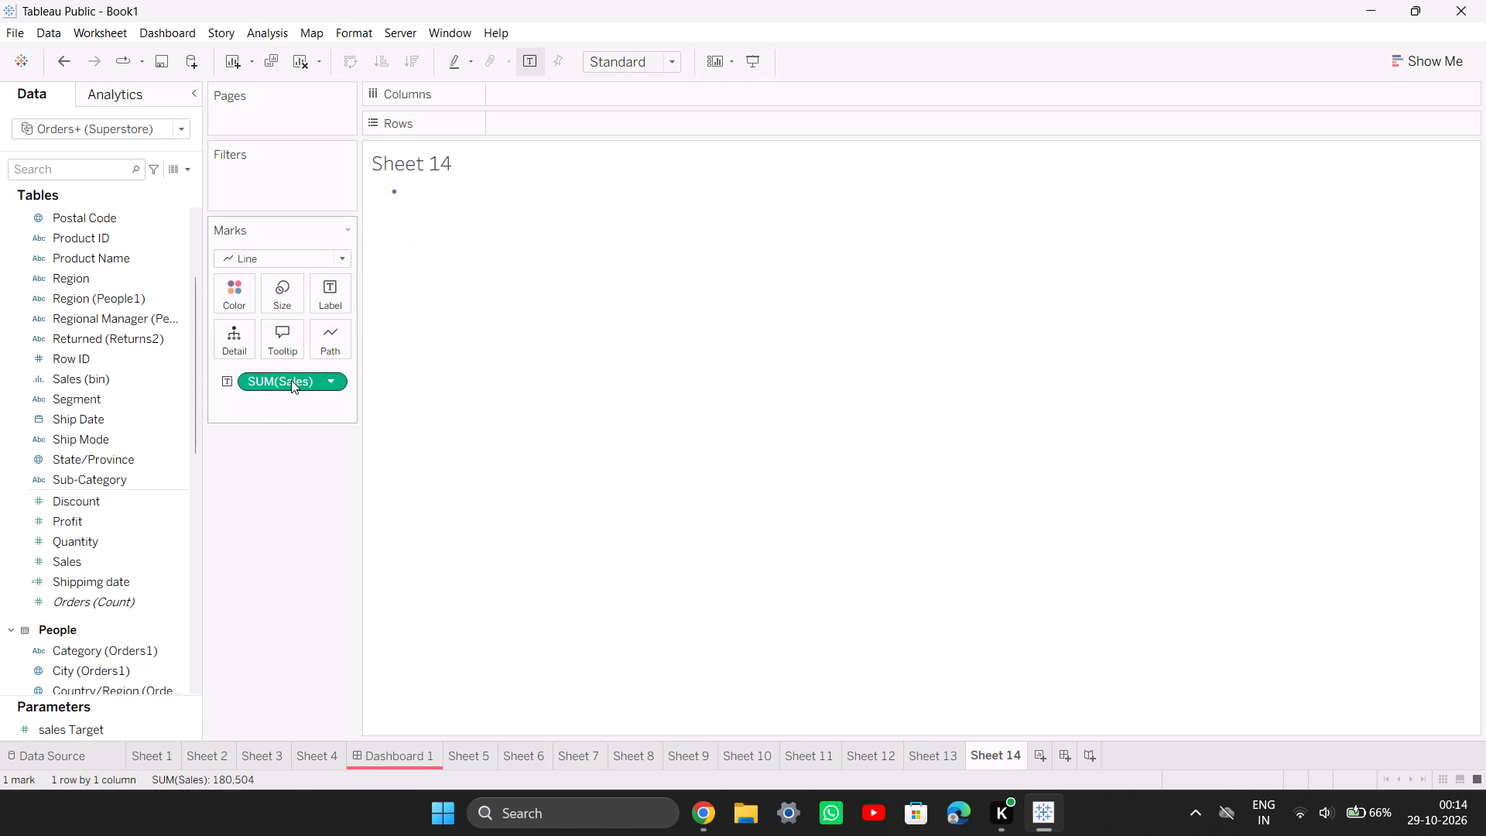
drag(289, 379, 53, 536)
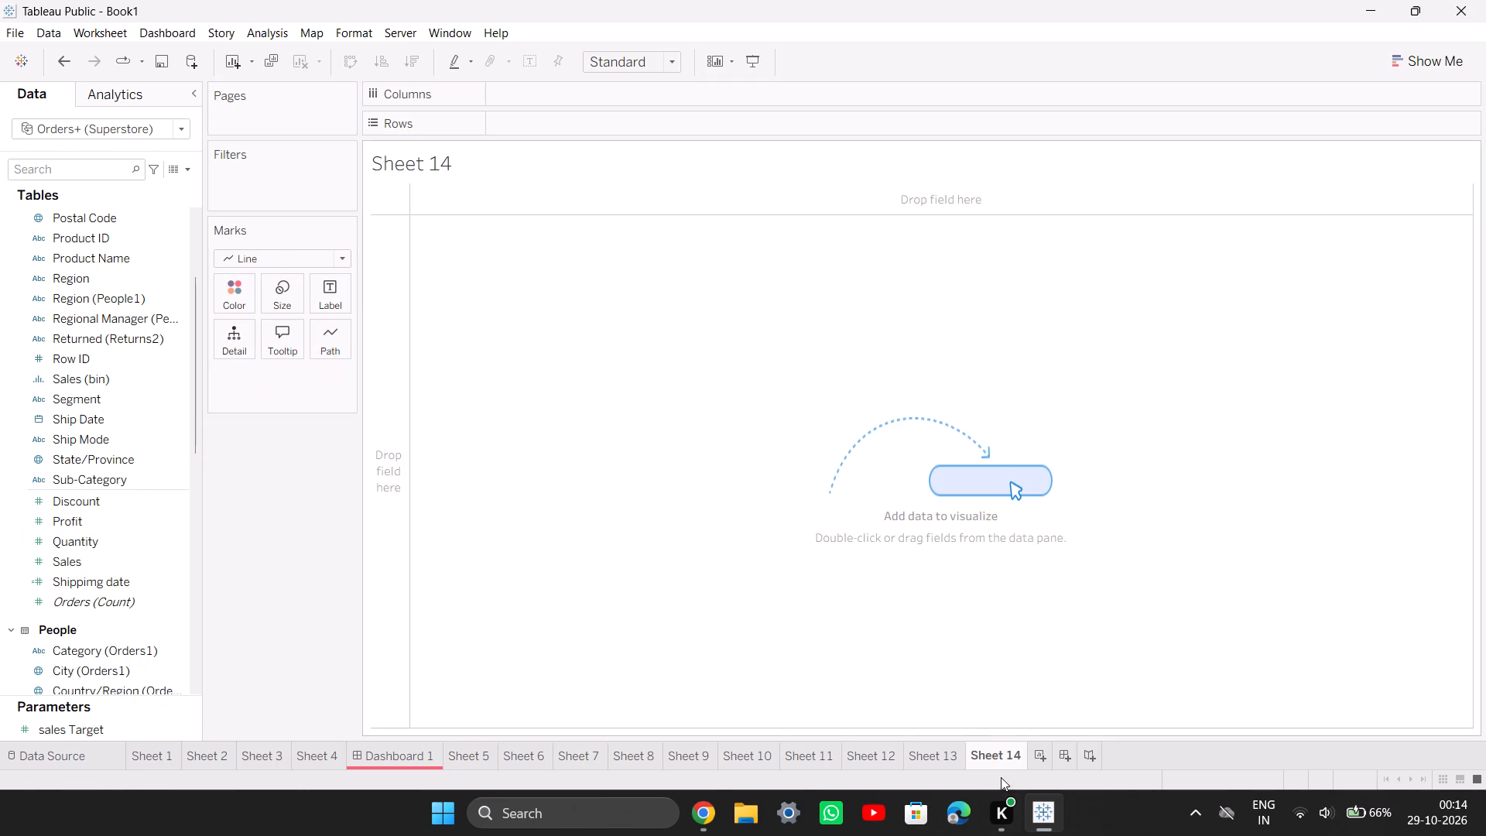
Recheck the Total Sales instructions and sample visualization in the practical PDF, and assign Sales to Label on Sheet 14.
click(1043, 822)
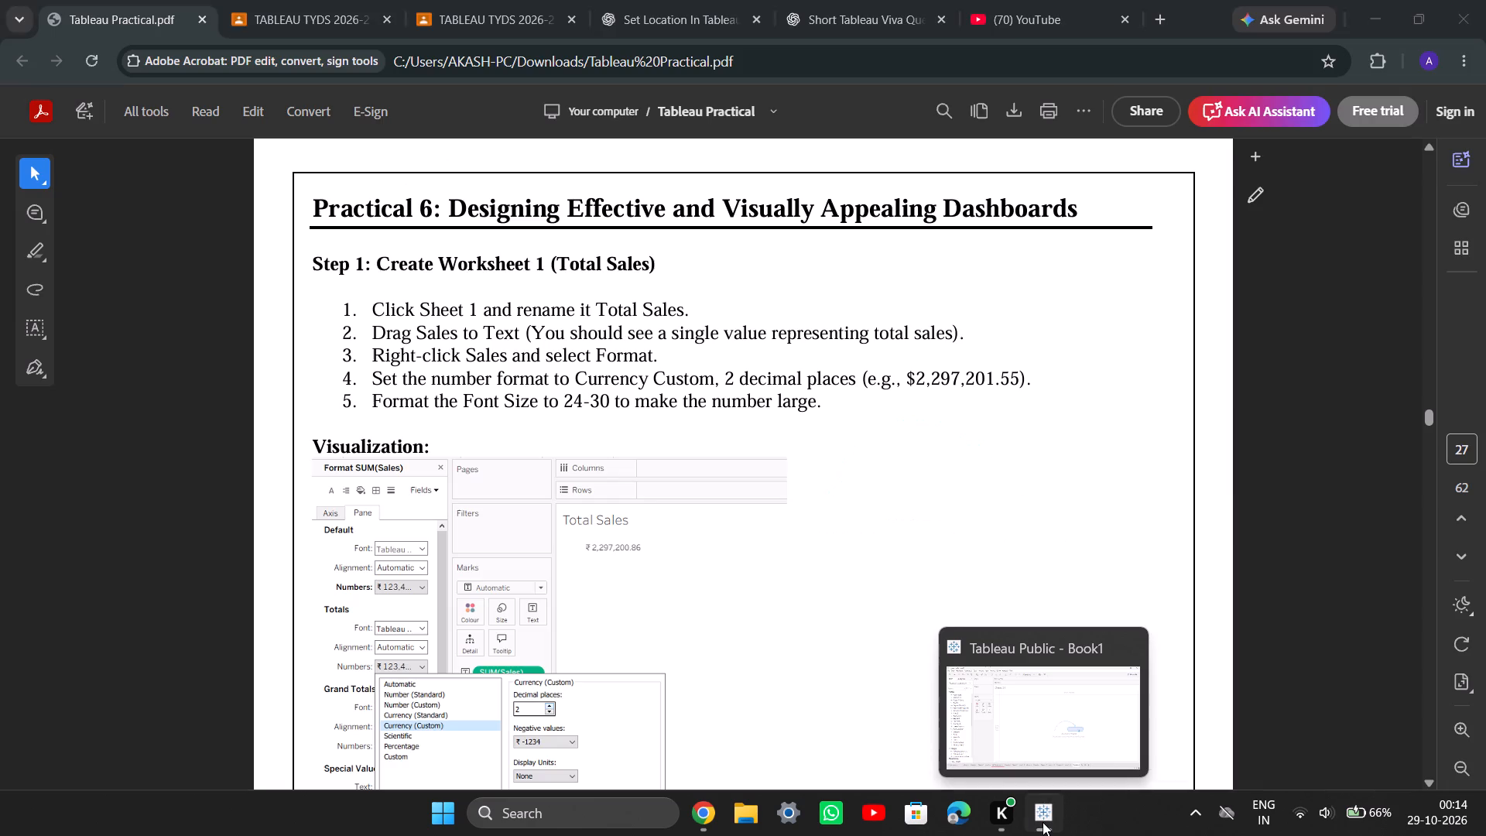
scroll(512, 644, down, 1)
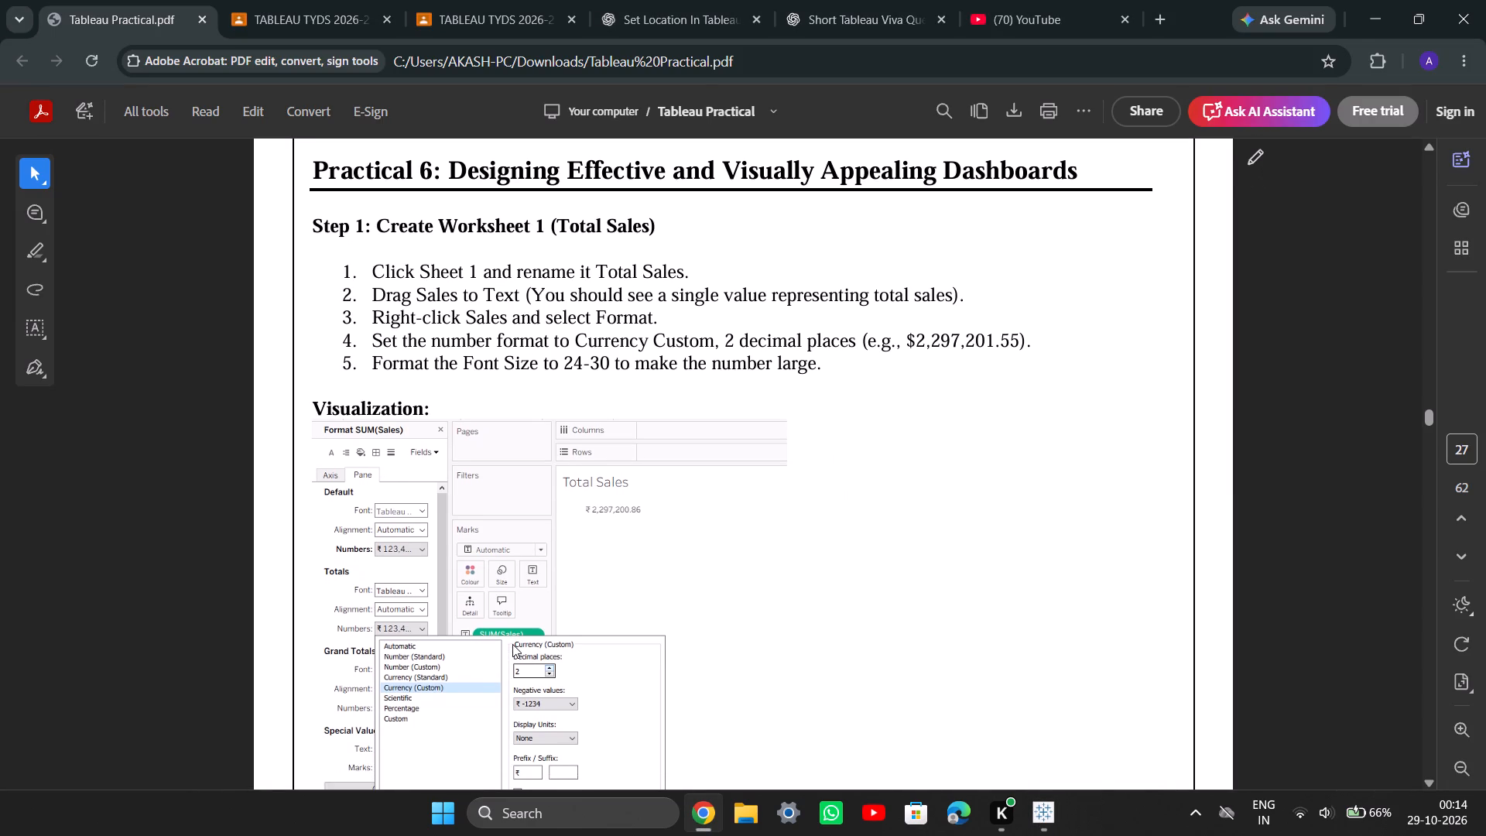
scroll(512, 644, down, 1)
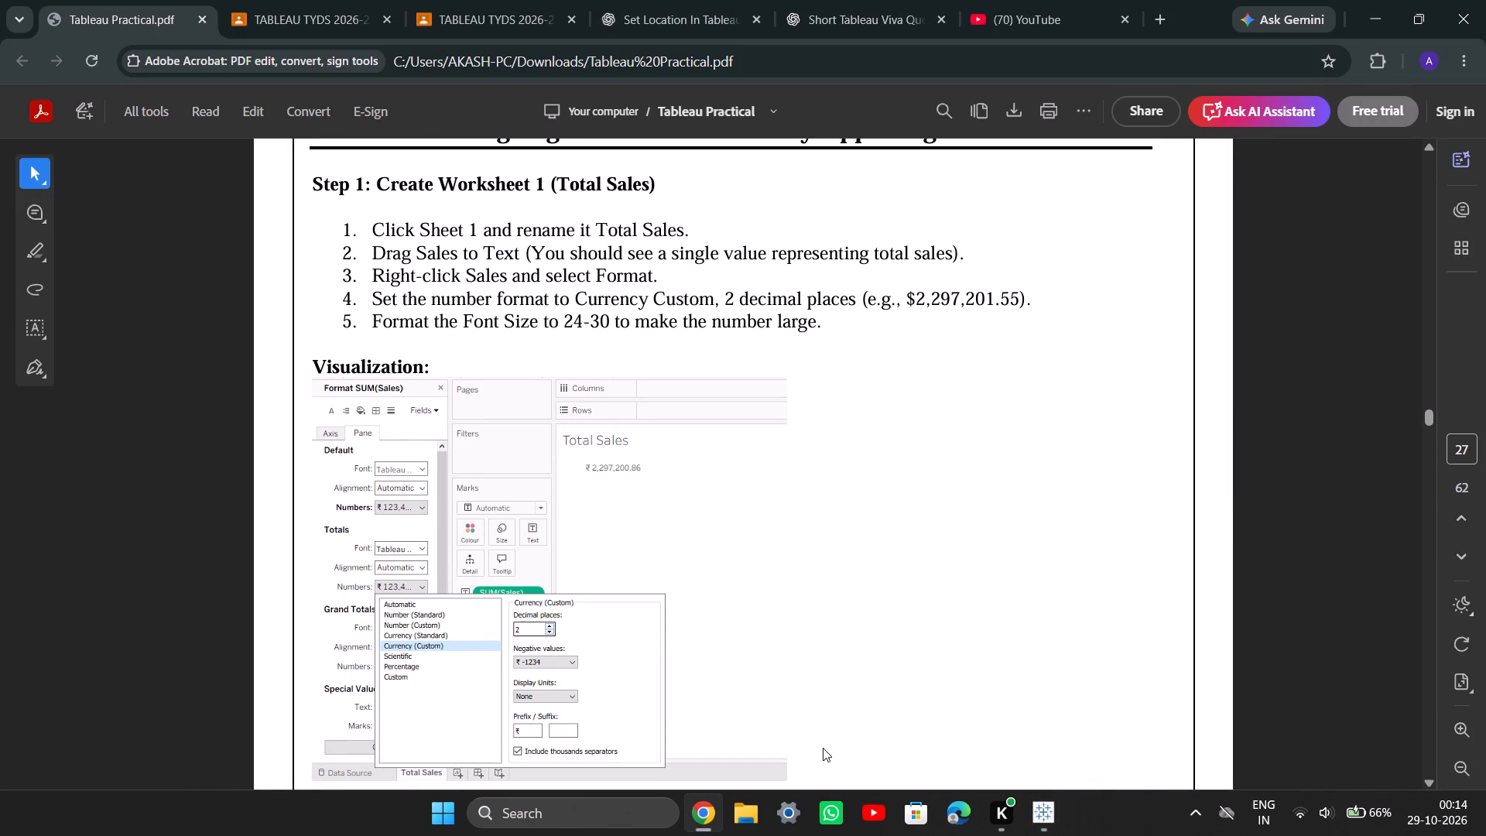
click(1043, 808)
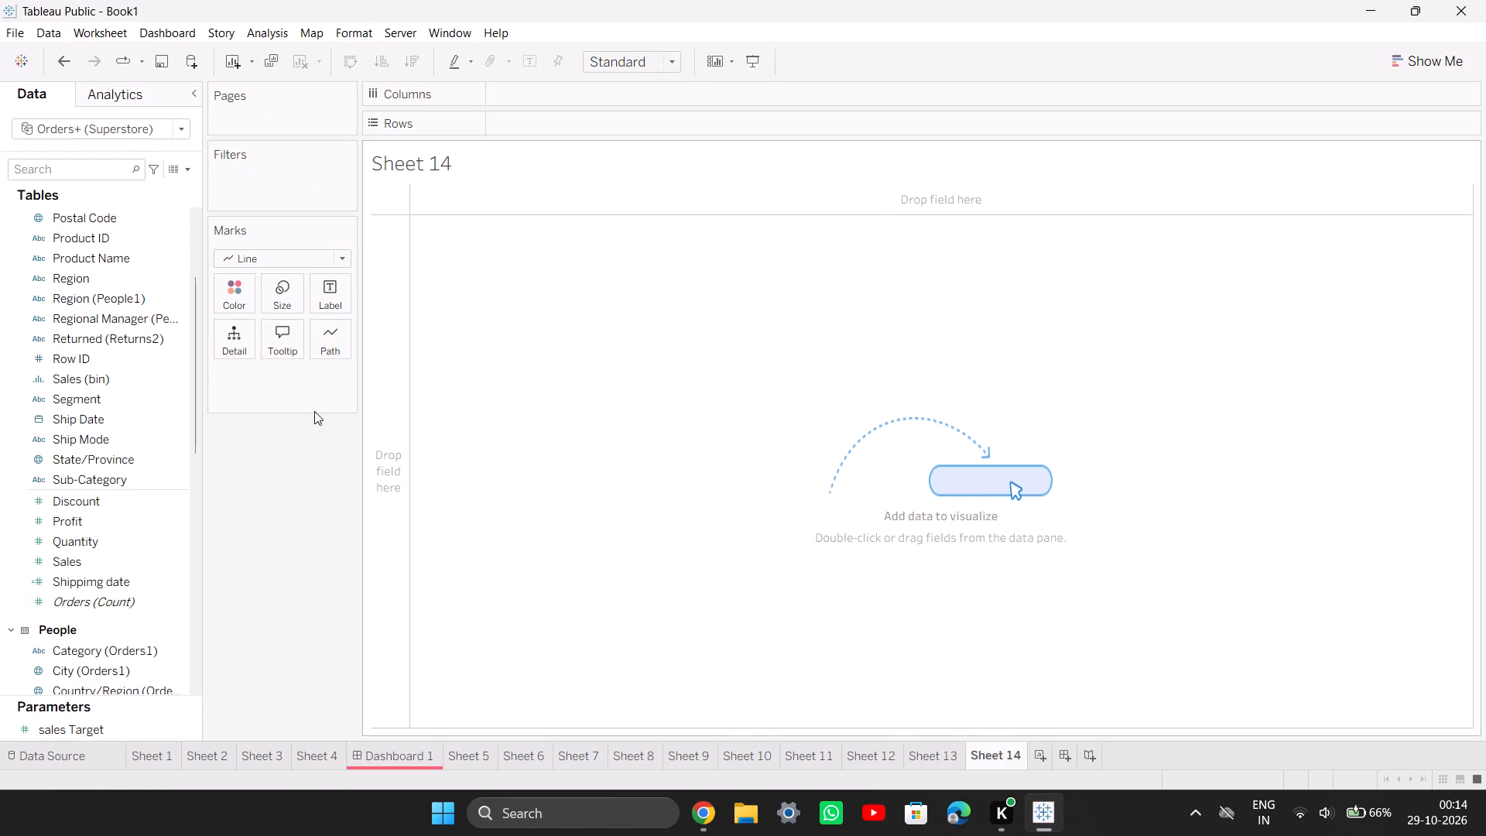
click(330, 303)
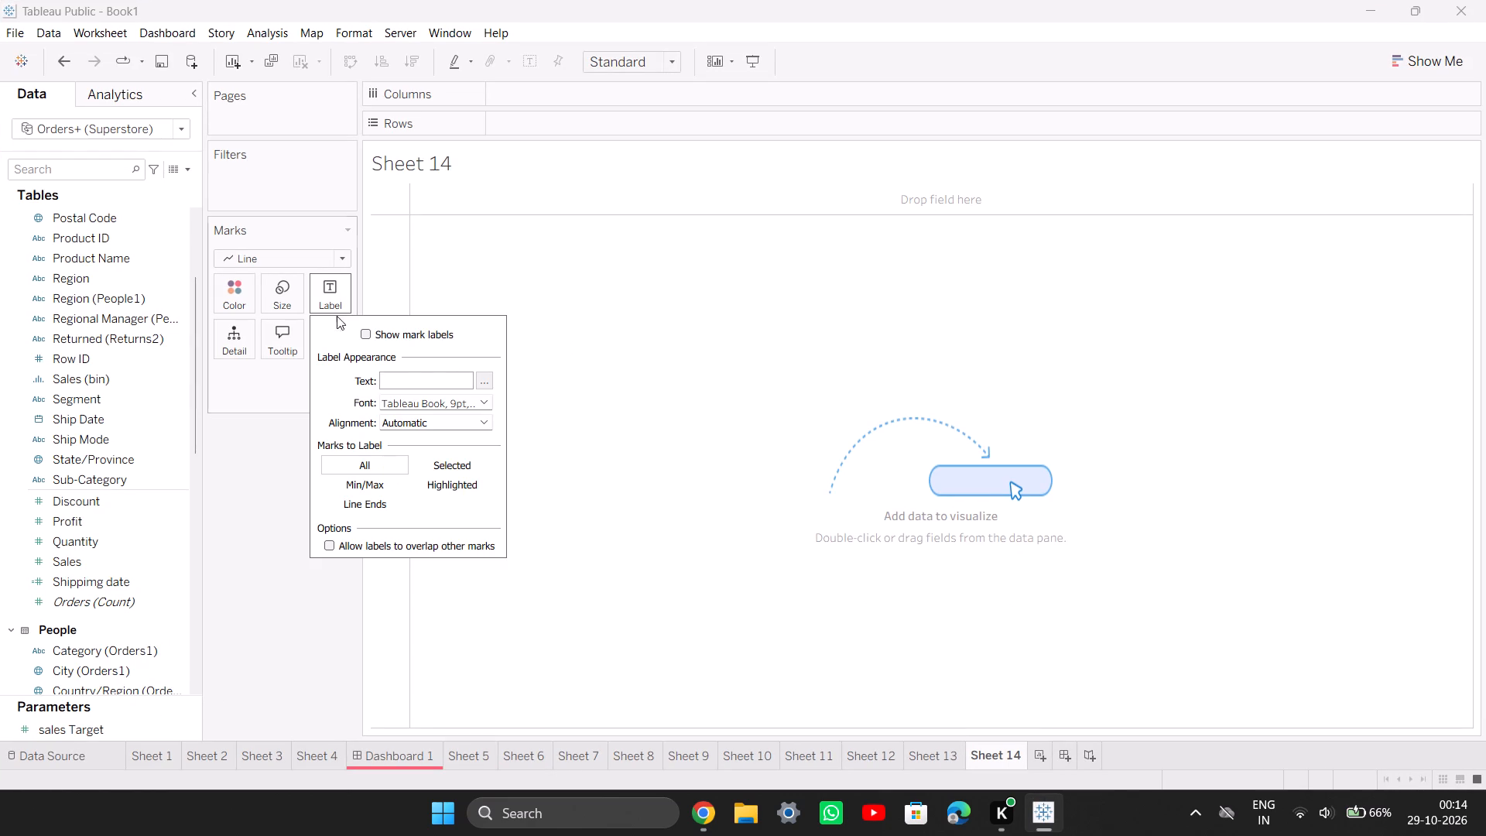
click(420, 382)
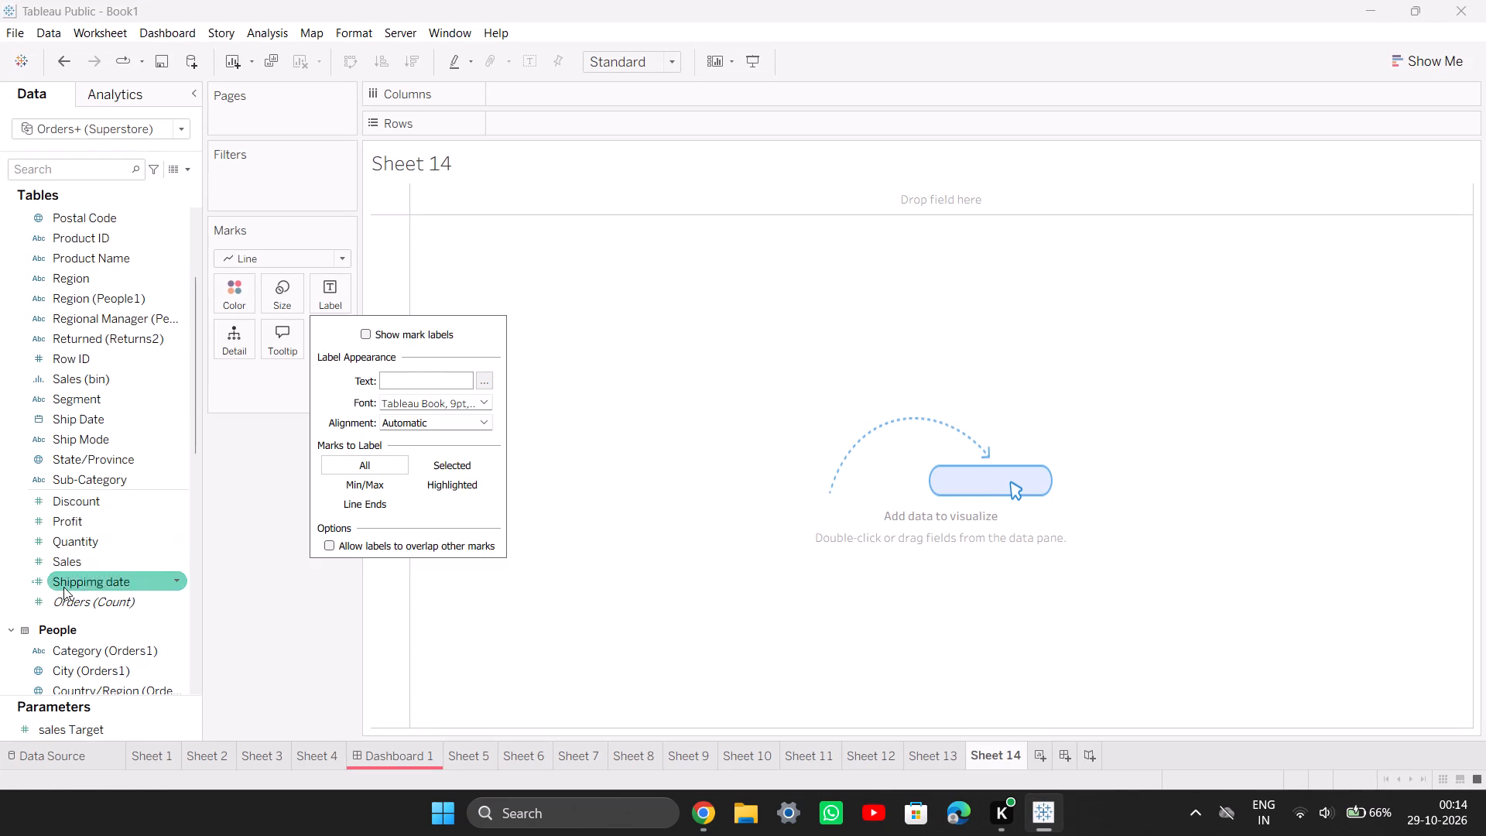
drag(72, 561, 297, 334)
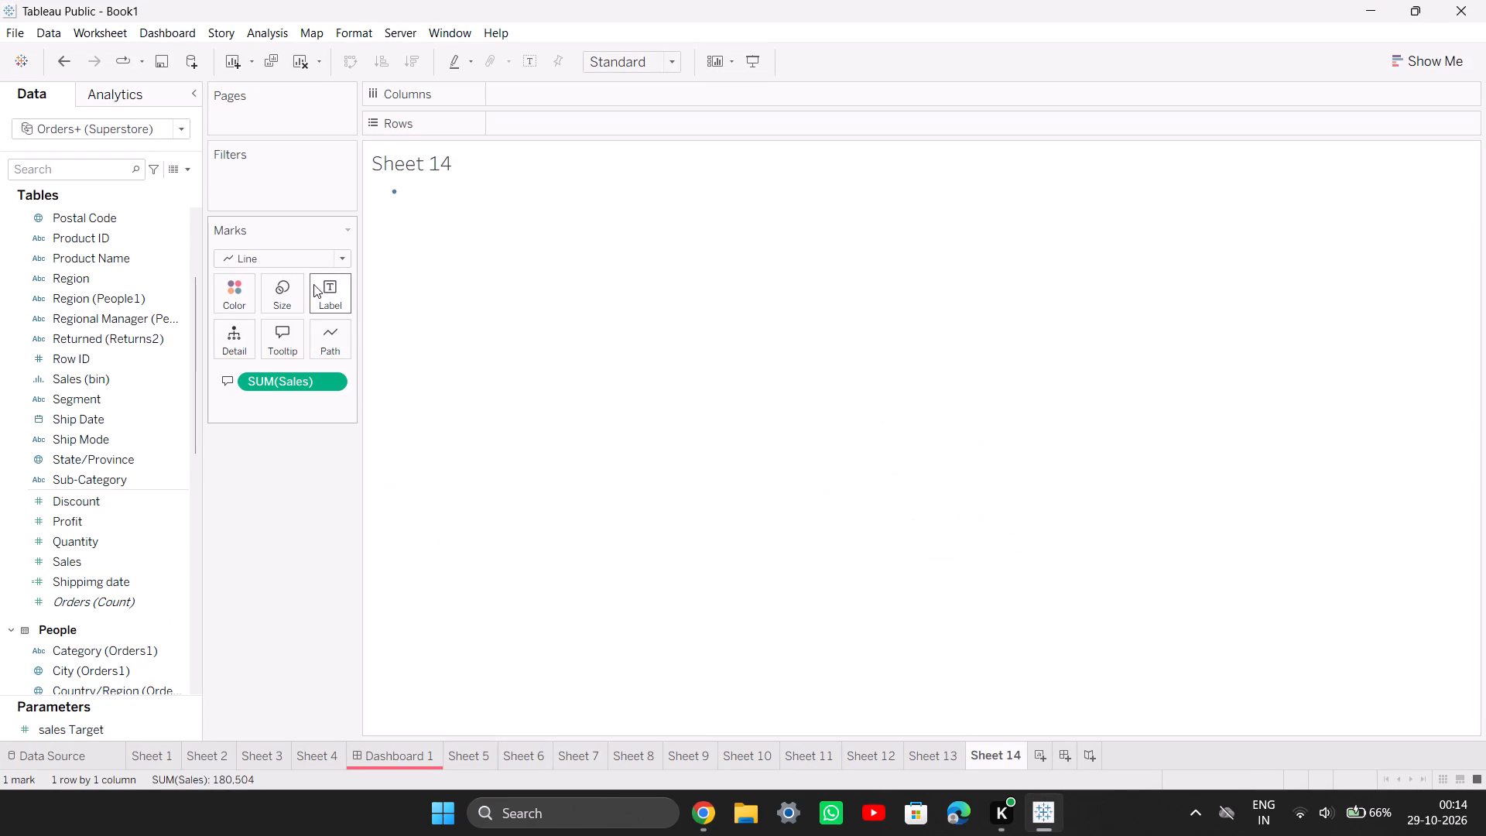
drag(272, 383, 330, 292)
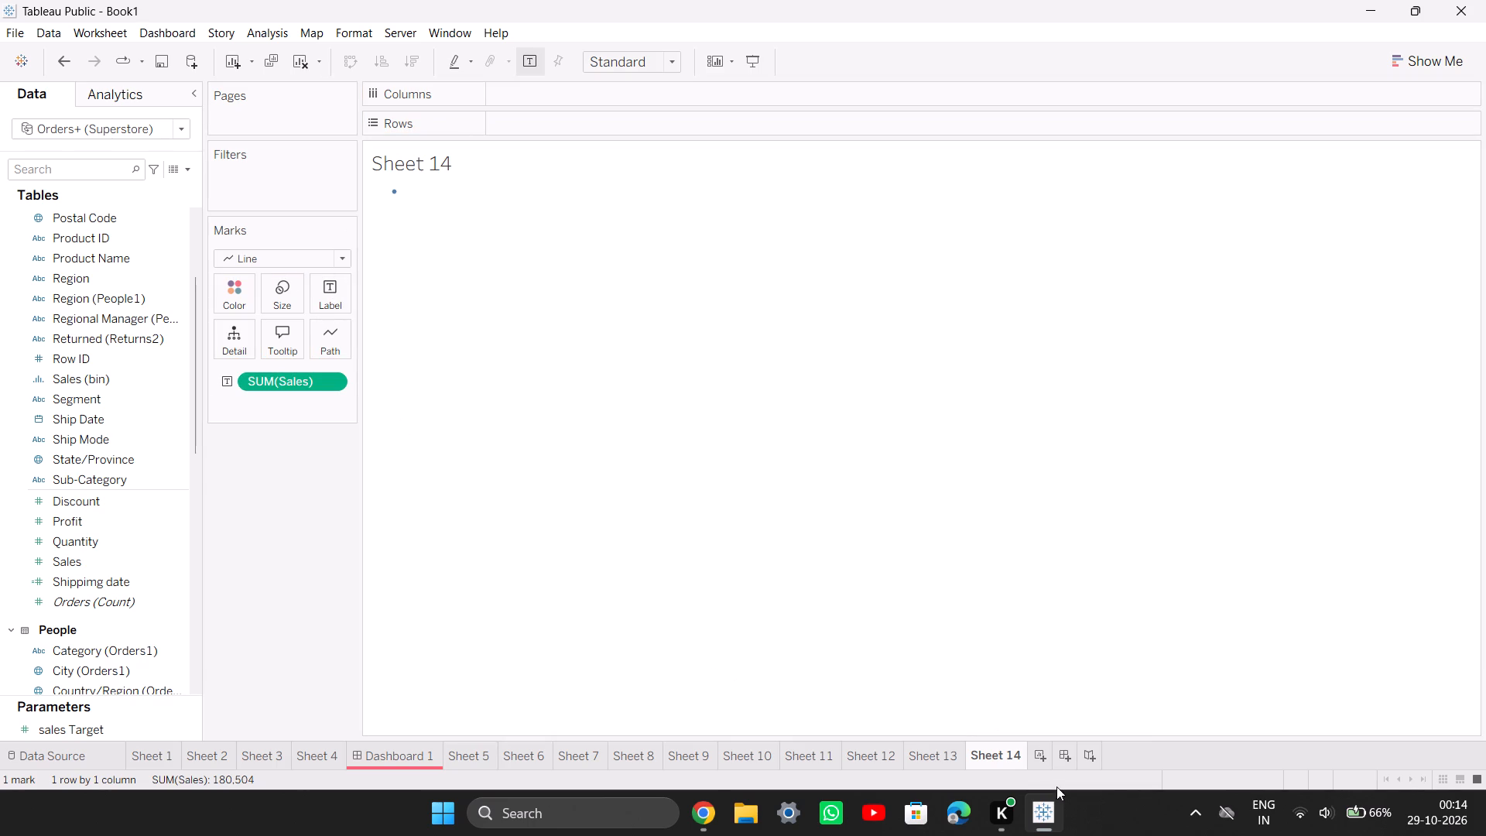
Consult the PDF's formatting instructions and open the format settings of the SUM(Sales) label field.
click(1049, 819)
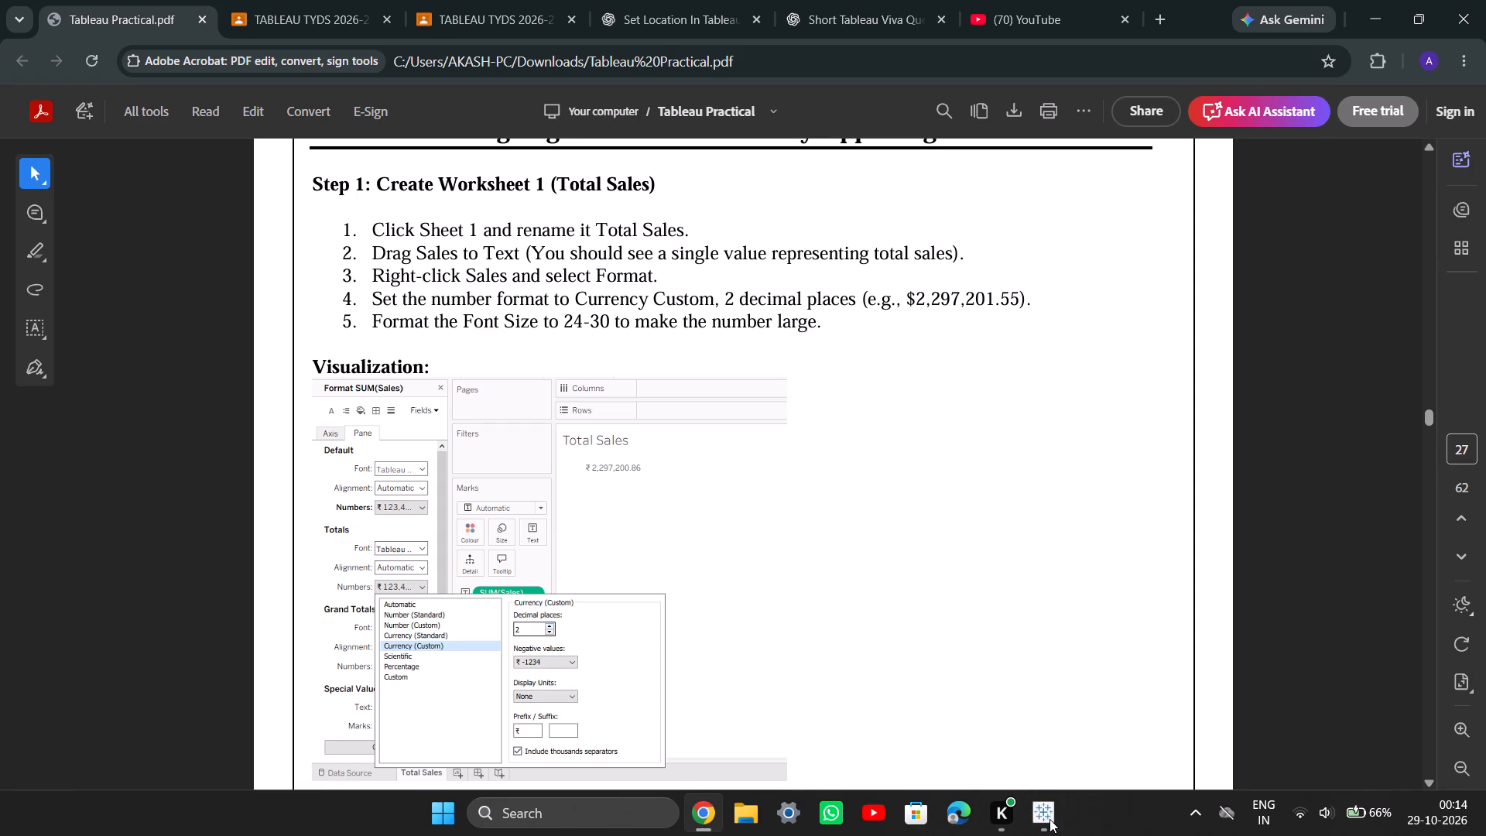
click(1049, 819)
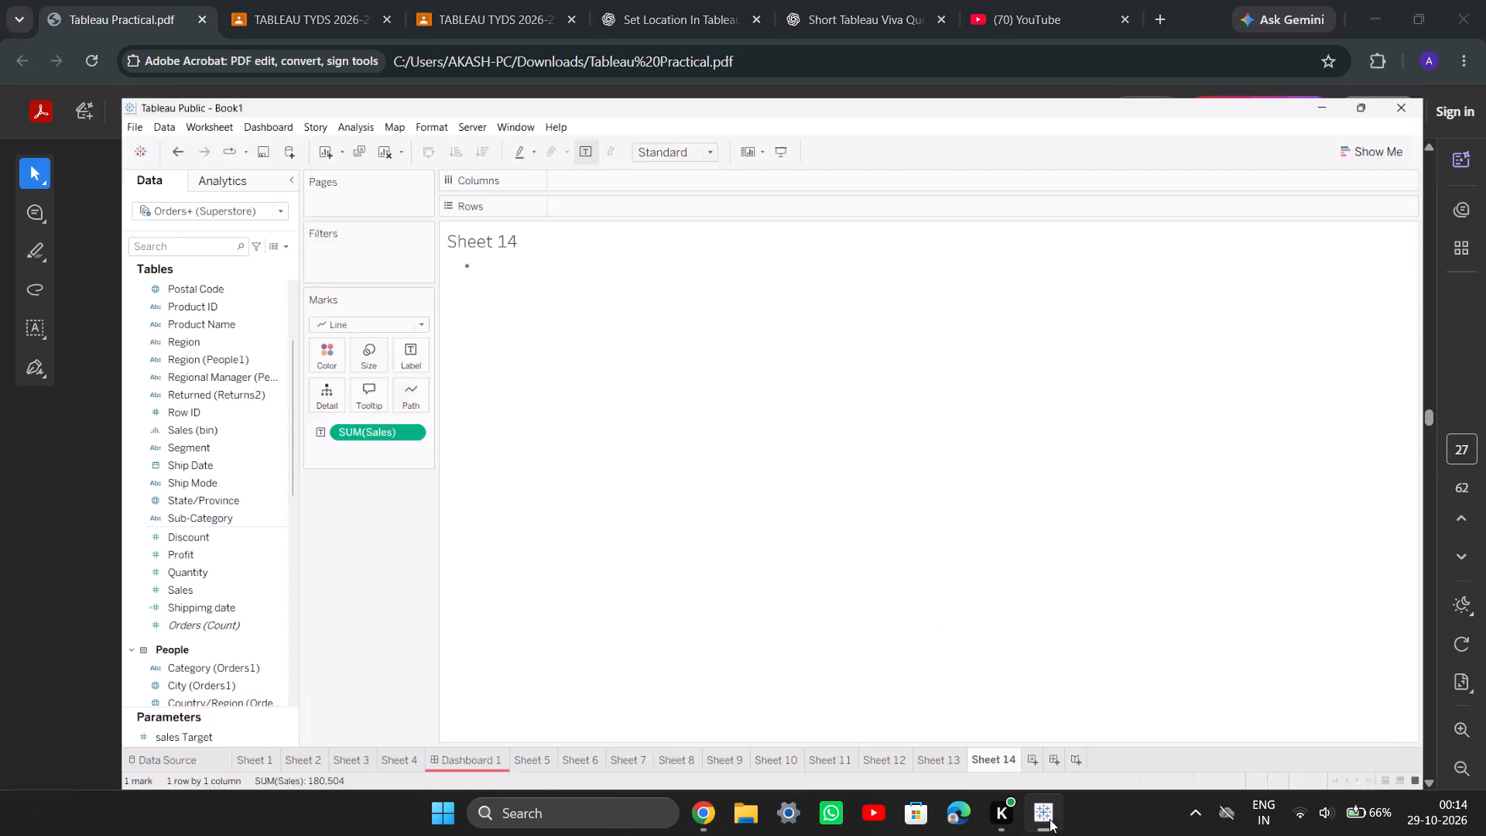
right_click(293, 374)
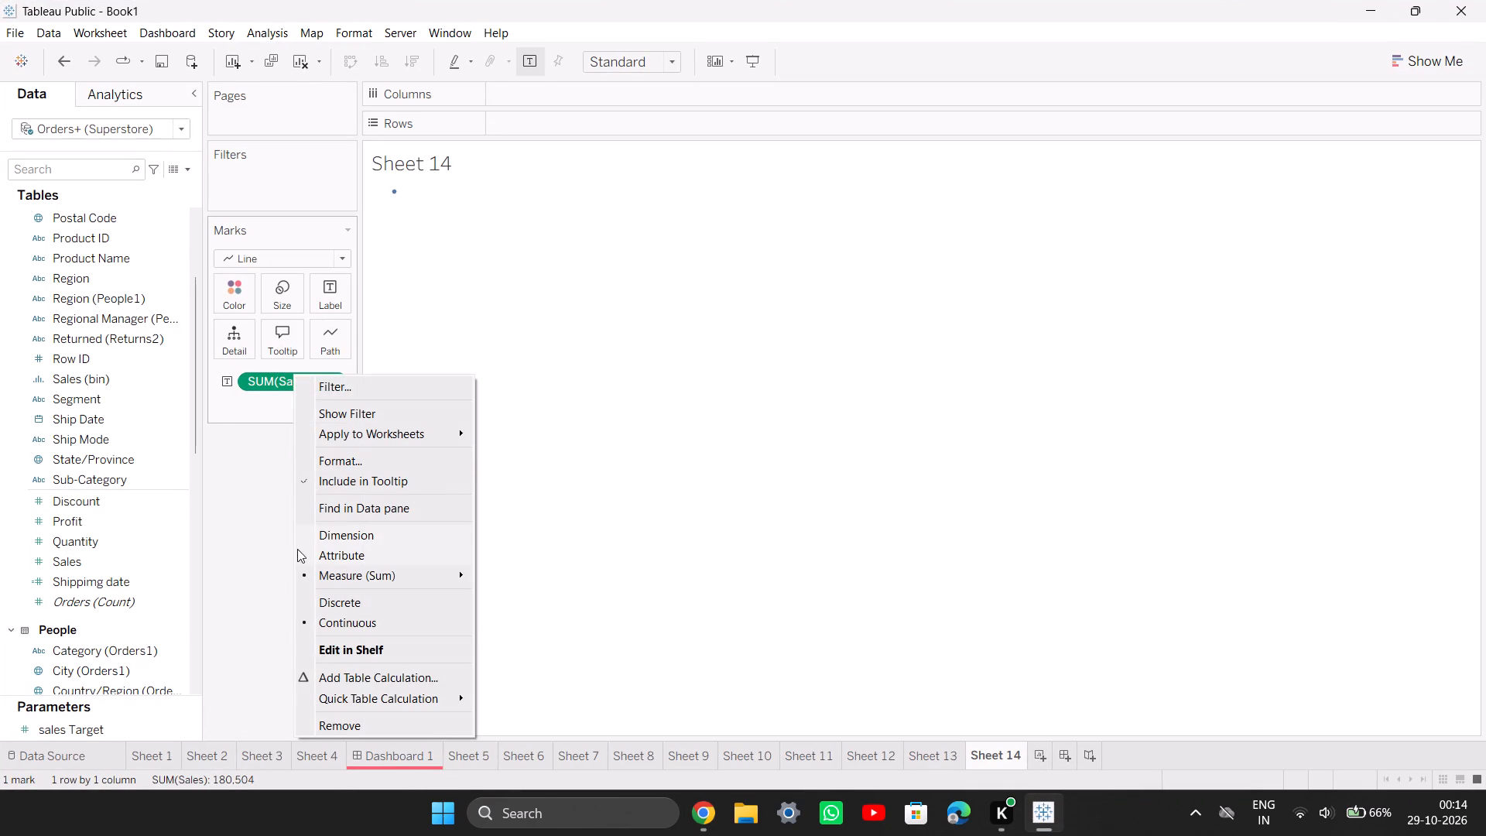
click(386, 463)
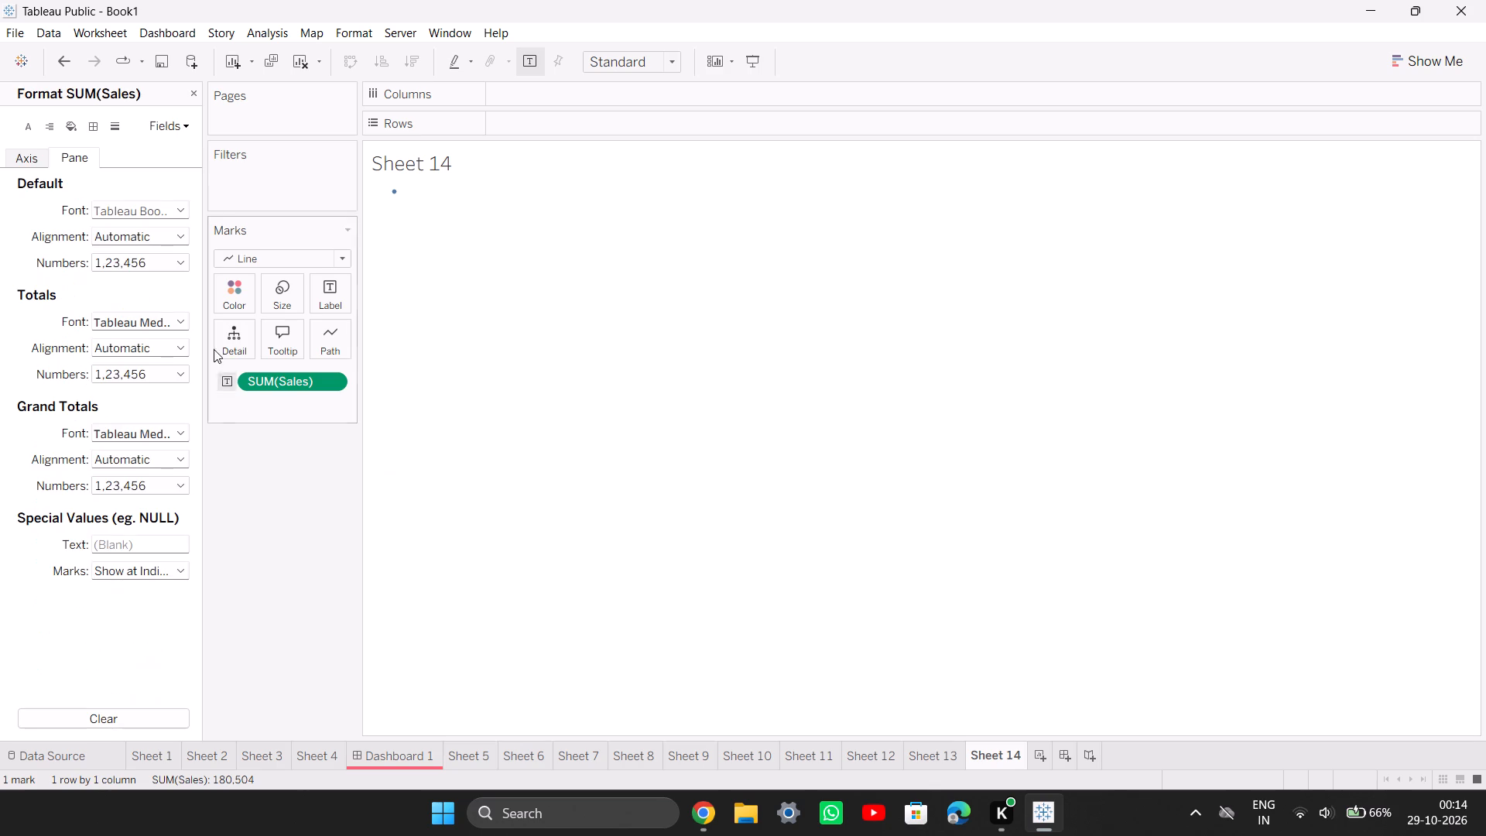
click(479, 482)
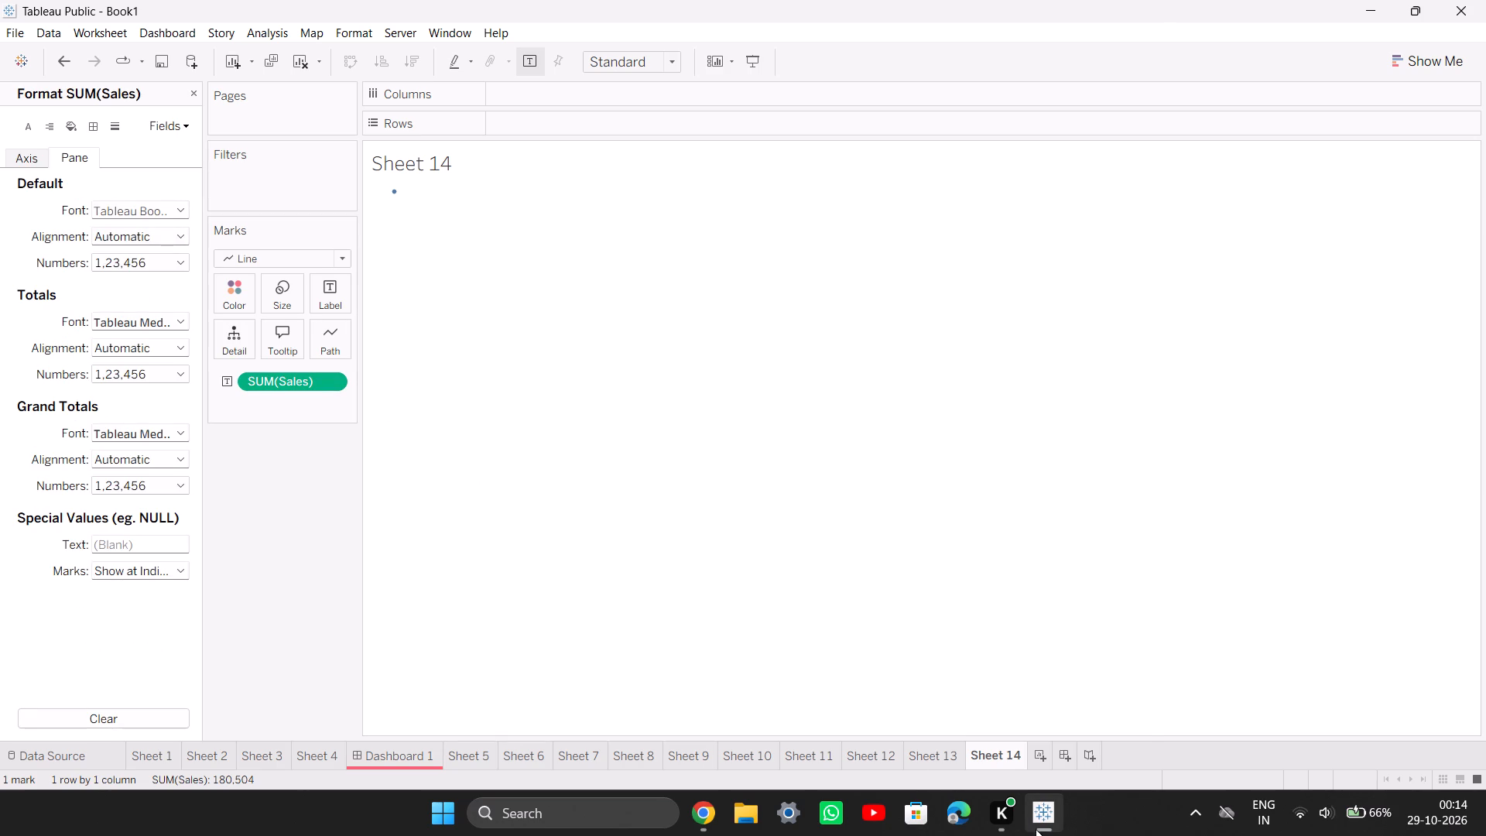
click(701, 812)
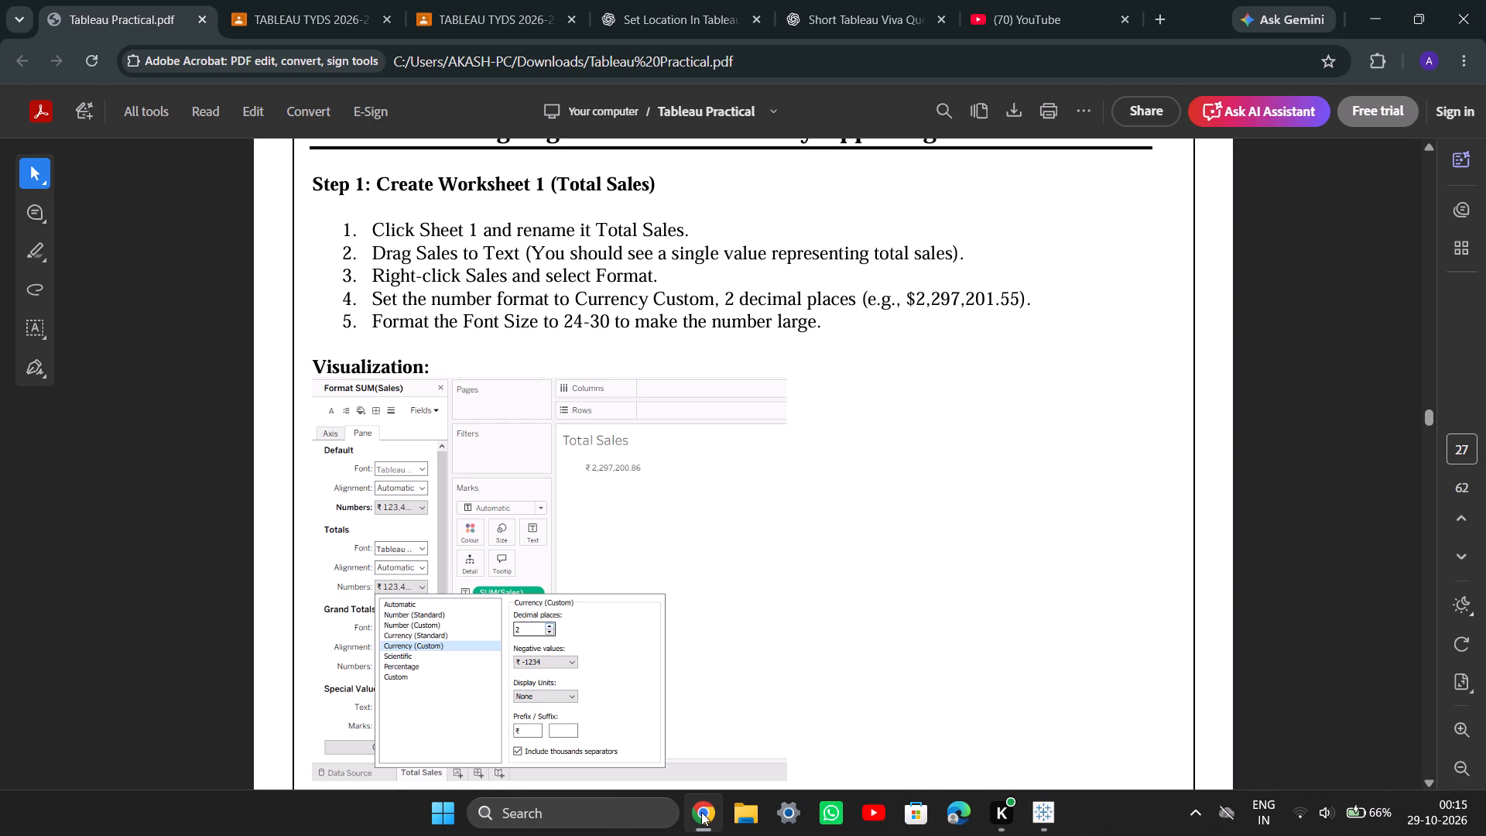
click(701, 812)
right_click(279, 386)
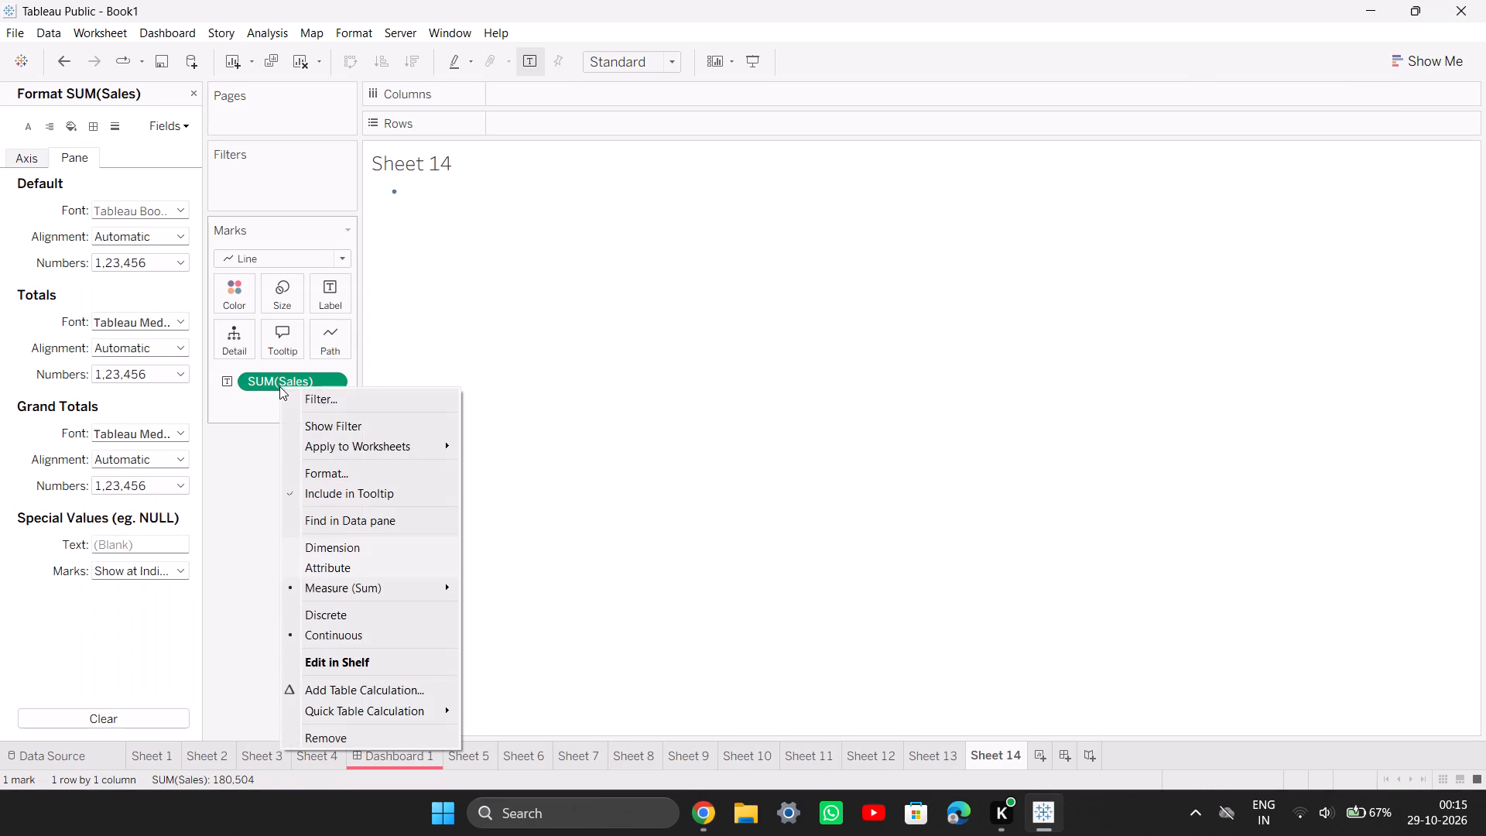
click(330, 468)
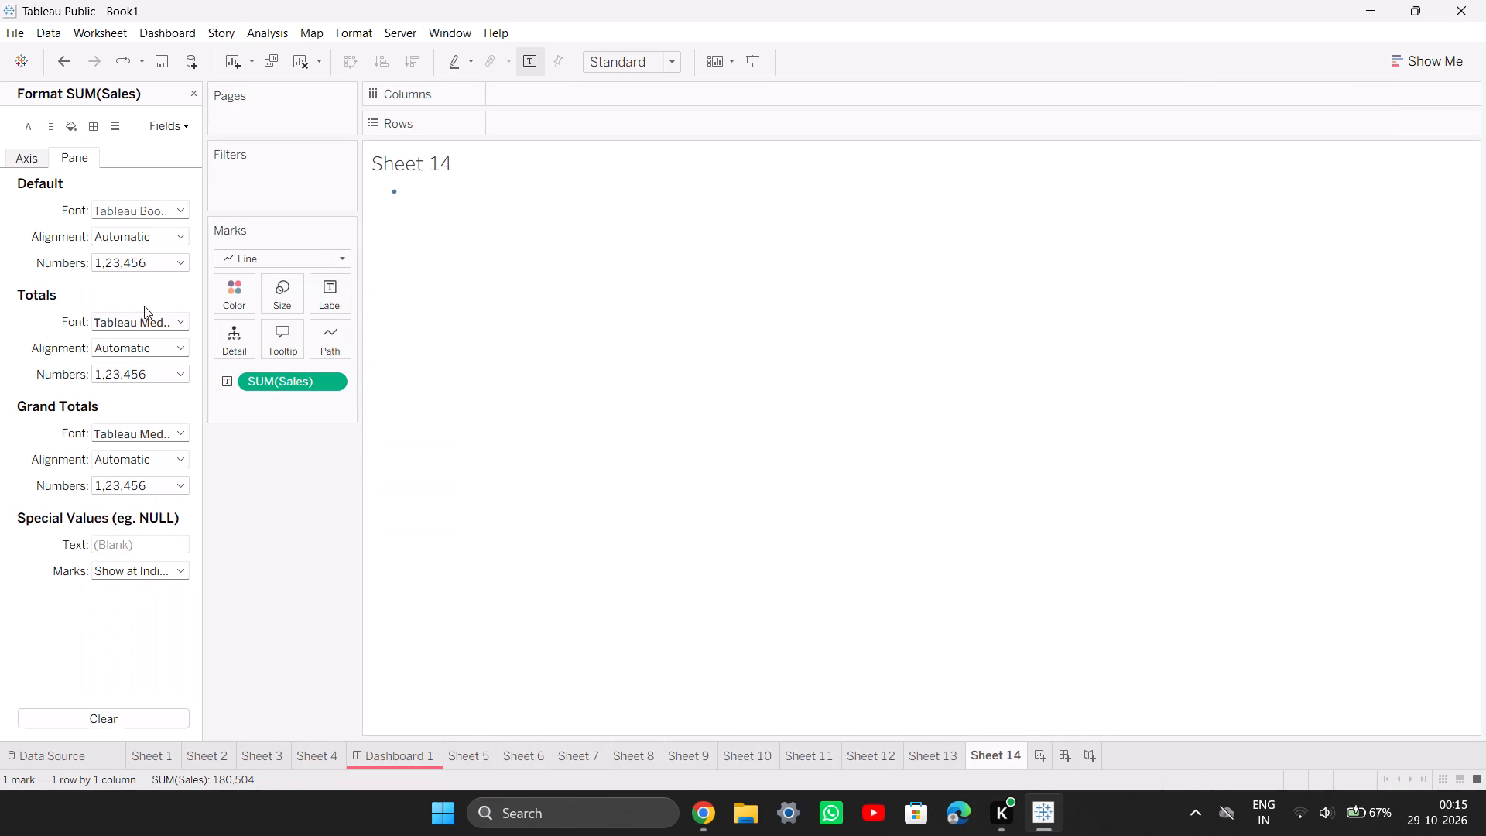
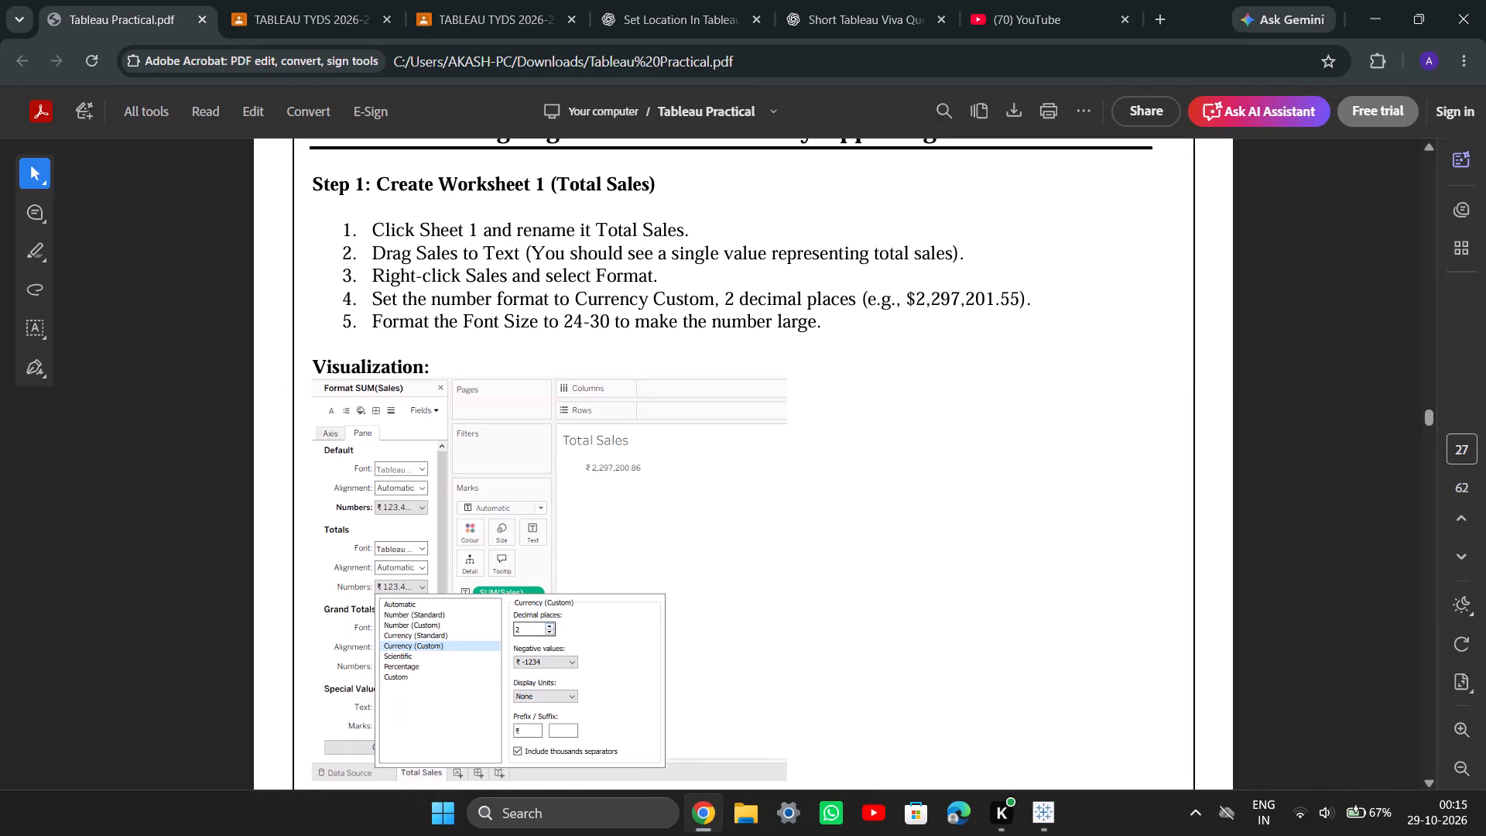
Return to Tableau Public and set the Totals number format of SUM(Sales) to Currency (Custom) with 2 decimal places and ₹ prefix.
click(695, 835)
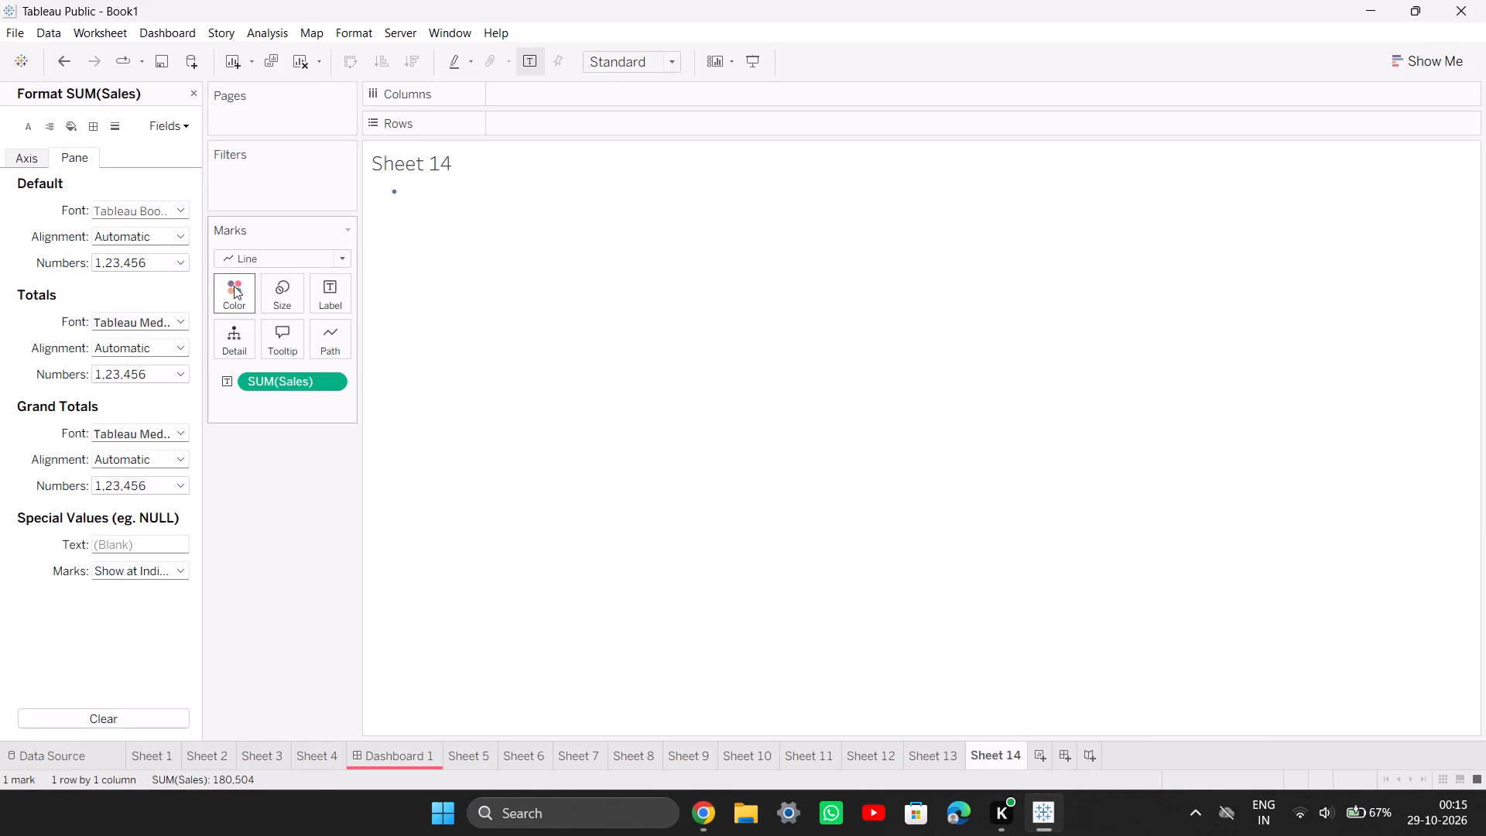
click(178, 360)
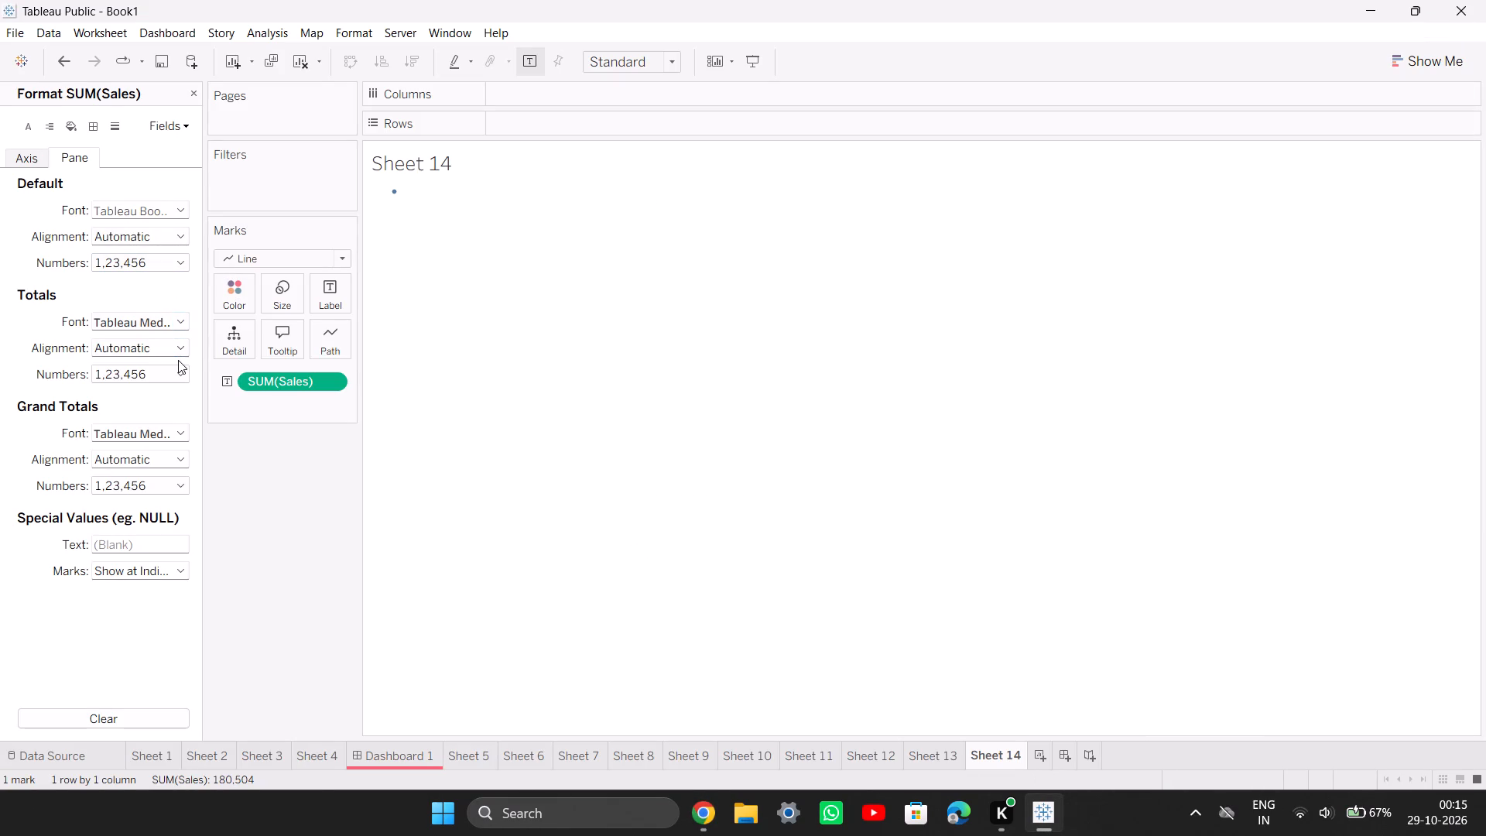
click(183, 353)
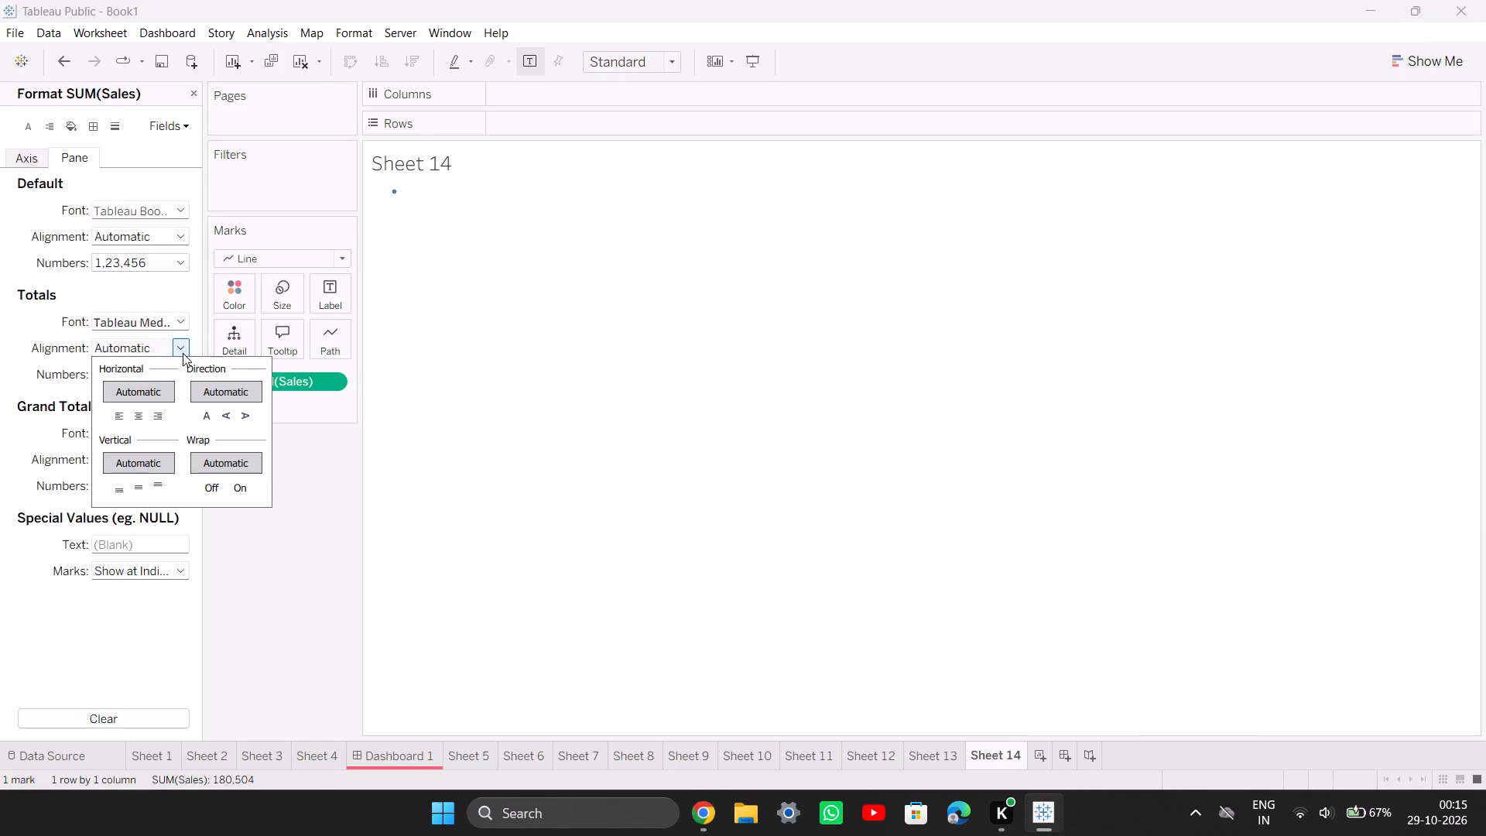
click(183, 353)
click(180, 369)
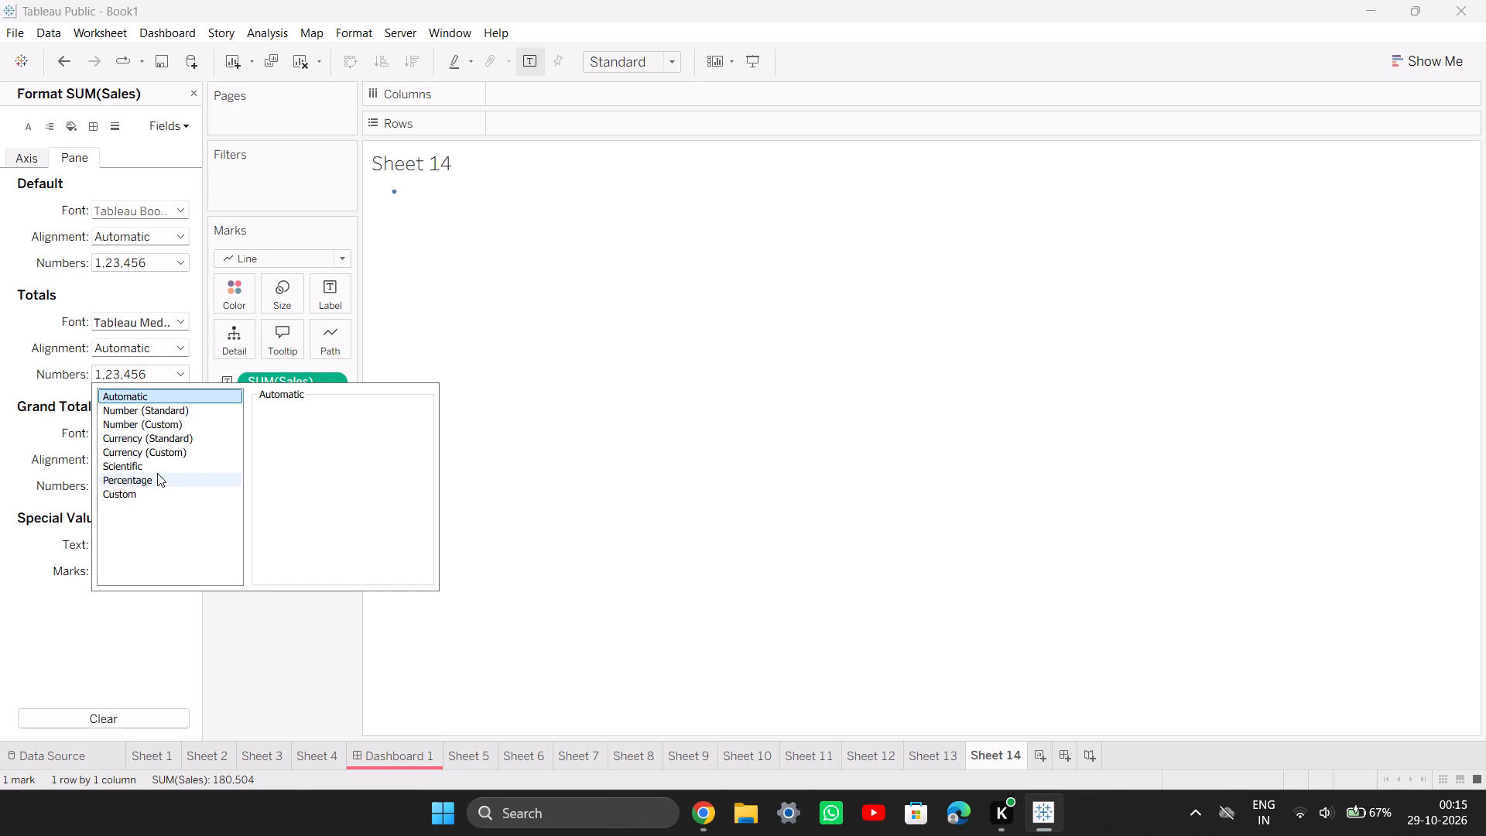
click(173, 454)
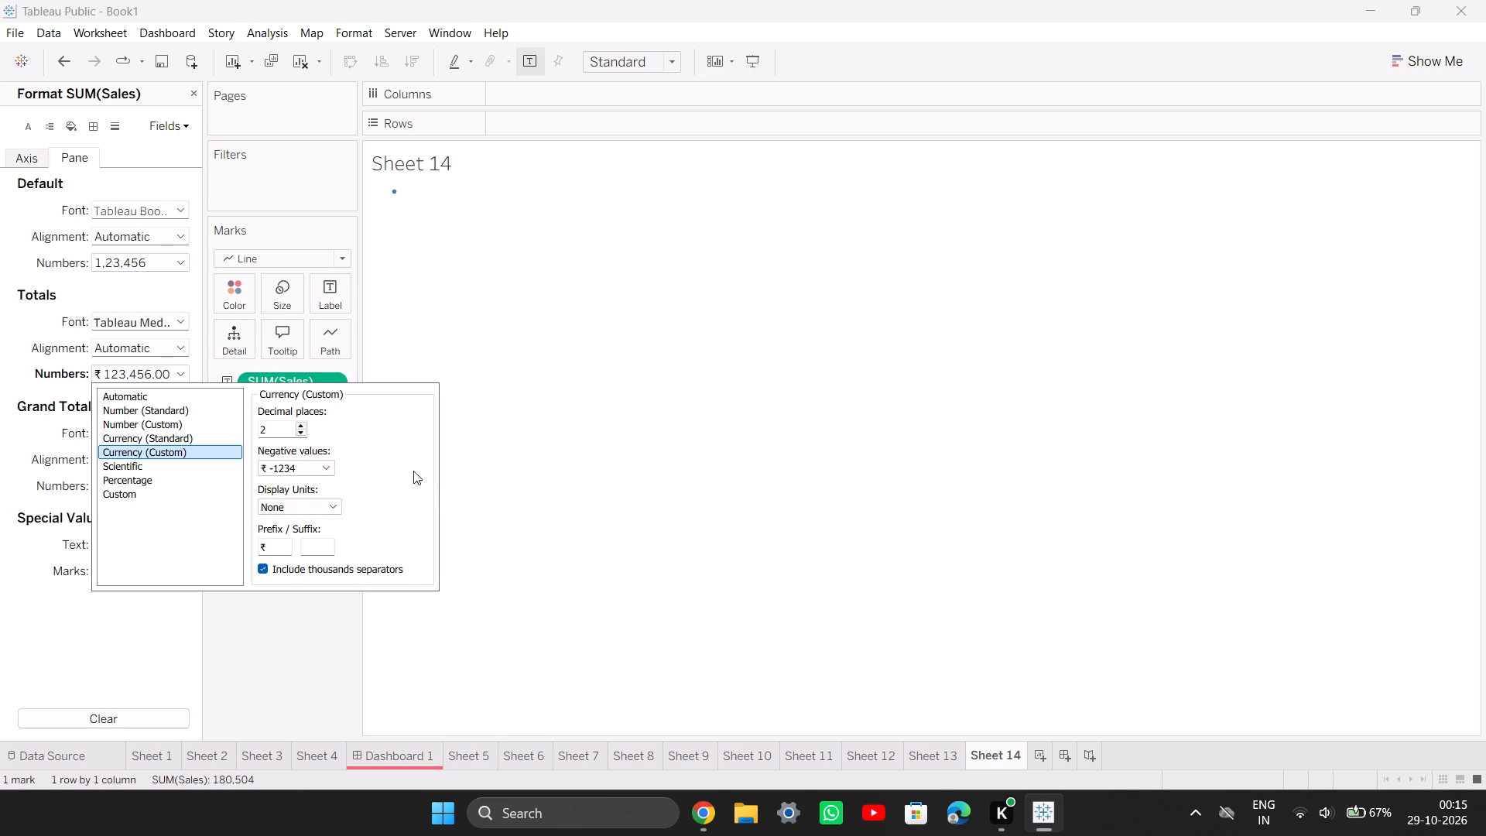
click(537, 581)
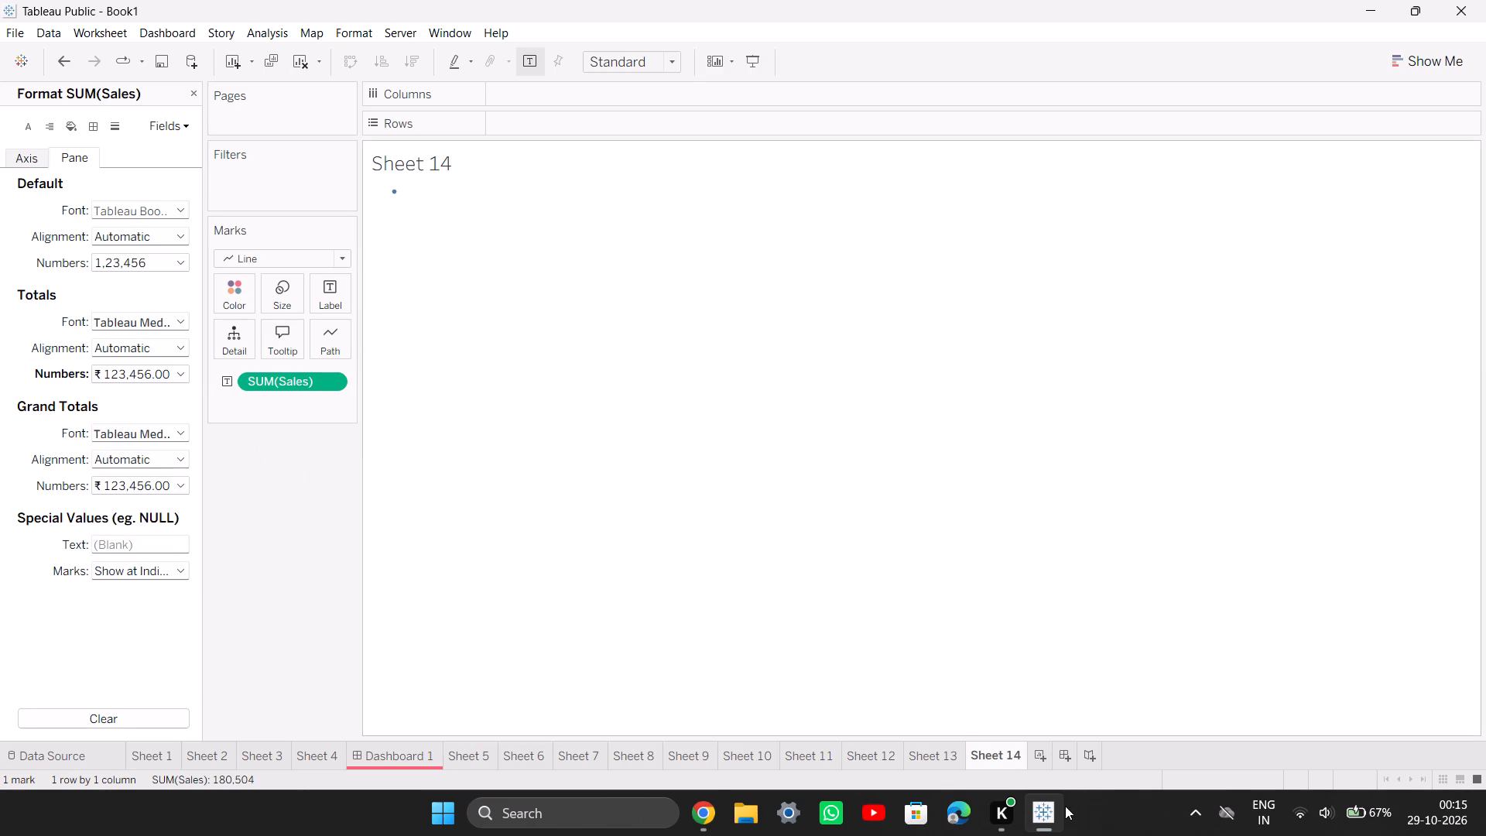
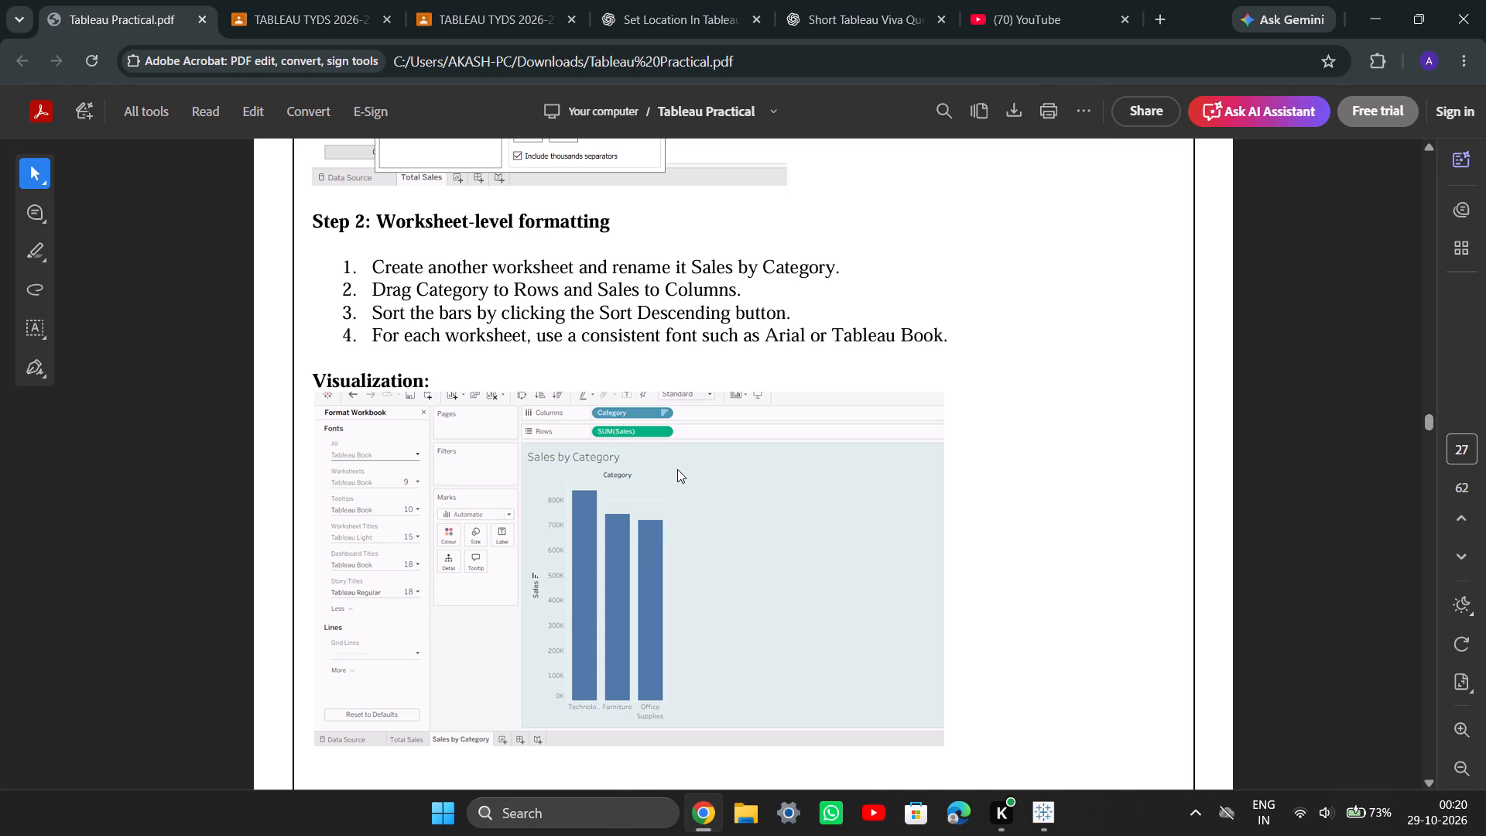
Review the Practical 6 instructions in the PDF, from the Total Sales worksheet through worksheet-level formatting to Step 3 on number formatting.
scroll(677, 469, up, 3)
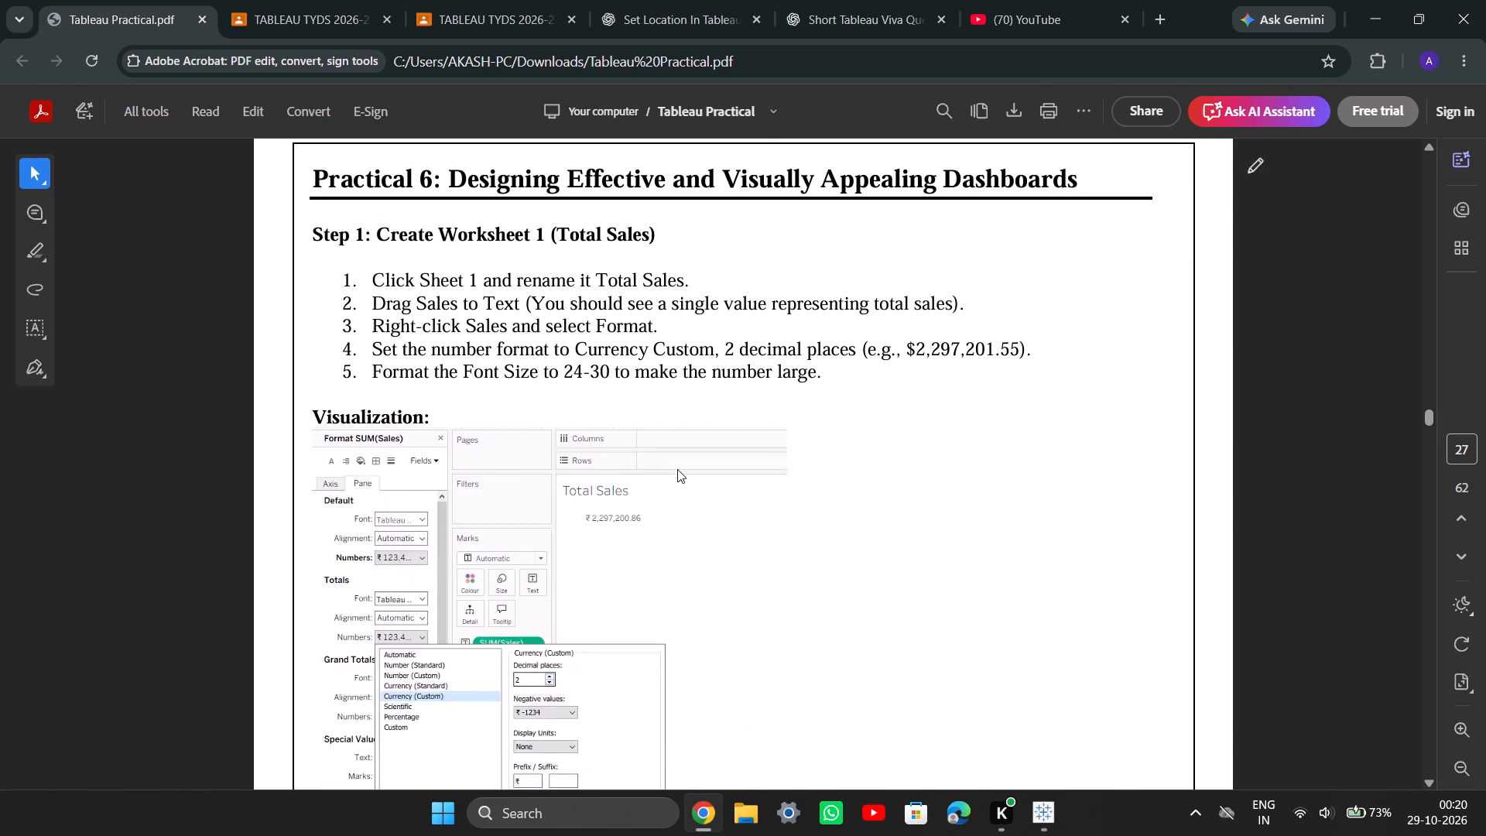
scroll(677, 469, up, 2)
scroll(677, 469, down, 1)
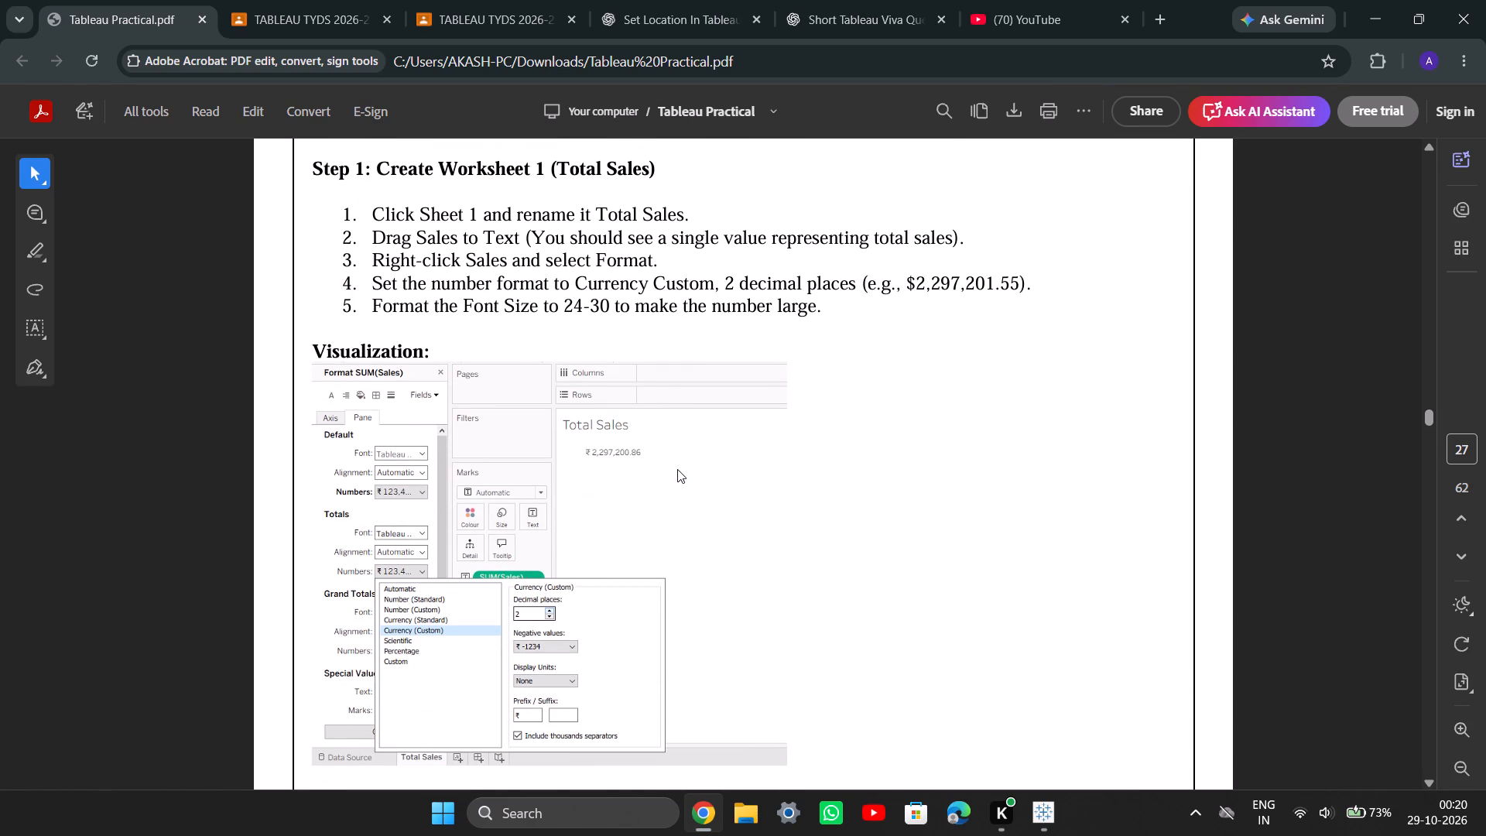
scroll(677, 469, down, 5)
scroll(677, 469, up, 1)
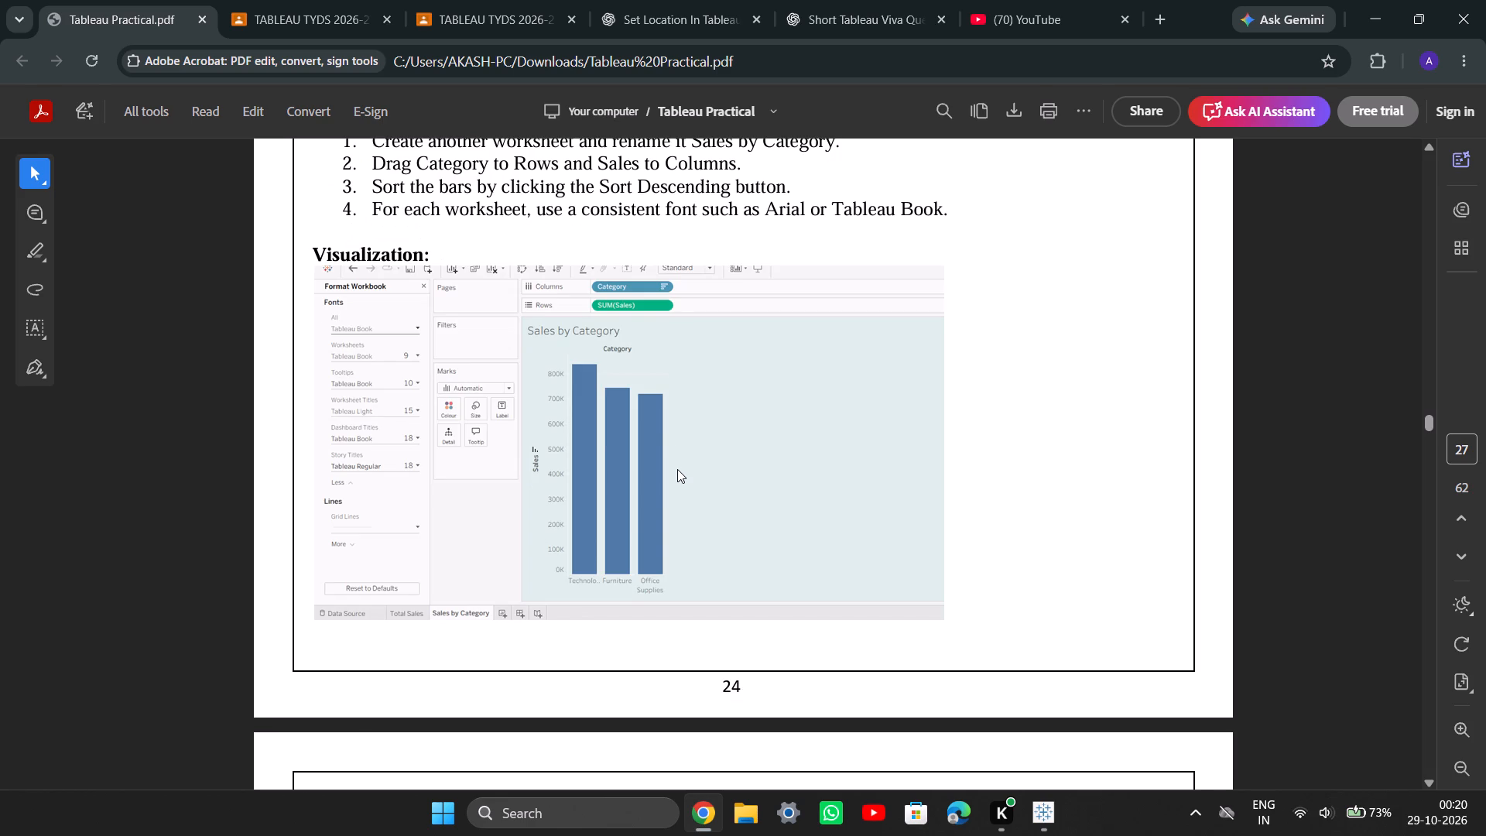
scroll(677, 469, up, 1)
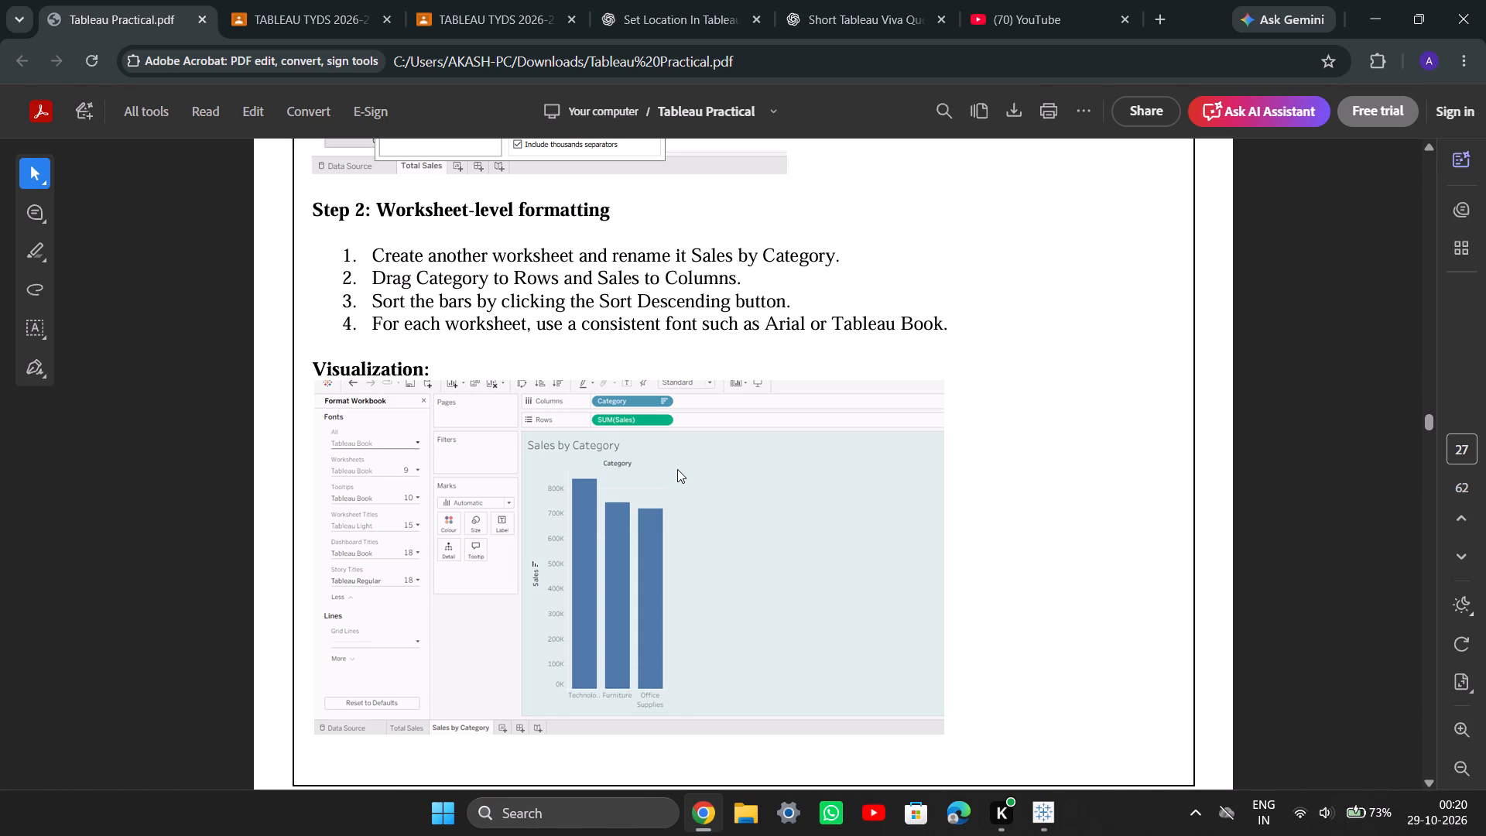
scroll(677, 469, down, 3)
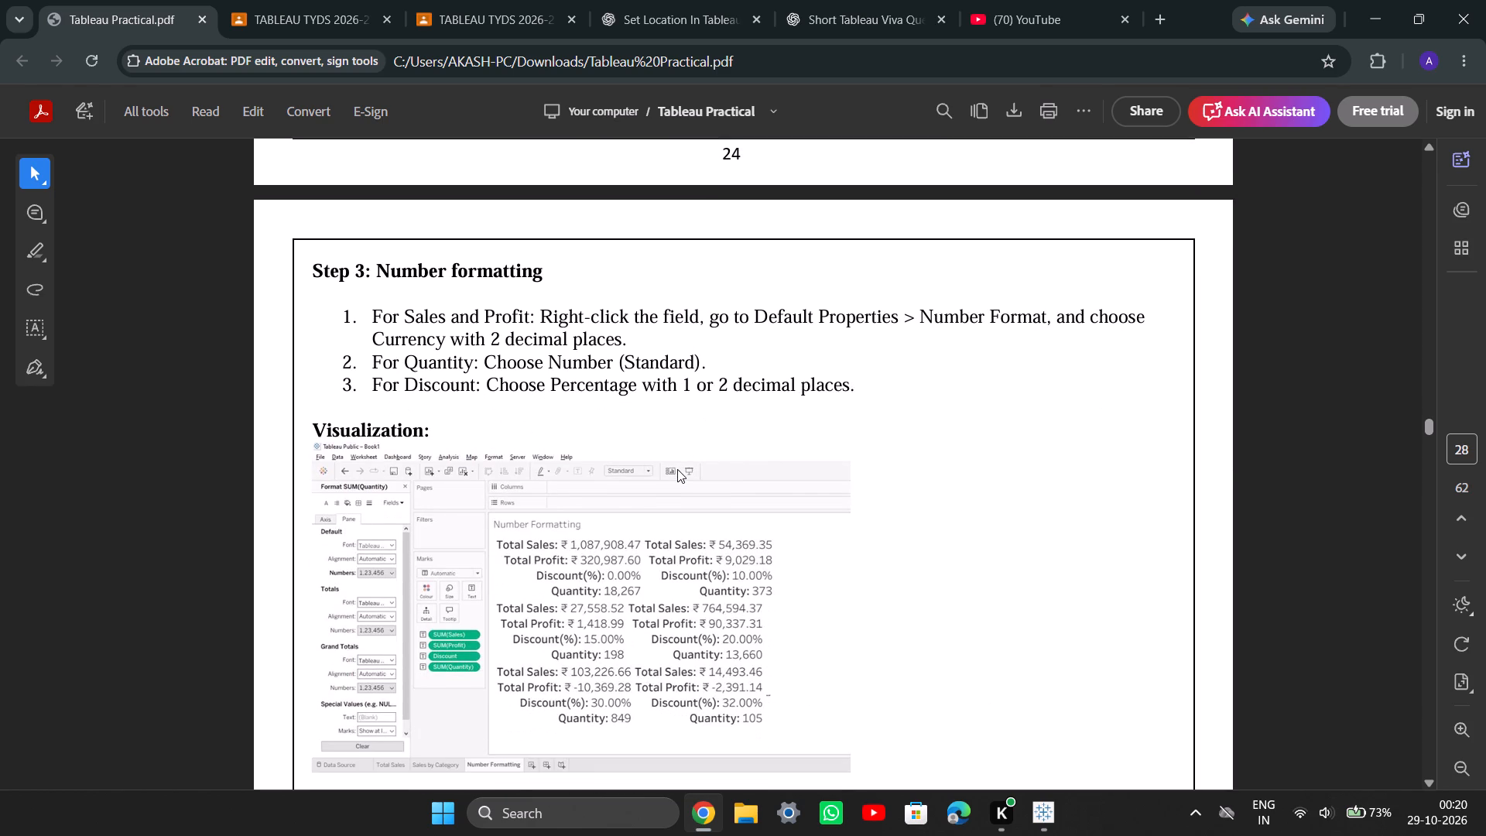
scroll(677, 469, down, 1)
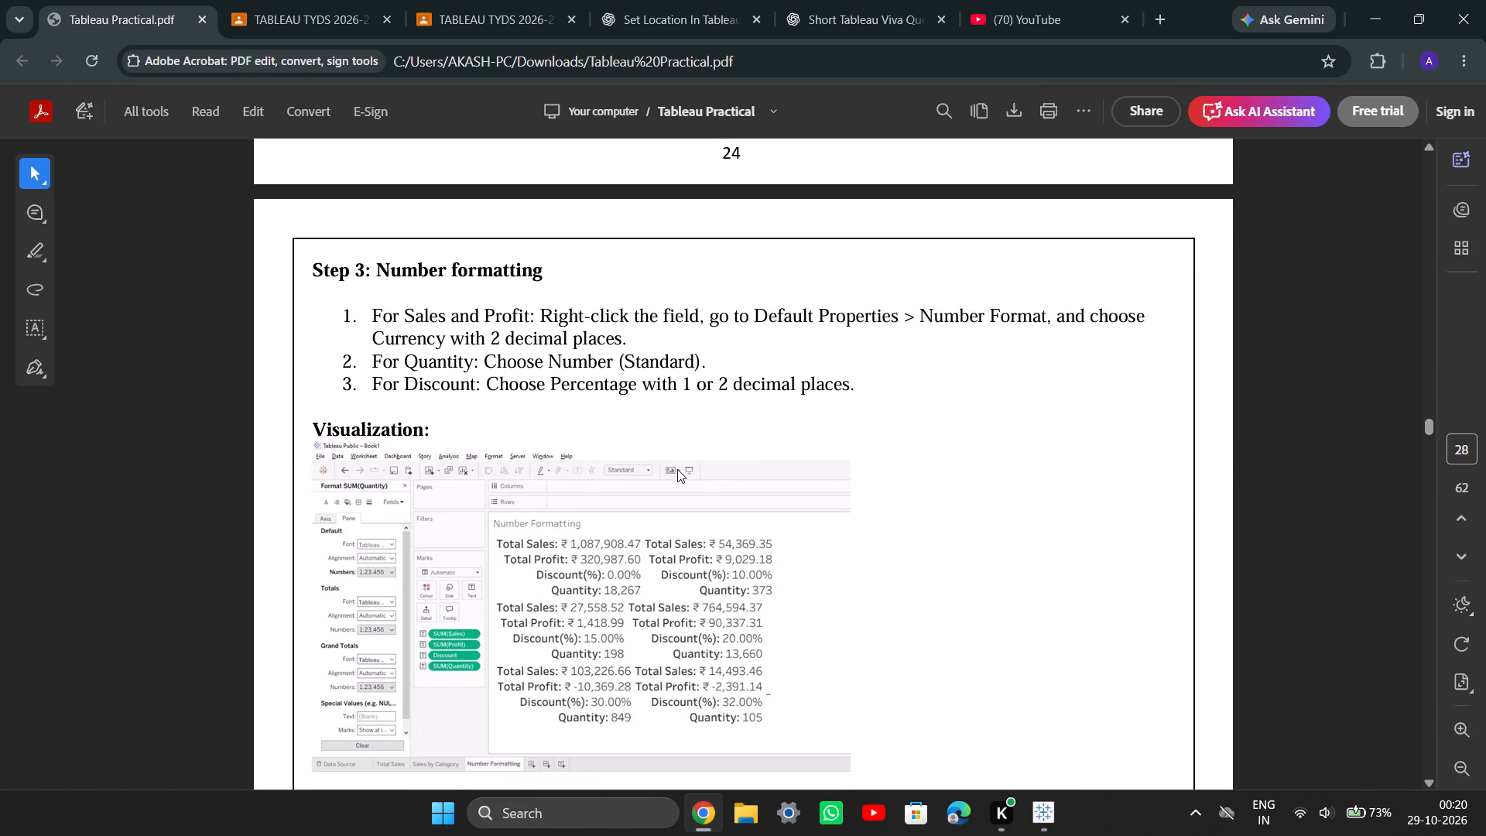
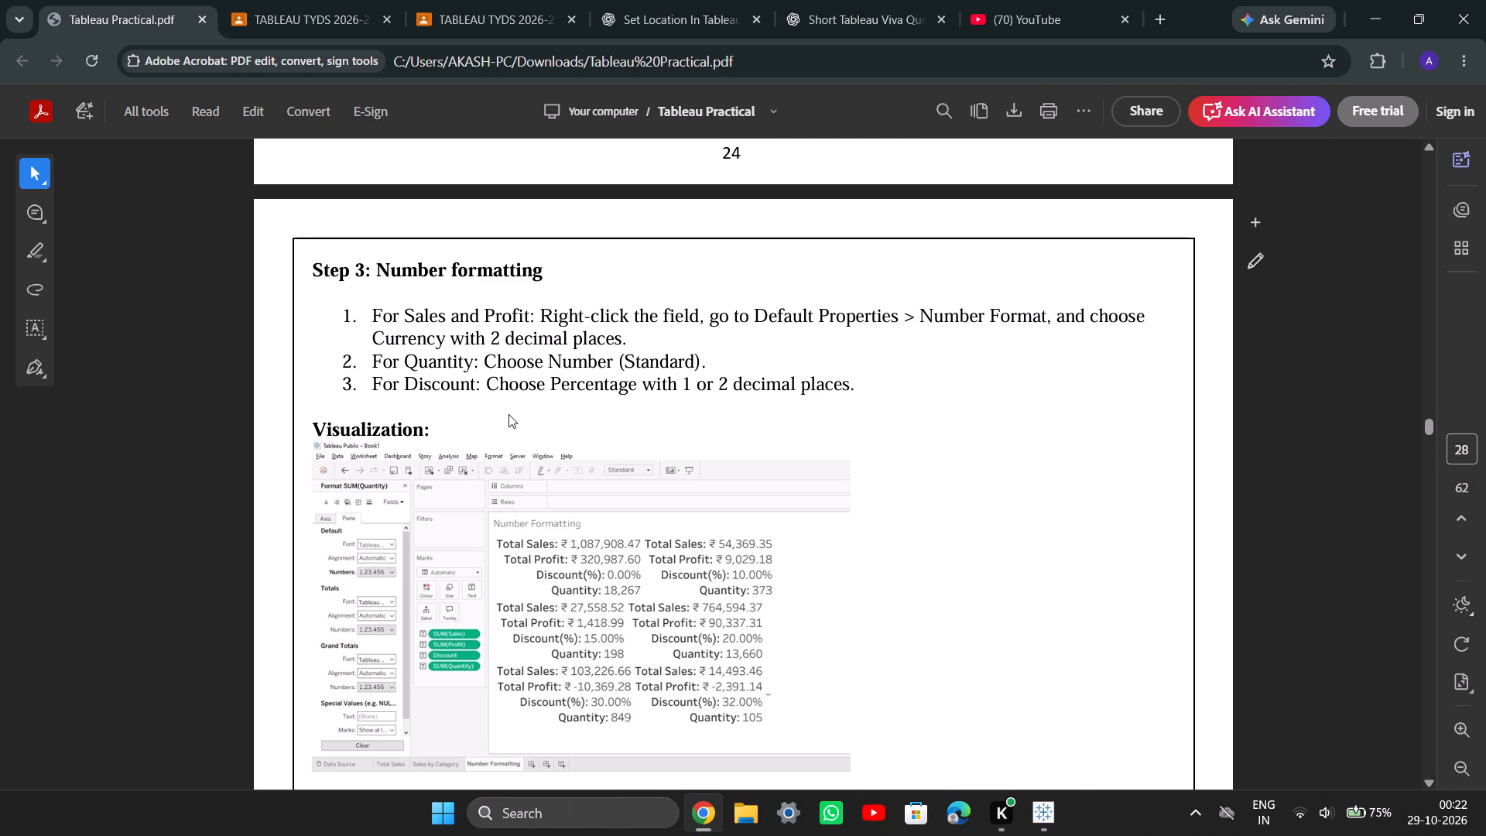
Switch to the Tableau Public workbook and add a new blank worksheet after Sheet 14.
click(1042, 797)
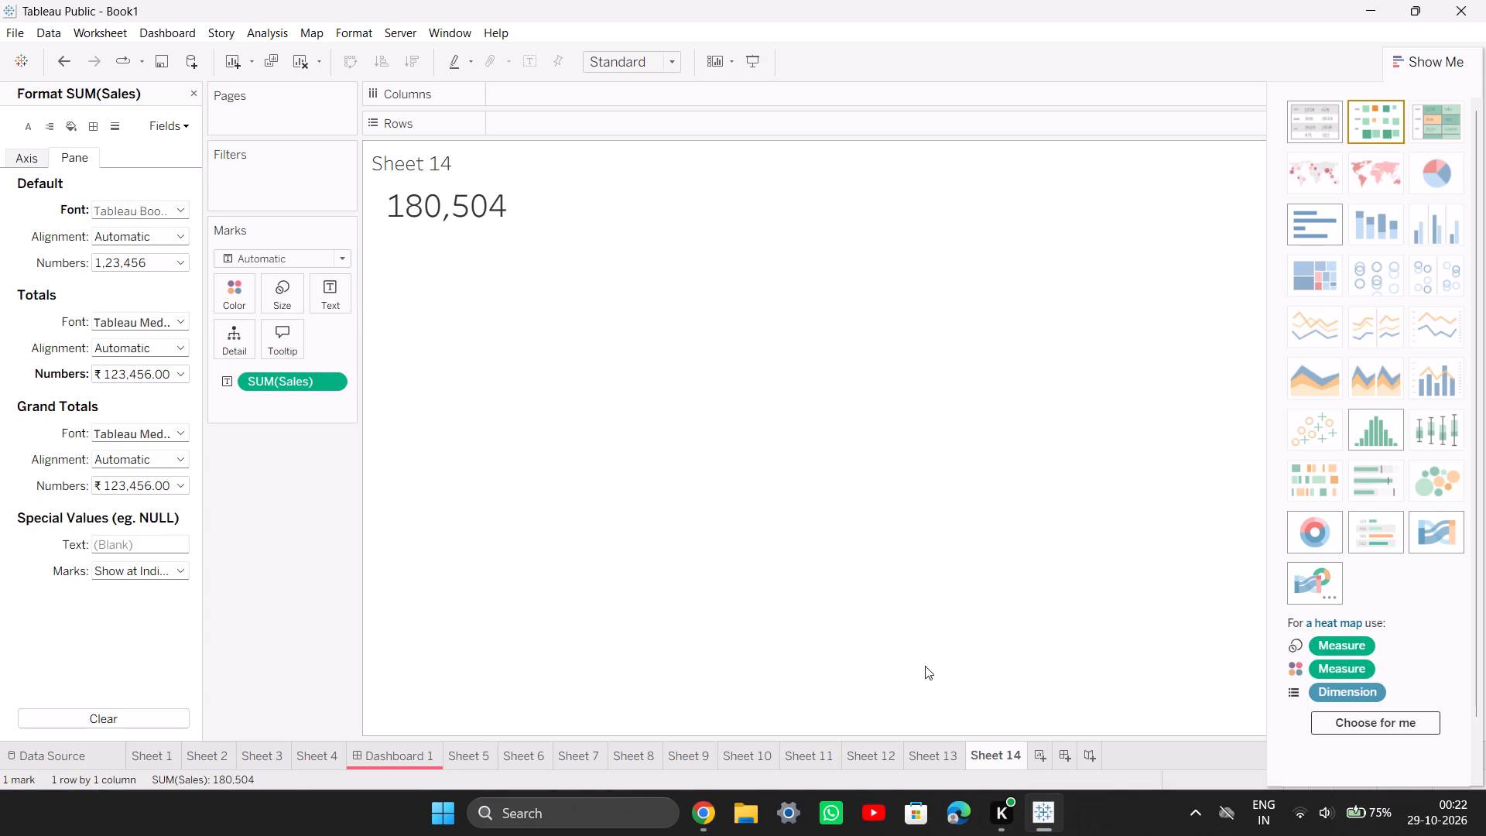
click(1032, 755)
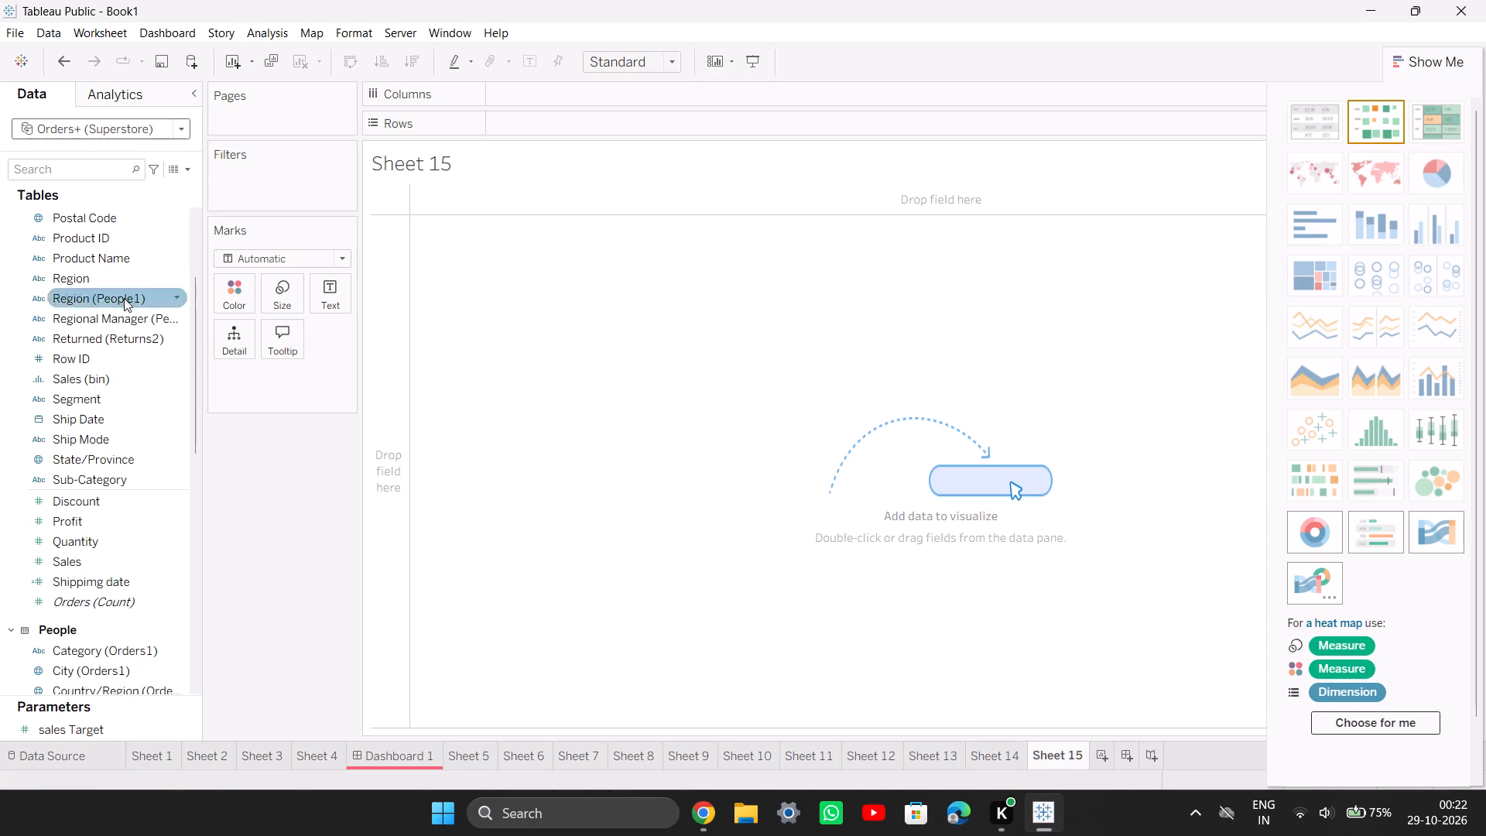
Set the default number format of the Sales field to Currency (Custom) with 2 decimal places.
right_click(64, 557)
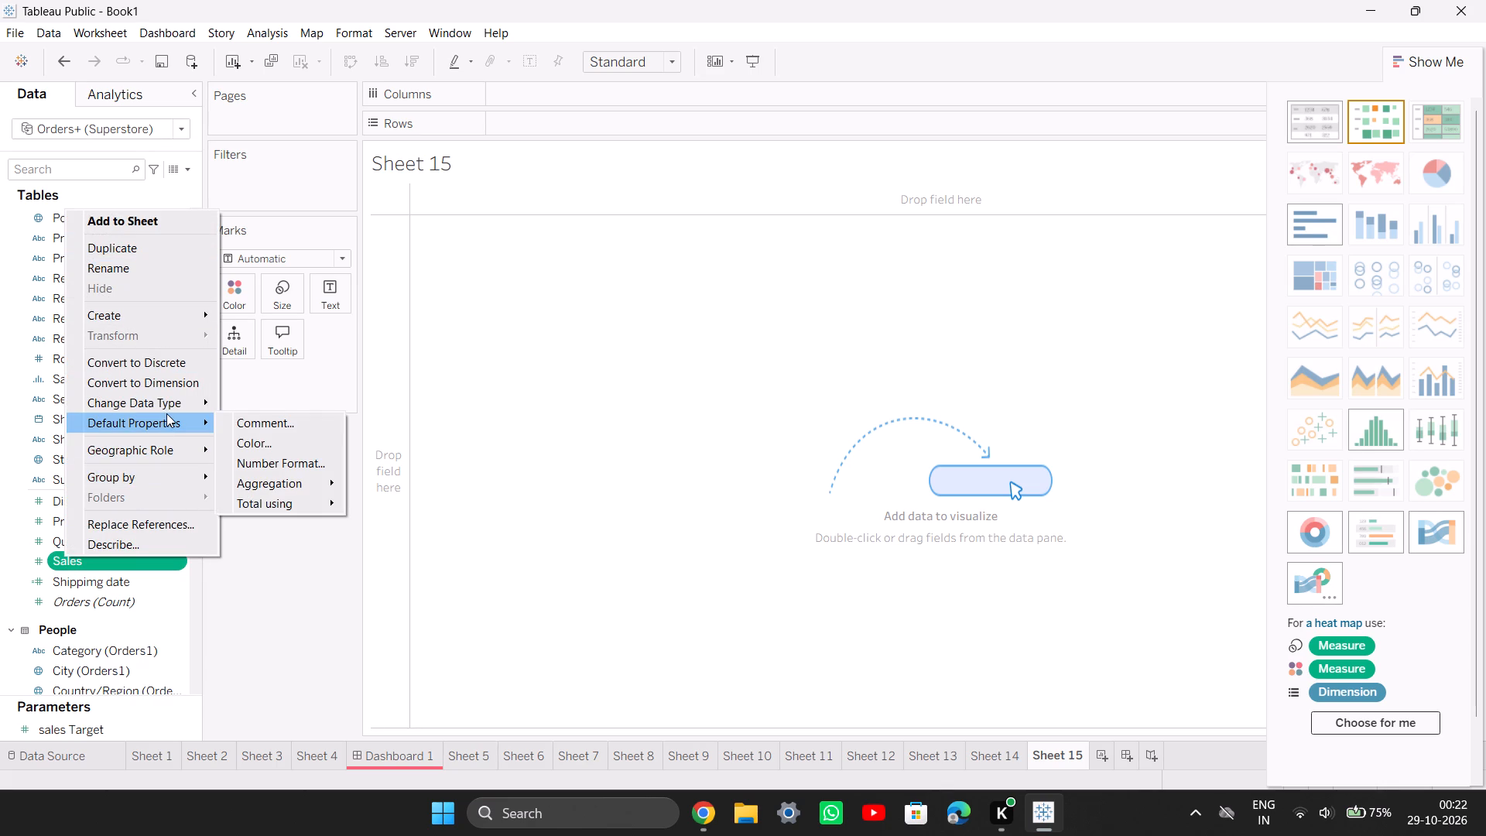
click(270, 456)
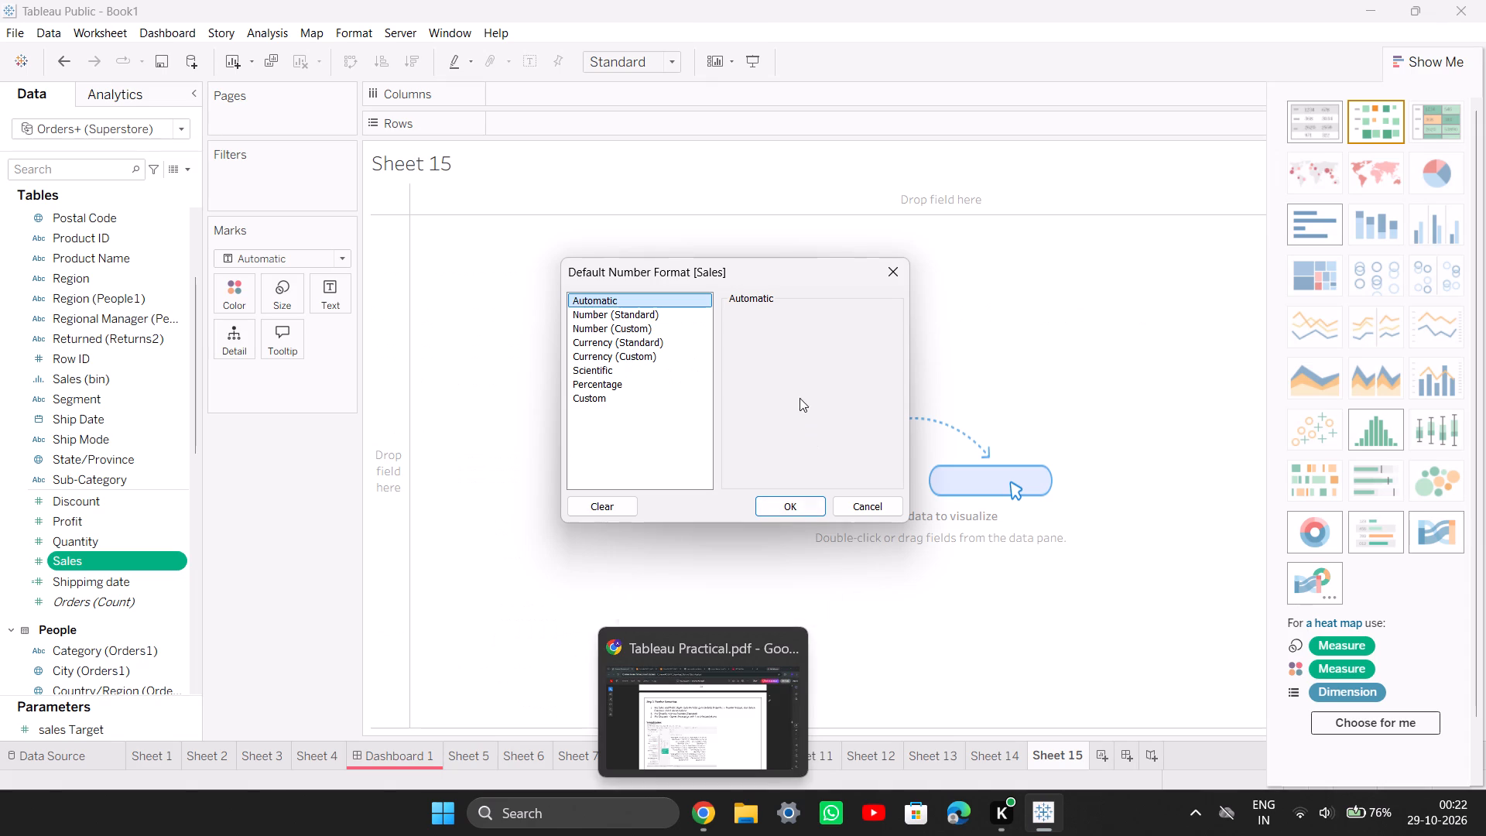
click(645, 358)
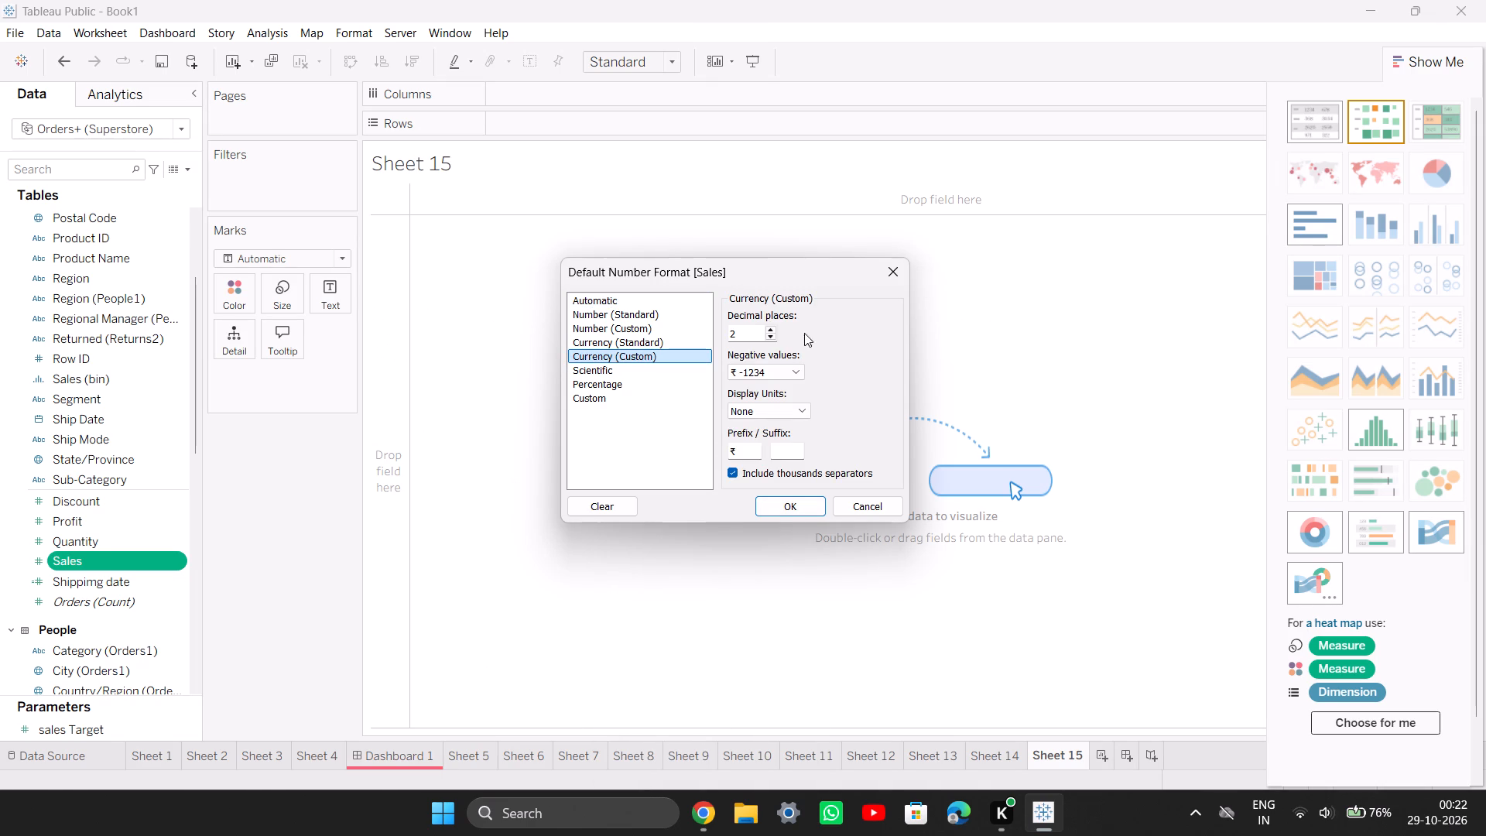
click(788, 502)
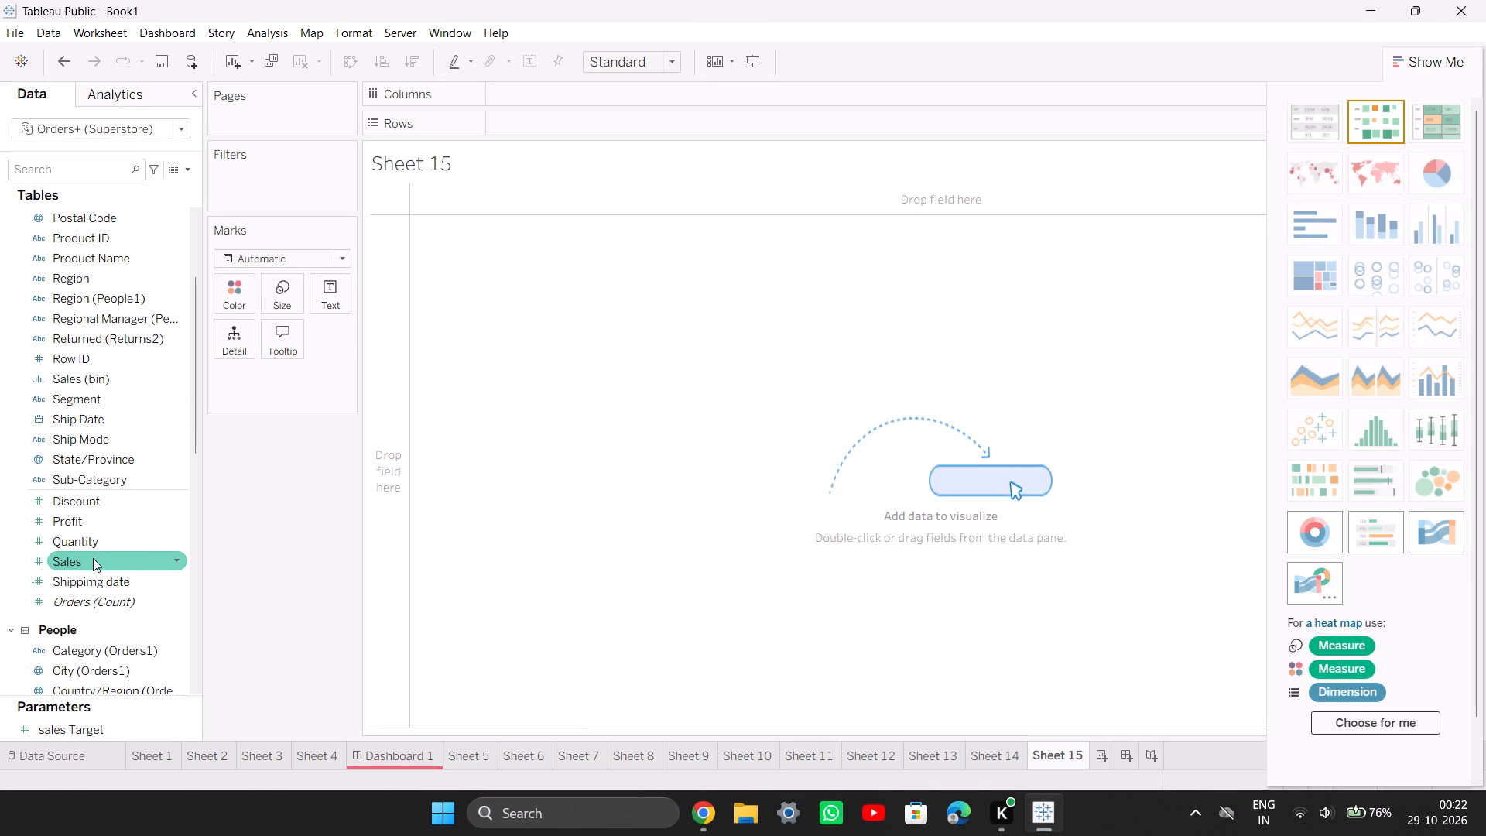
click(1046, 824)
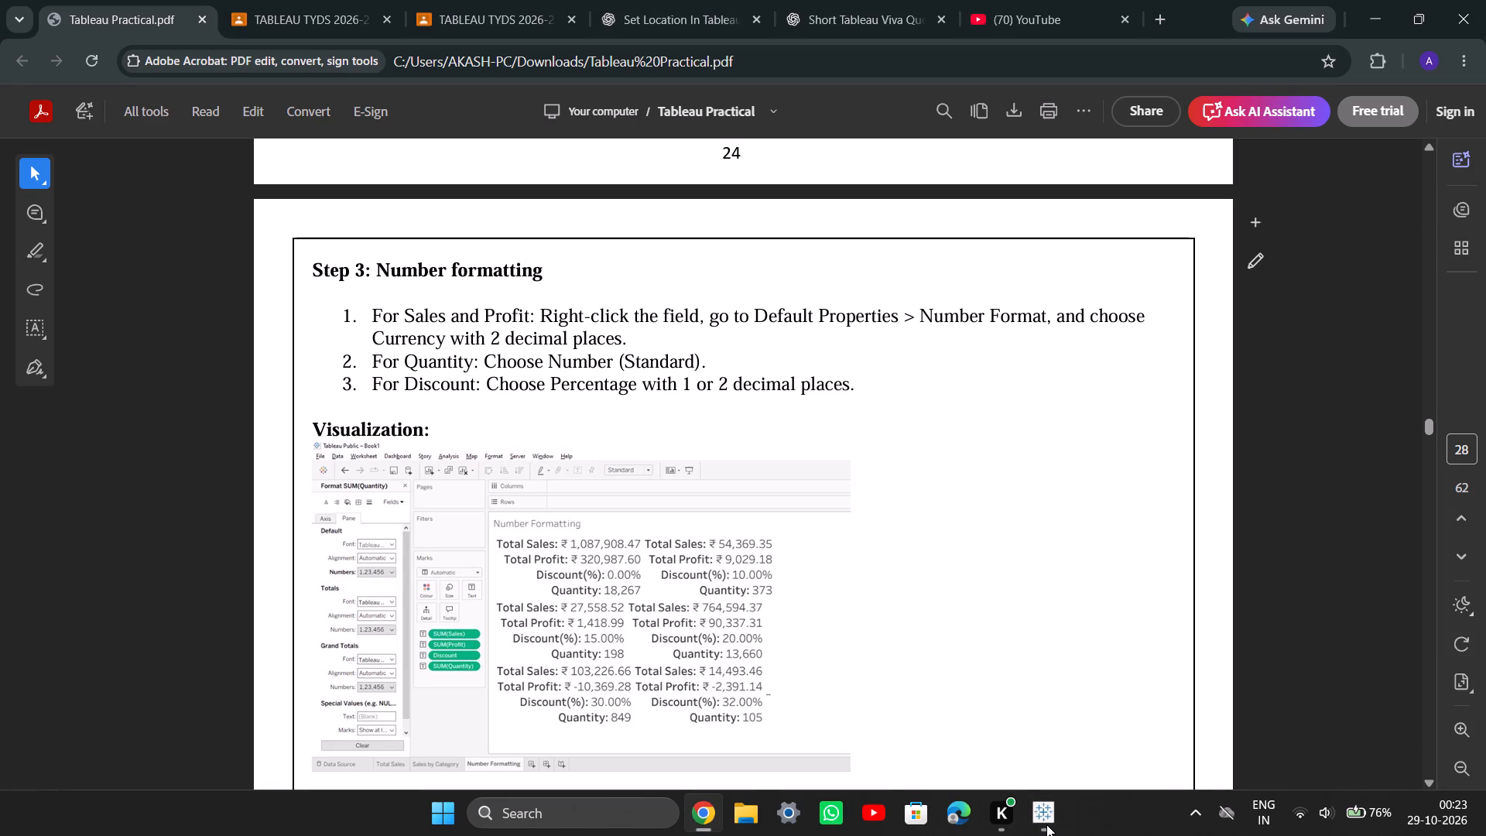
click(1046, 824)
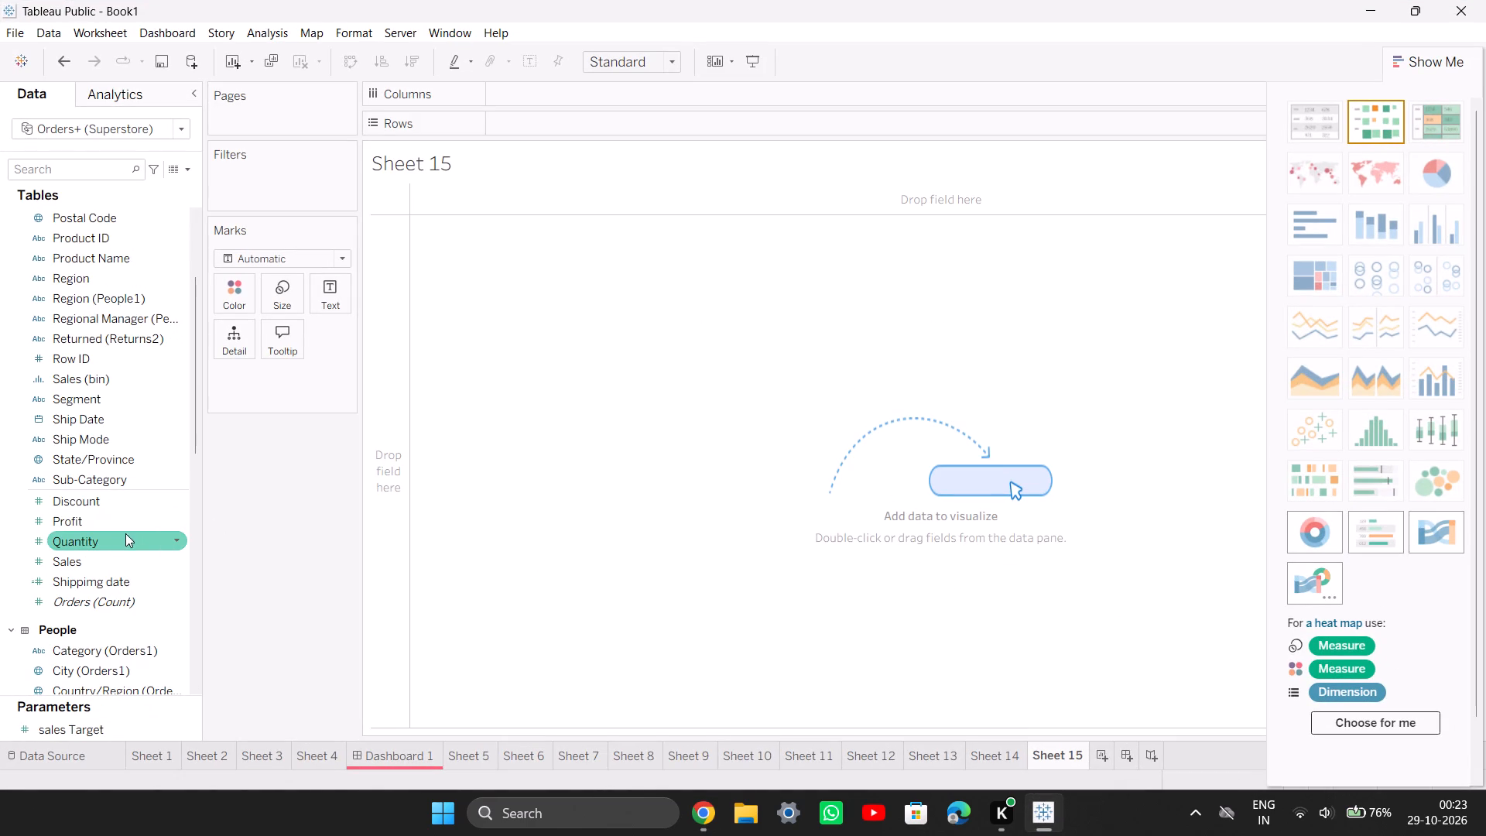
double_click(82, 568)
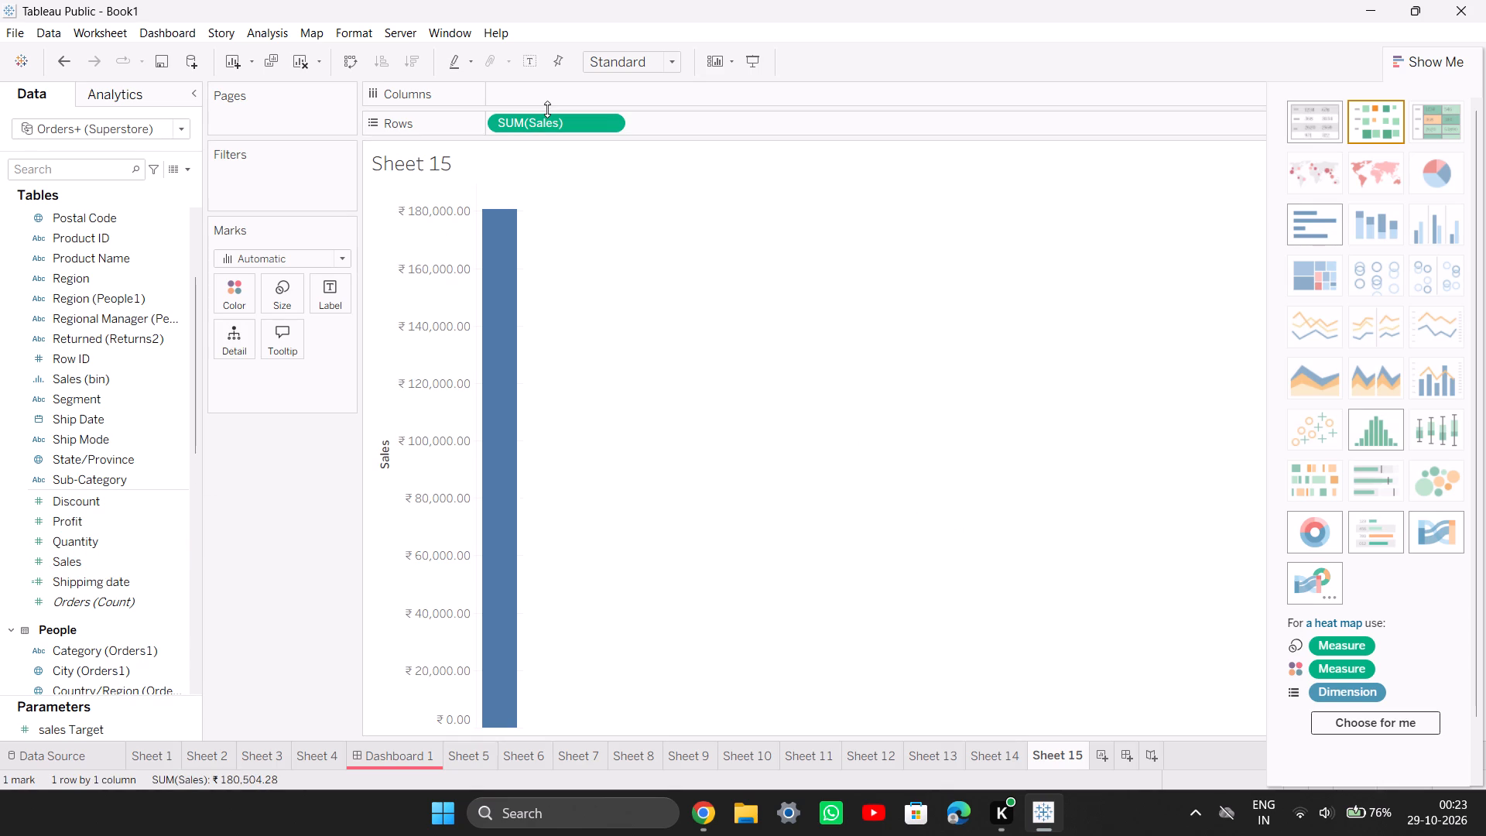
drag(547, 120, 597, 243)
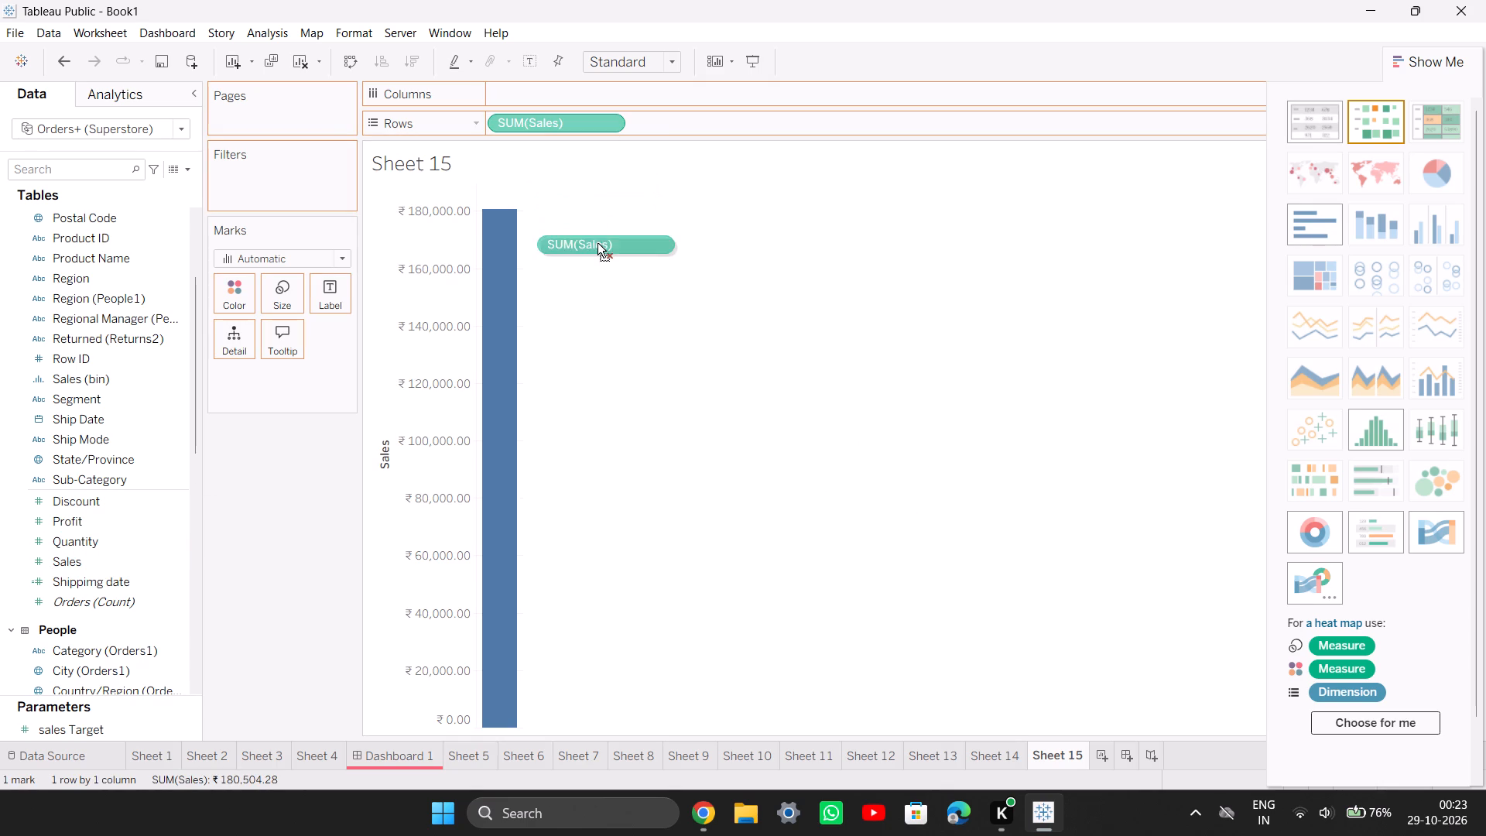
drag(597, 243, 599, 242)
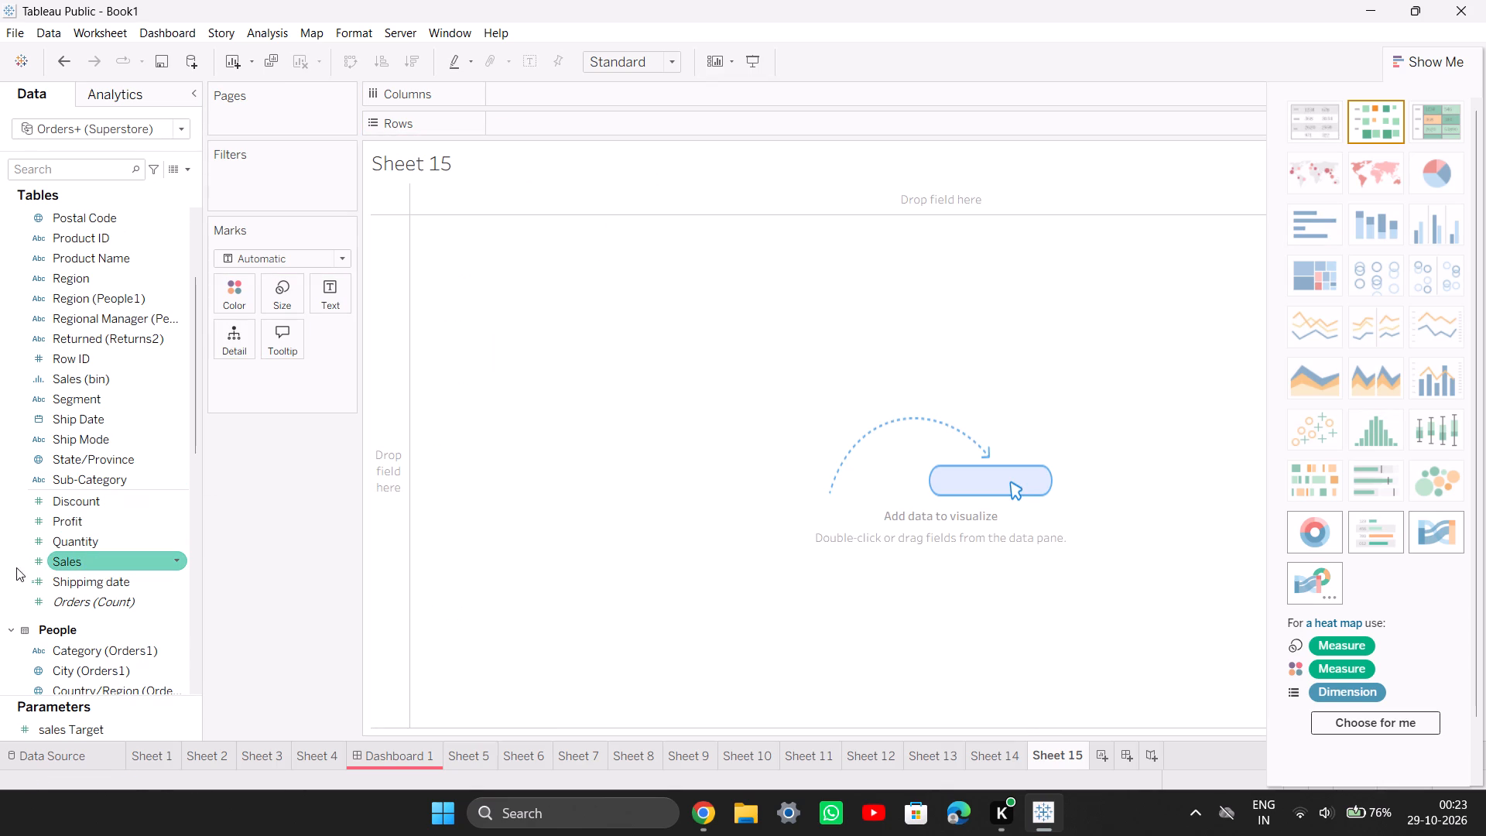
Add the Sales measure to the new worksheet's marks and assign it to Text.
drag(70, 559, 337, 403)
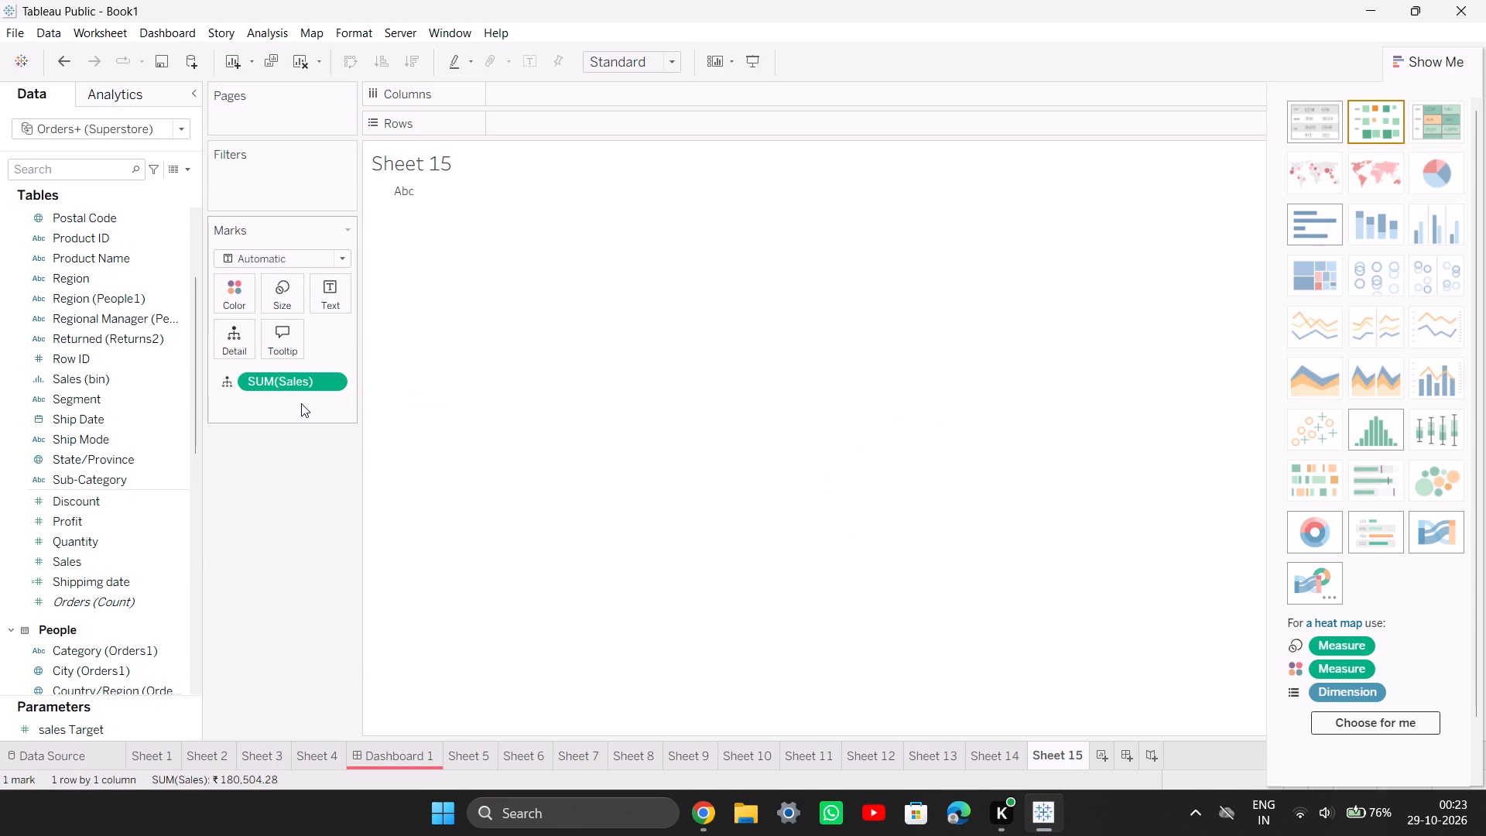
right_drag(303, 379, 320, 298)
right_drag(320, 298, 330, 268)
drag(254, 380, 326, 293)
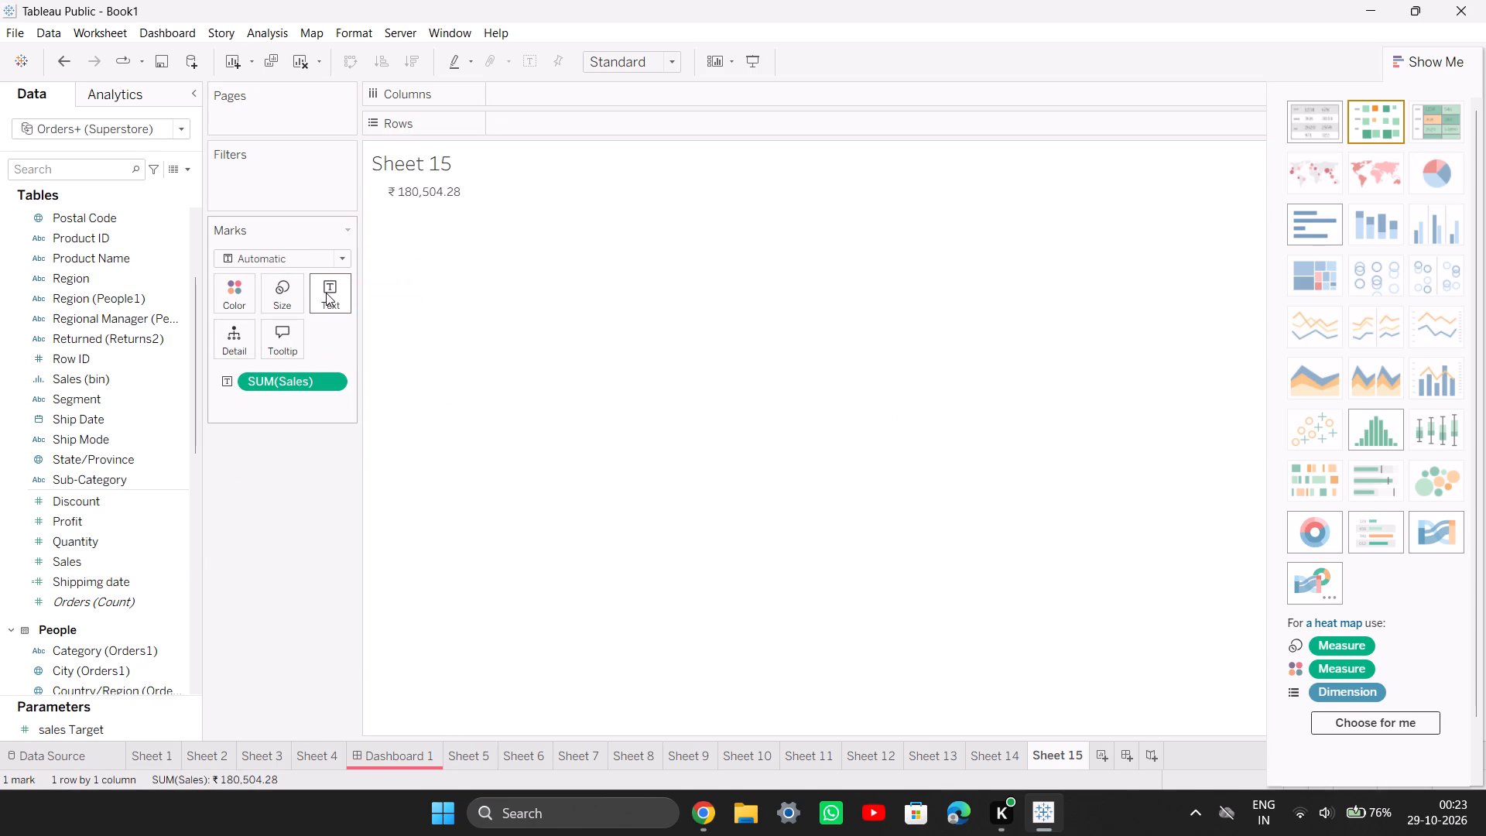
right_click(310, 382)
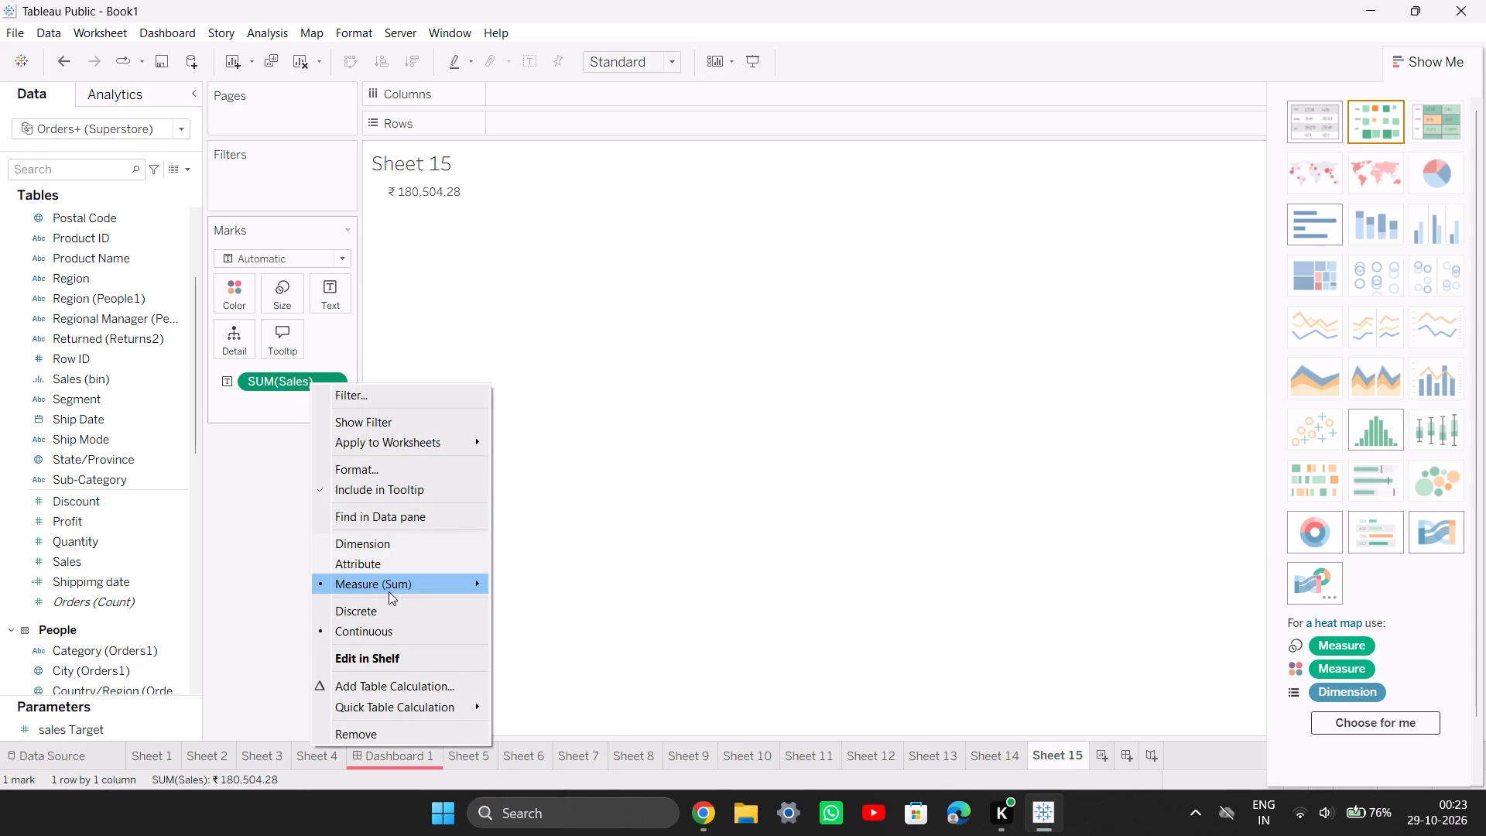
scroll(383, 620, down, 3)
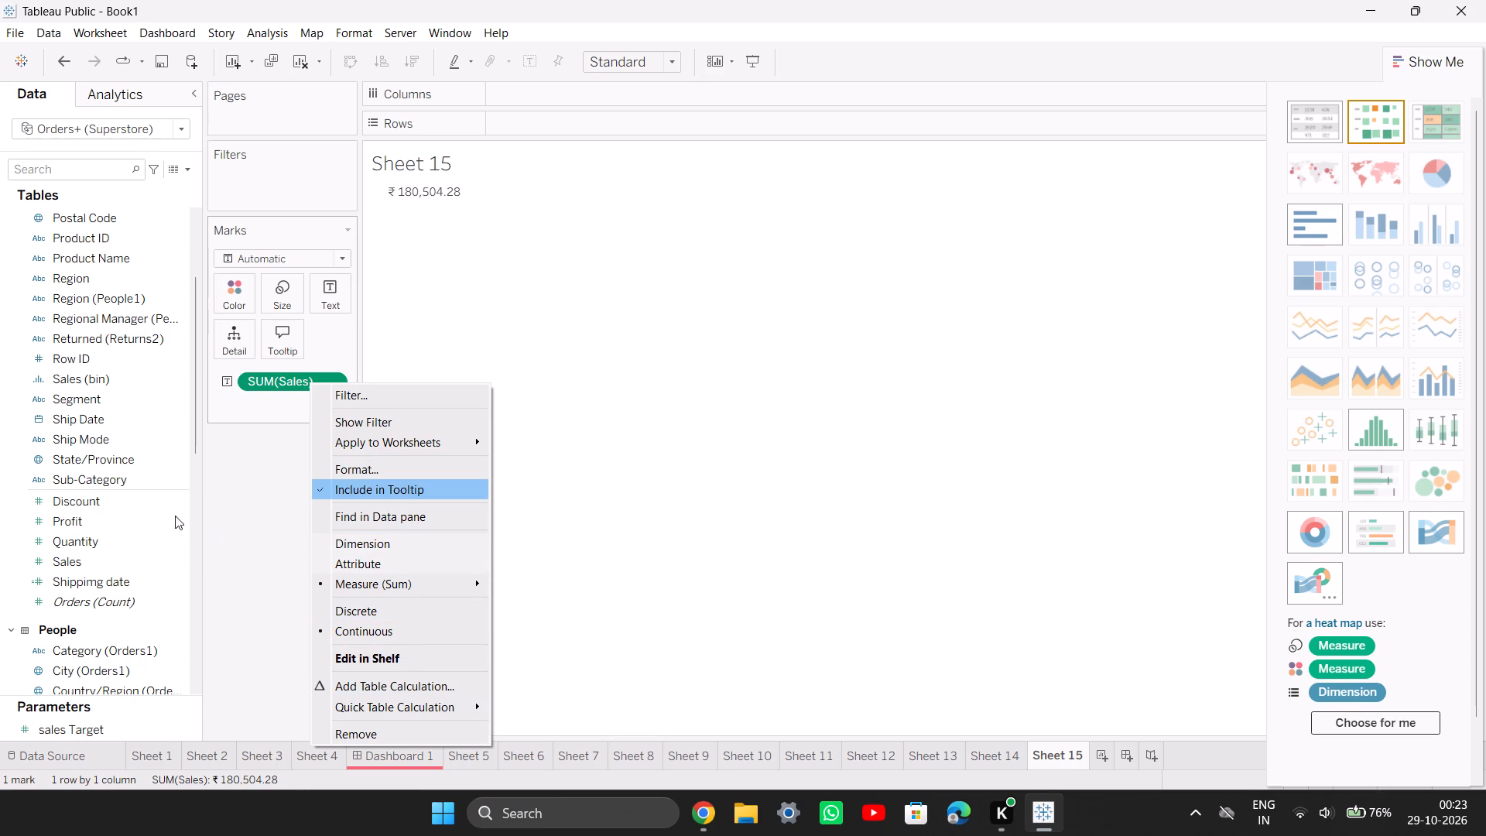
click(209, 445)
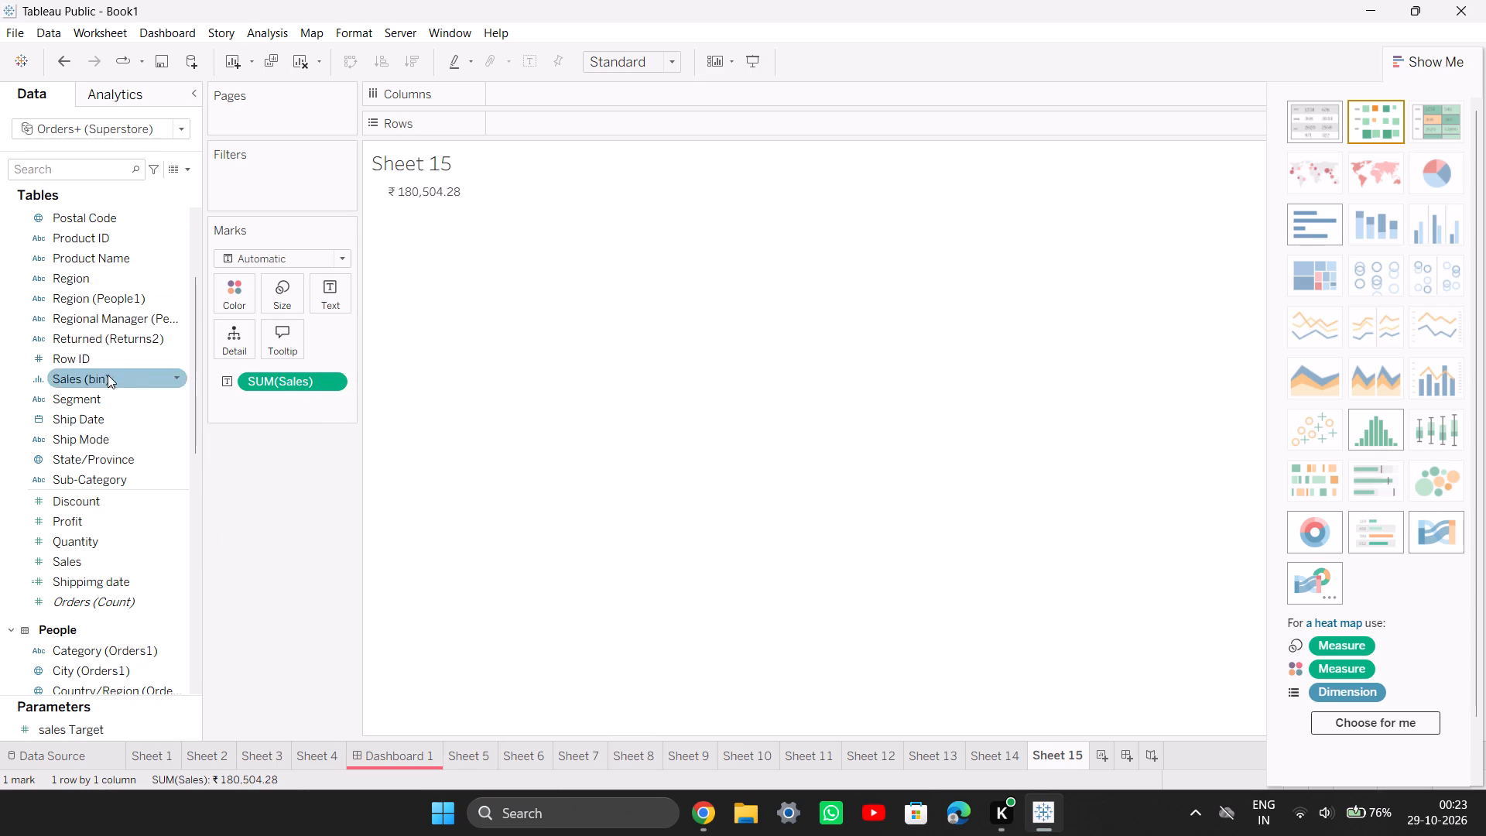
Set the negative values option in the Sales field's default currency format to Automatic.
right_click(98, 557)
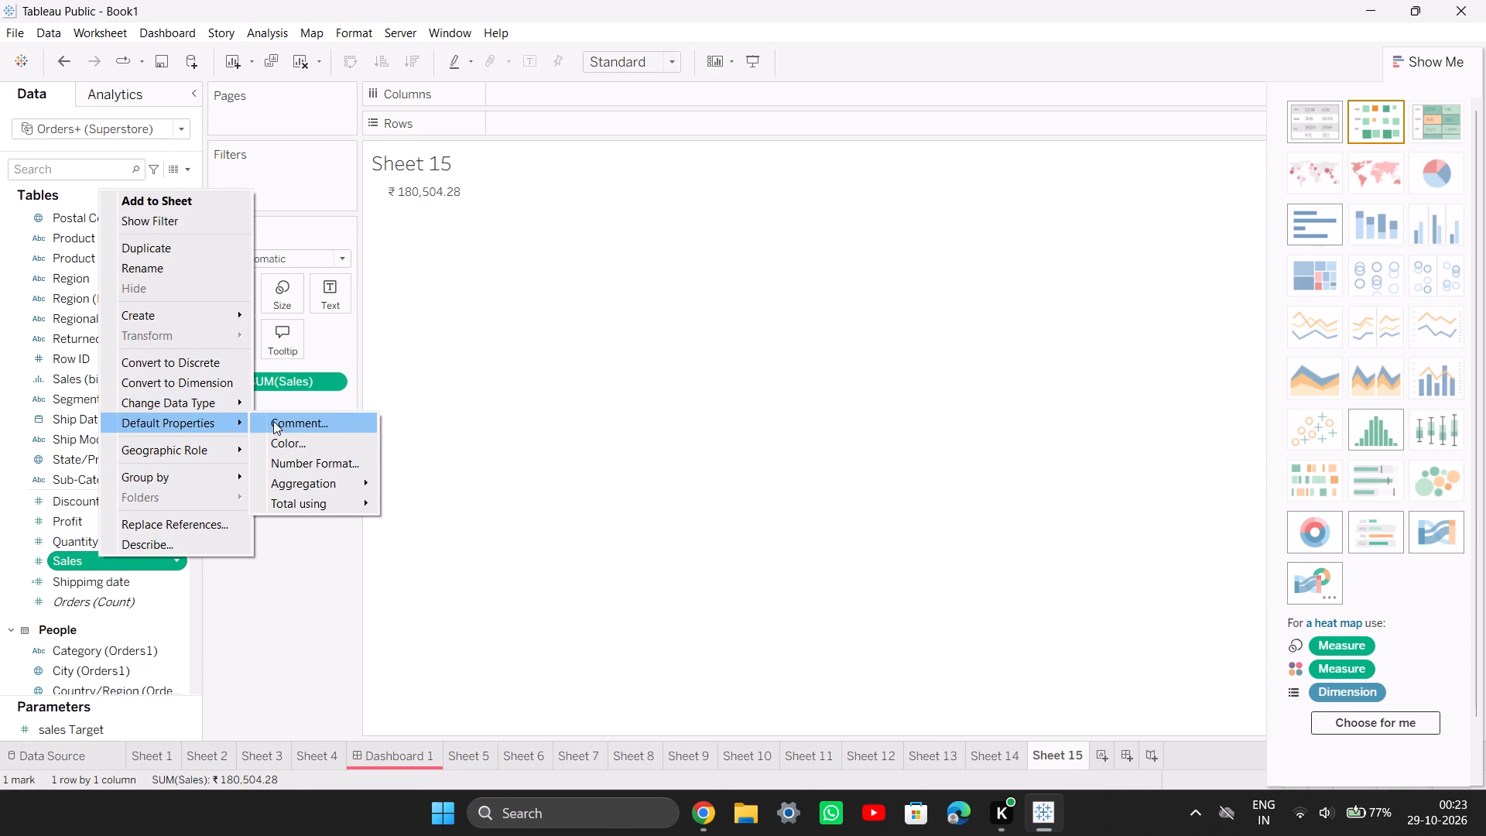
click(333, 456)
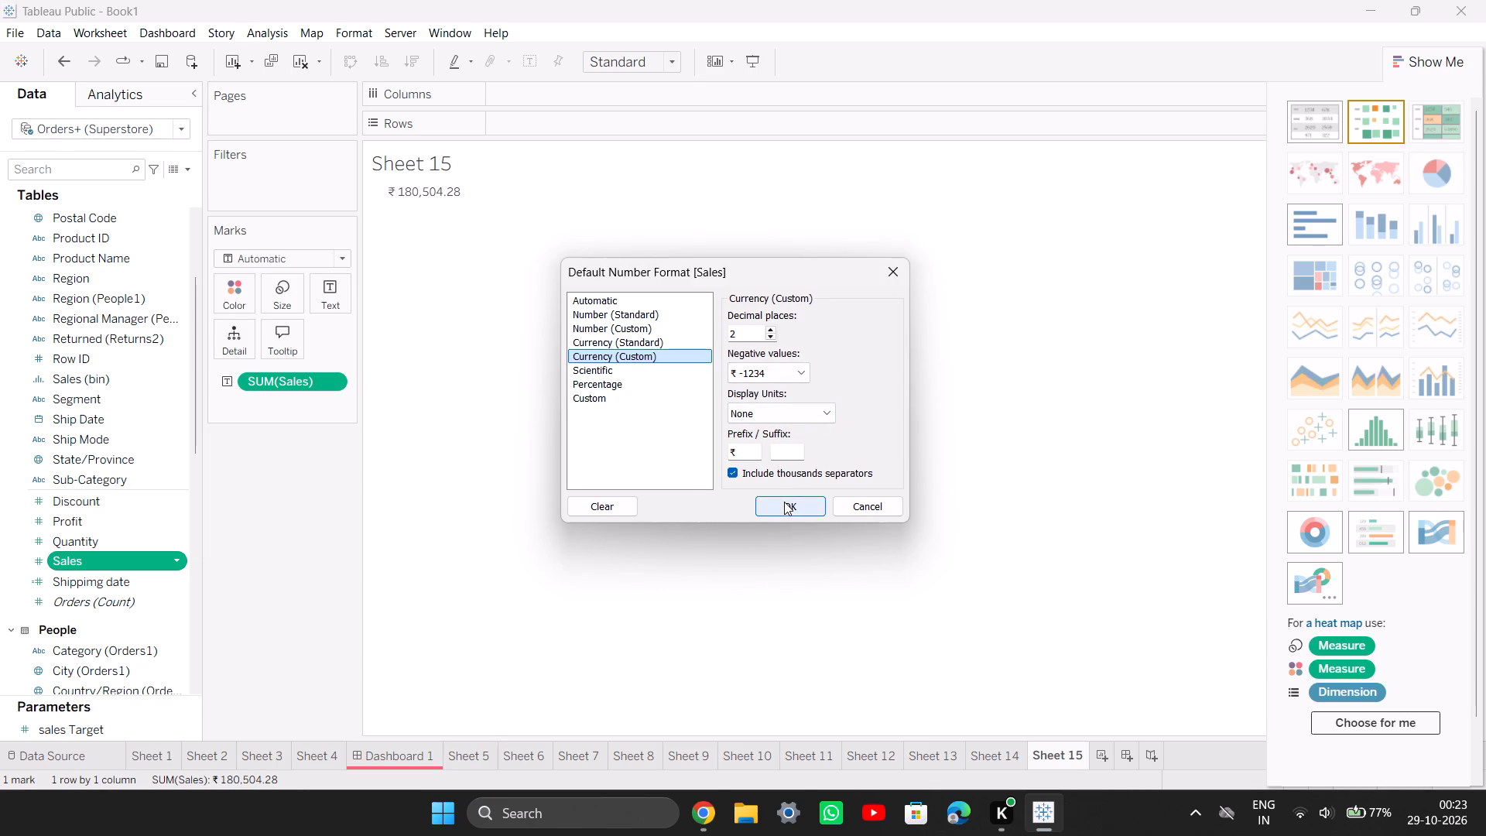
click(798, 375)
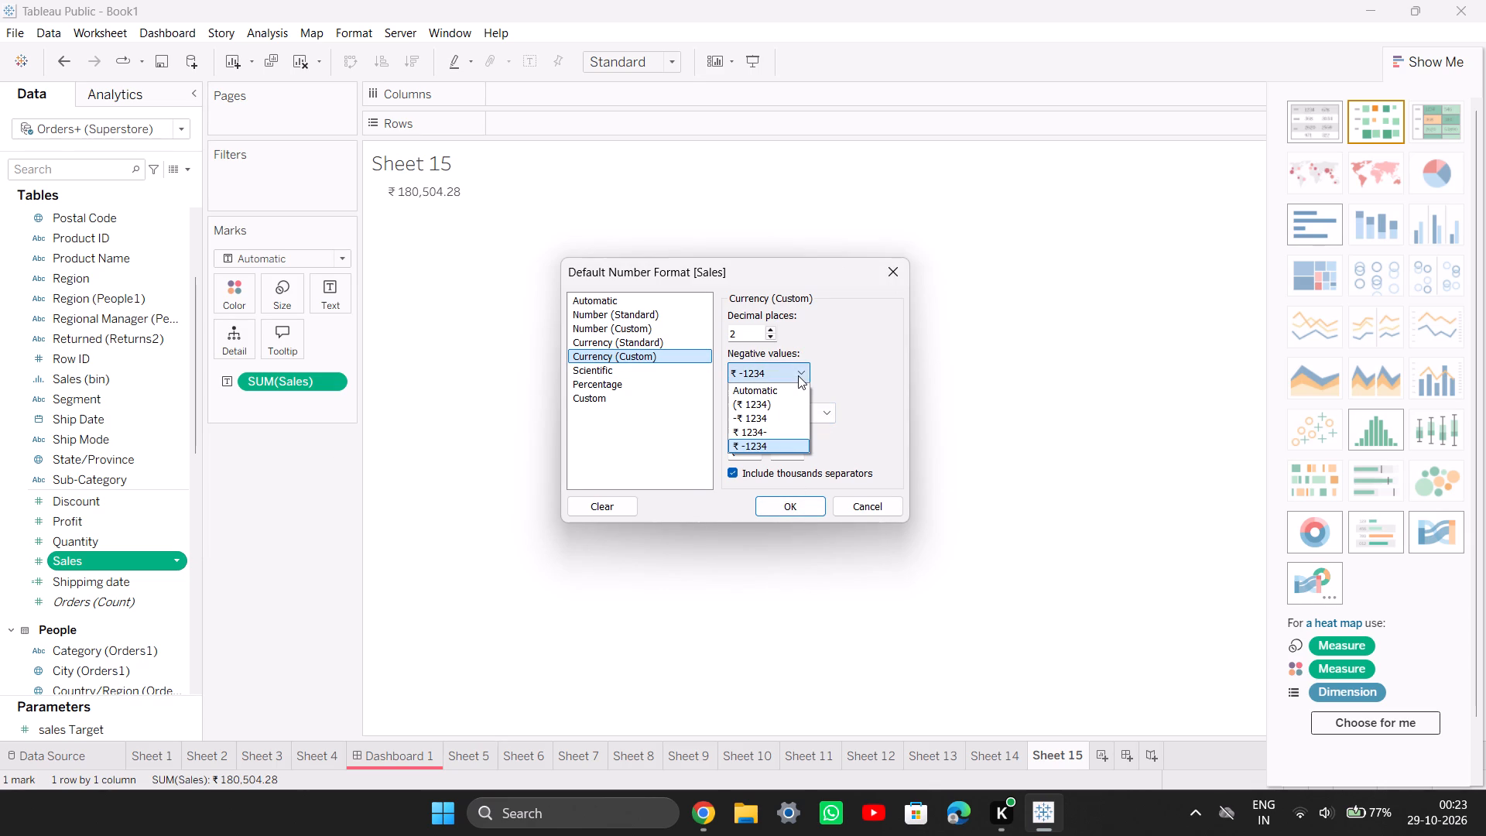
click(786, 386)
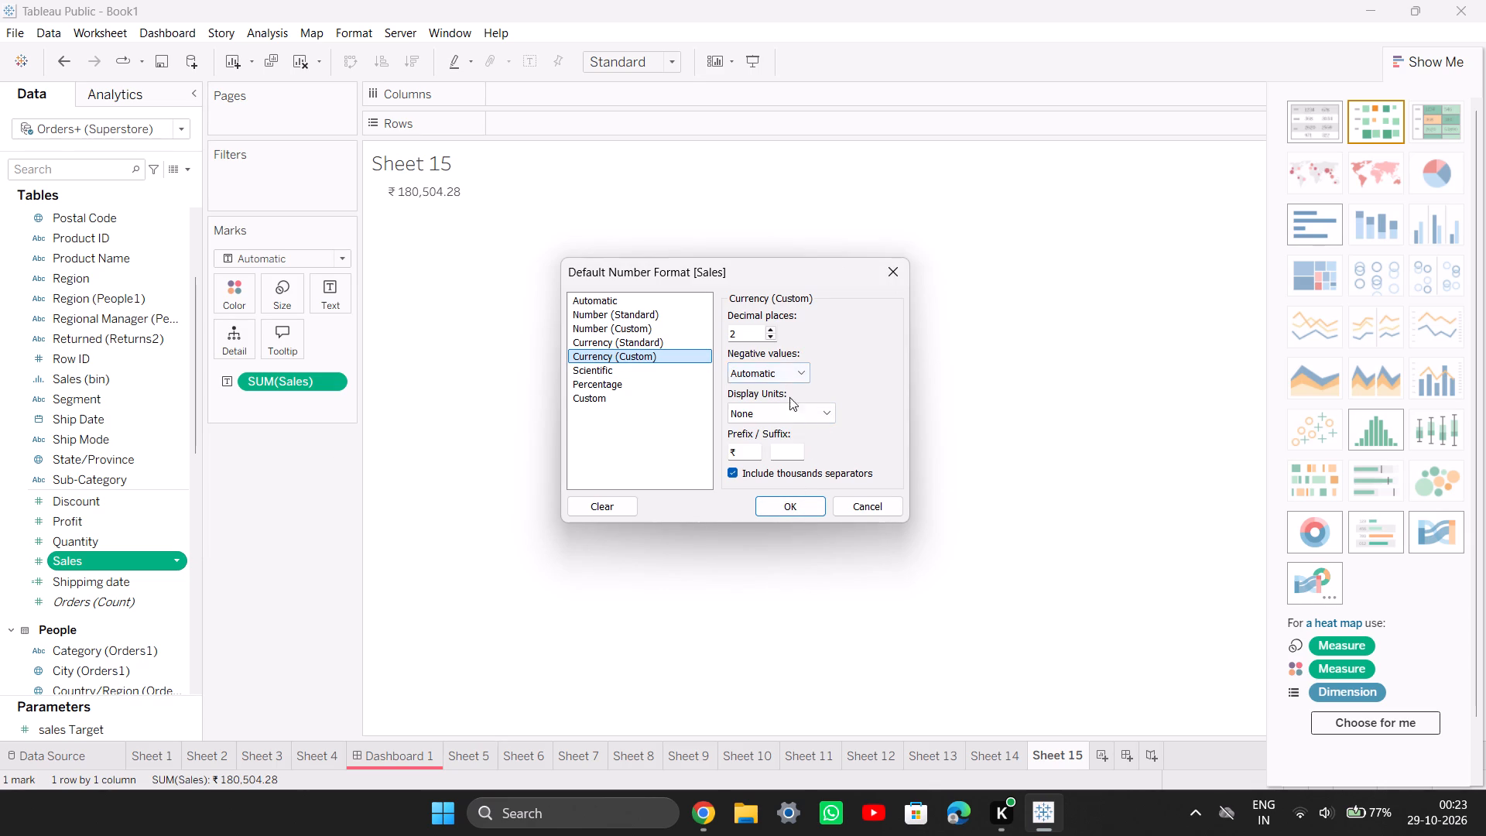
click(787, 503)
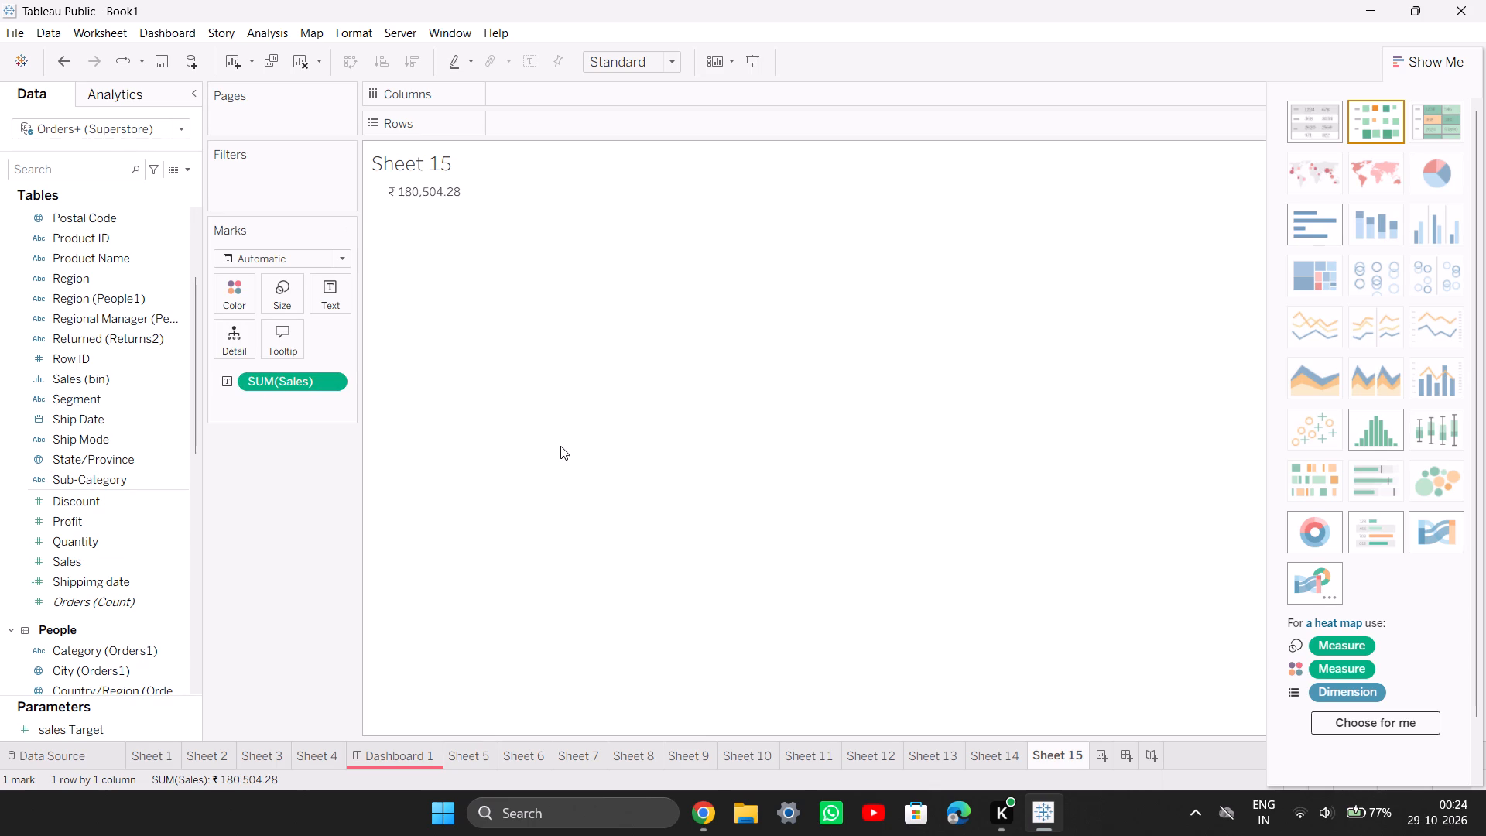
Set the default number format of the Discount field to Percentage with 2 decimal places, following Step 3 of the PDF.
click(712, 791)
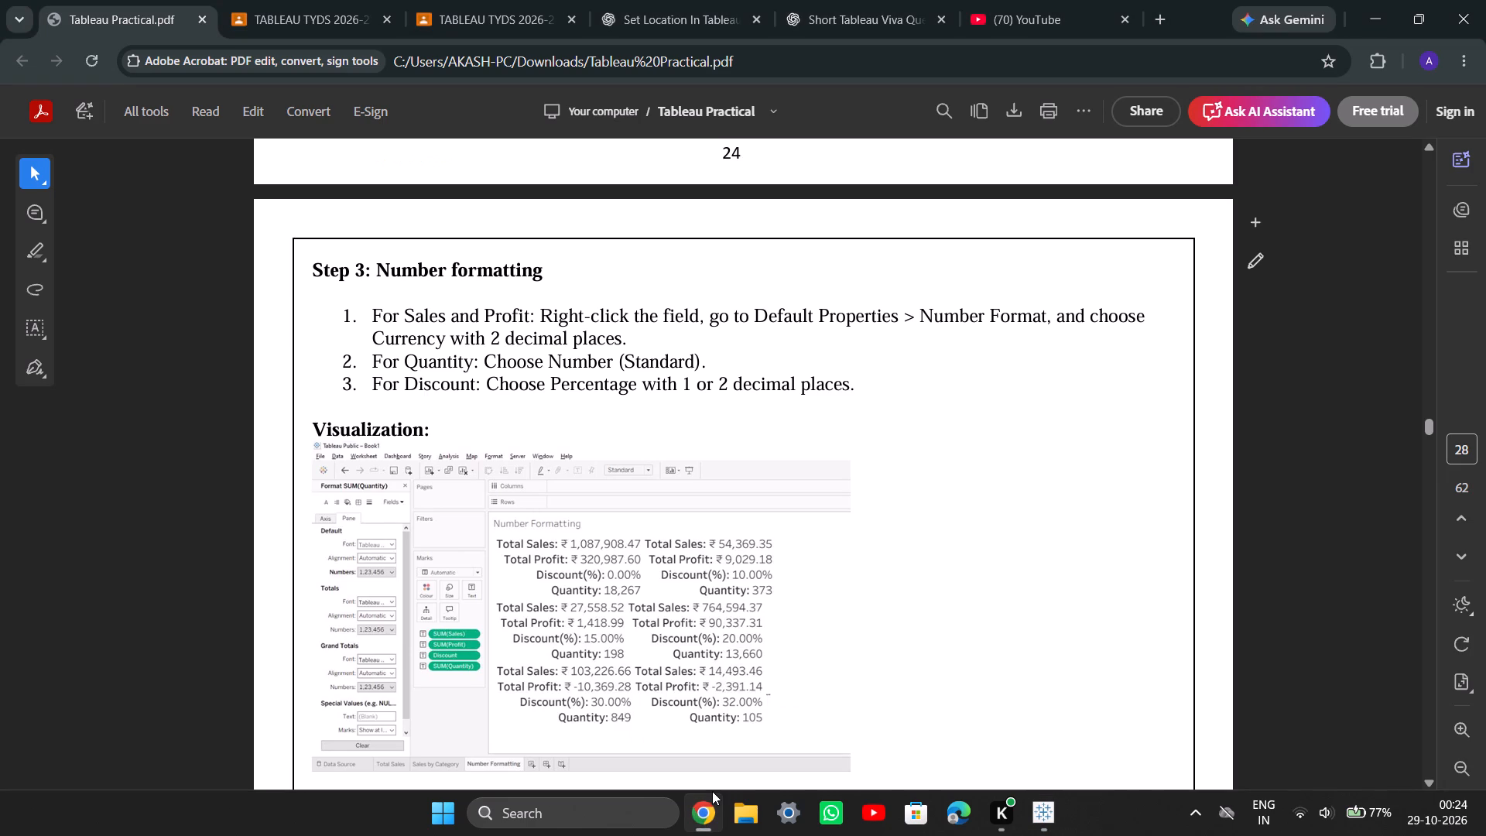
click(712, 791)
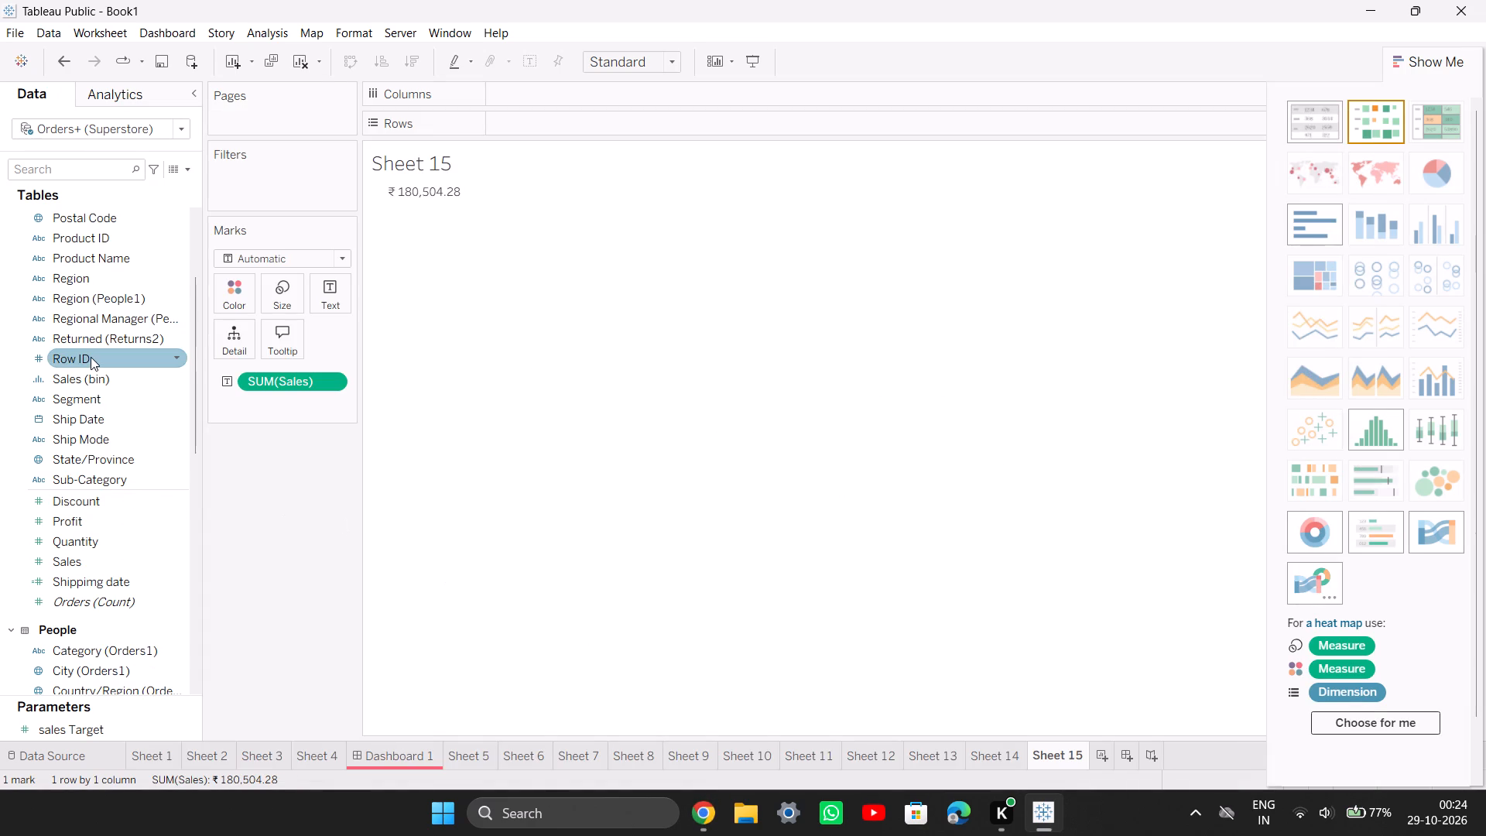
right_click(83, 495)
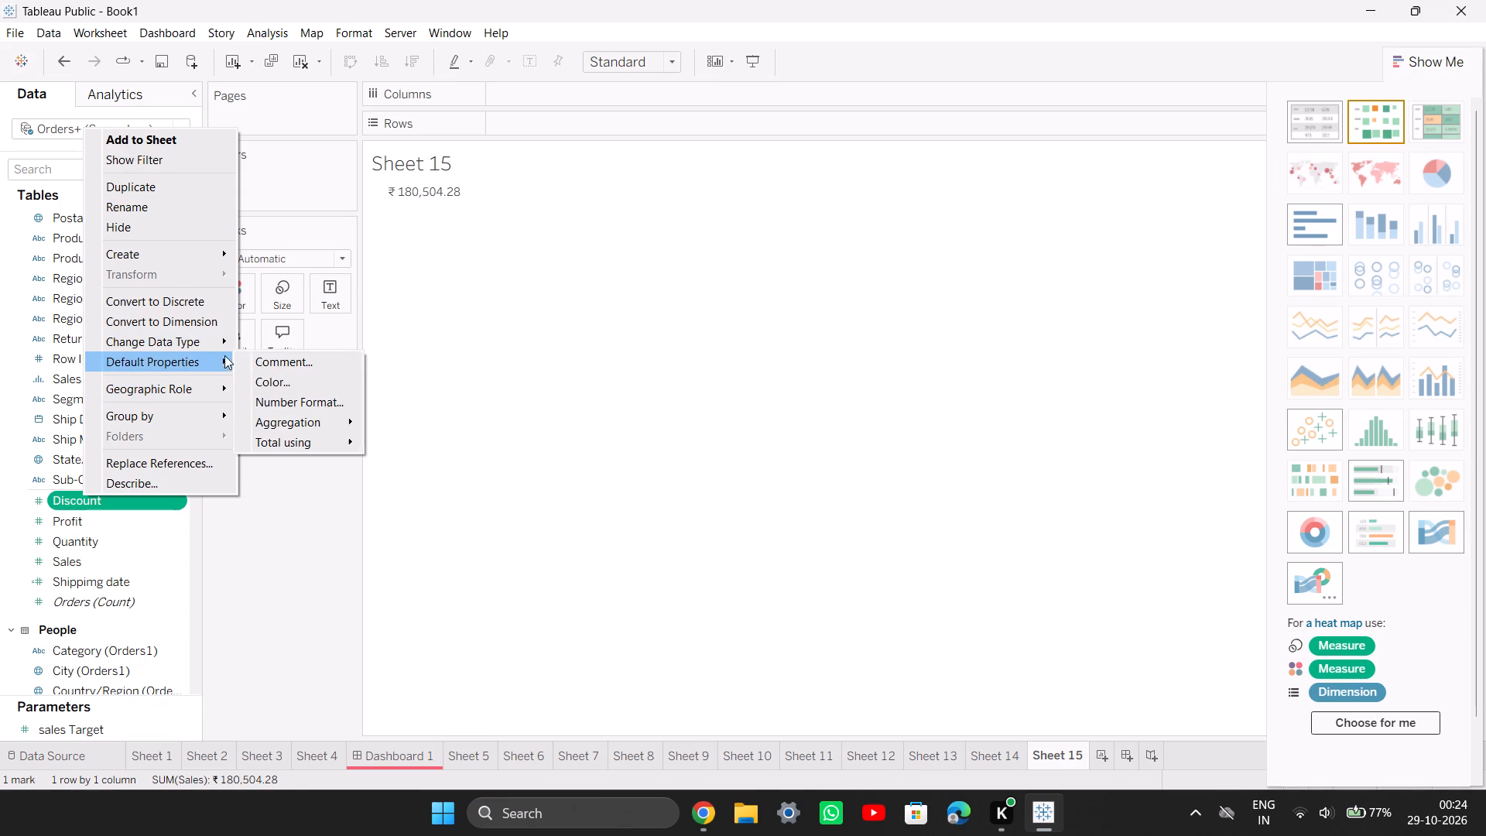
click(305, 397)
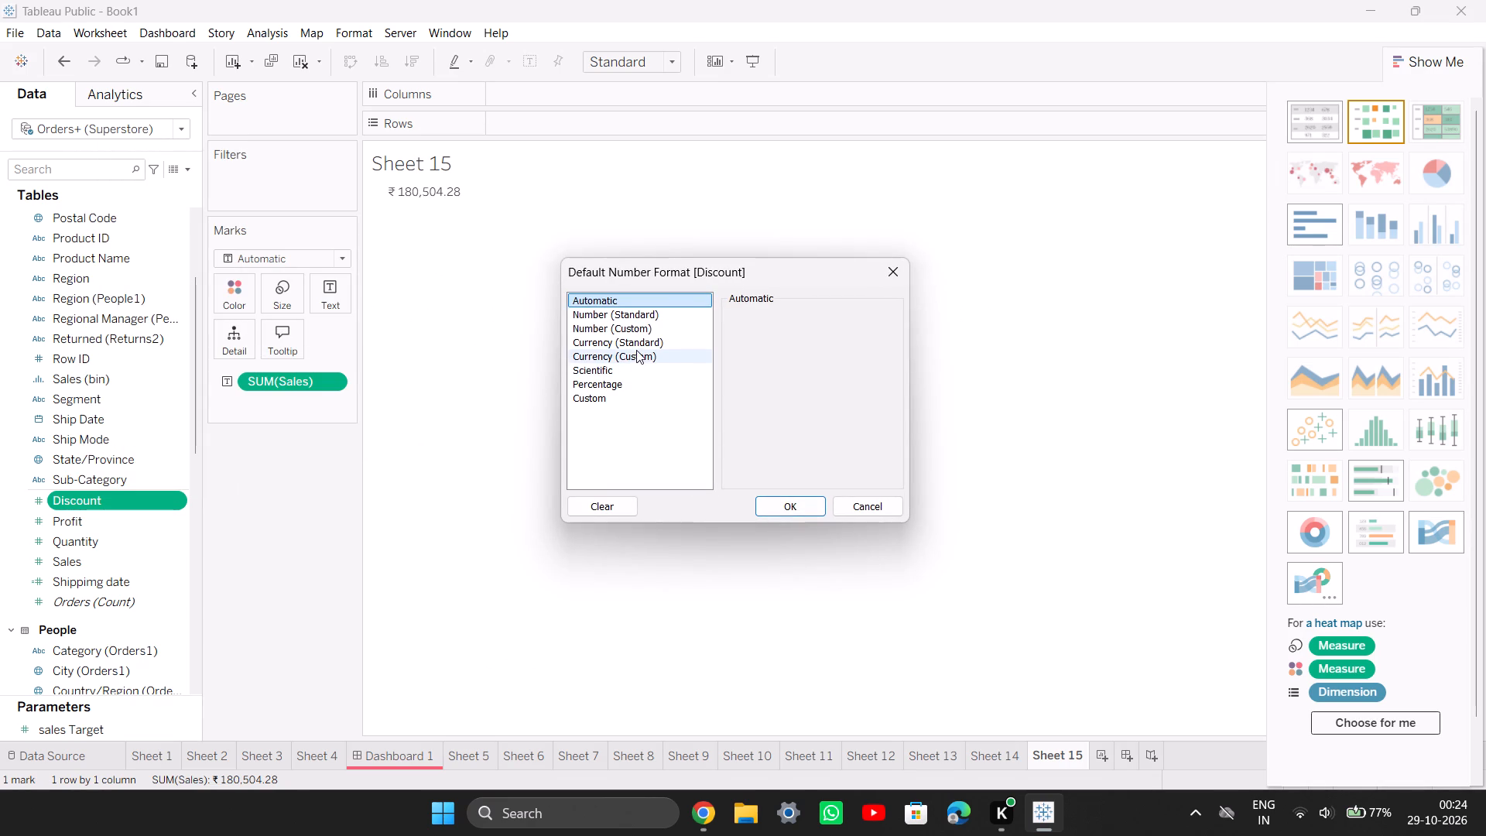
click(591, 390)
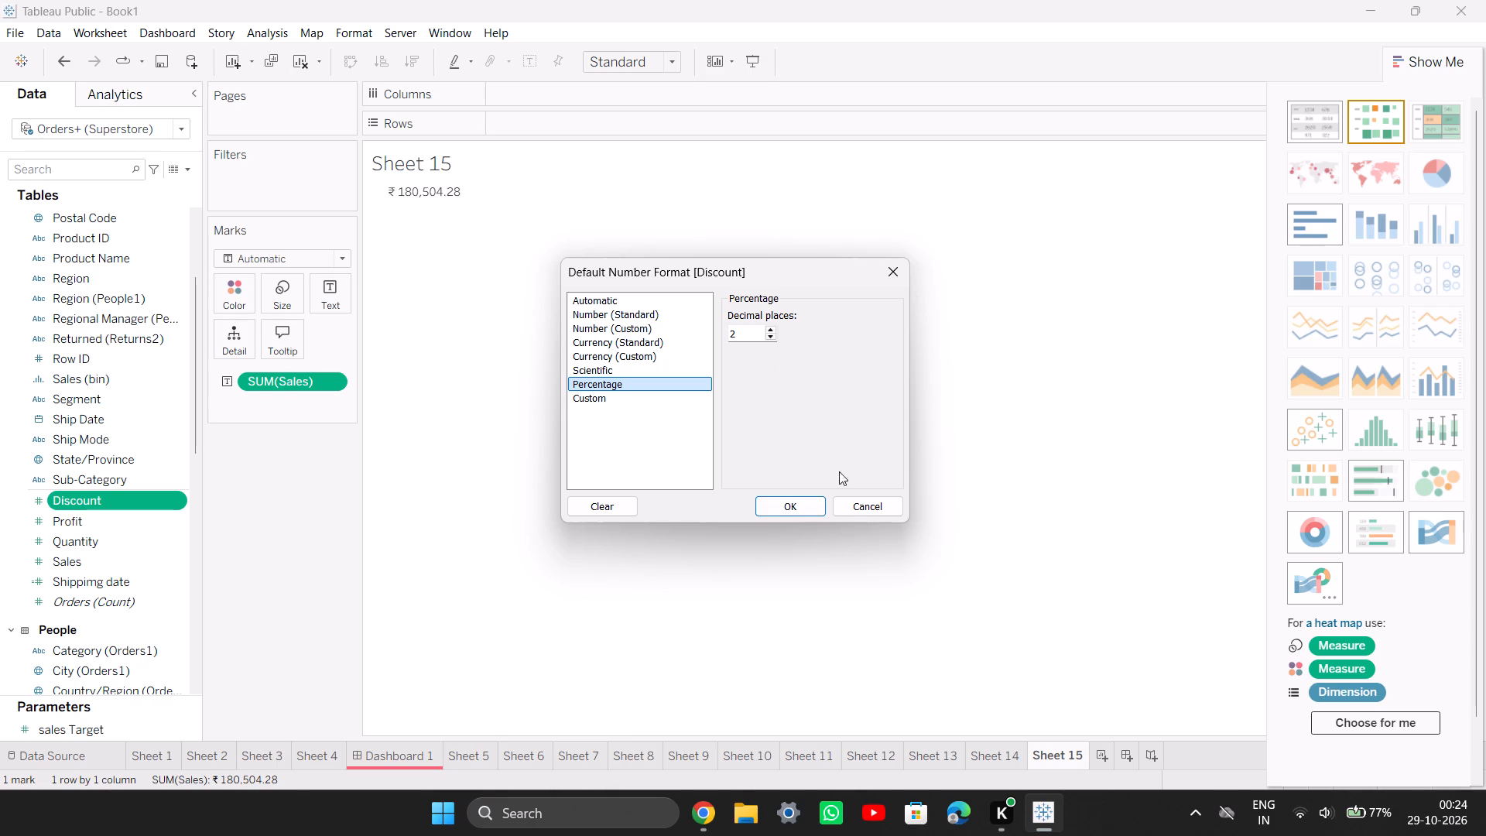
click(796, 504)
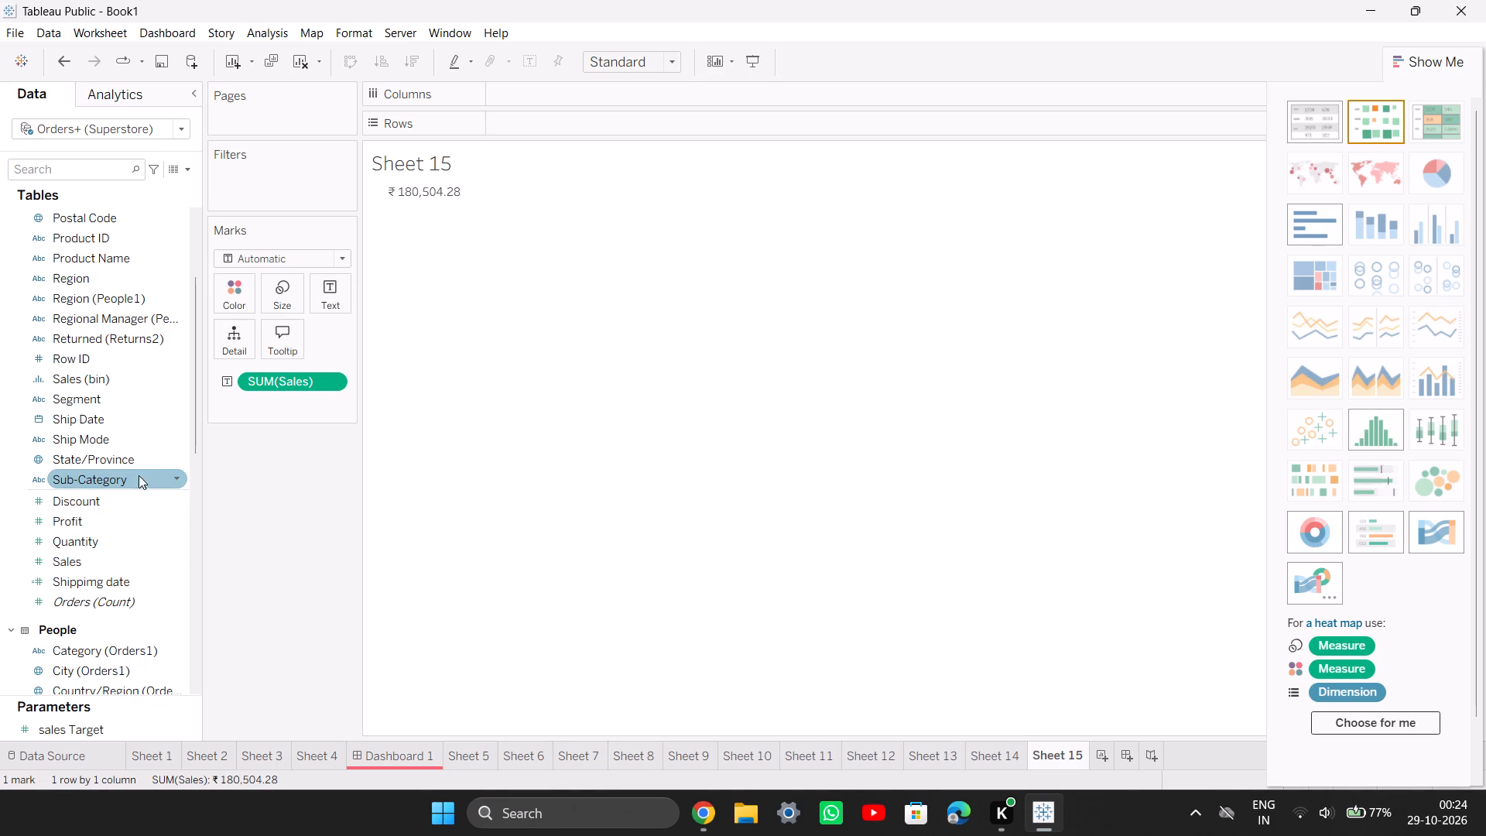
Add the Discount measure to the worksheet's marks and assign it to Text alongside Sales.
drag(131, 494, 222, 355)
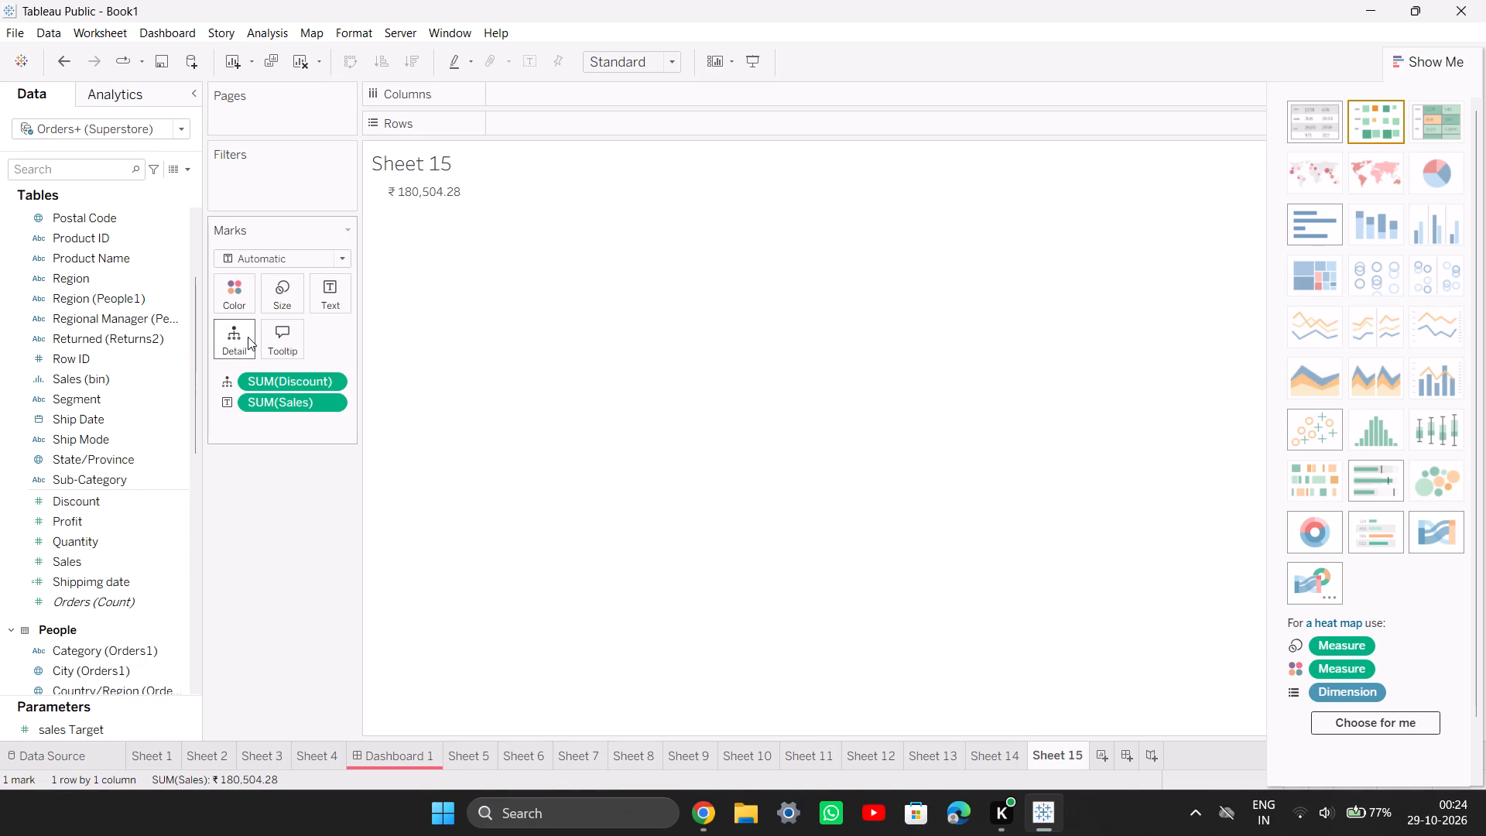
drag(279, 385, 336, 310)
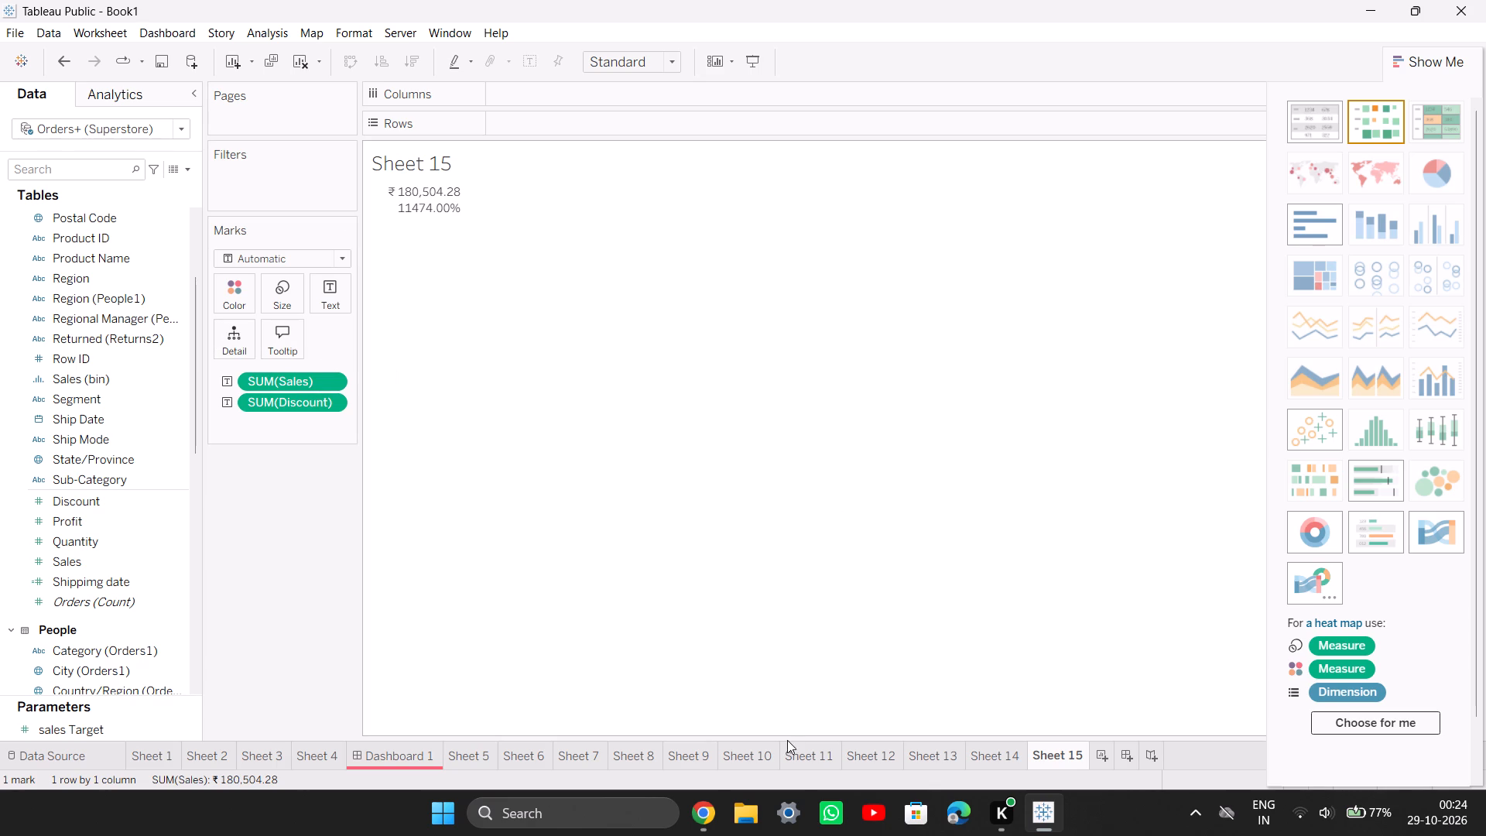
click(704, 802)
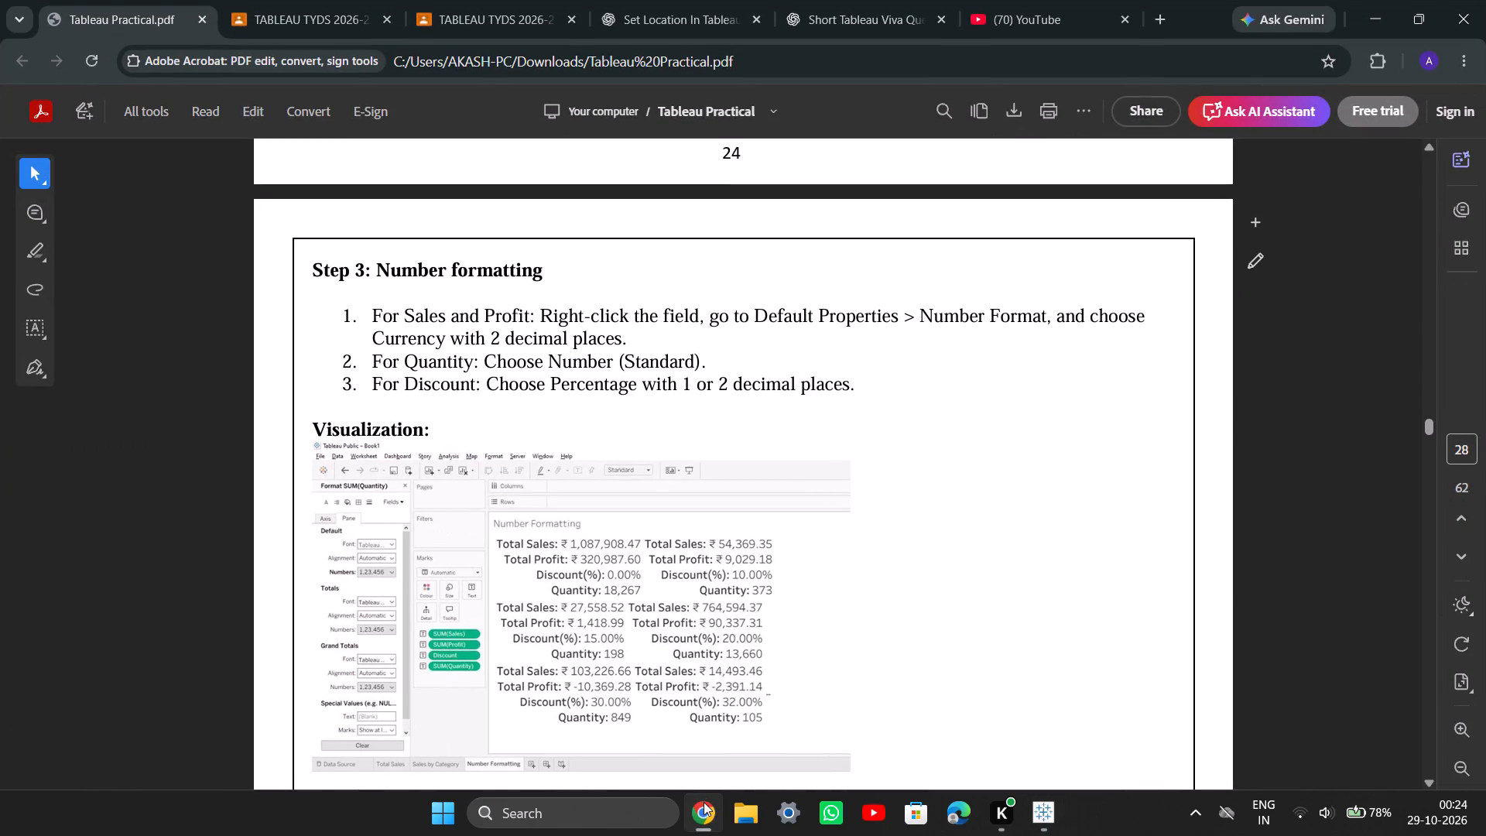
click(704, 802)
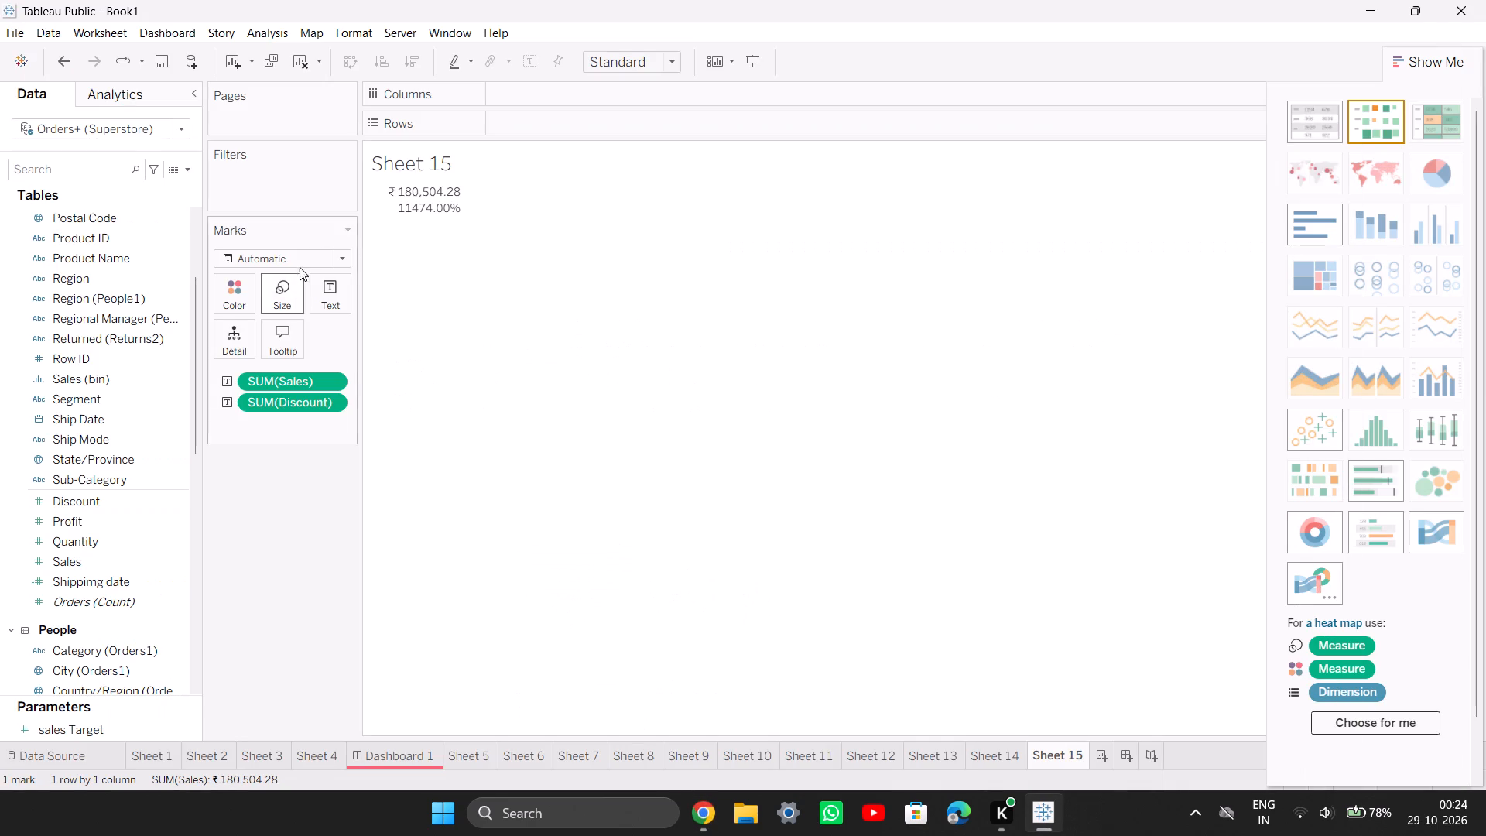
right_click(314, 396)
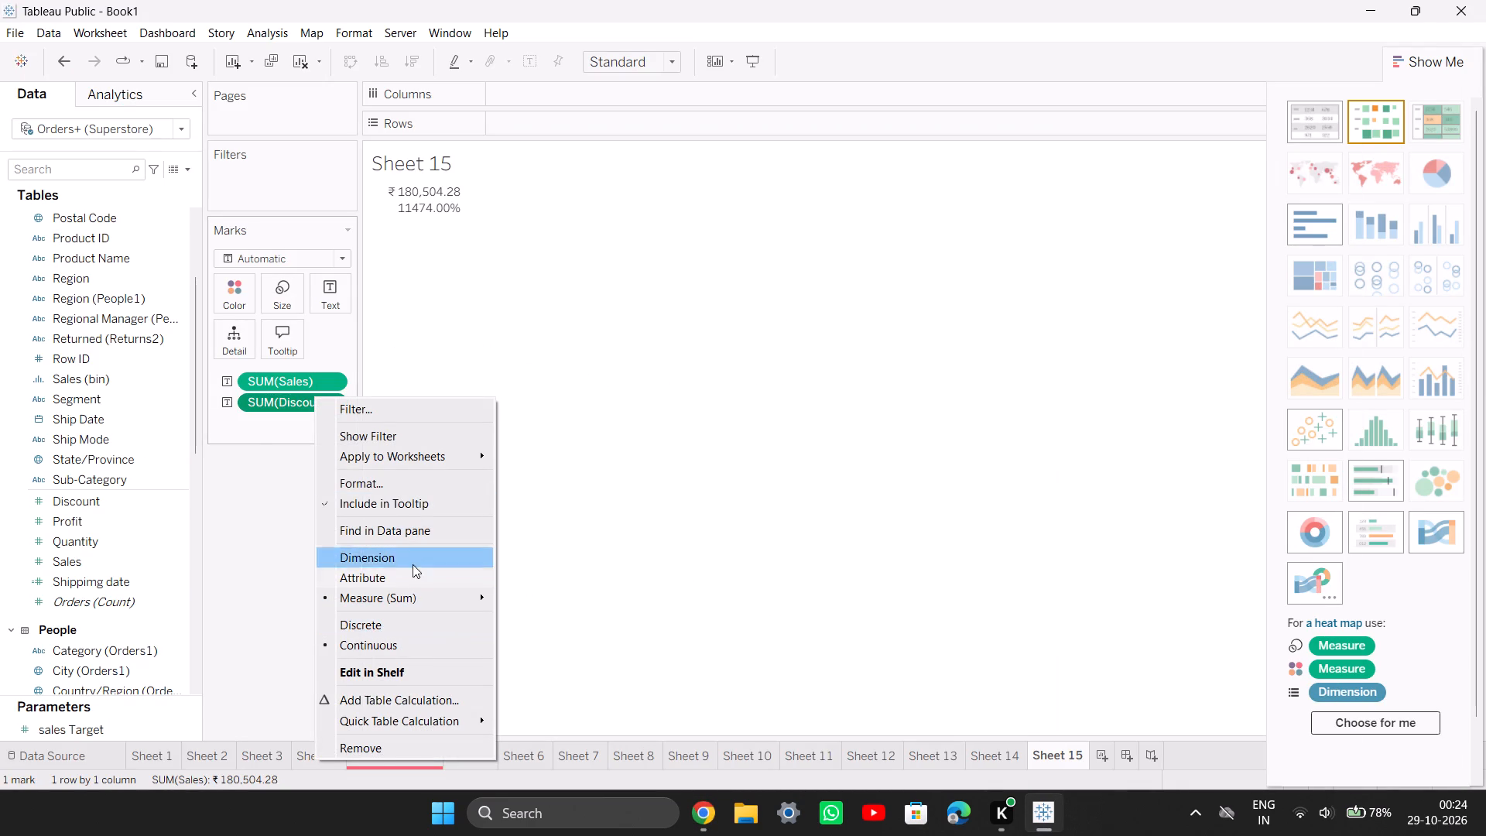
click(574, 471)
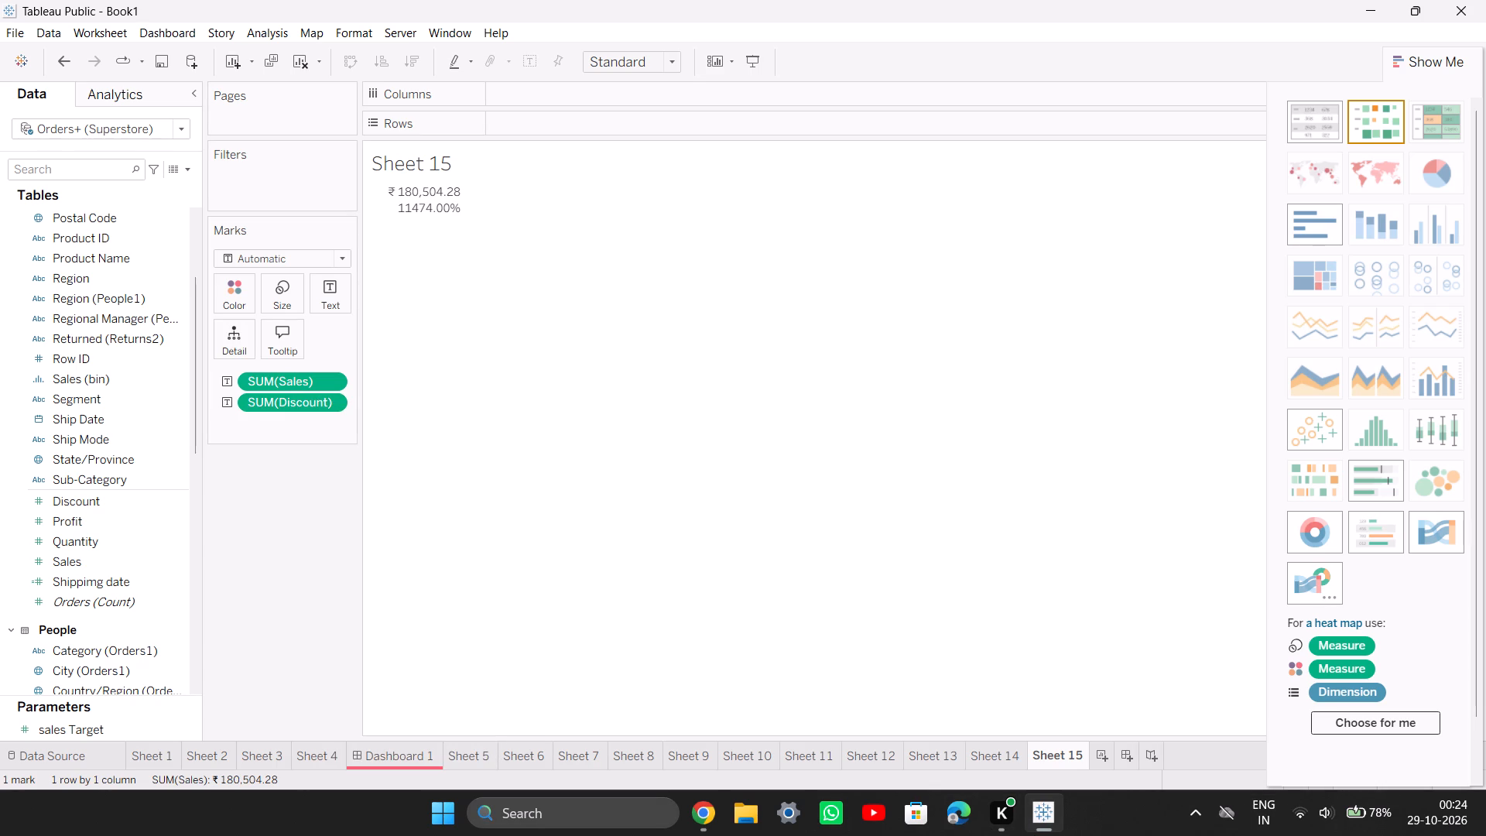
Switch to the practical PDF in Chrome and reread the Step 3 number formatting instructions and their sample visualization.
click(695, 821)
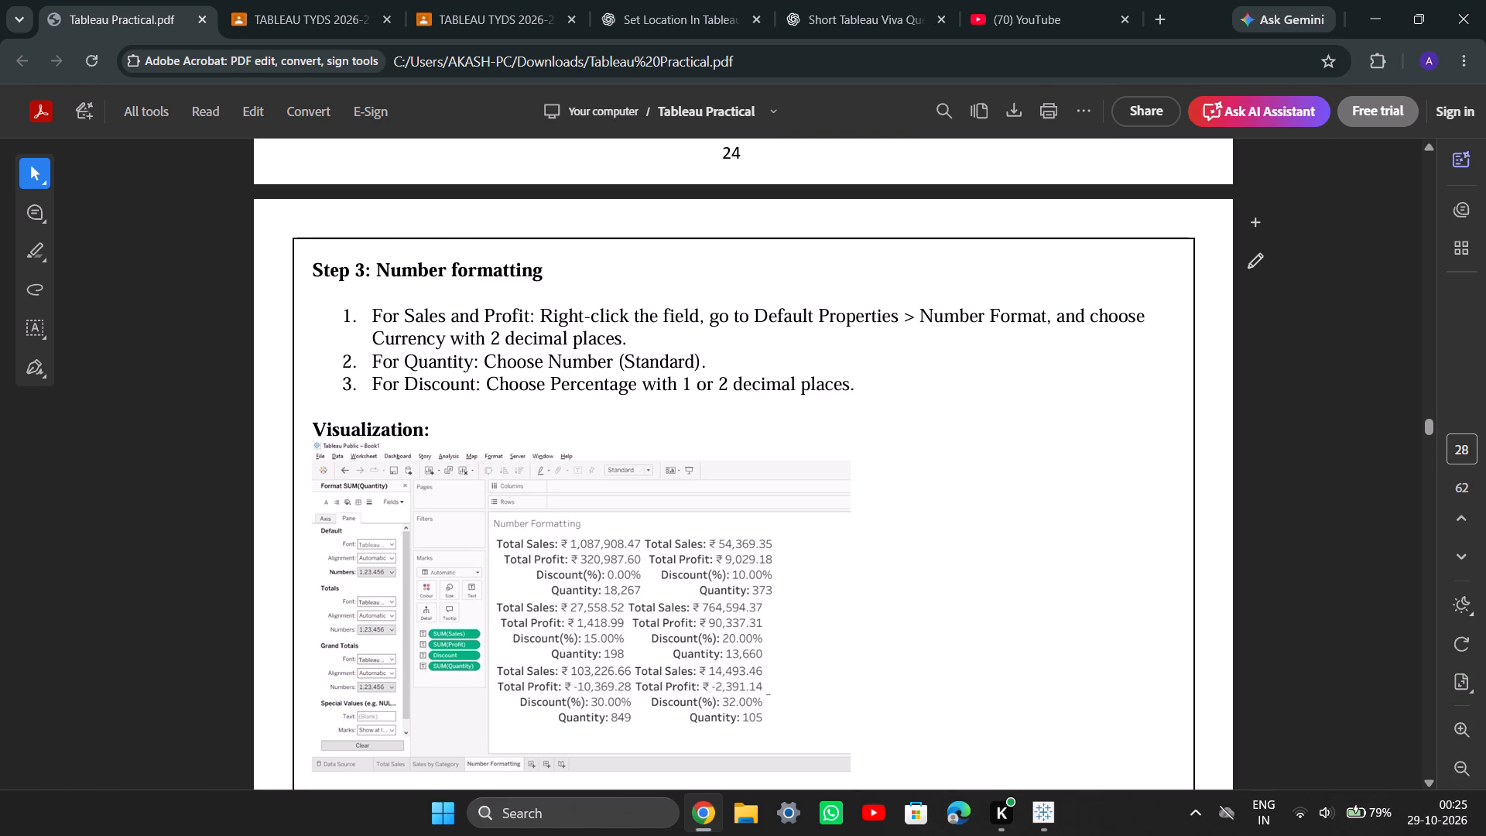
scroll(451, 385, up, 4)
scroll(451, 385, down, 2)
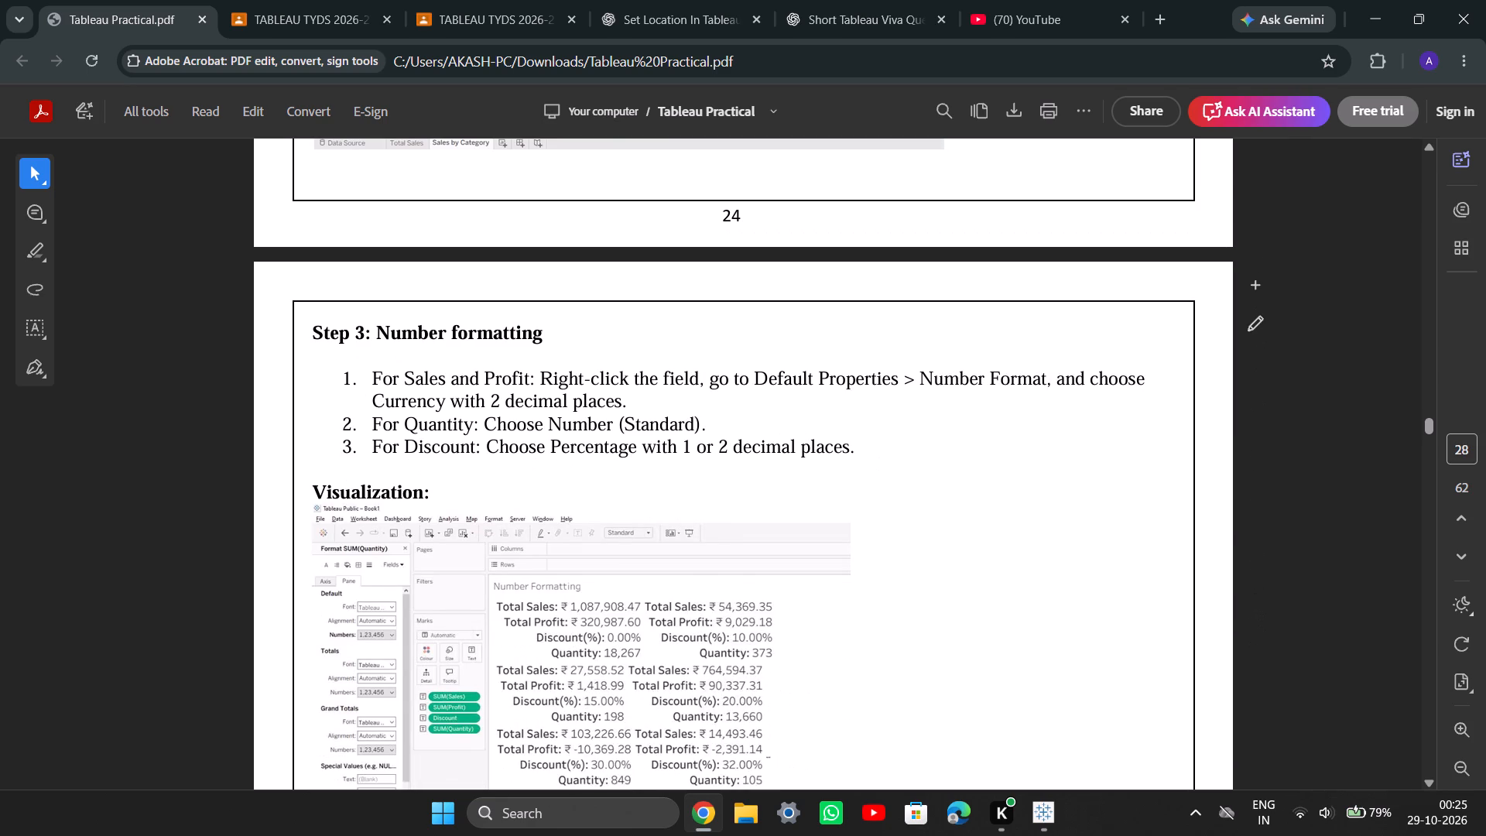
scroll(386, 399, down, 1)
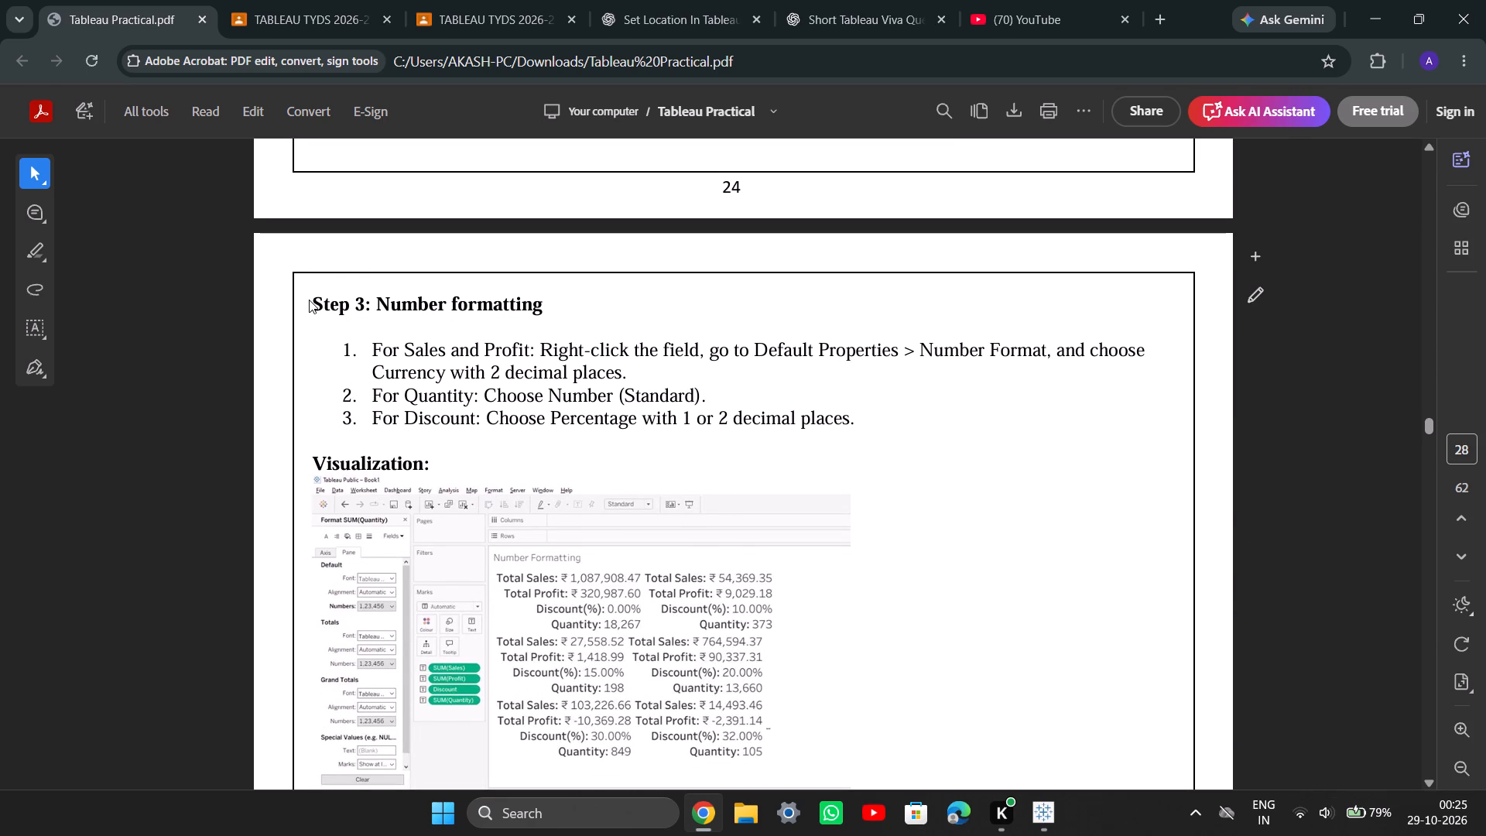
drag(315, 297, 806, 344)
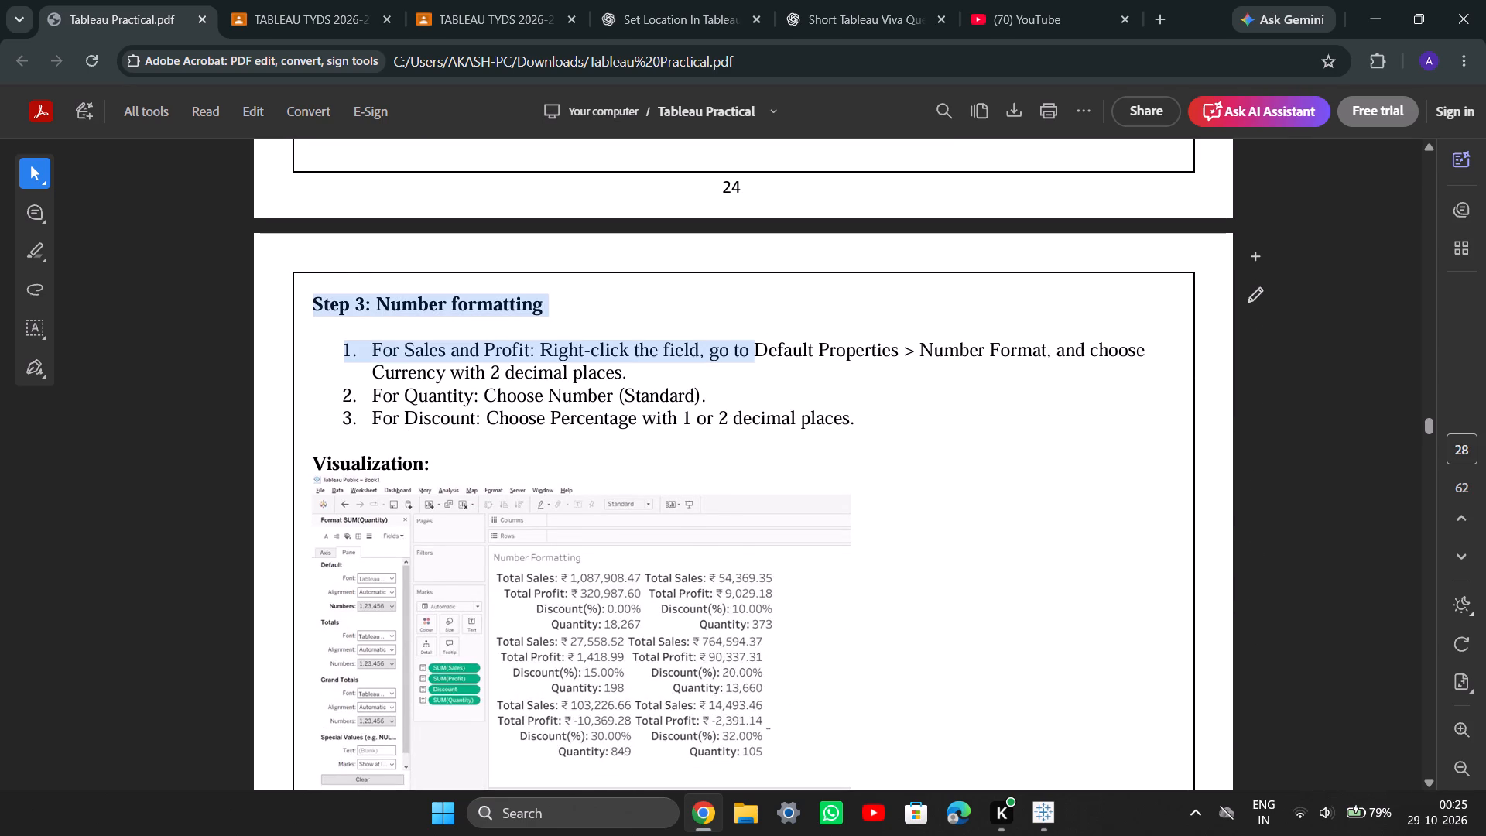
drag(806, 344, 906, 408)
click(906, 408)
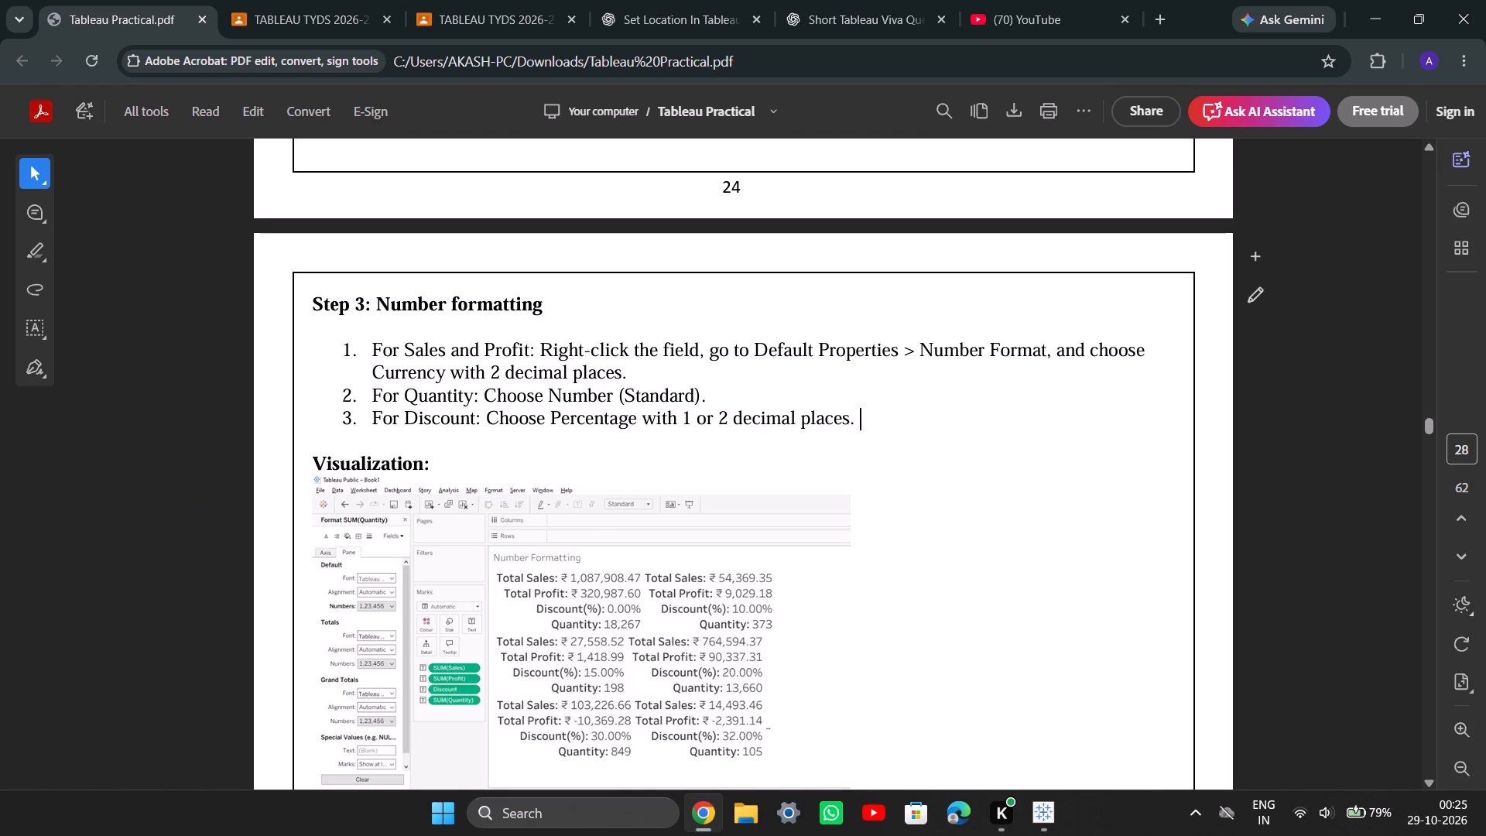
scroll(490, 408, down, 2)
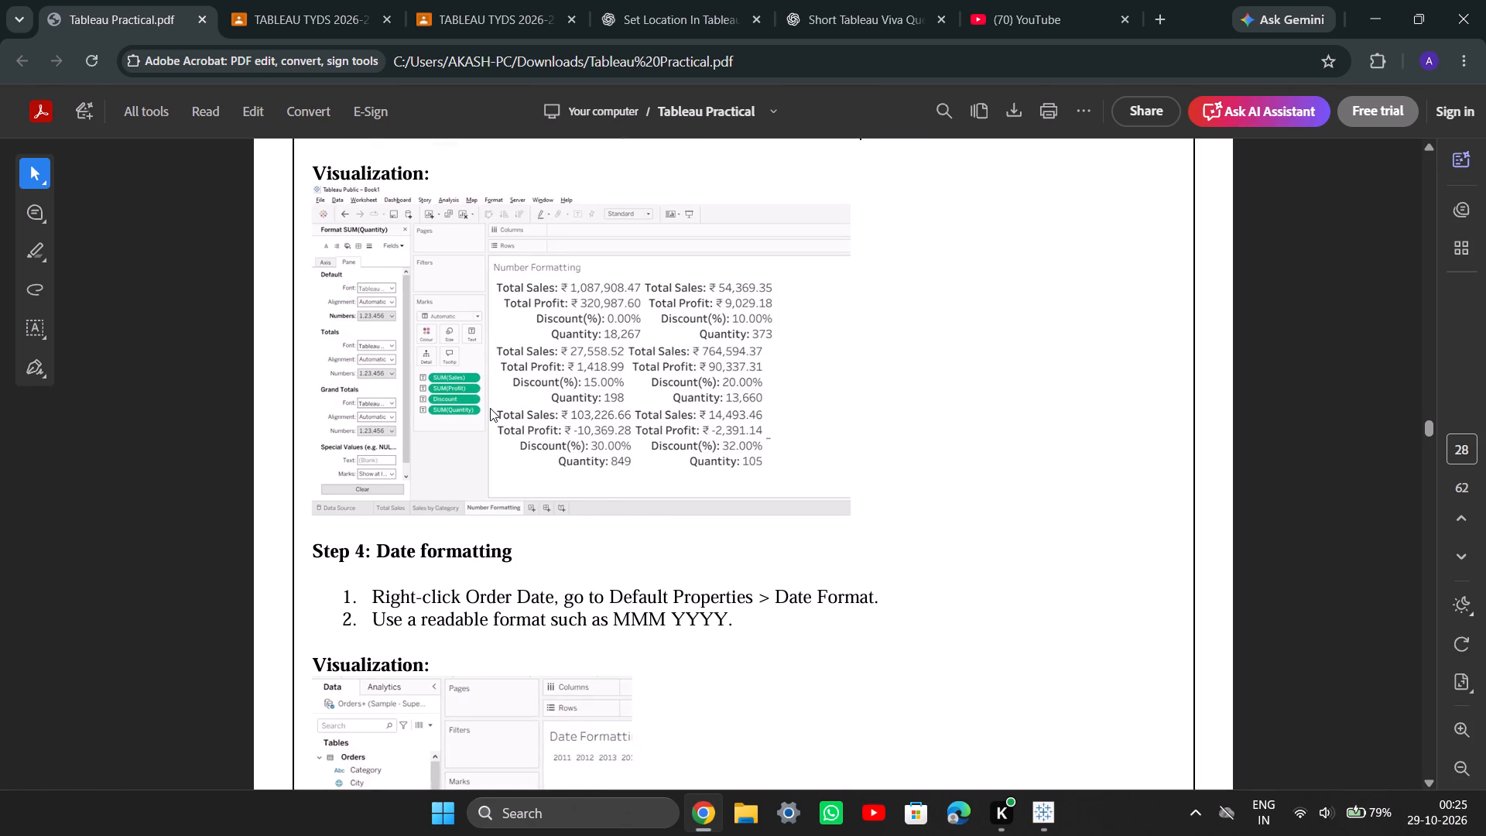
Read the PDF's Step 4 date formatting and Step 5 null value formatting instructions with their sample visualizations.
scroll(490, 408, down, 3)
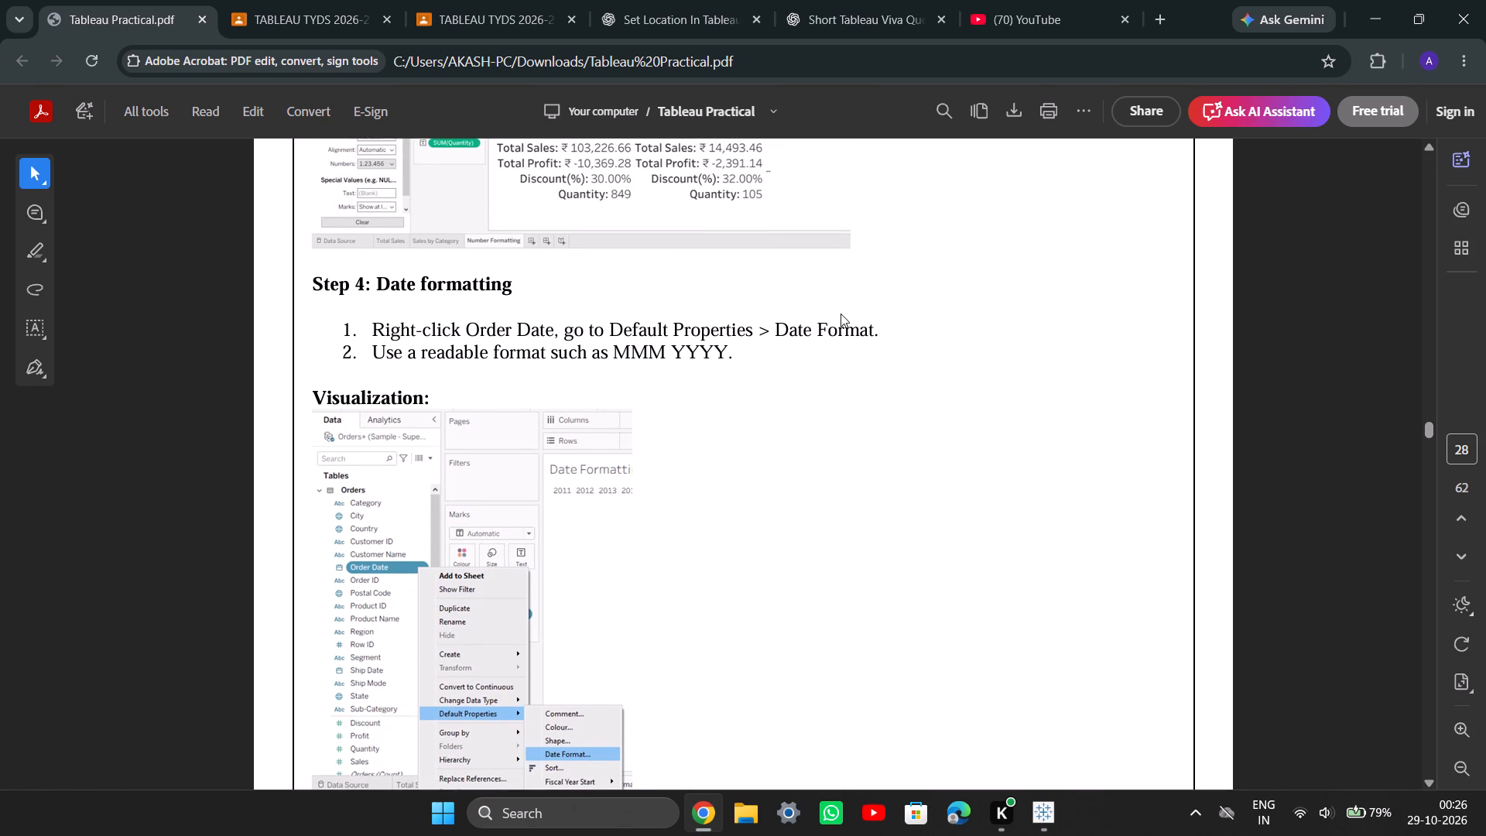
scroll(548, 385, down, 1)
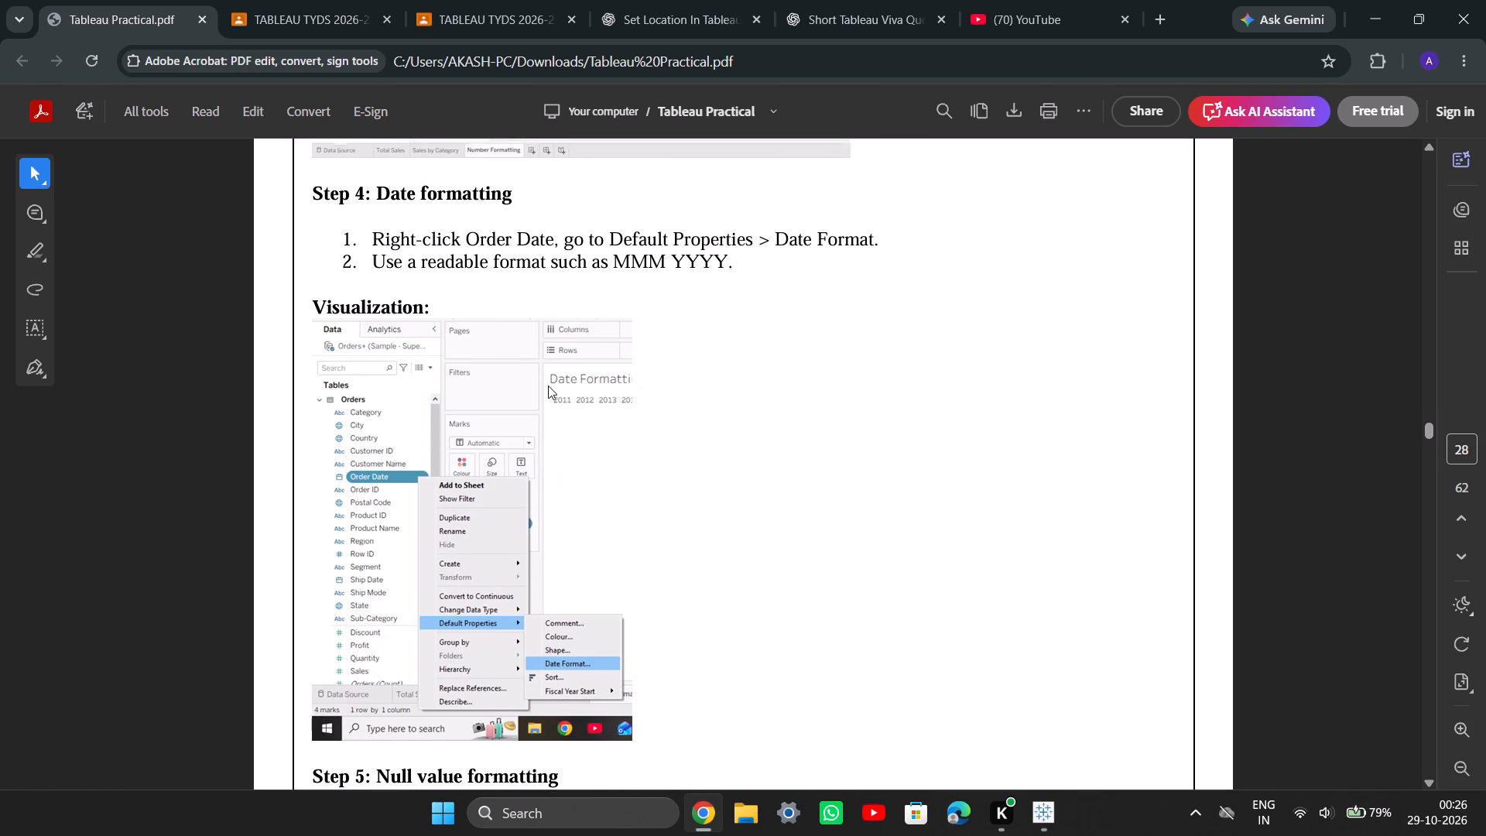
scroll(548, 385, down, 2)
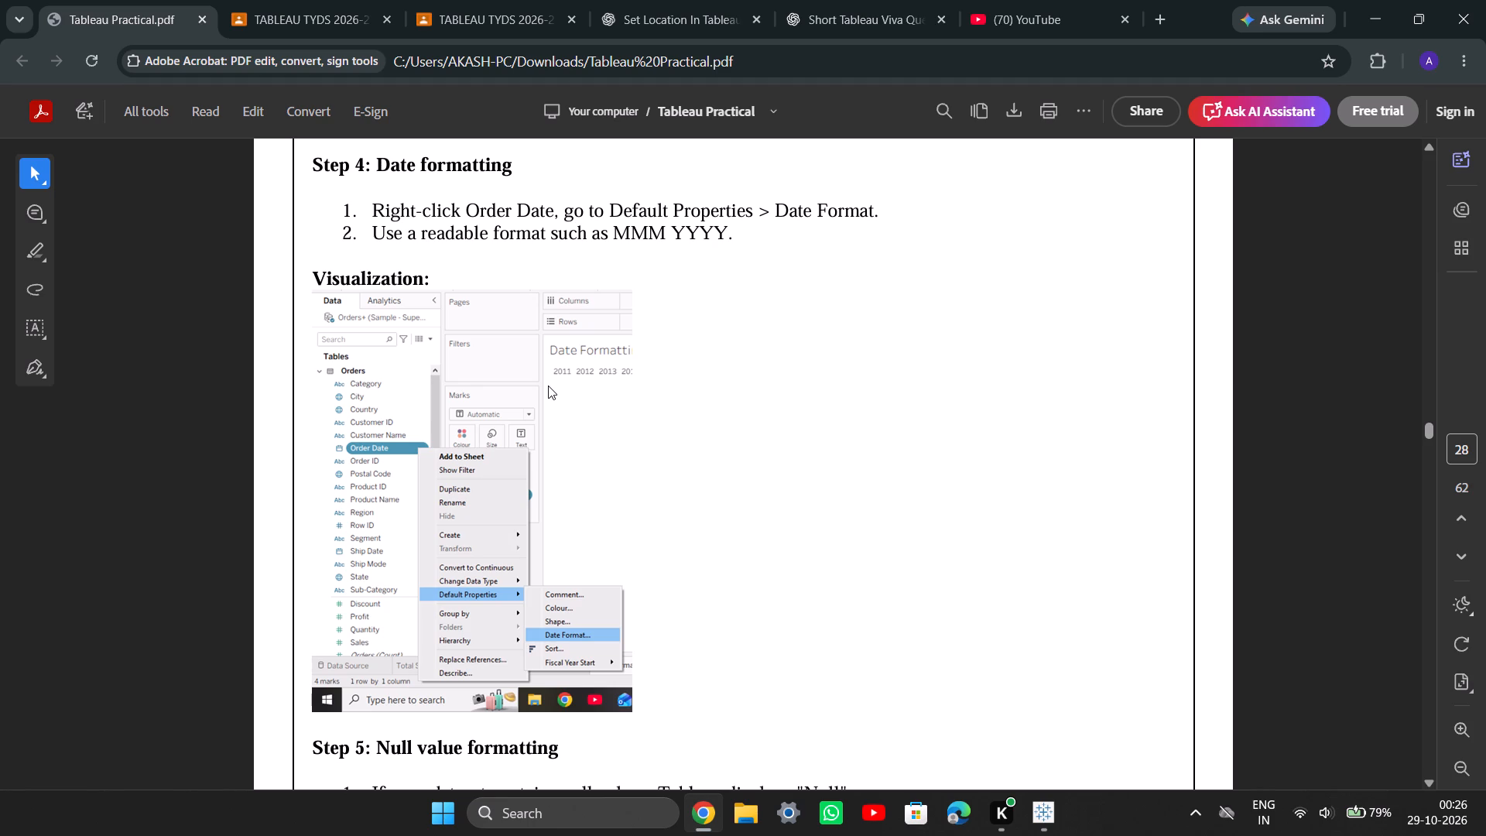
scroll(548, 385, down, 4)
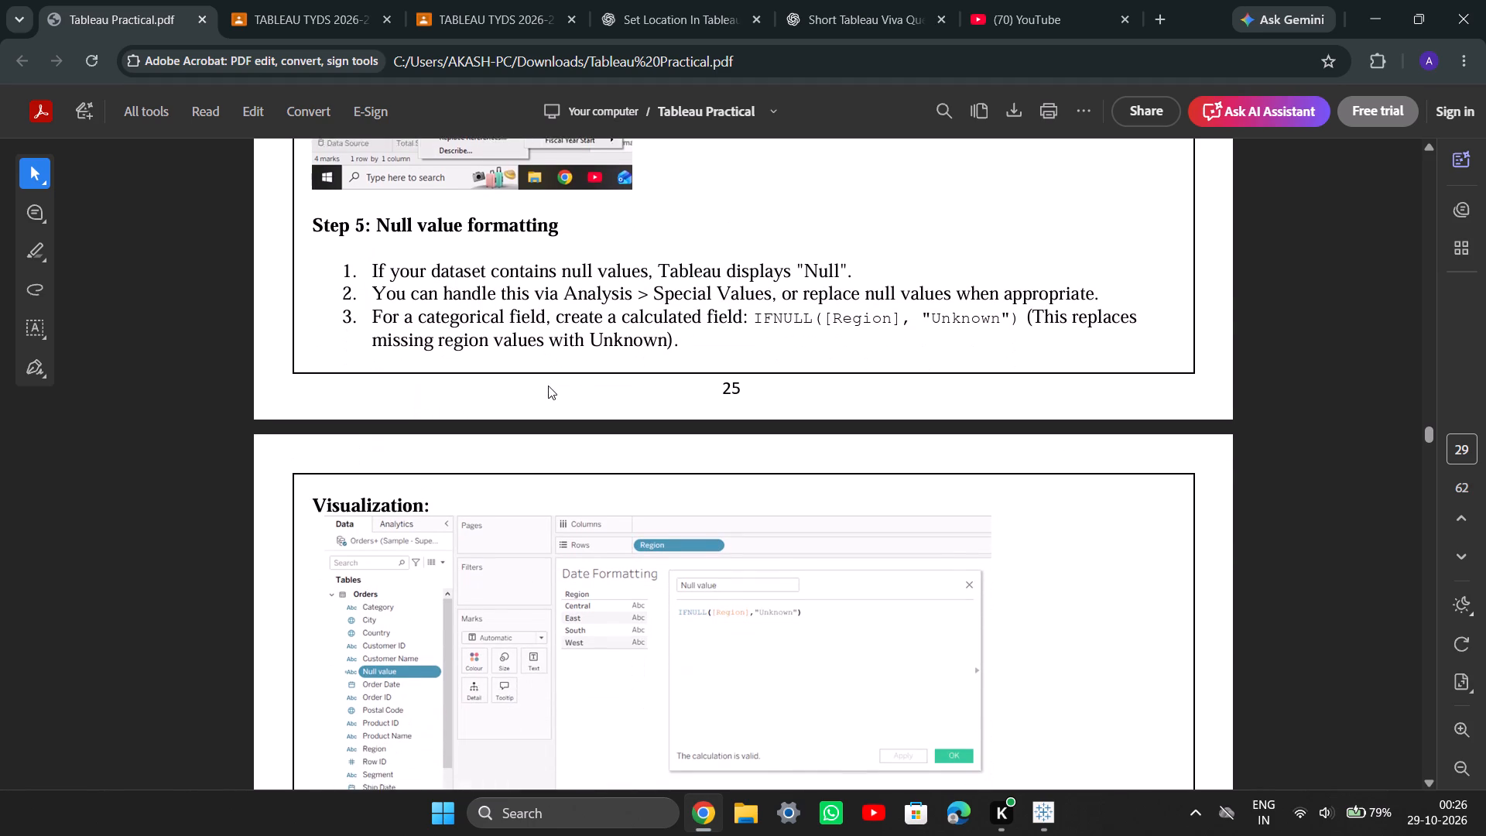
scroll(548, 385, down, 1)
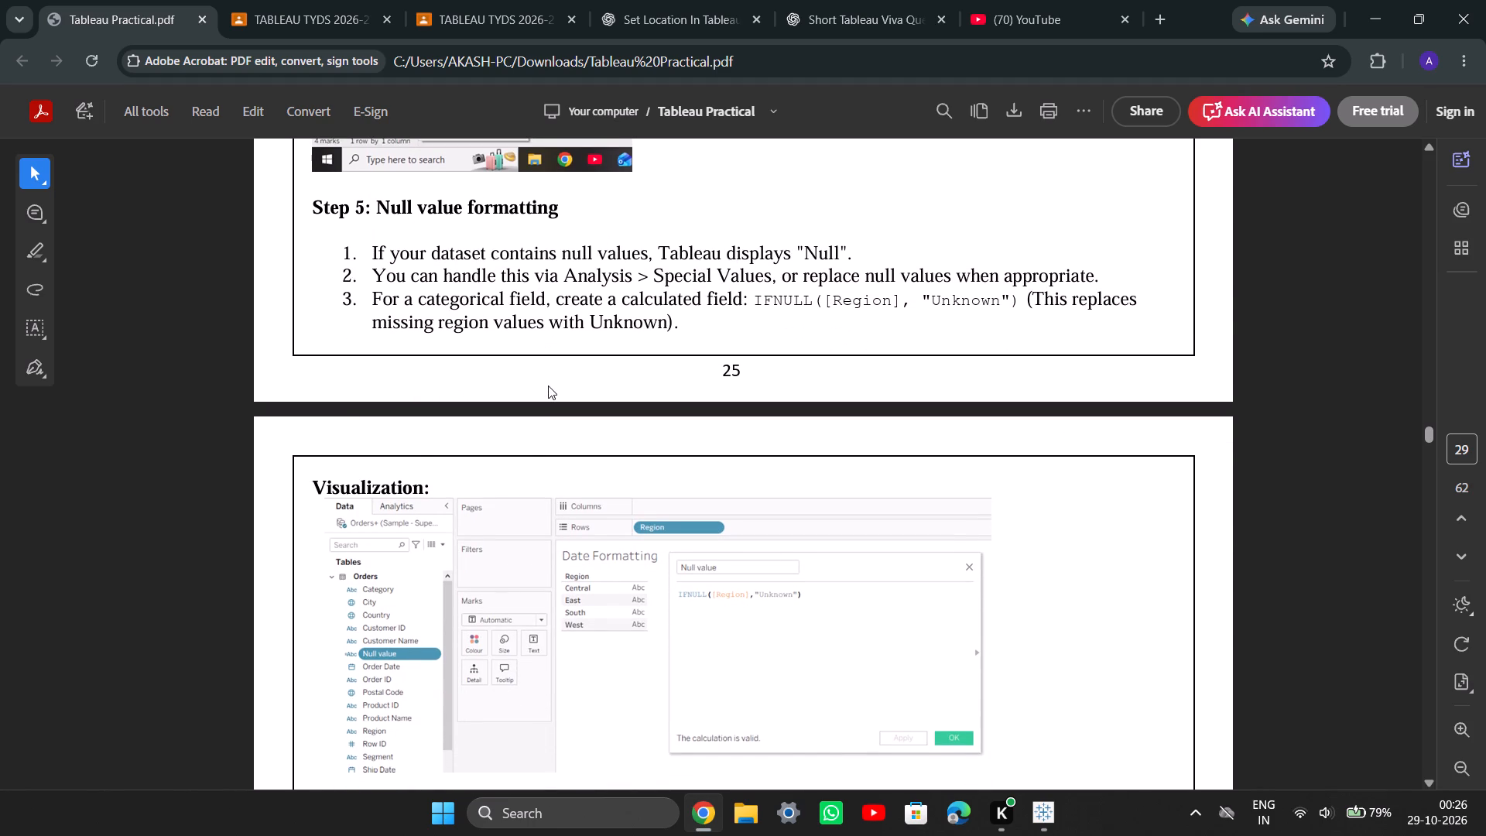
Skim the PDF's remaining tooltip, dashboard readability and story sections, and return to Step 5 on null value formatting.
scroll(548, 385, down, 8)
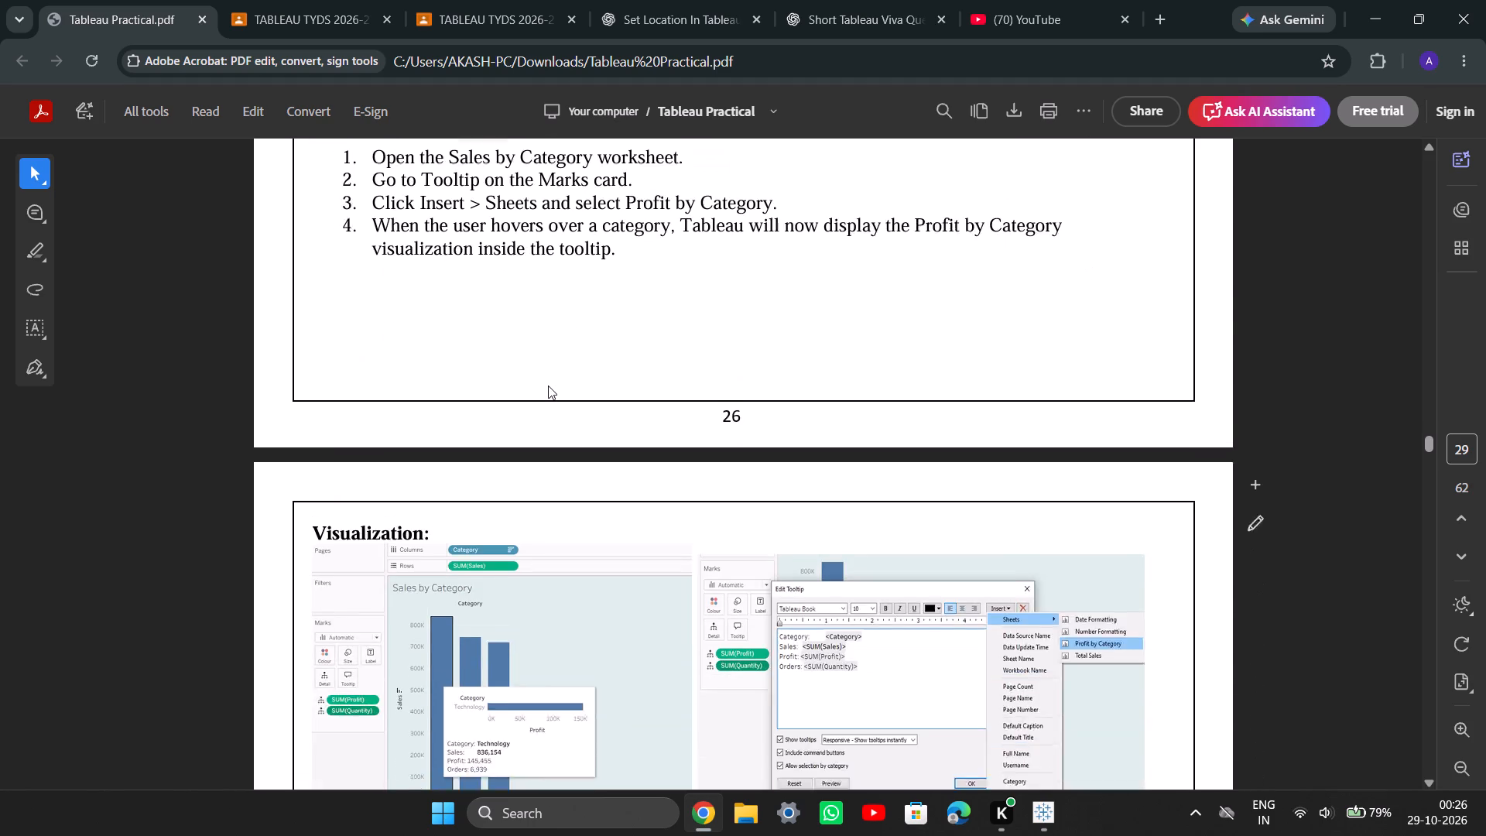
scroll(548, 385, down, 4)
scroll(548, 385, up, 4)
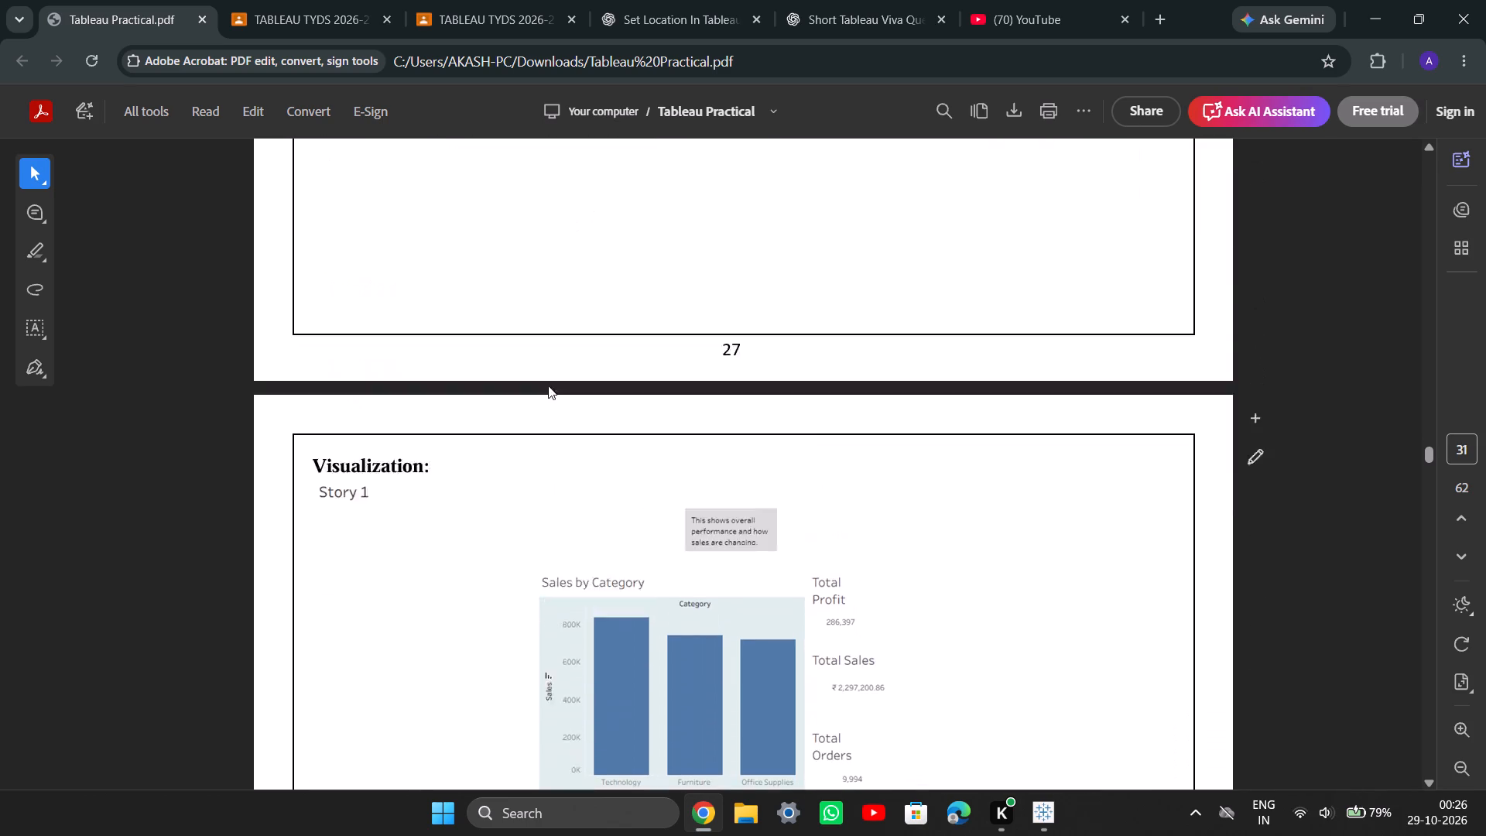
scroll(548, 385, up, 6)
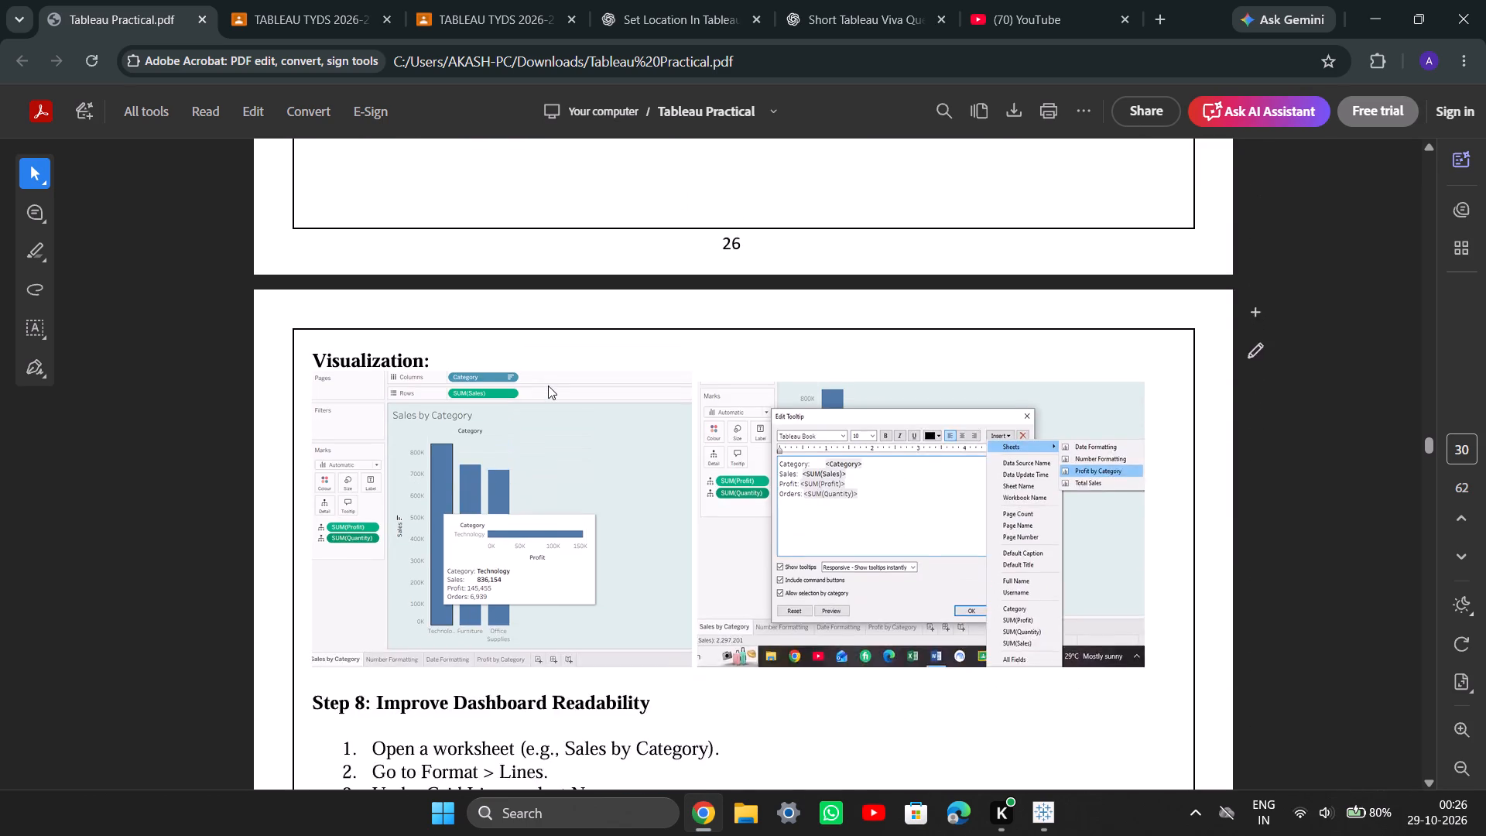
scroll(548, 385, up, 4)
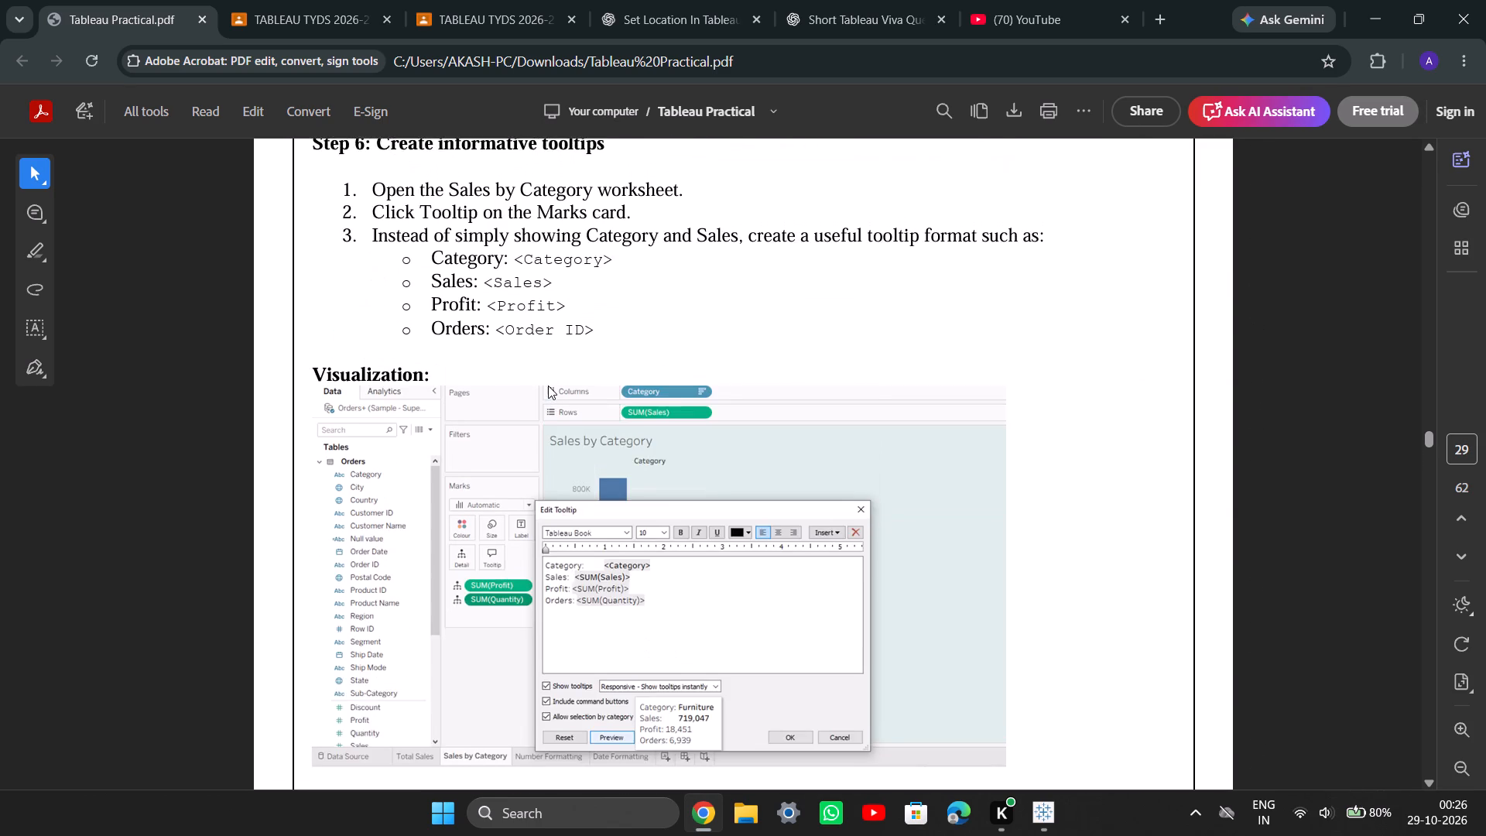
scroll(548, 385, up, 2)
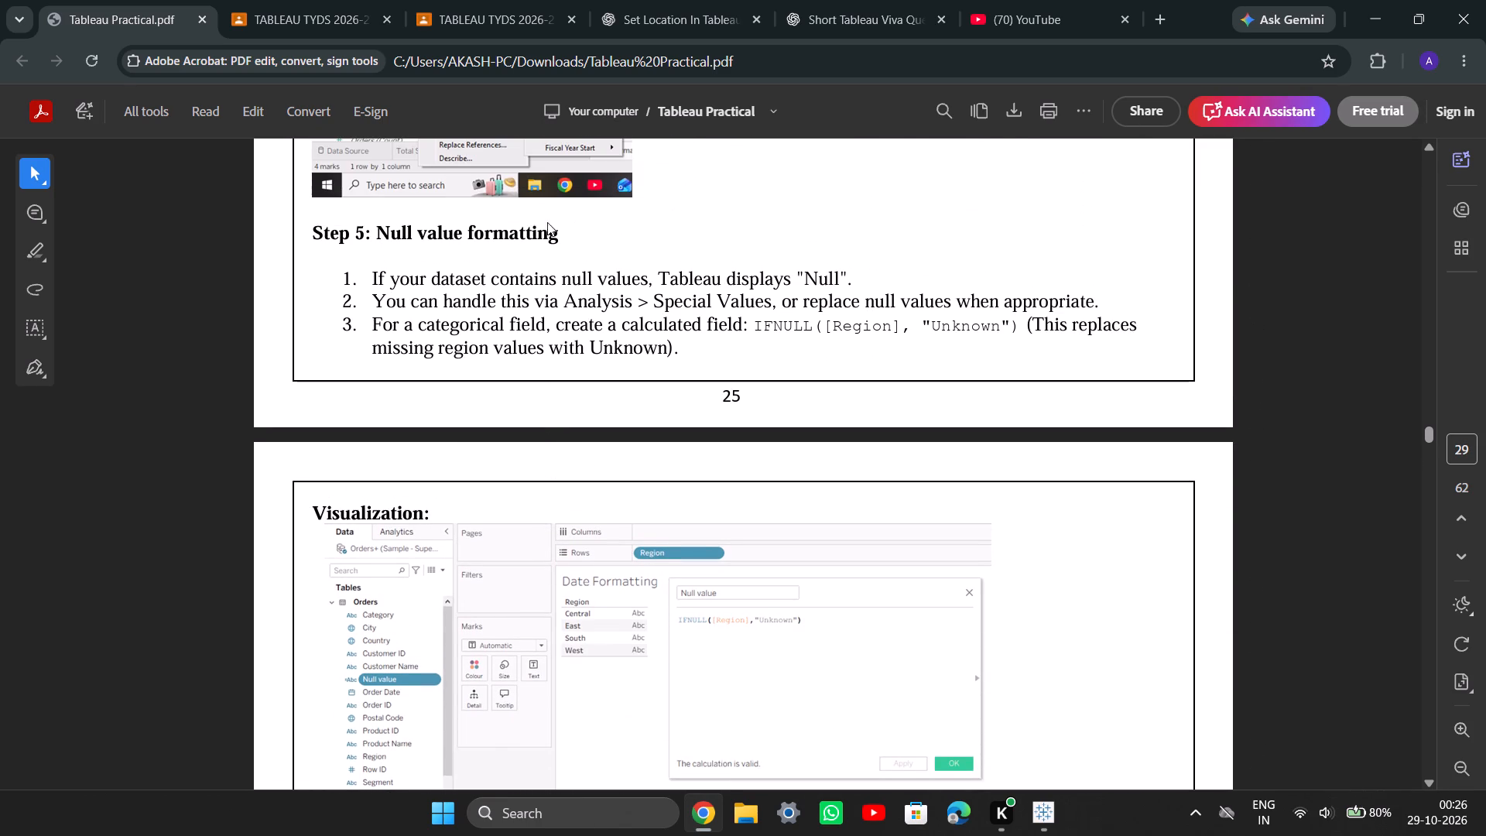
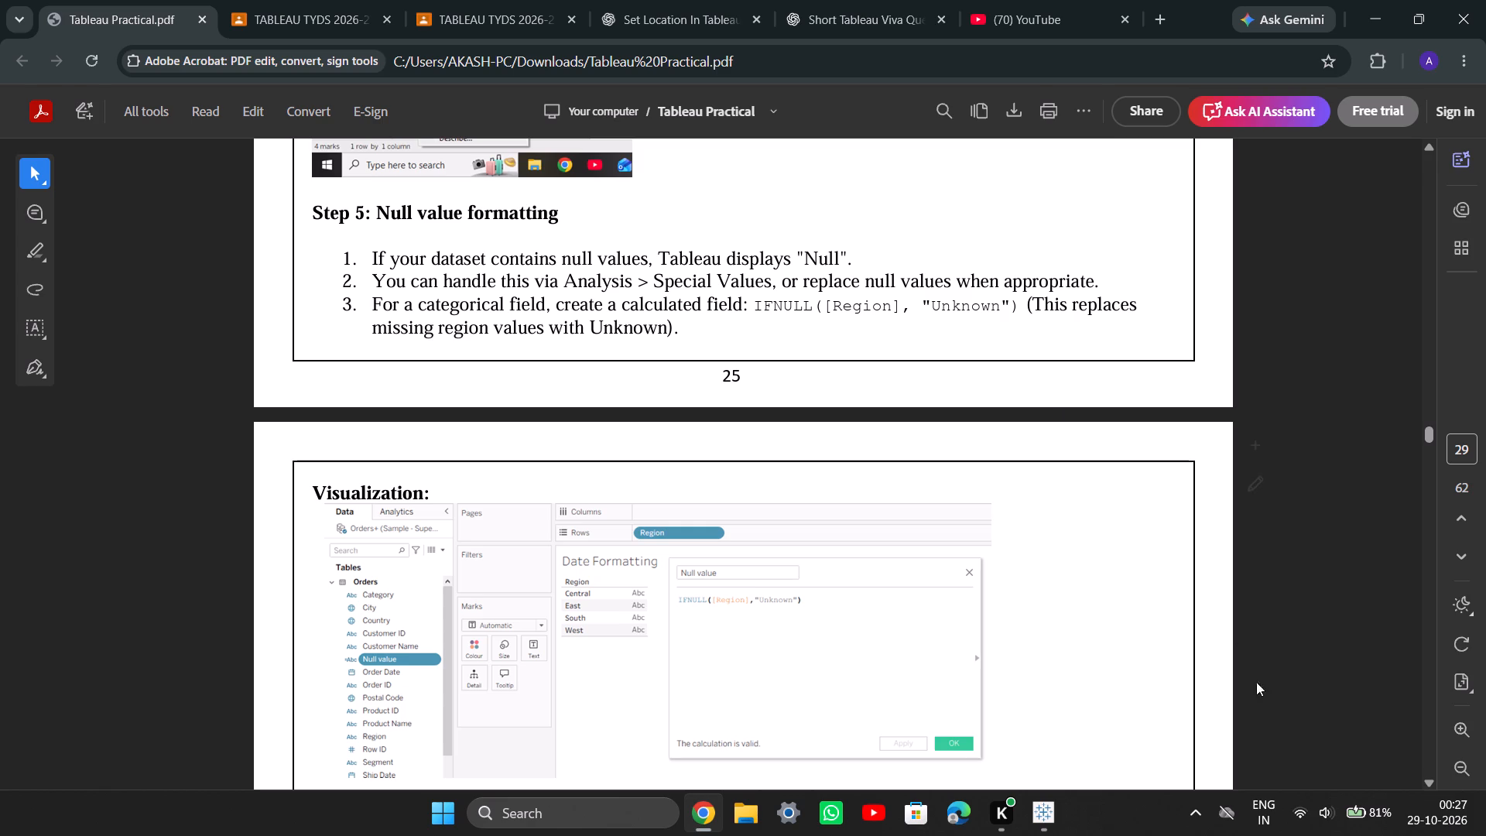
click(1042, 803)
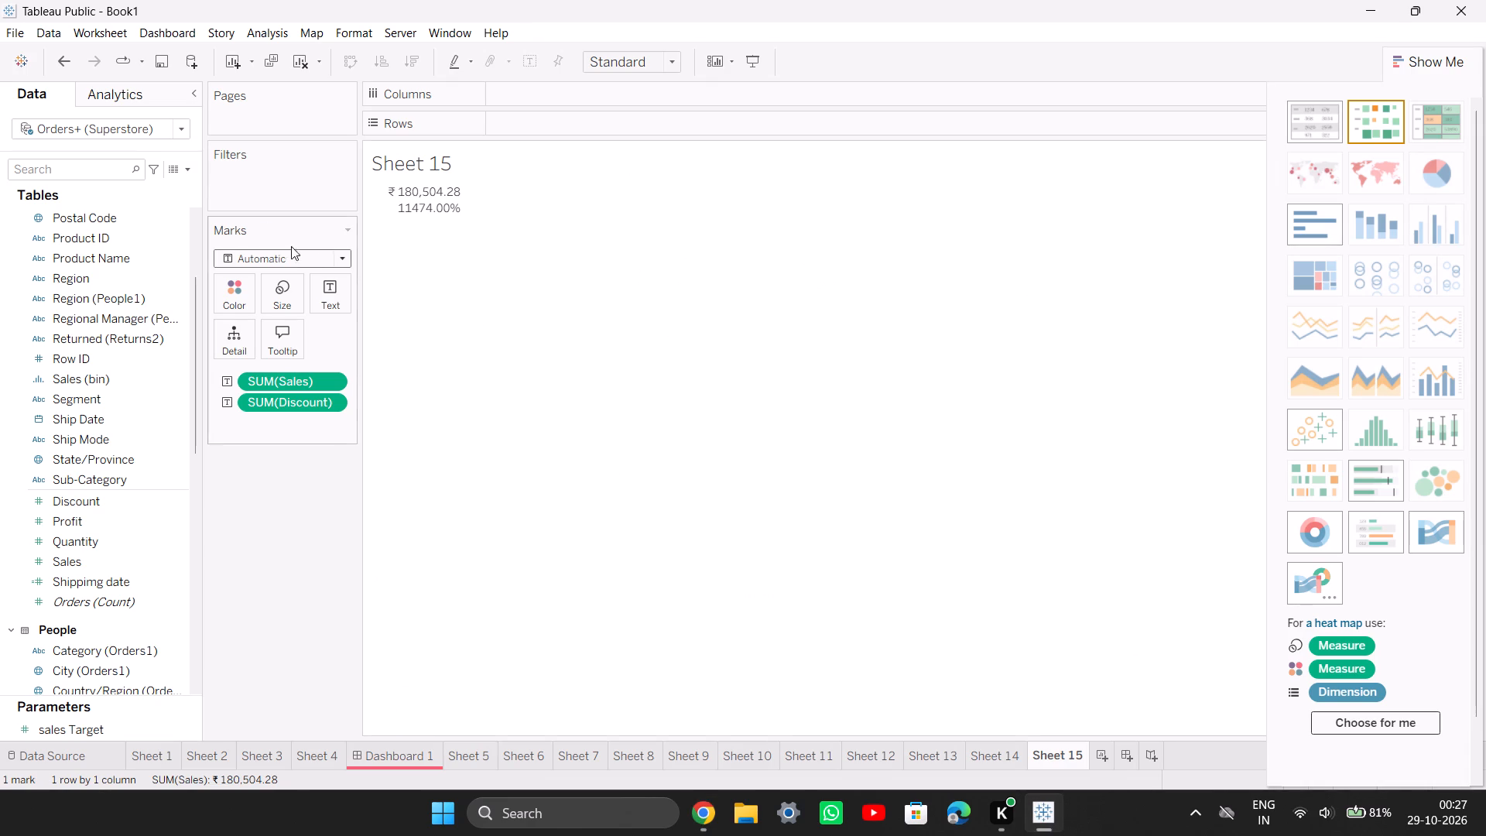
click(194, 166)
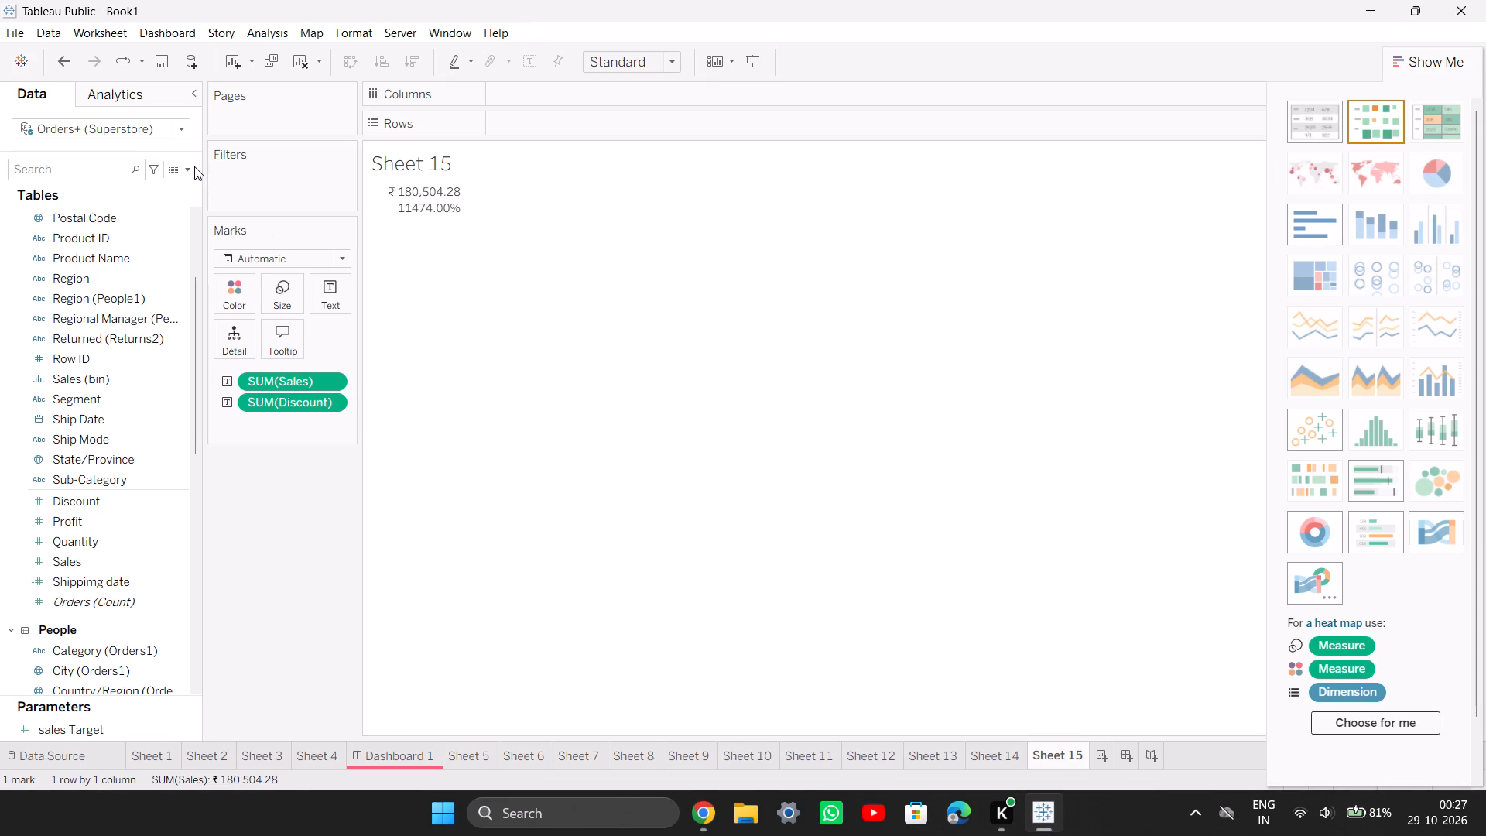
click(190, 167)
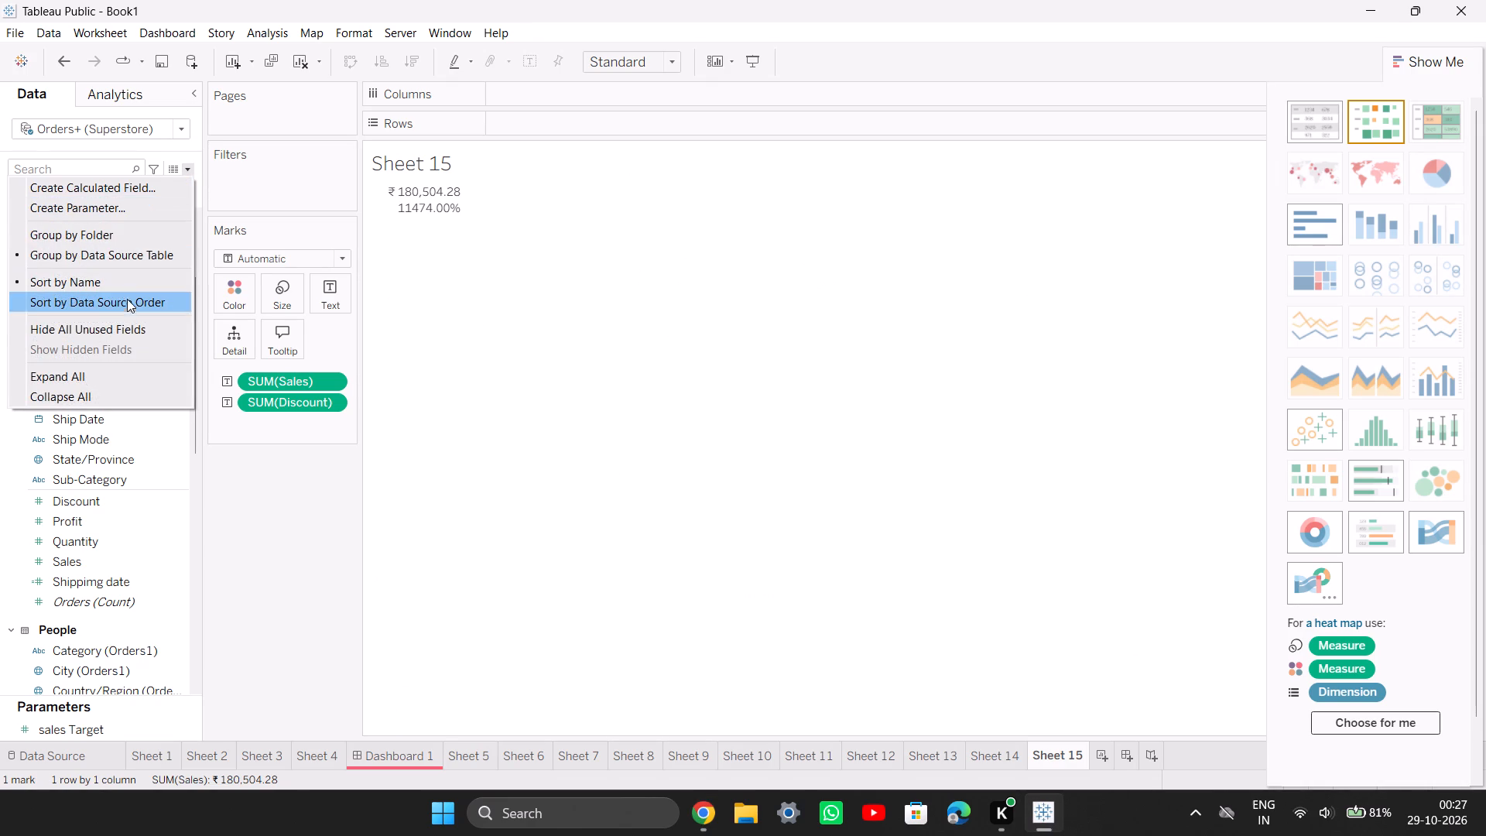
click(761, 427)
Switch to the practical PDF in Chrome and read Step 6 on creating informative tooltips with its sample visualization.
click(1043, 817)
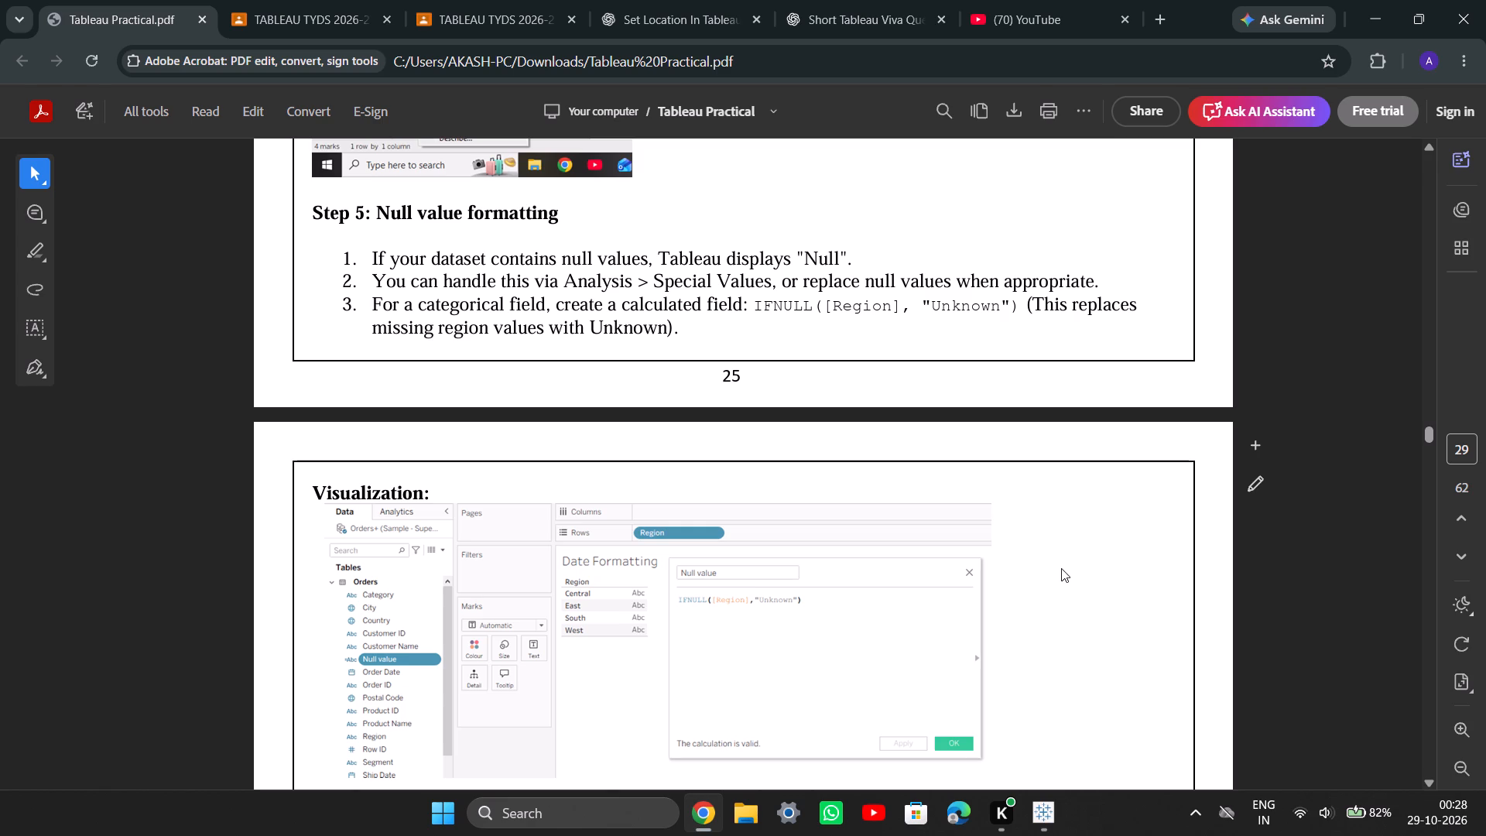
scroll(1061, 568, down, 5)
scroll(1061, 568, up, 1)
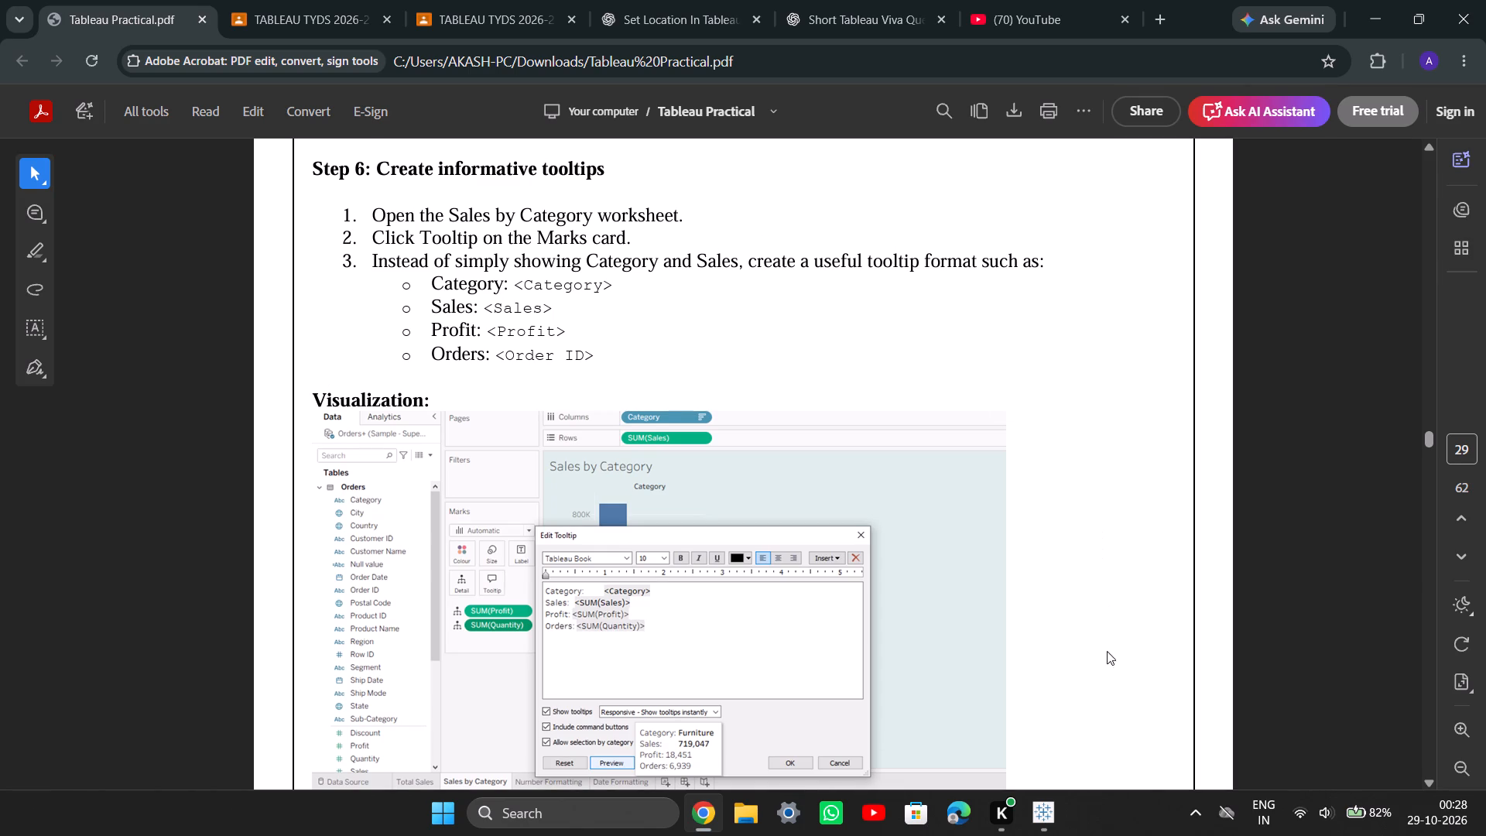
Switch back to Tableau and add the Orders table's Category field to Text on Sheet 15, alongside Sales and Discount.
click(1049, 815)
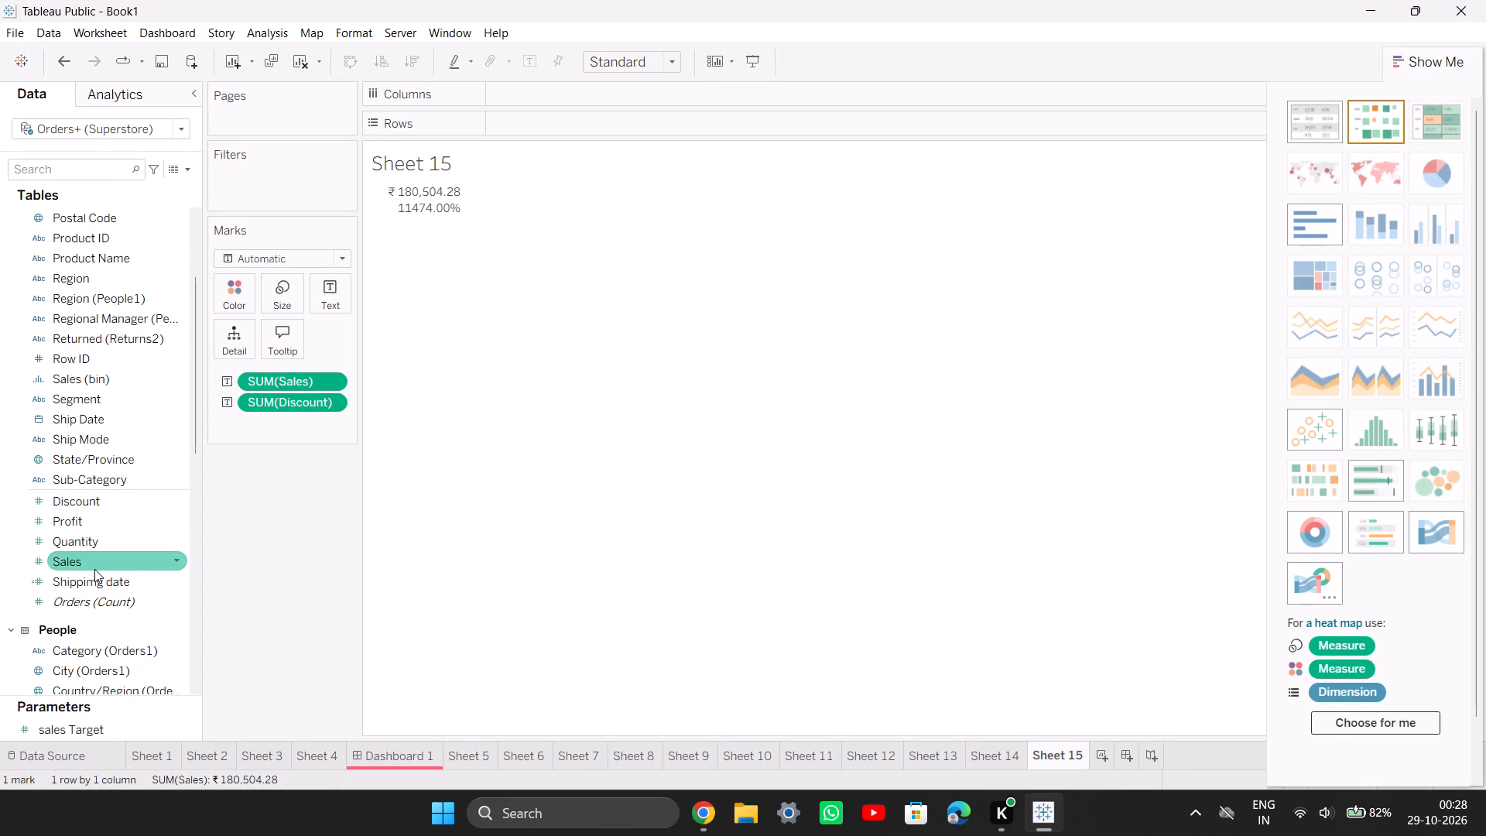
scroll(106, 612, down, 1)
scroll(123, 394, down, 2)
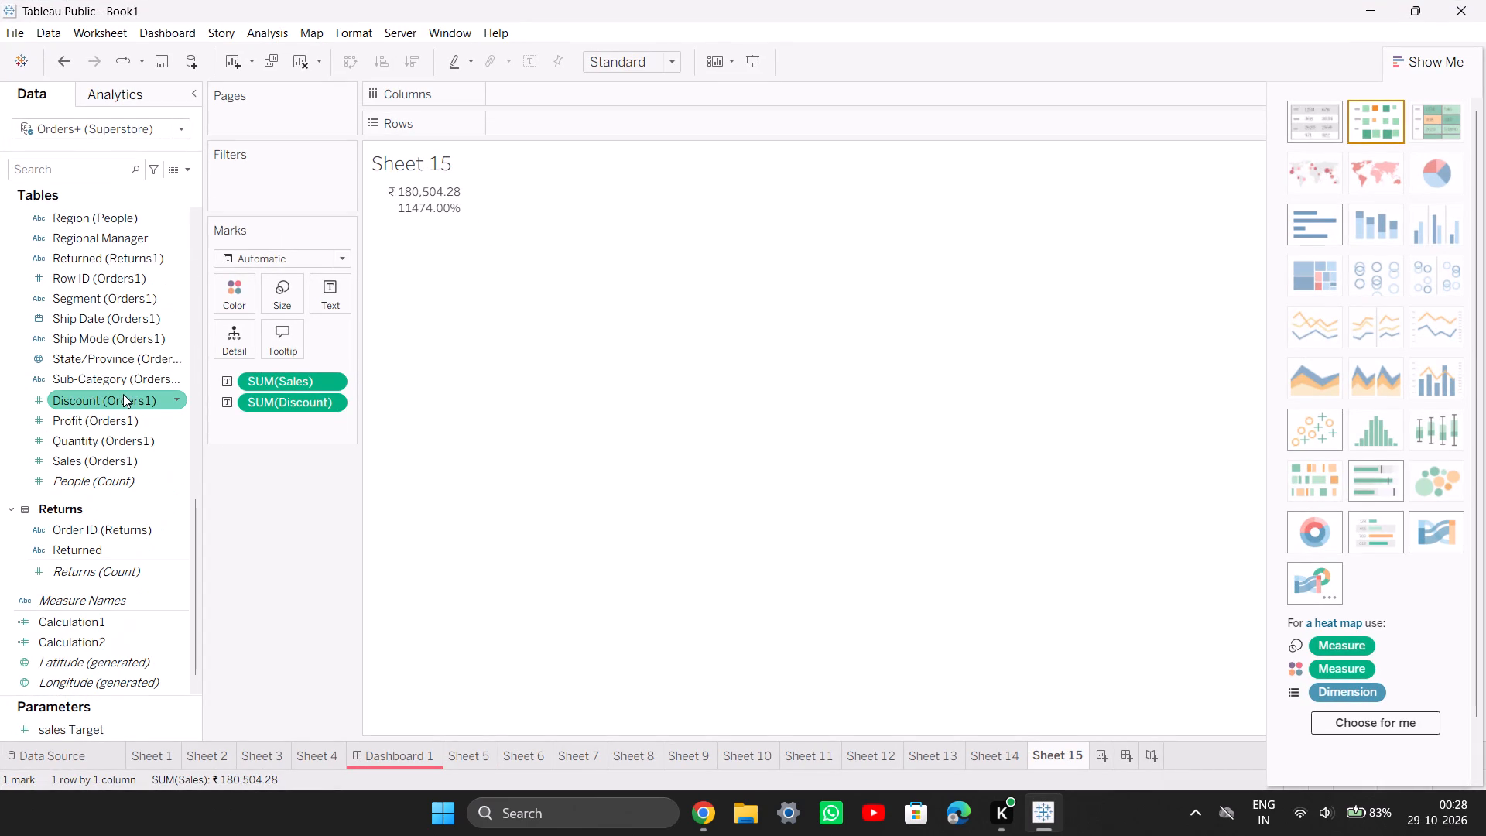
scroll(123, 394, up, 9)
scroll(123, 394, down, 1)
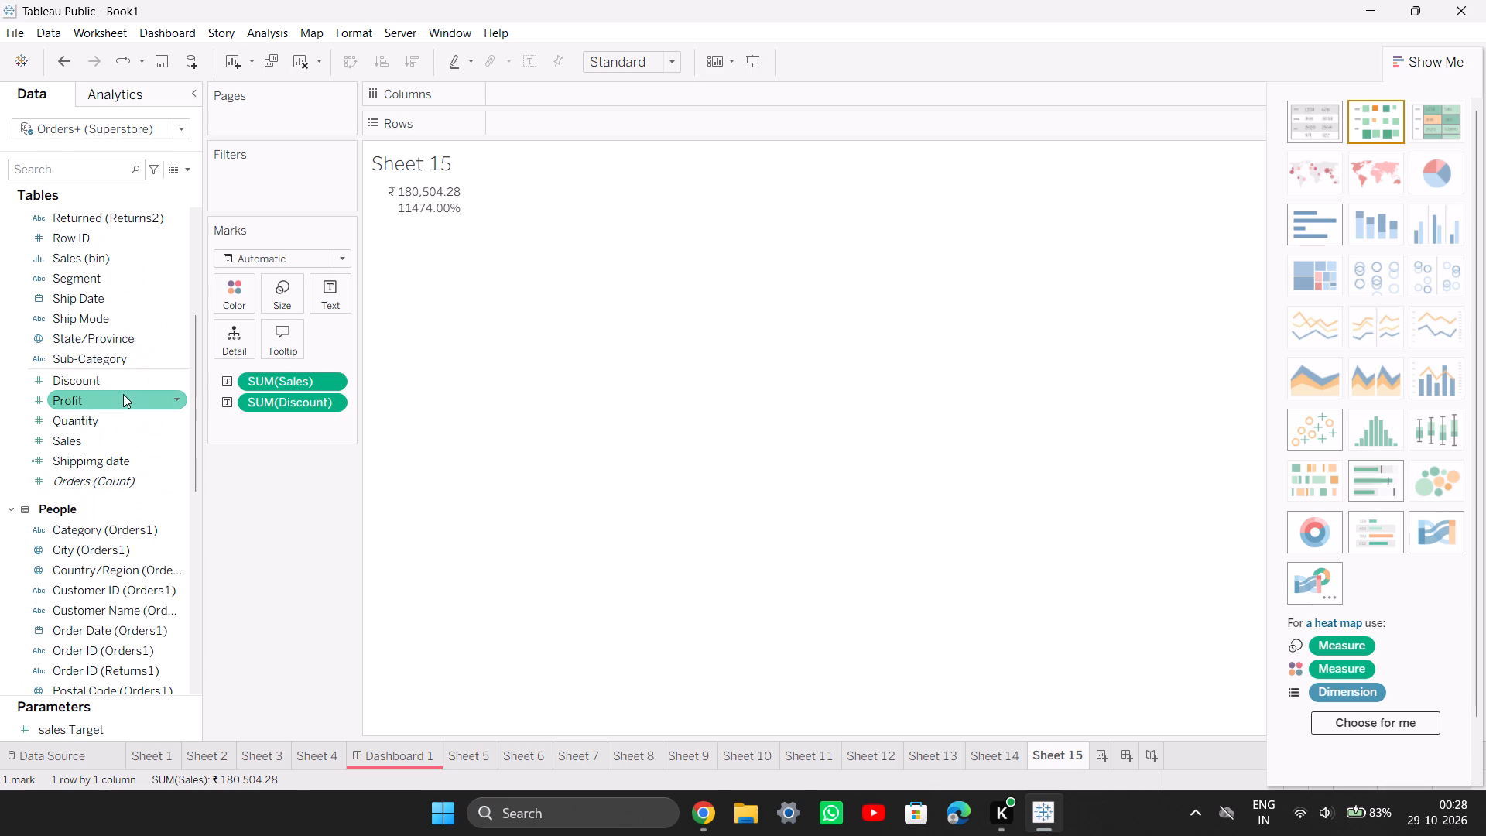
scroll(129, 433, up, 2)
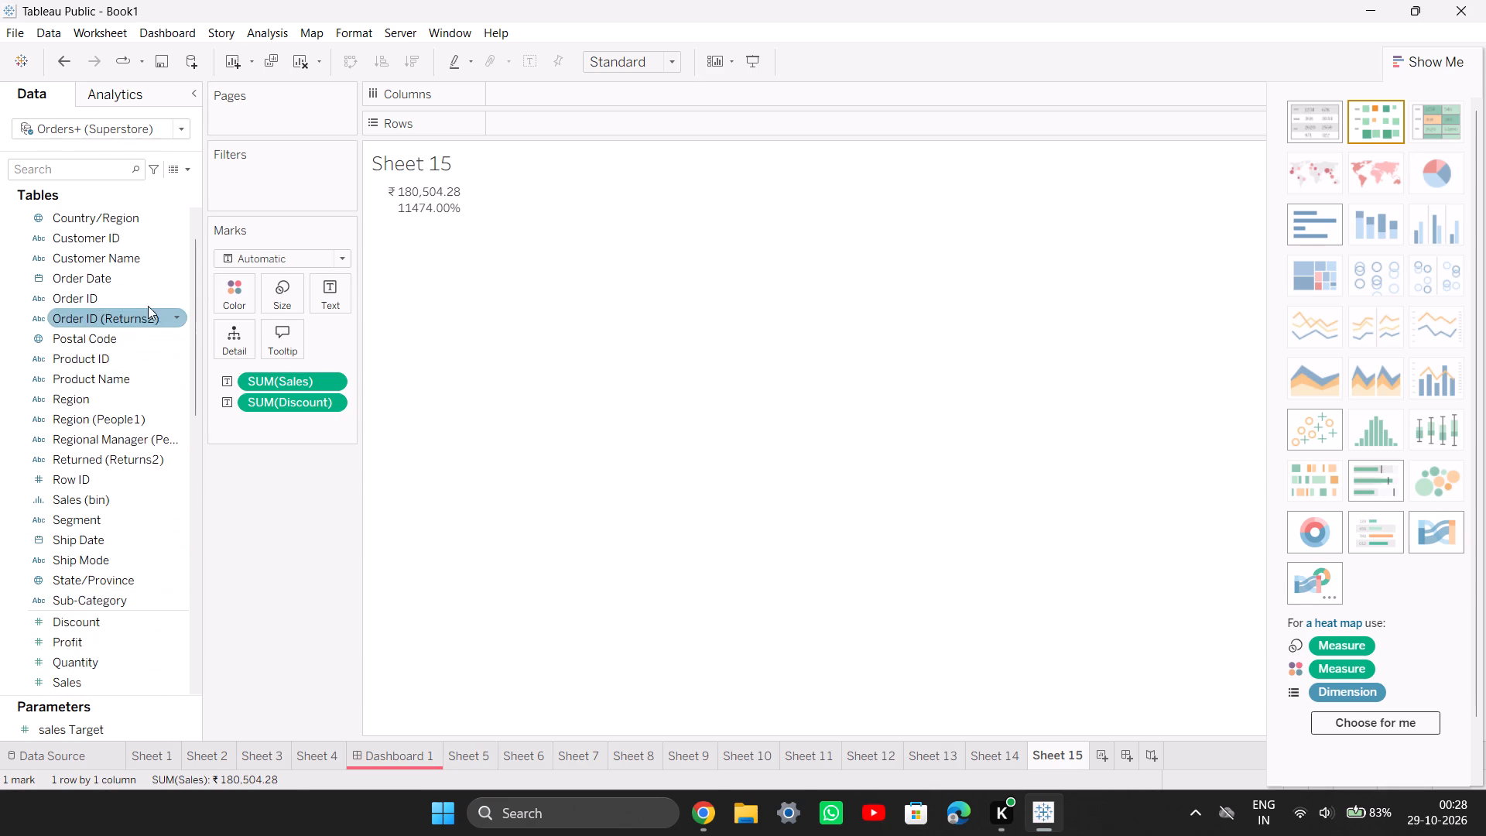
scroll(118, 378, up, 1)
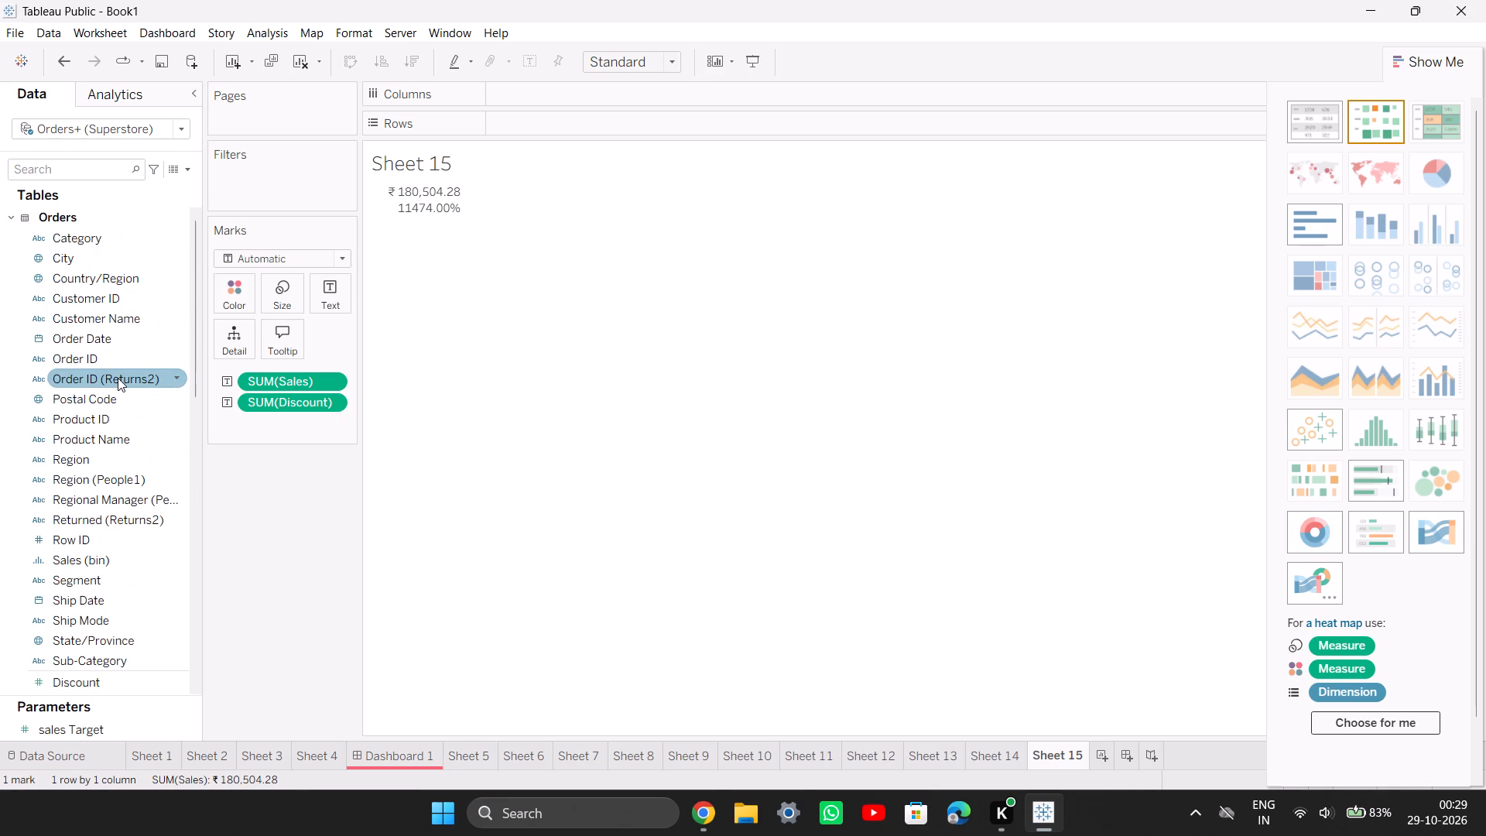
drag(94, 243, 284, 279)
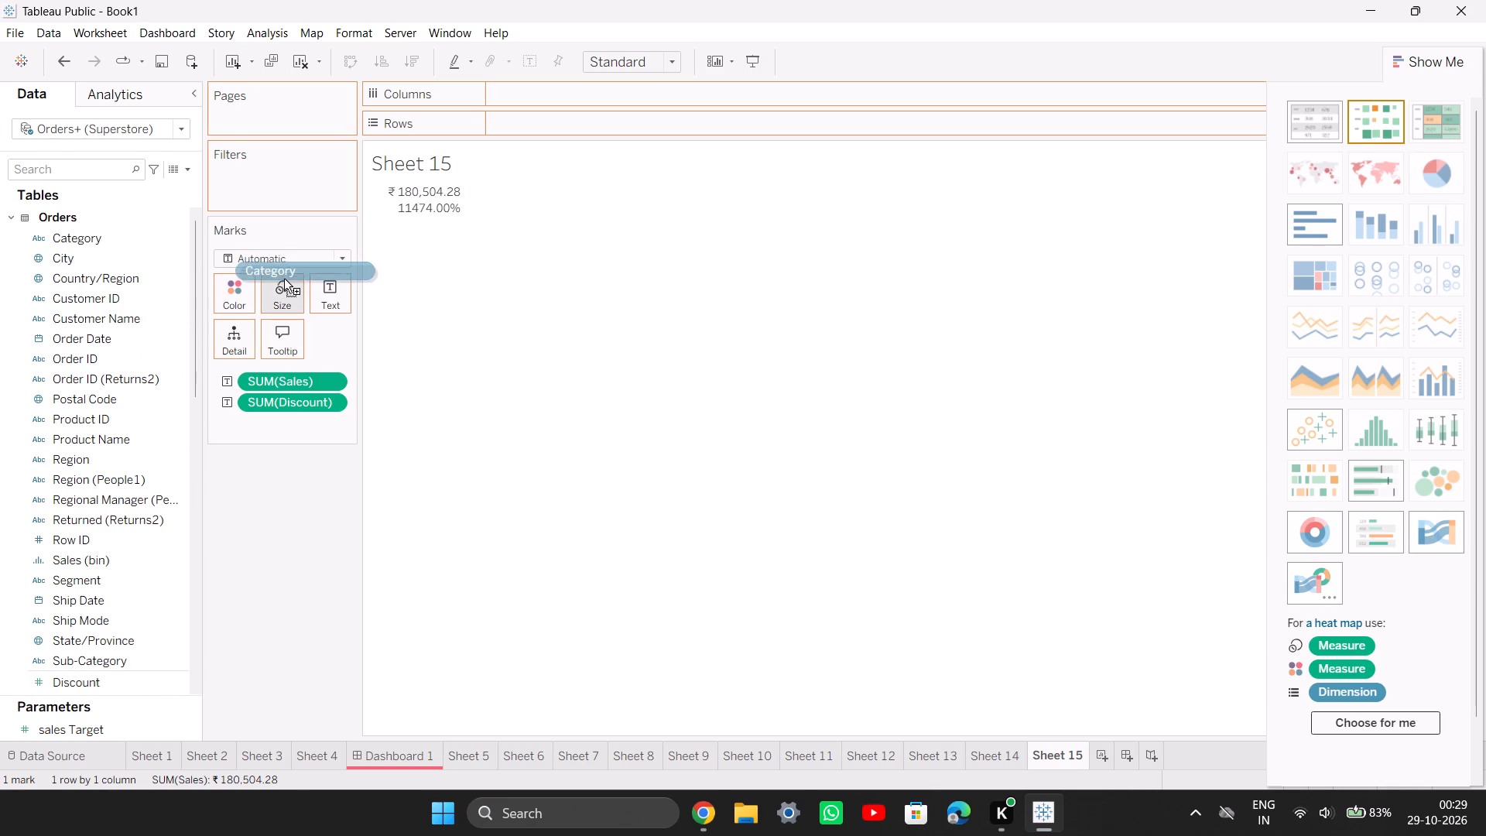
drag(284, 279, 338, 296)
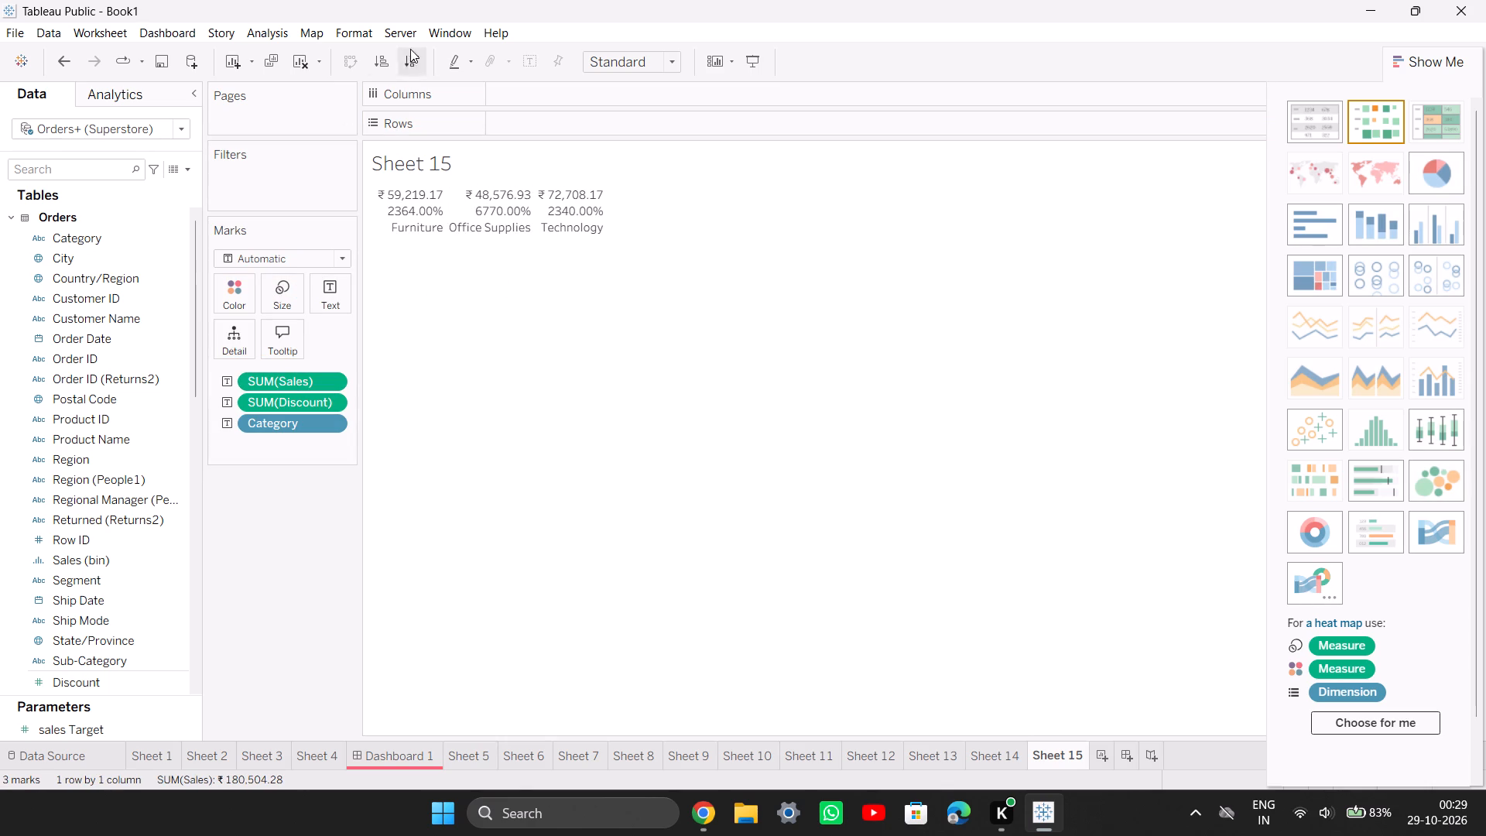
Create a new worksheet and assign the Category field to Tooltip in its marks.
click(1108, 752)
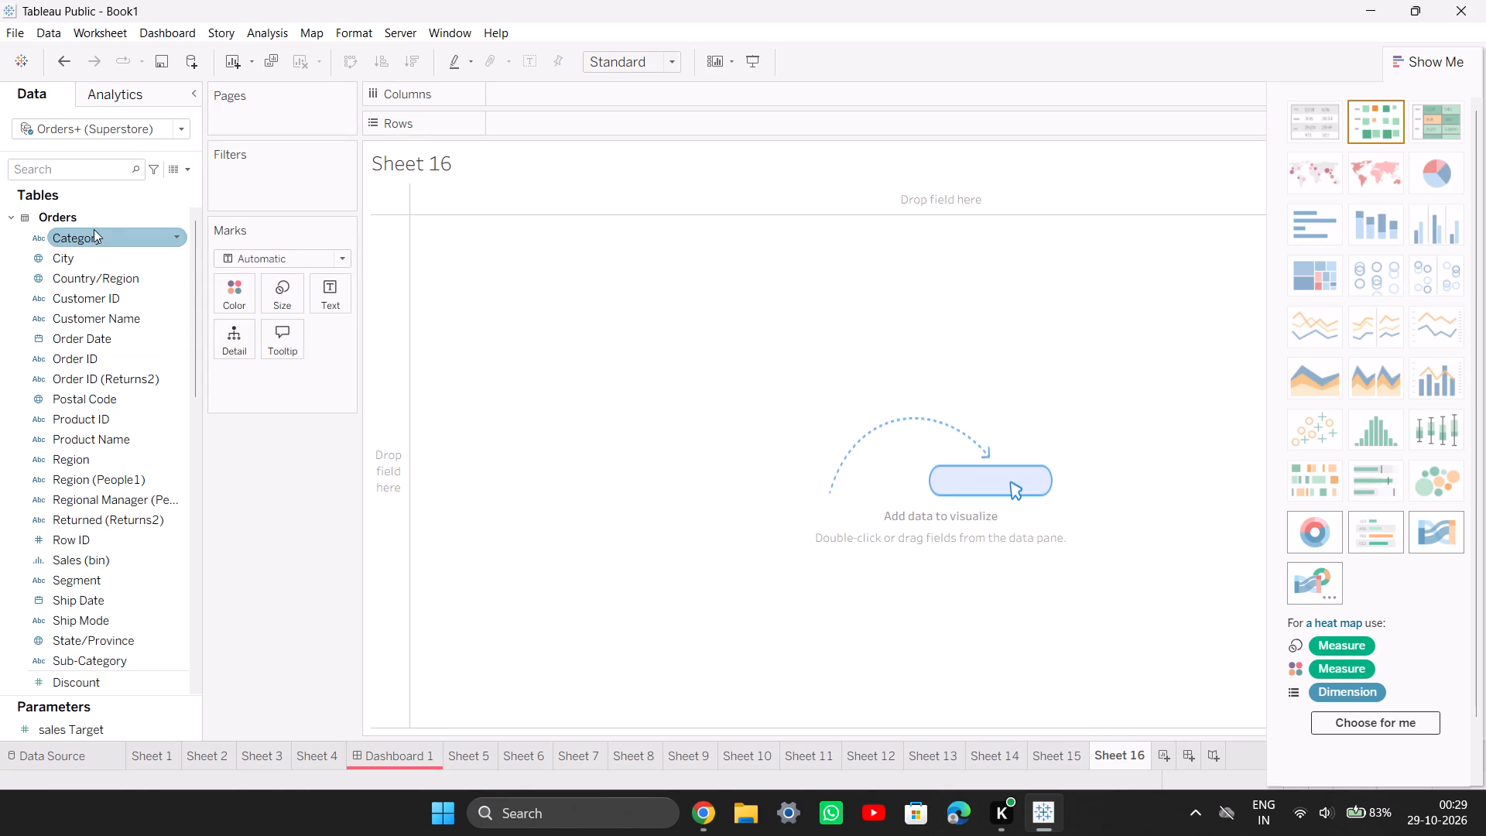
drag(94, 229, 261, 317)
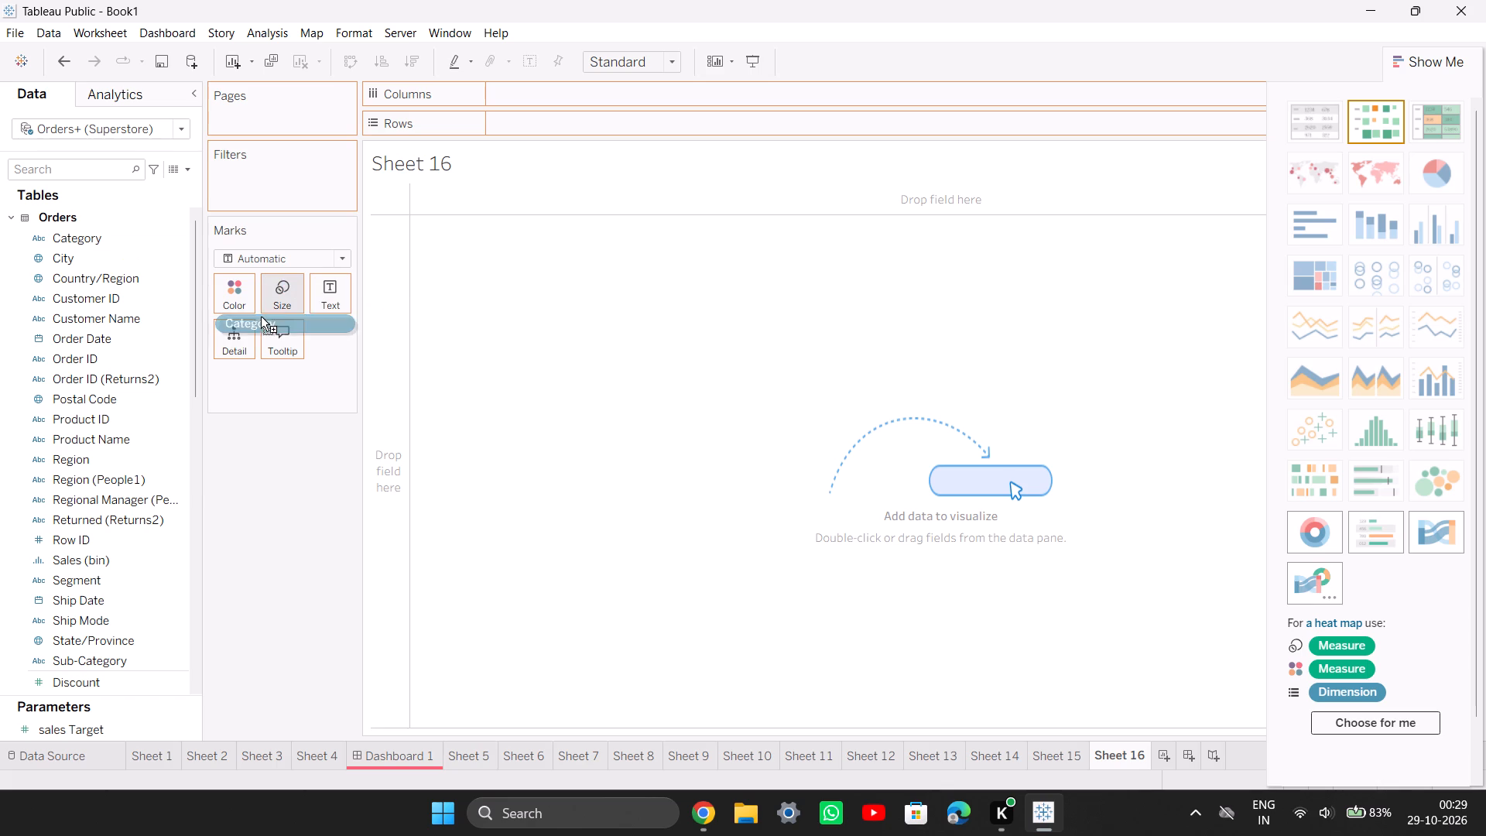
drag(261, 317, 282, 337)
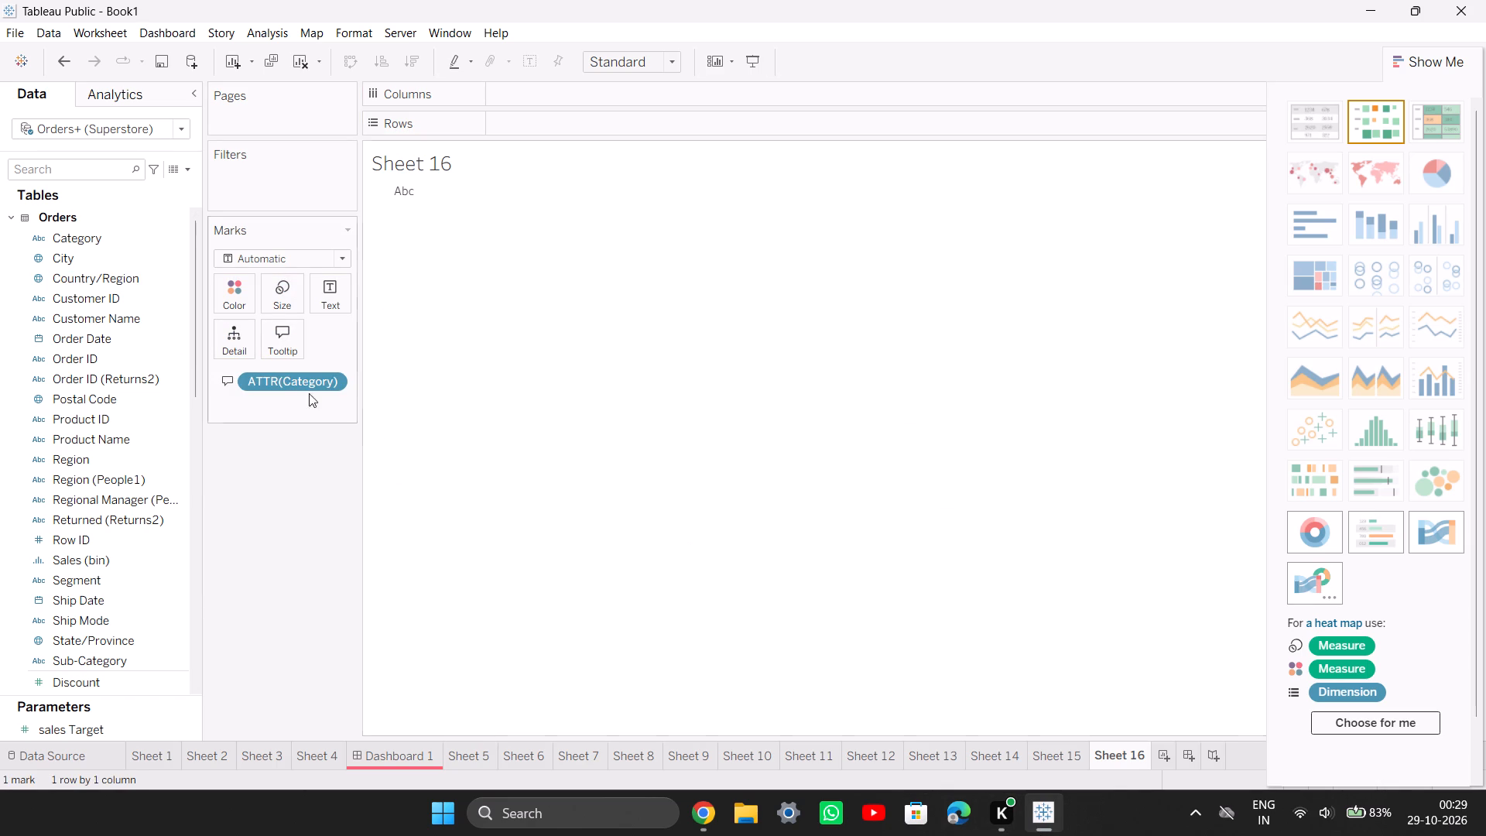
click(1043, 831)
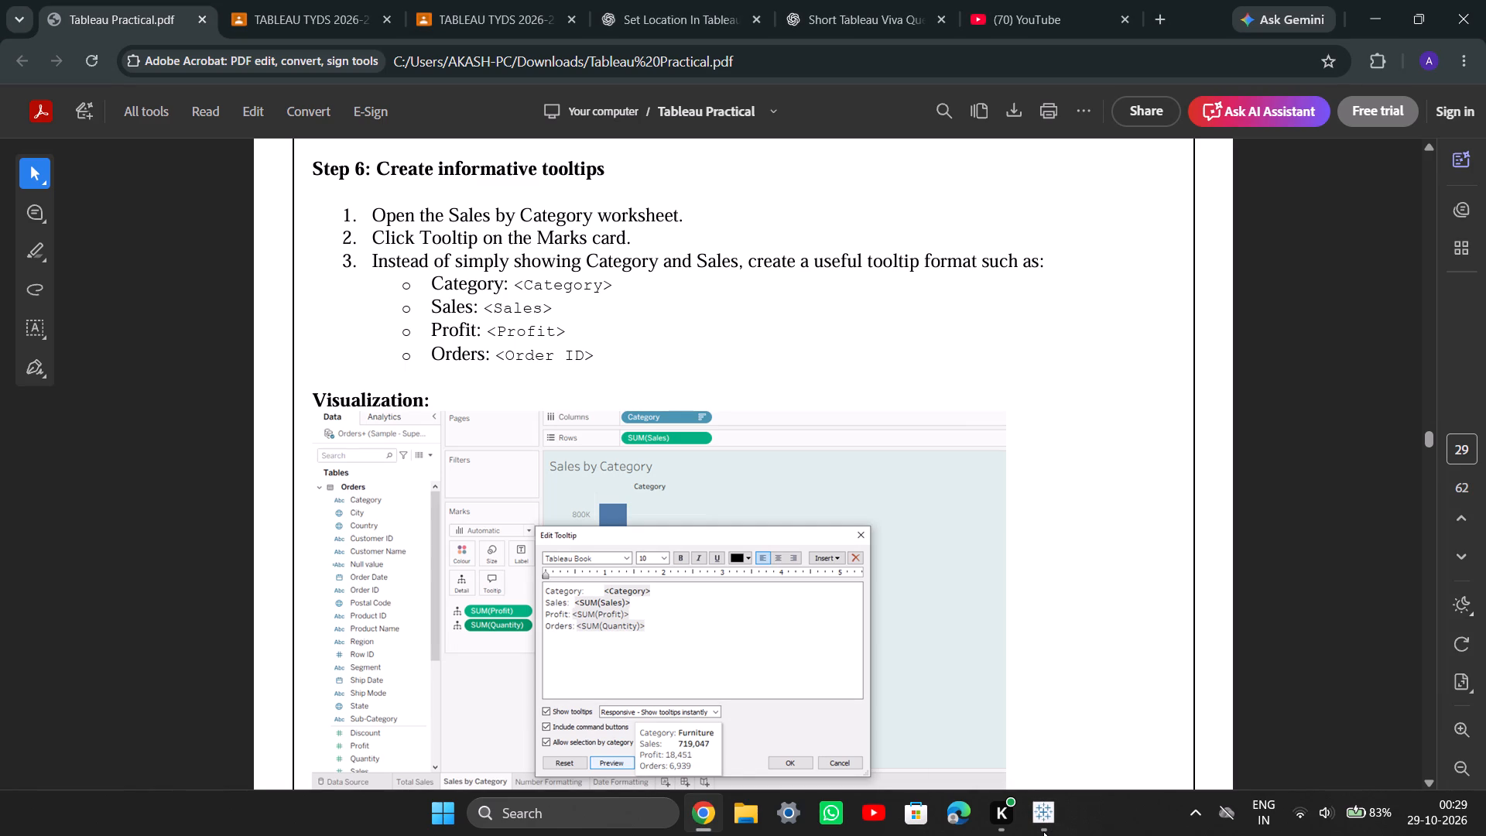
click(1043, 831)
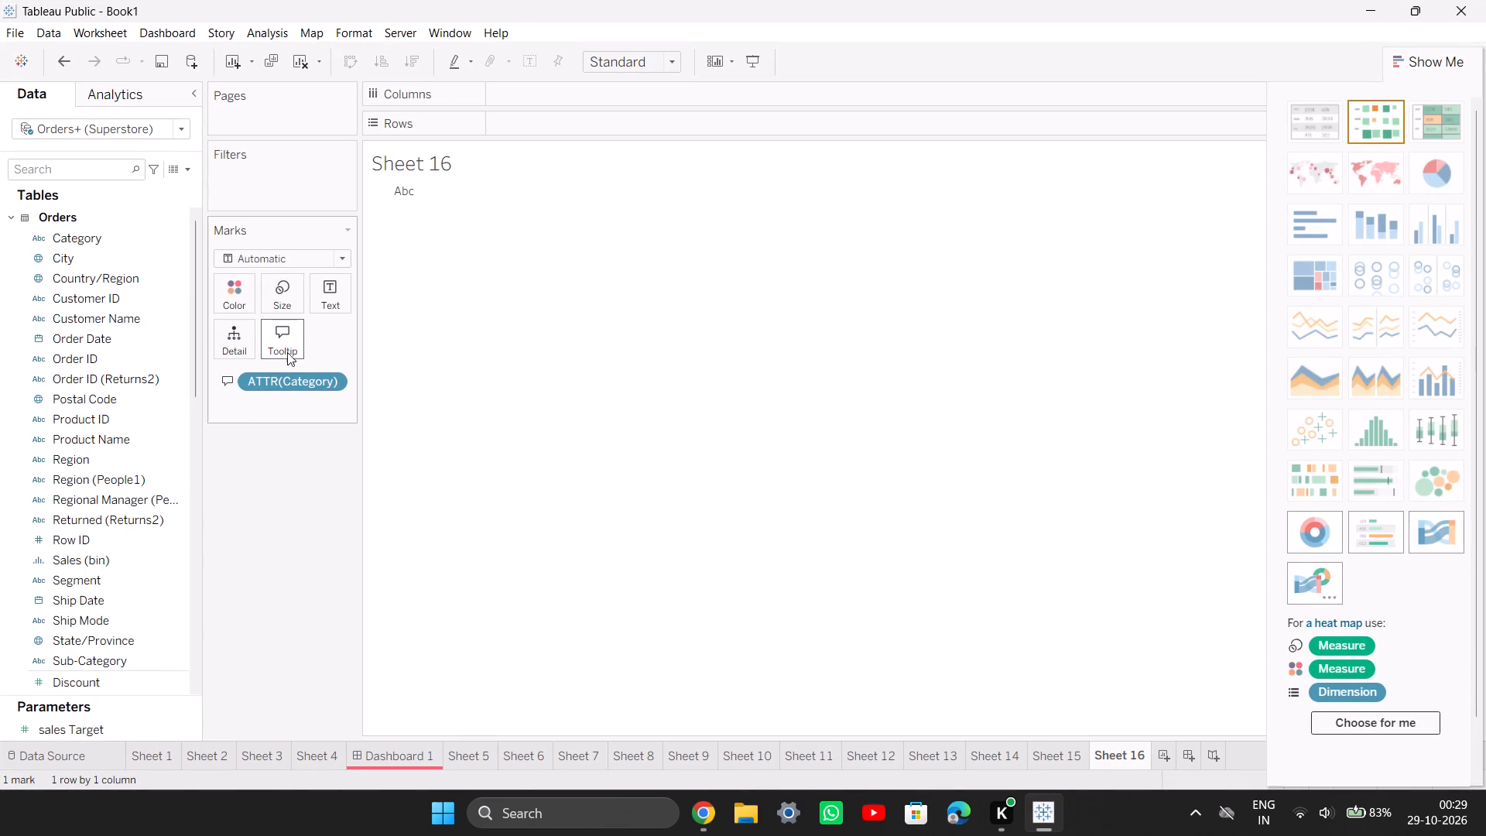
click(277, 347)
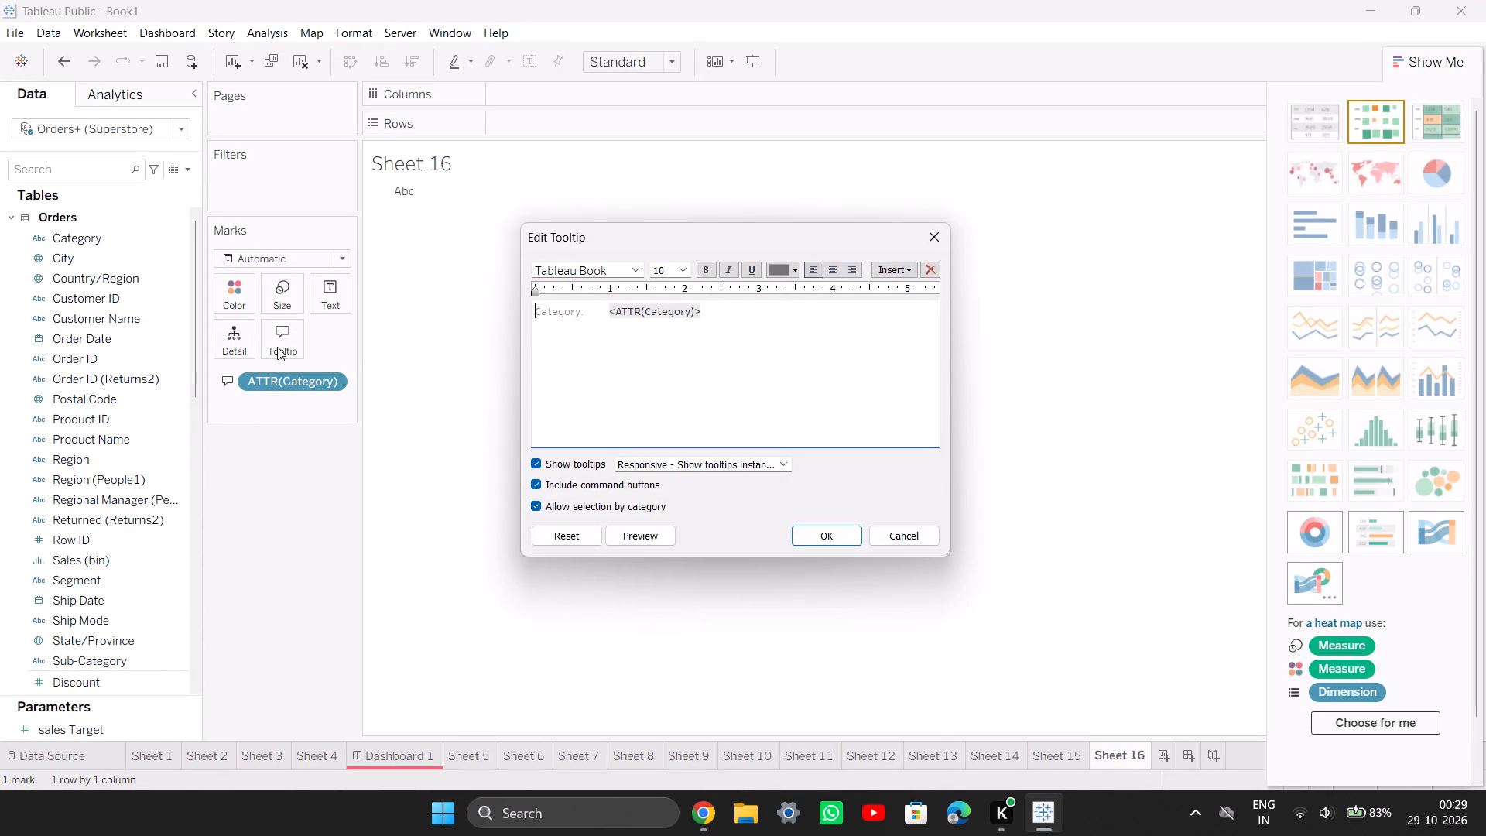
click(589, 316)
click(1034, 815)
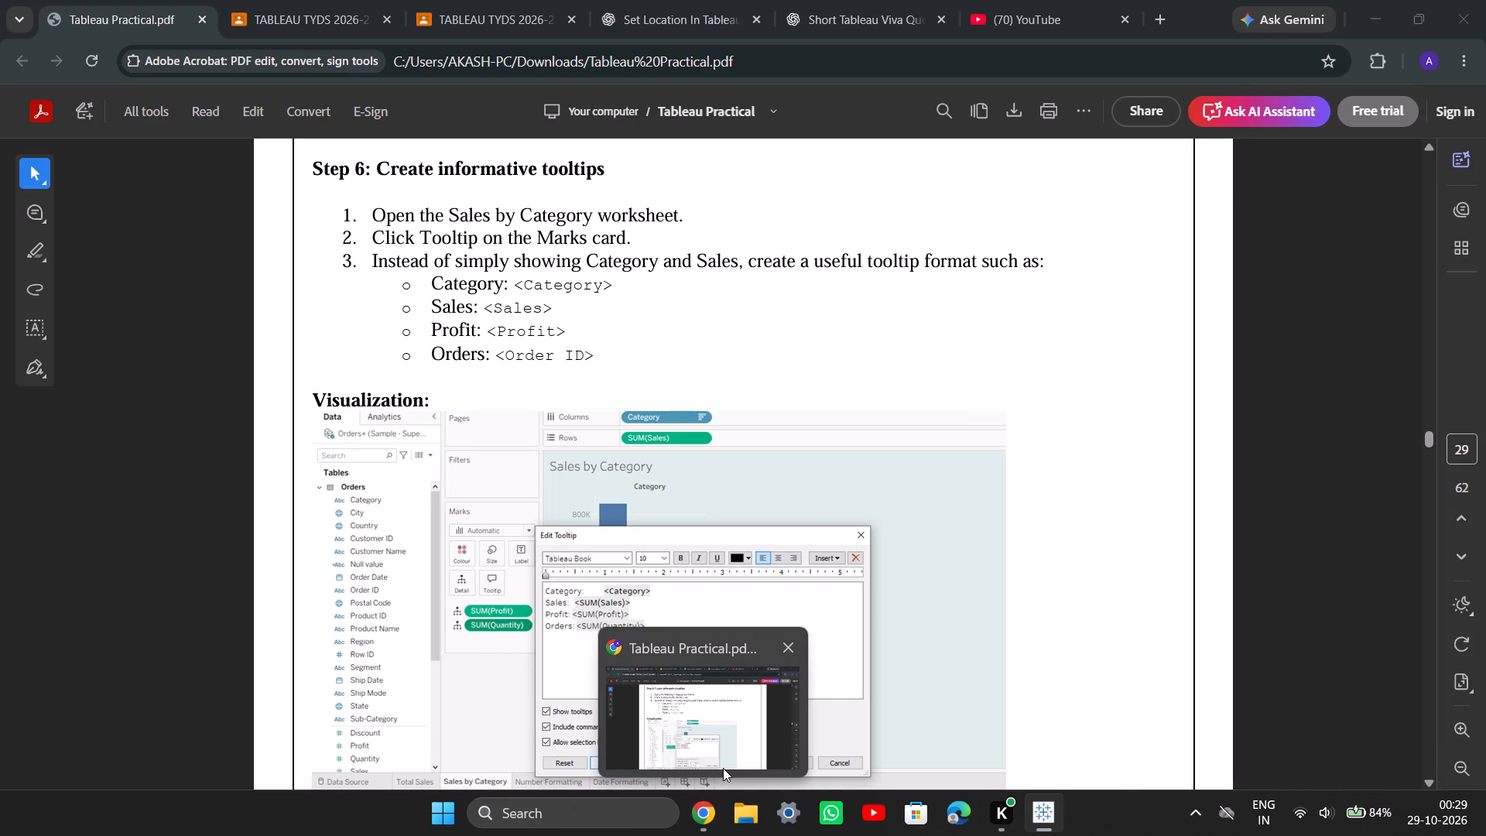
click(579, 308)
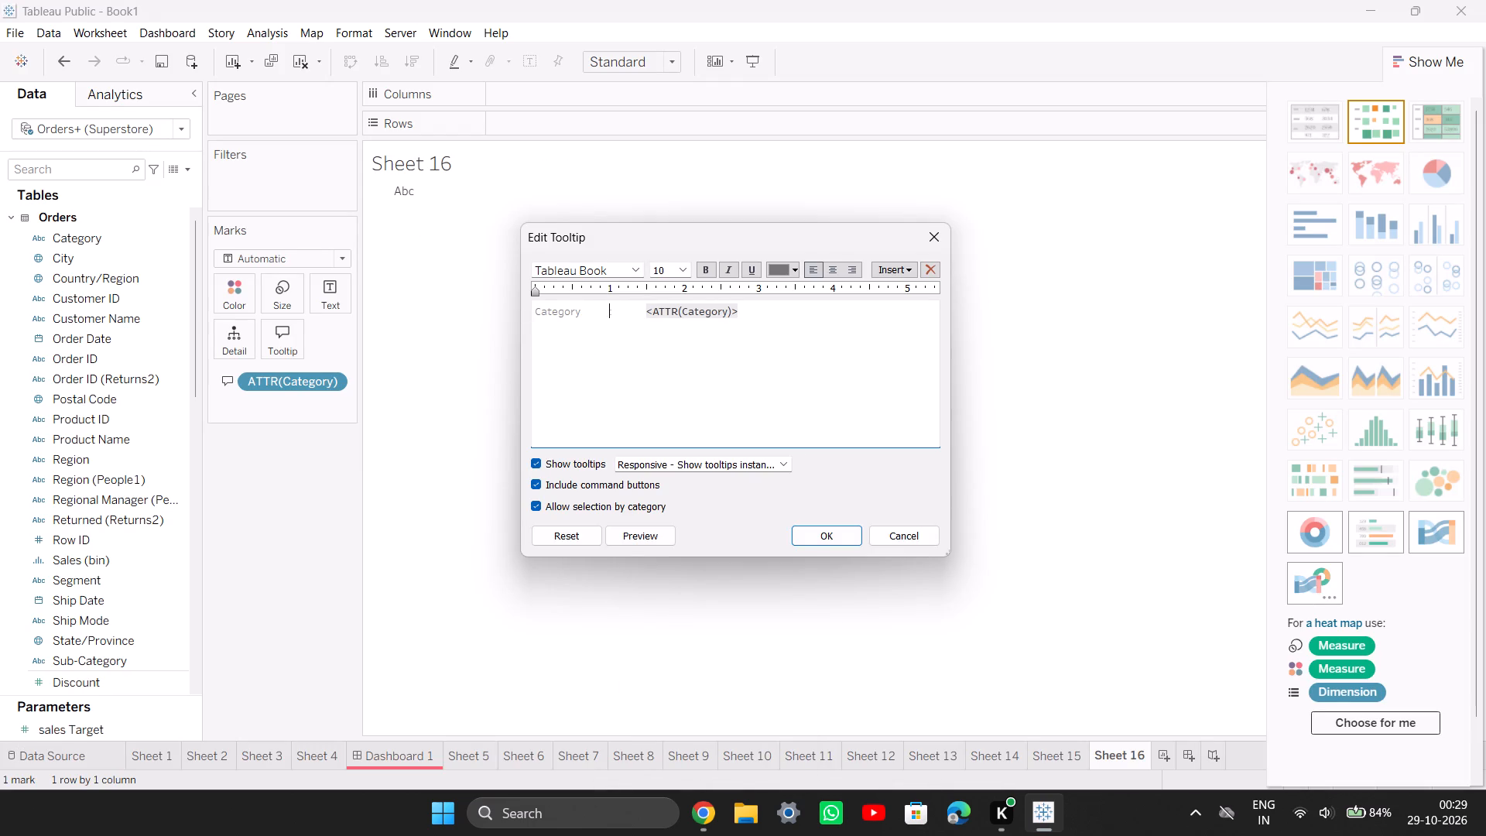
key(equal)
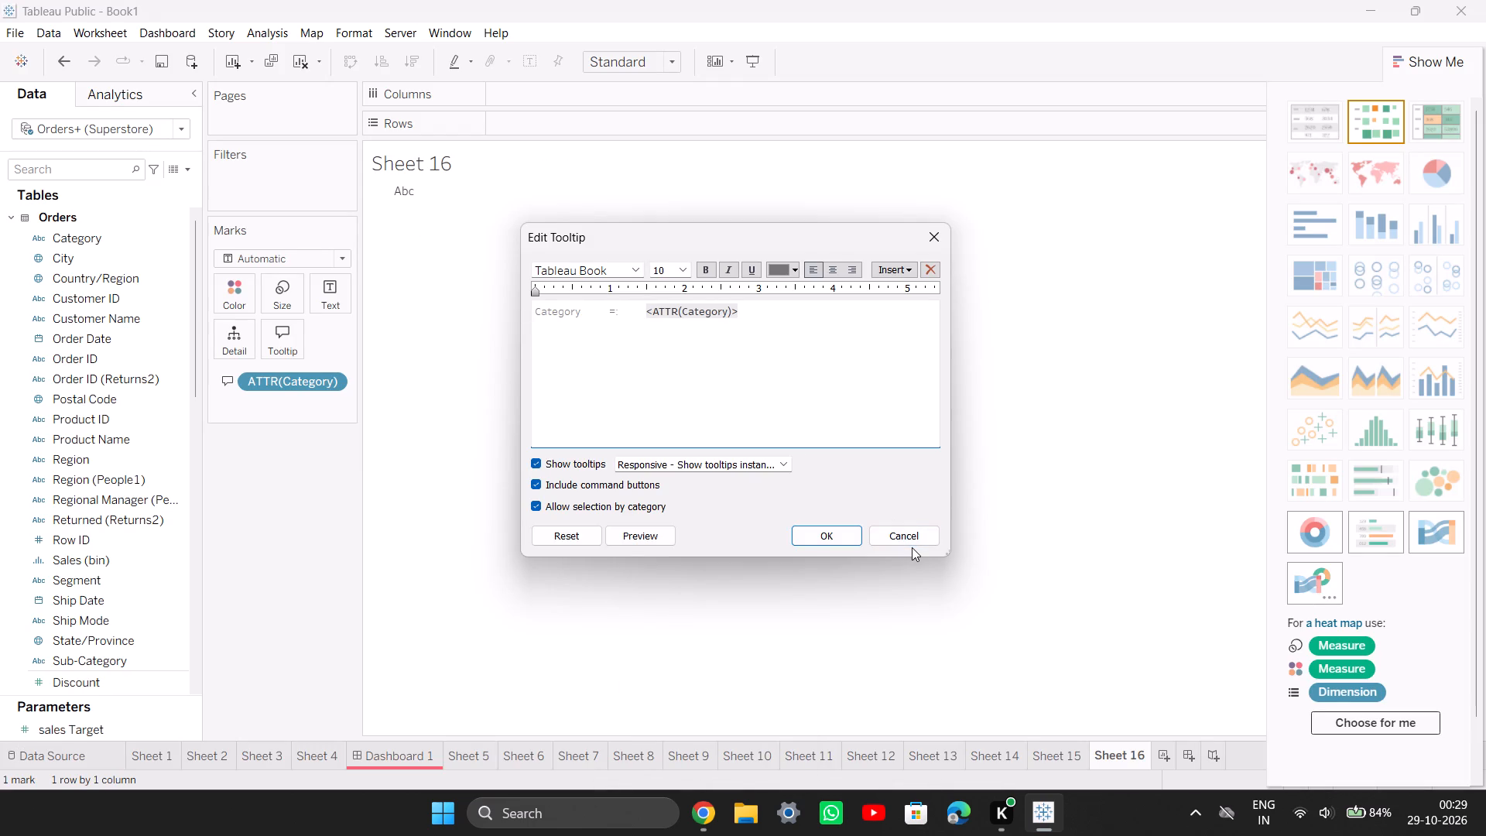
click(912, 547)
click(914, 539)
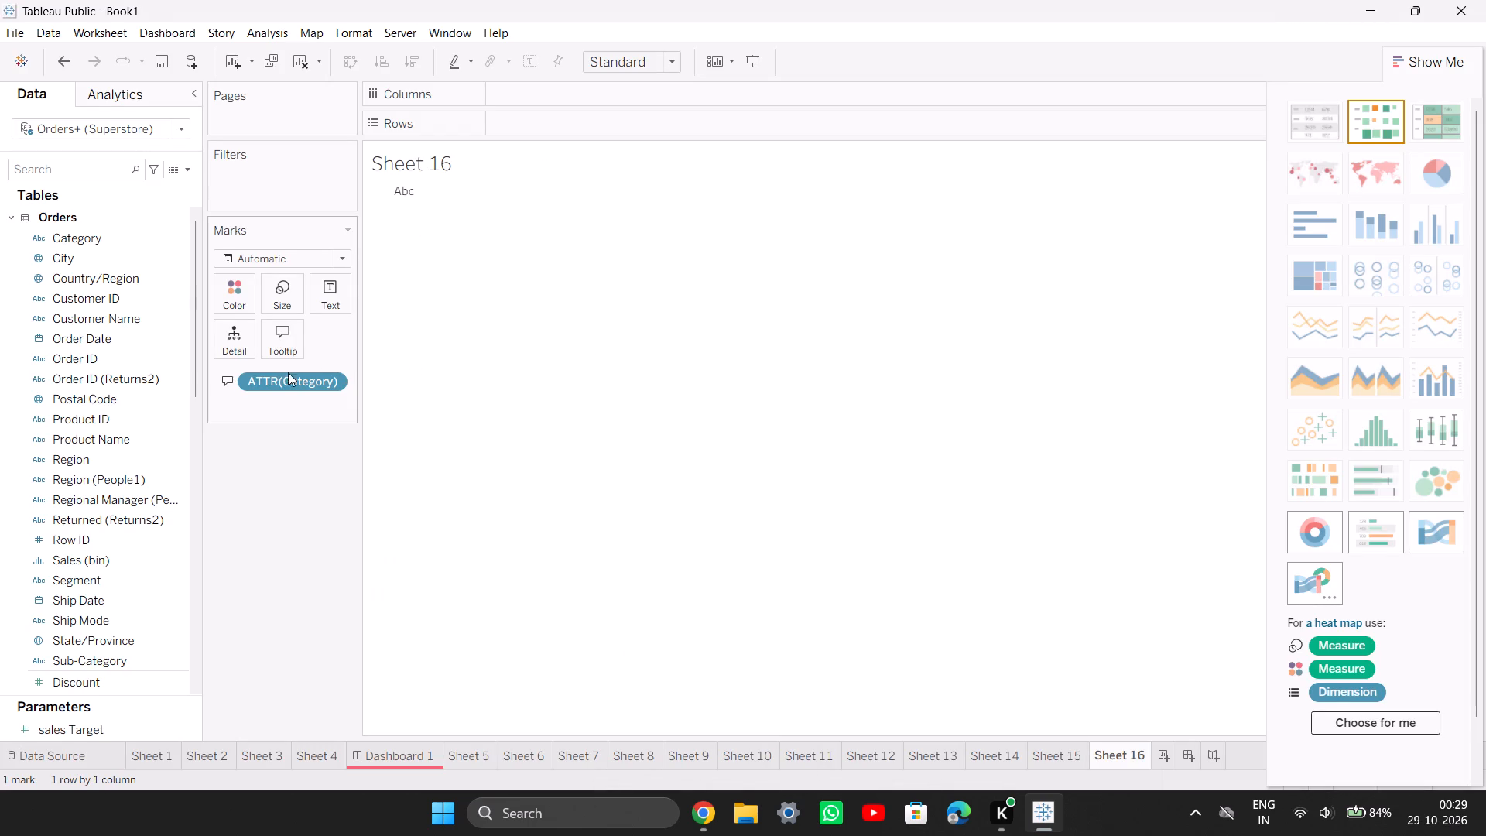
Add the Customer ID field to the new worksheet's Tooltip alongside Category.
drag(107, 296, 272, 335)
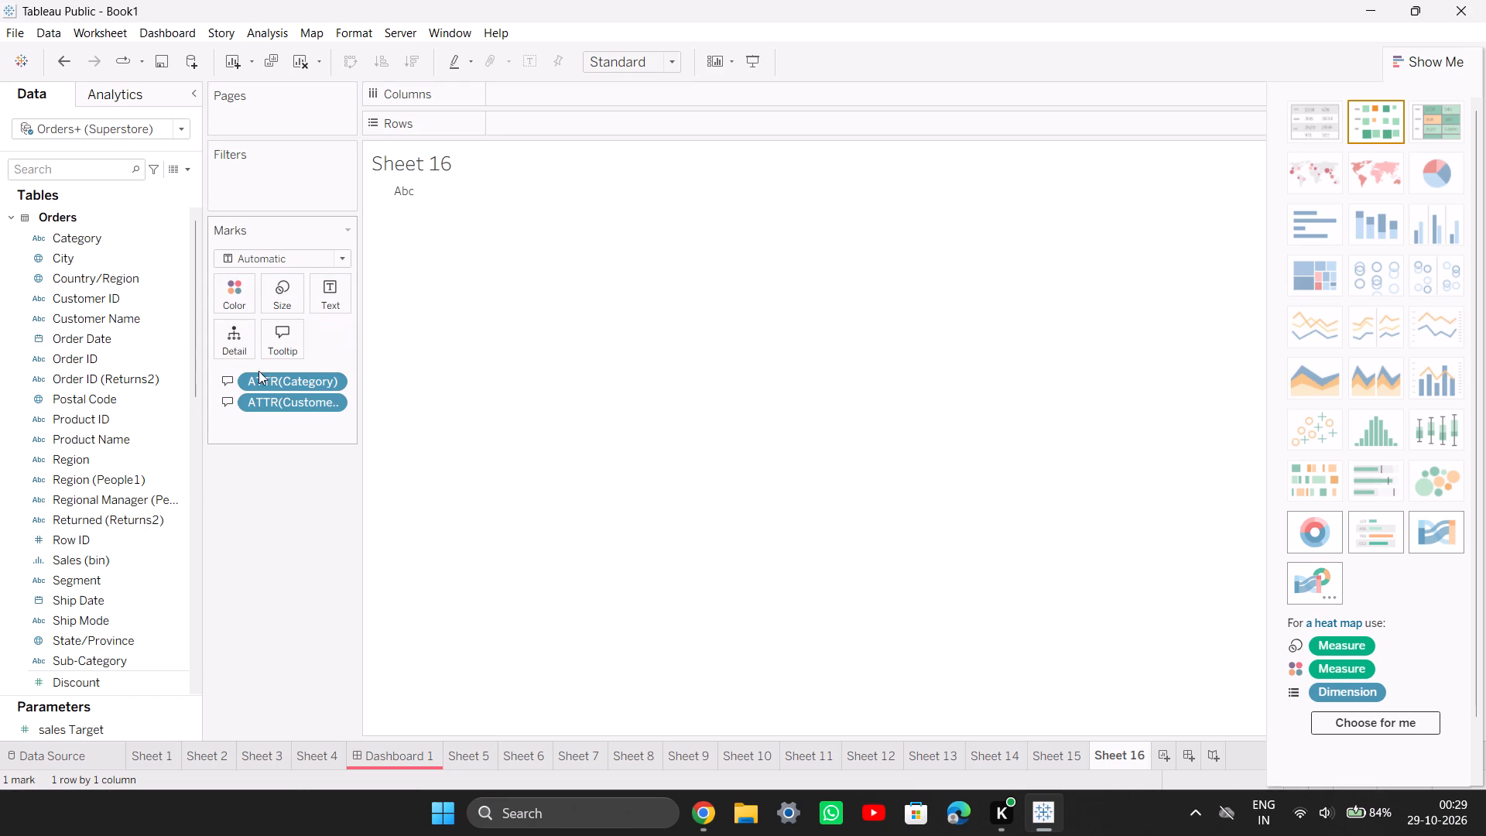
right_click(259, 381)
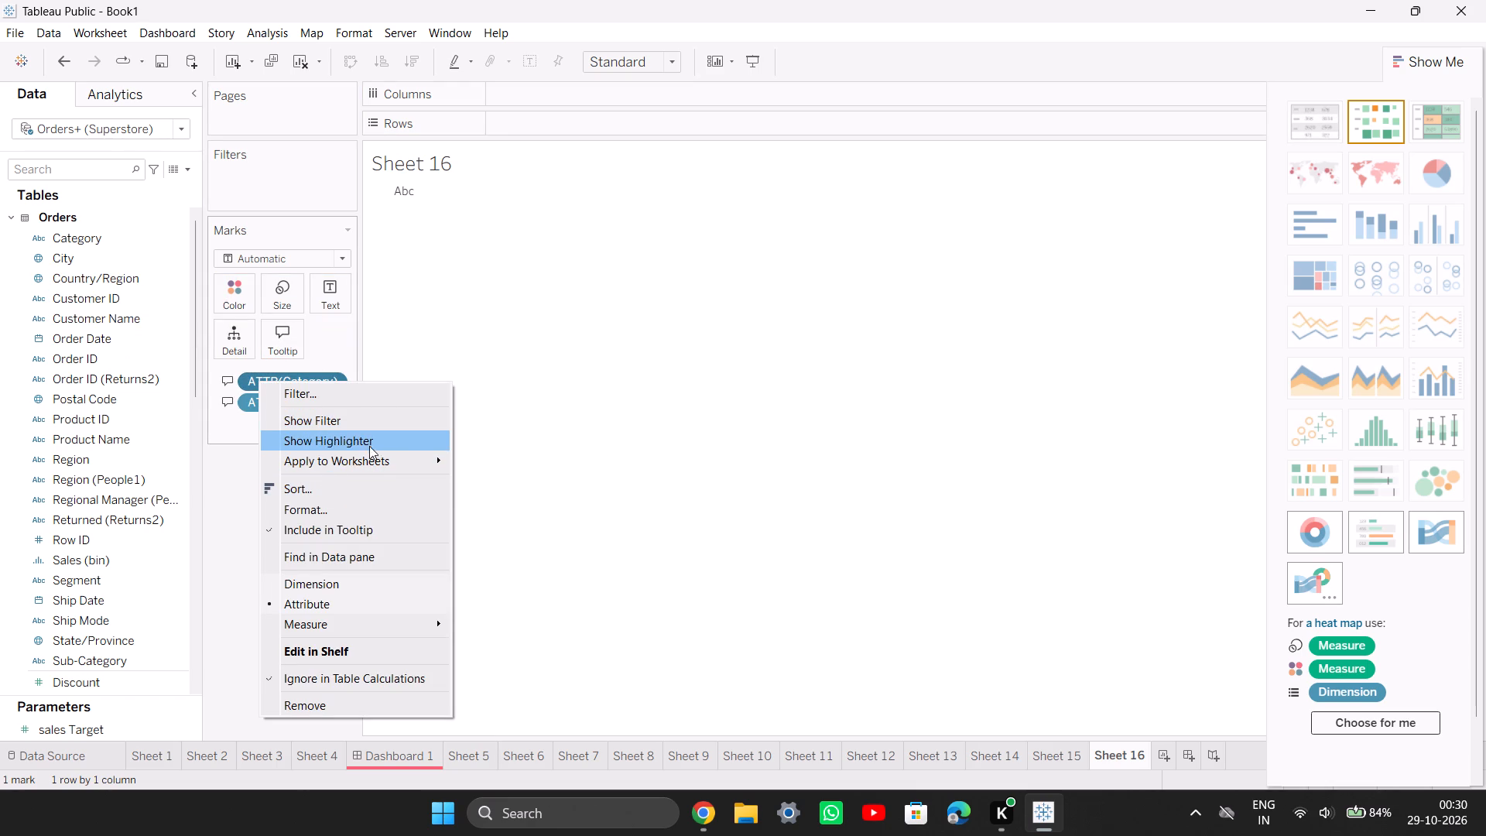
click(608, 505)
Edit the worksheet's tooltip text, removing ATTR from the Category and Customer ID placeholders, and apply the edit.
click(1044, 828)
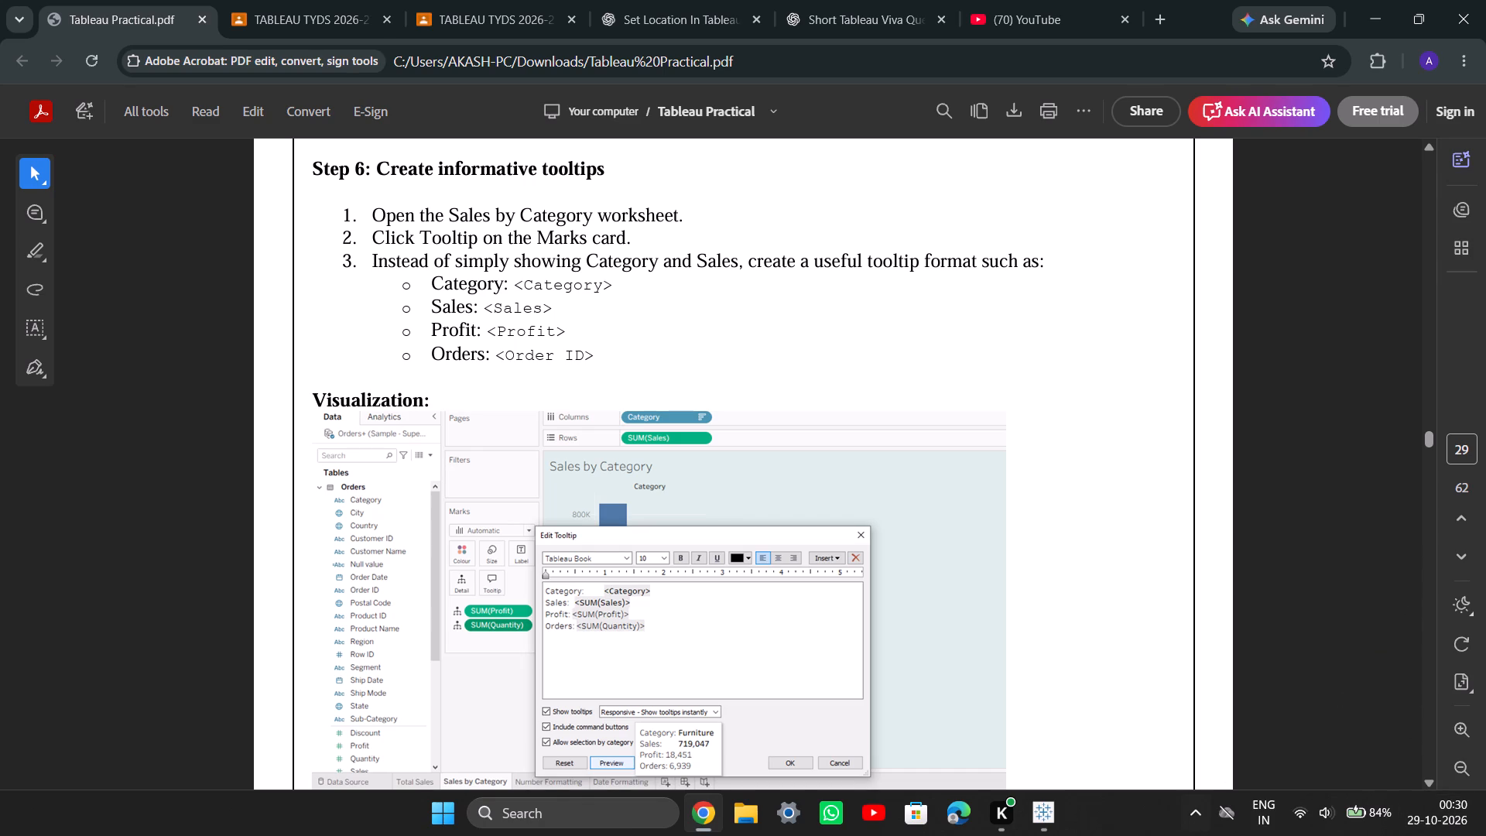
click(1048, 827)
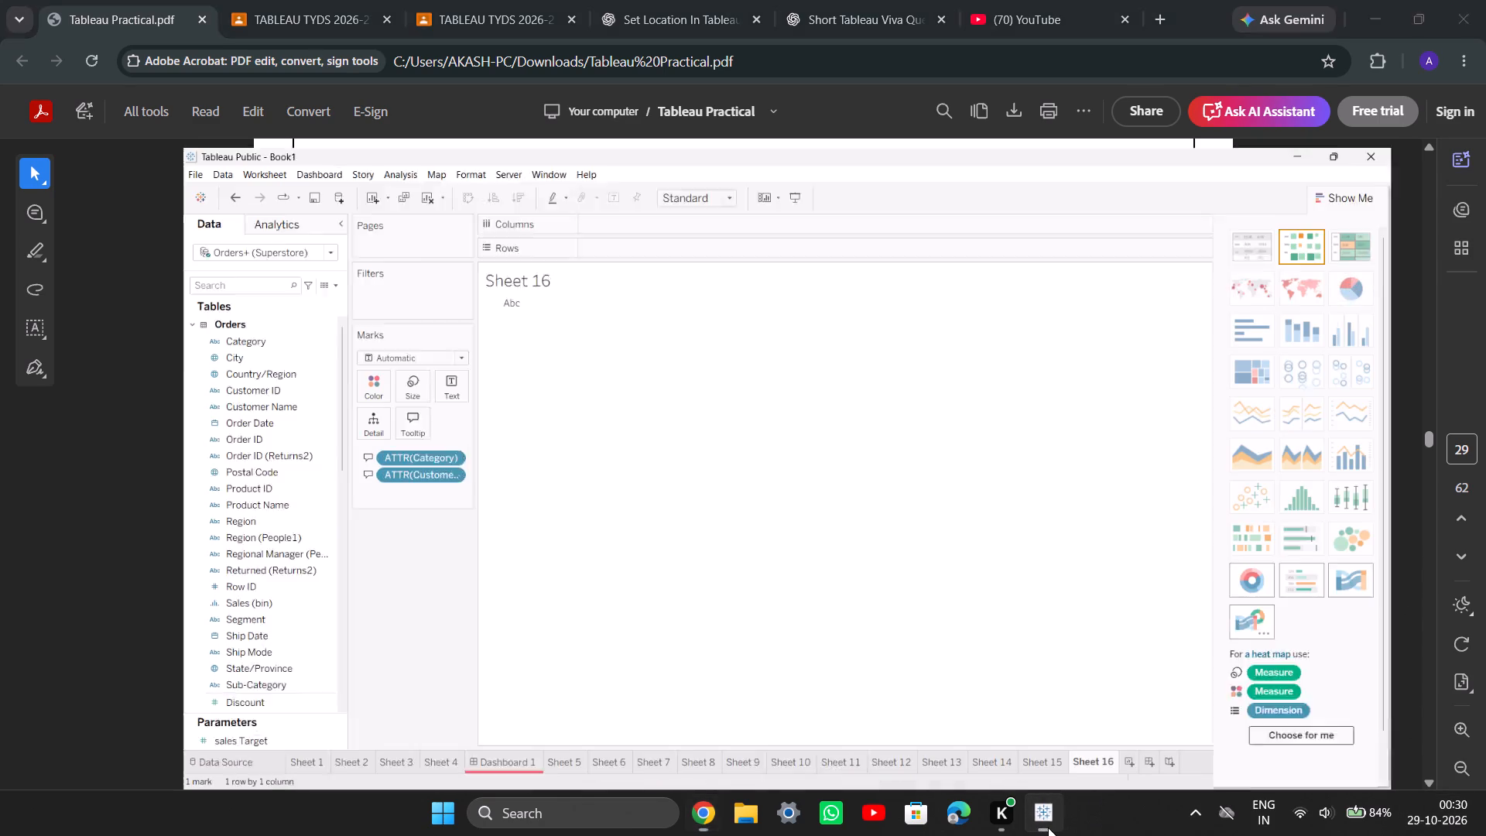
click(279, 336)
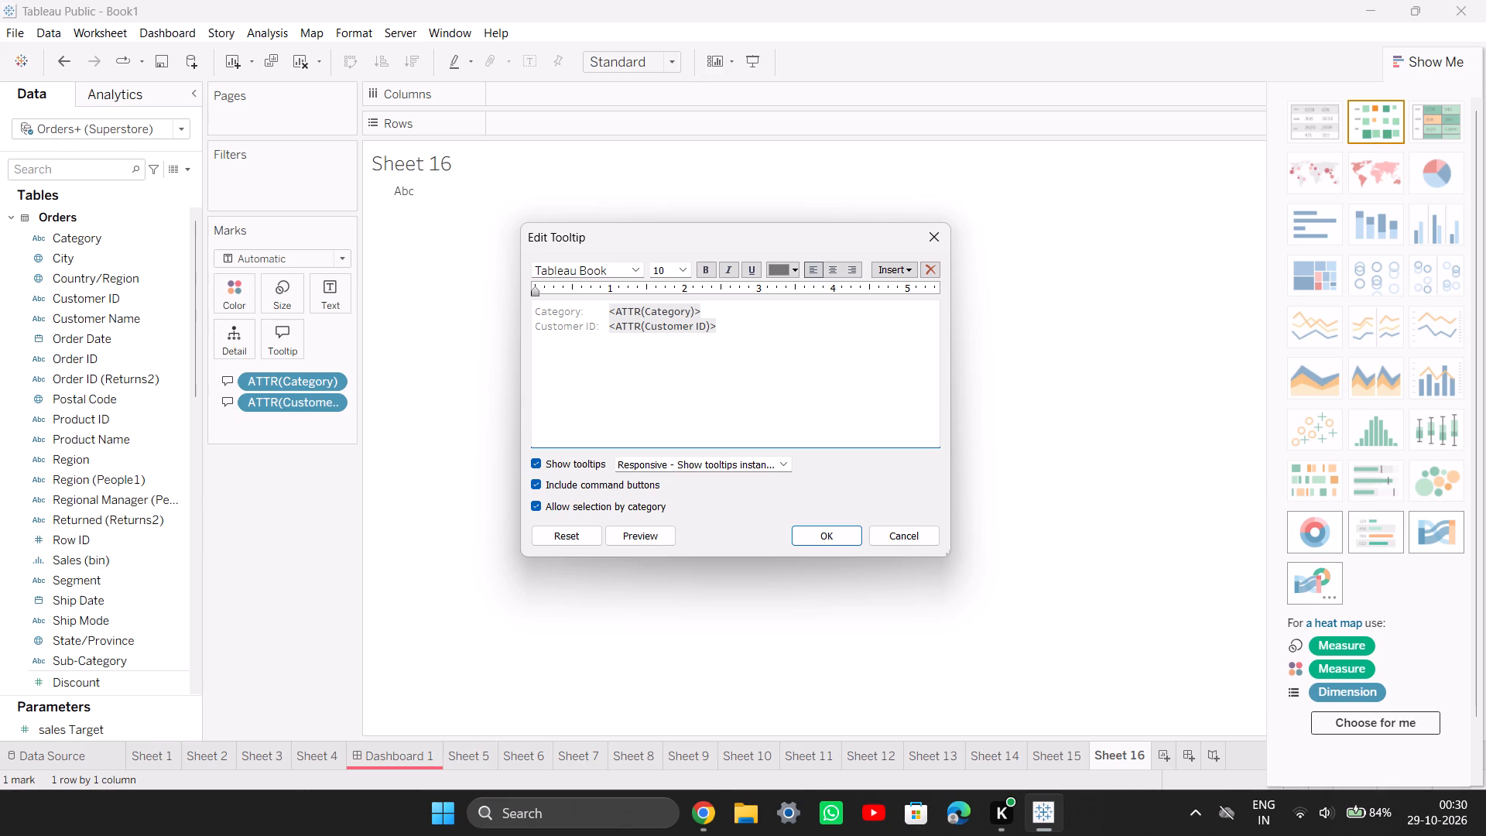
click(758, 361)
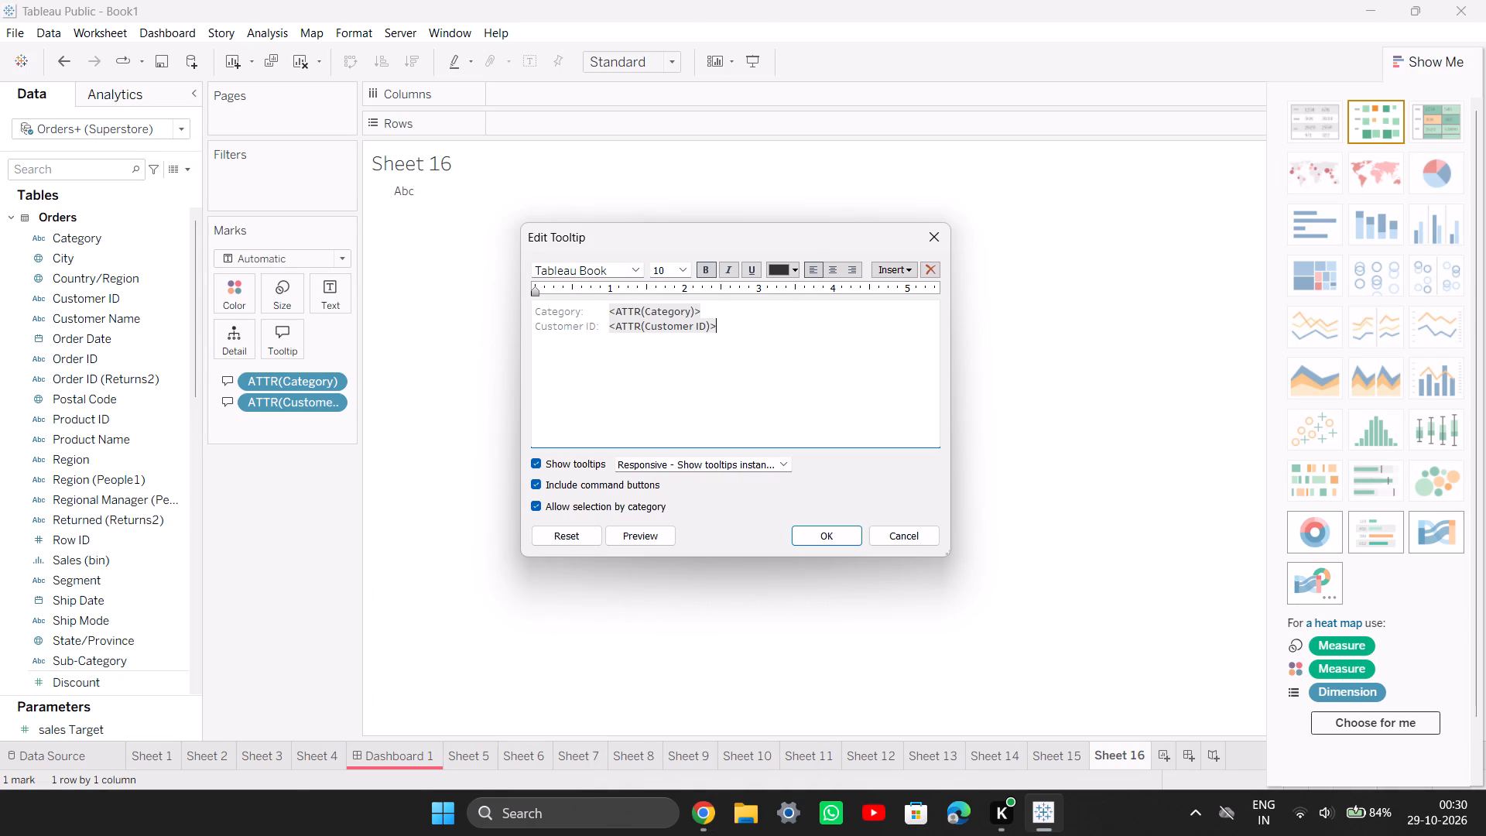
click(640, 310)
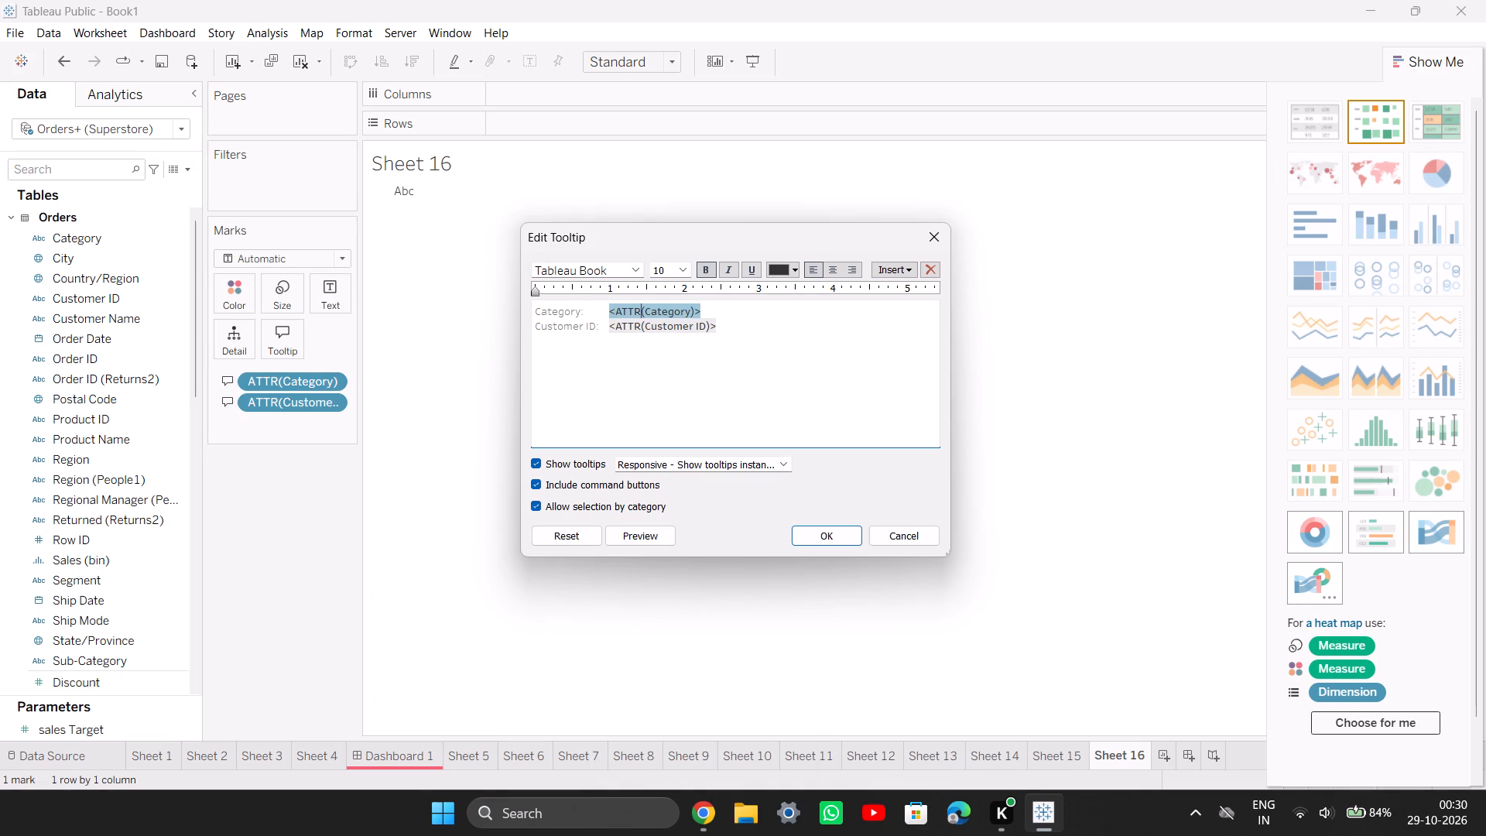
click(640, 310)
key(BackSpace)
key(BackSpace)
key(BackSpace)
key(BackSpace)
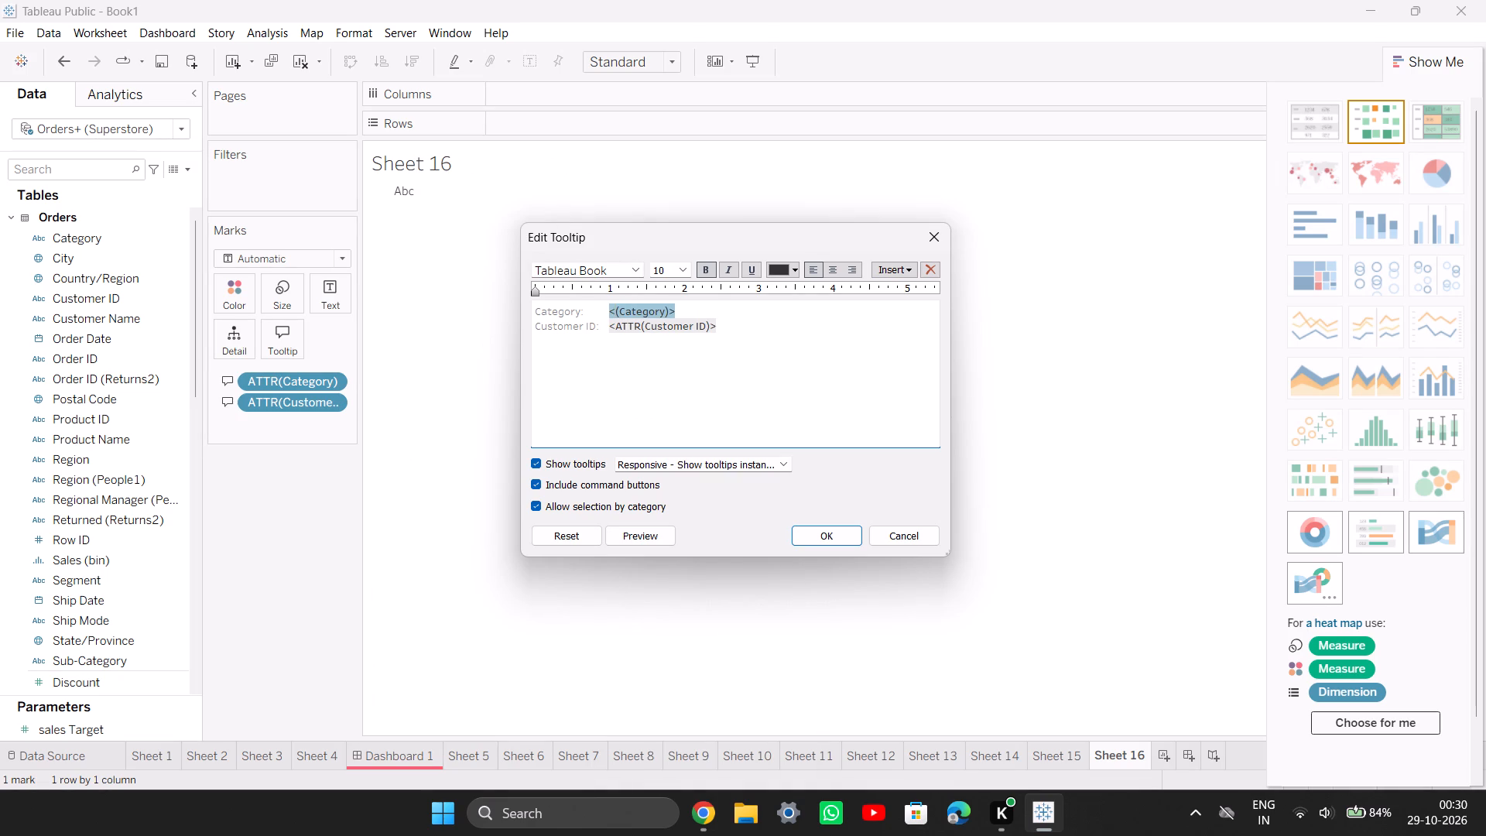
click(642, 323)
key(BackSpace)
key(BackSpace)
key(BackSpace)
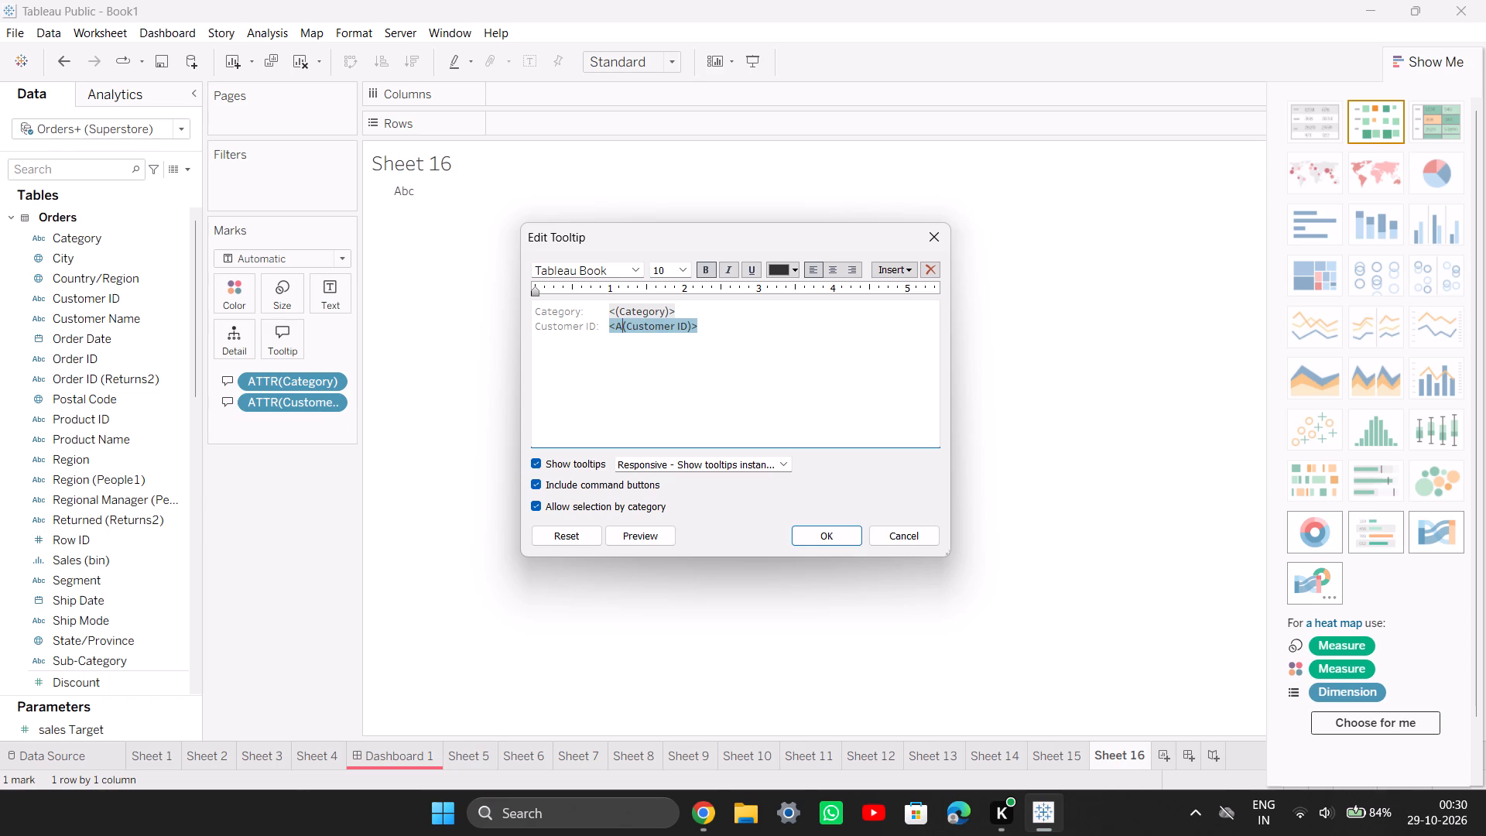
key(BackSpace)
click(604, 349)
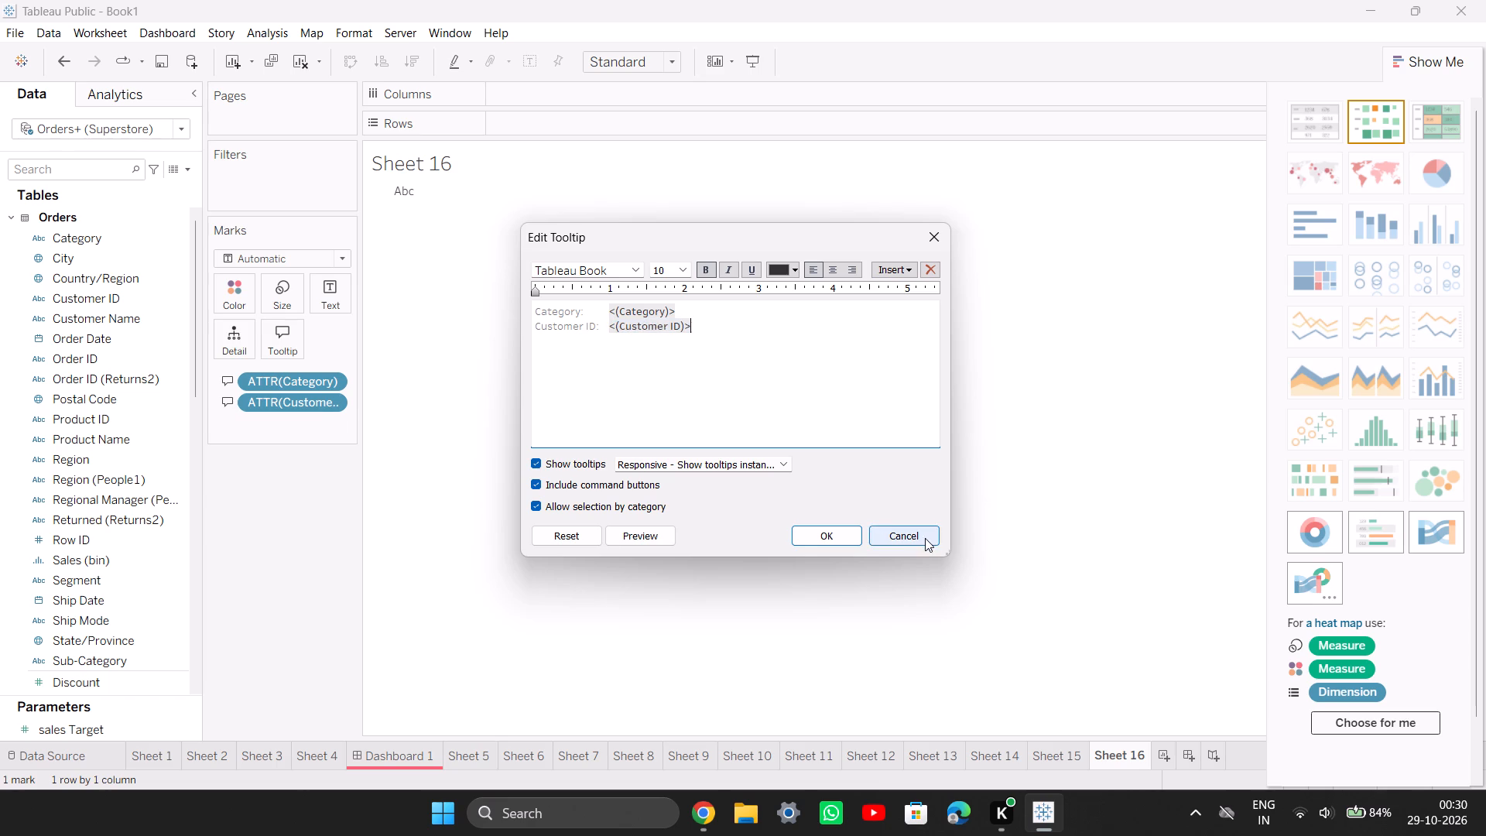
click(833, 526)
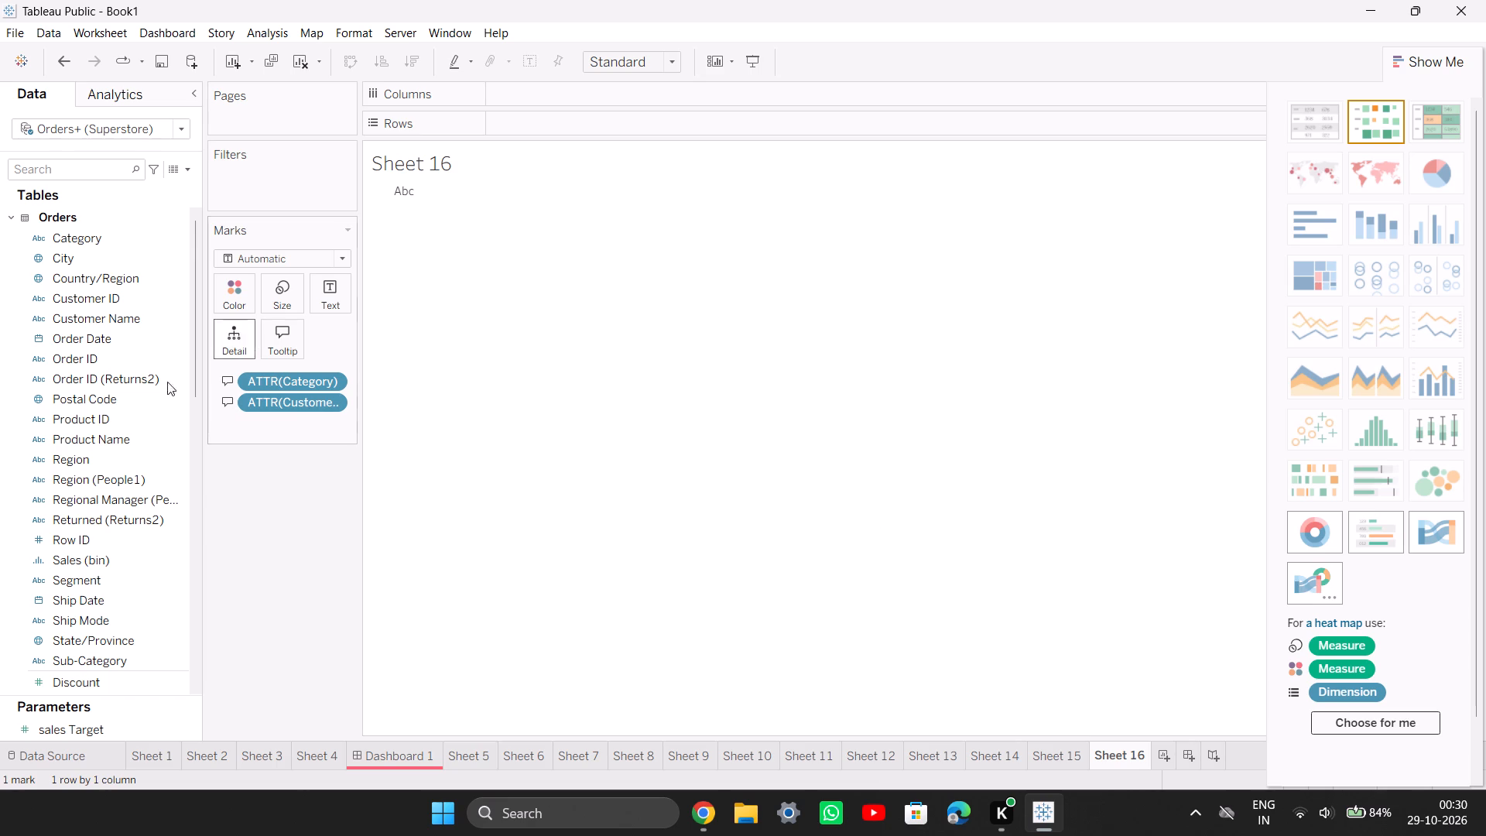
Add the Orders table's Sales field to Sheet 16's Tooltip alongside Category and Customer ID.
scroll(98, 612, down, 1)
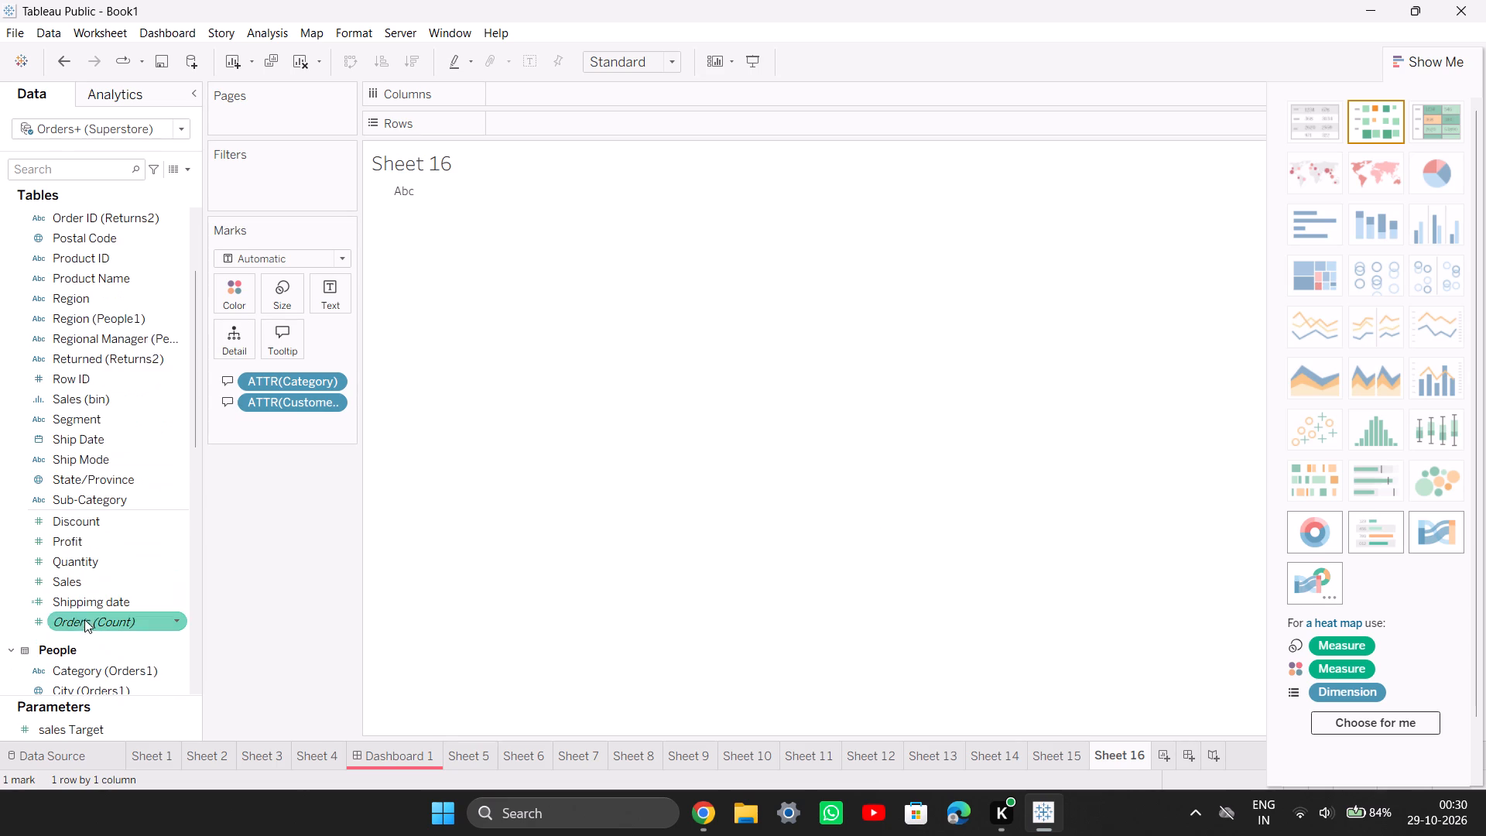
drag(97, 574, 274, 325)
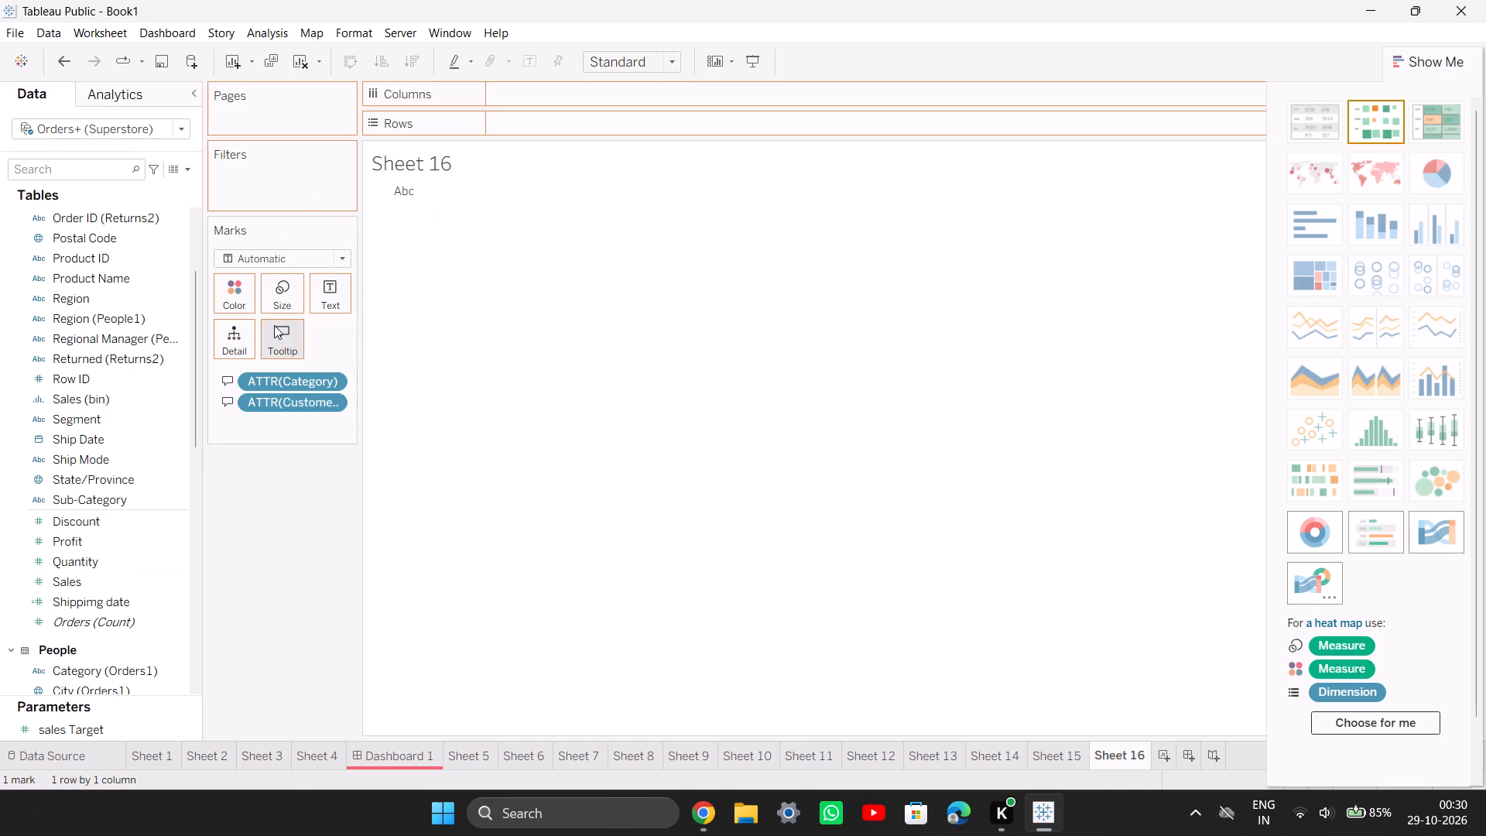
Open the tooltip text for editing and add the line "SUM(sales)" below the Customer ID line.
click(298, 357)
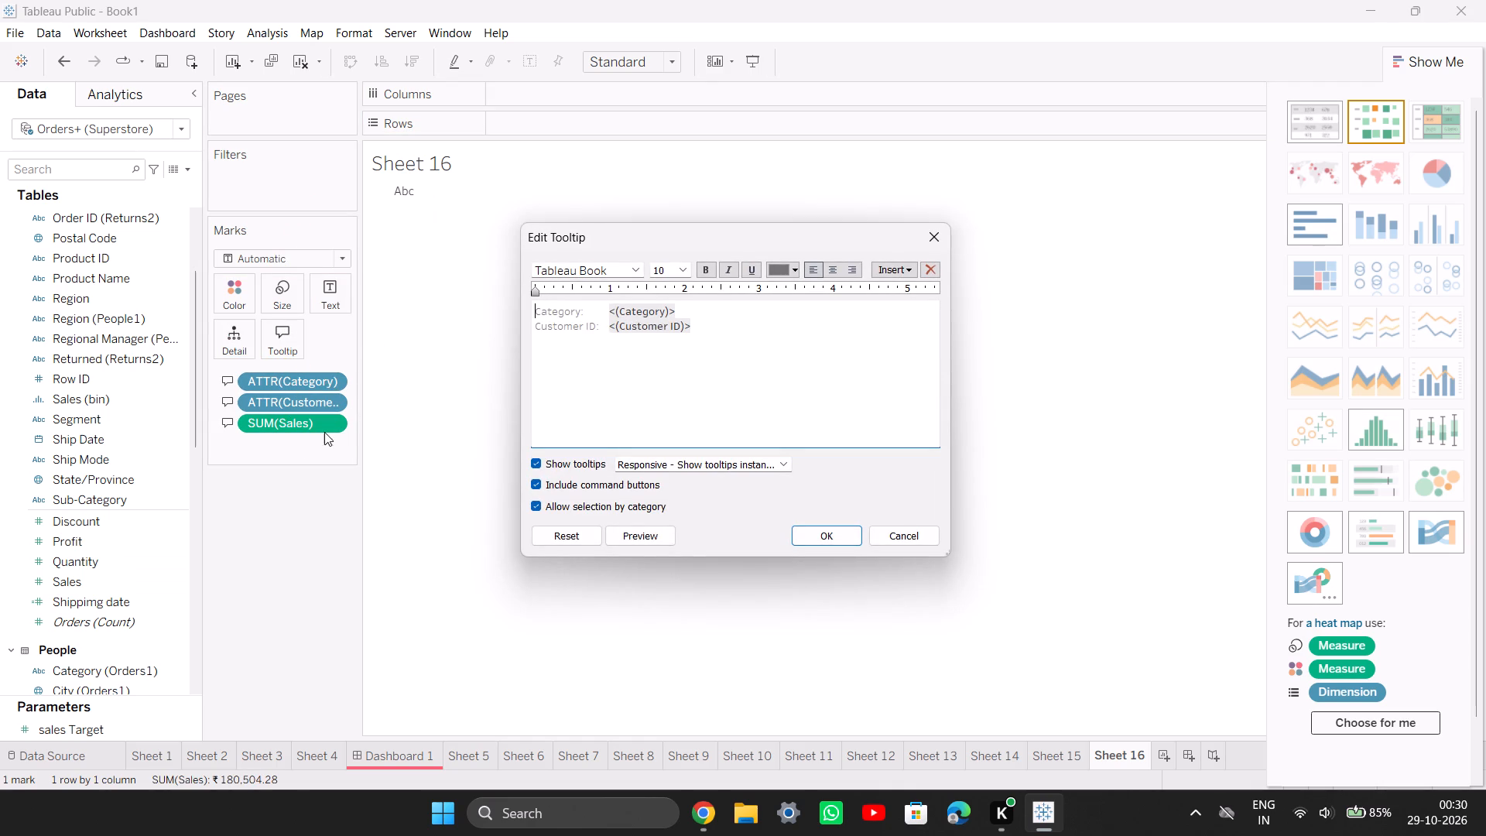
click(330, 425)
scroll(741, 371, down, 3)
click(616, 335)
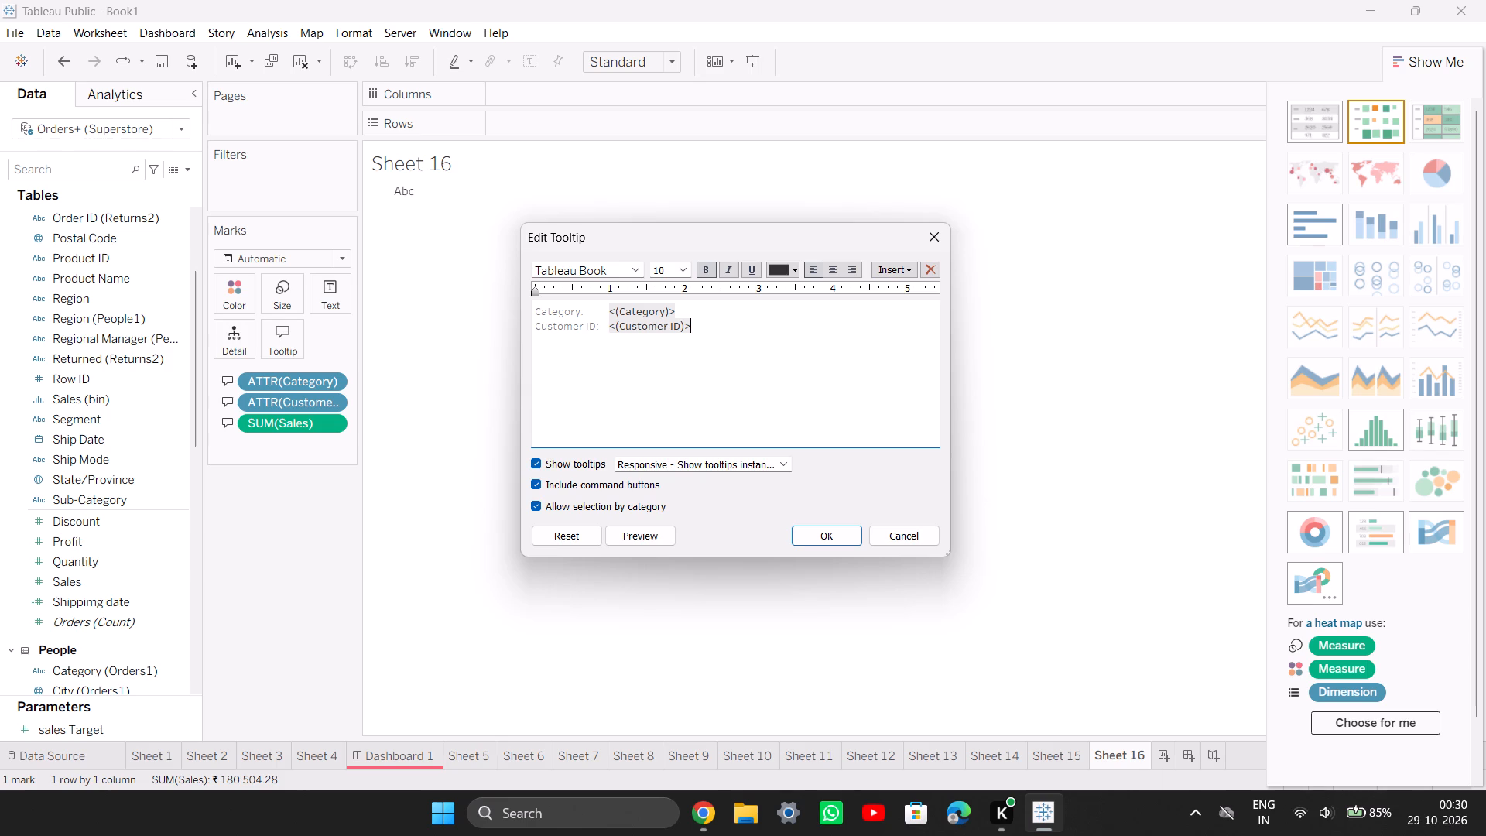
click(689, 331)
key(Return)
key(bracketright)
key(BackSpace)
key(s)
key(i)
key(BackSpace)
text(UMS)
key(BackSpace)
key(shift+parenleft)
text(SA)
key(BackSpace)
key(BackSpace)
text(sales)
text())
key(space)
key(shift+colon)
key(space)
key(space)
key(BackSpace)
key(BackSpace)
key(BackSpace)
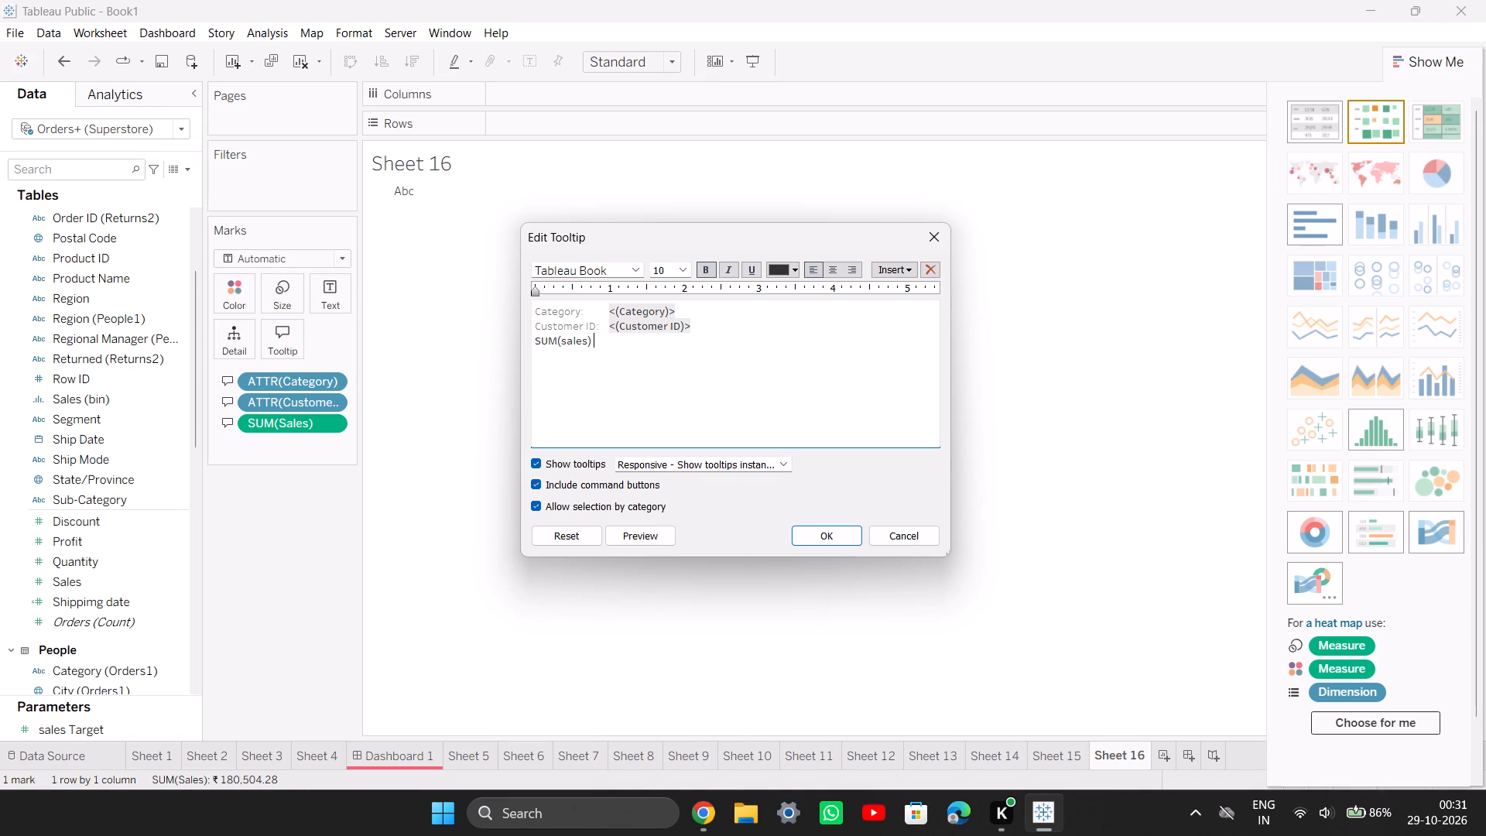
Insert the label "SALES : " in front of SUM(sales) in the tooltip text.
click(540, 338)
click(536, 340)
text(sales)
key(BackSpace)
key(BackSpace)
key(BackSpace)
key(BackSpace)
key(BackSpace)
text(SALES)
key(space)
text(;)
key(space)
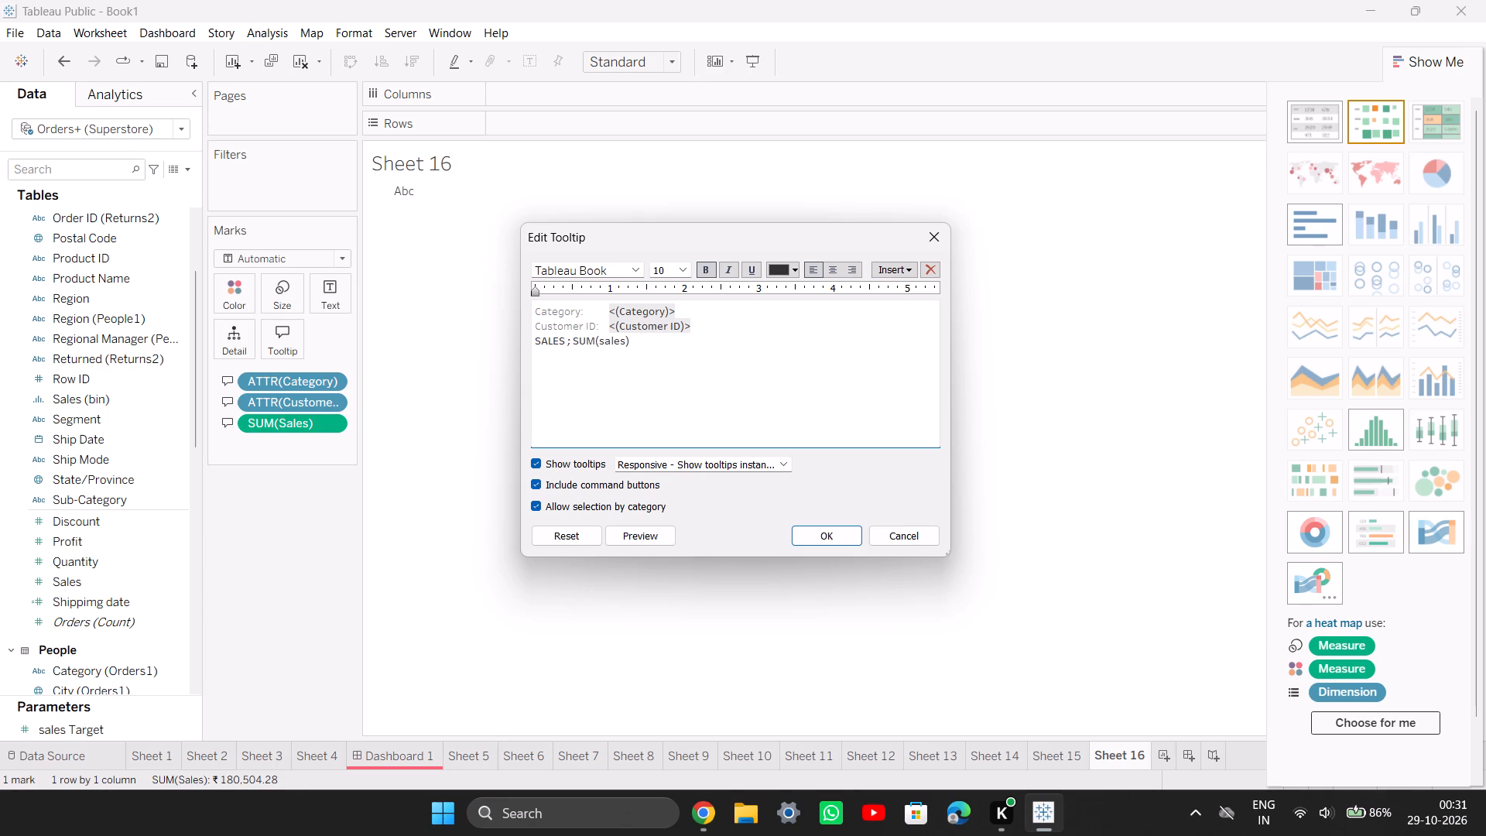
key(BackSpace)
key(BackSpace)
key(BackSpace)
key(space)
text(:)
key(space)
Add a backslash at the end of the sales line and apply the tooltip edit.
key(shift+Left)
key(space)
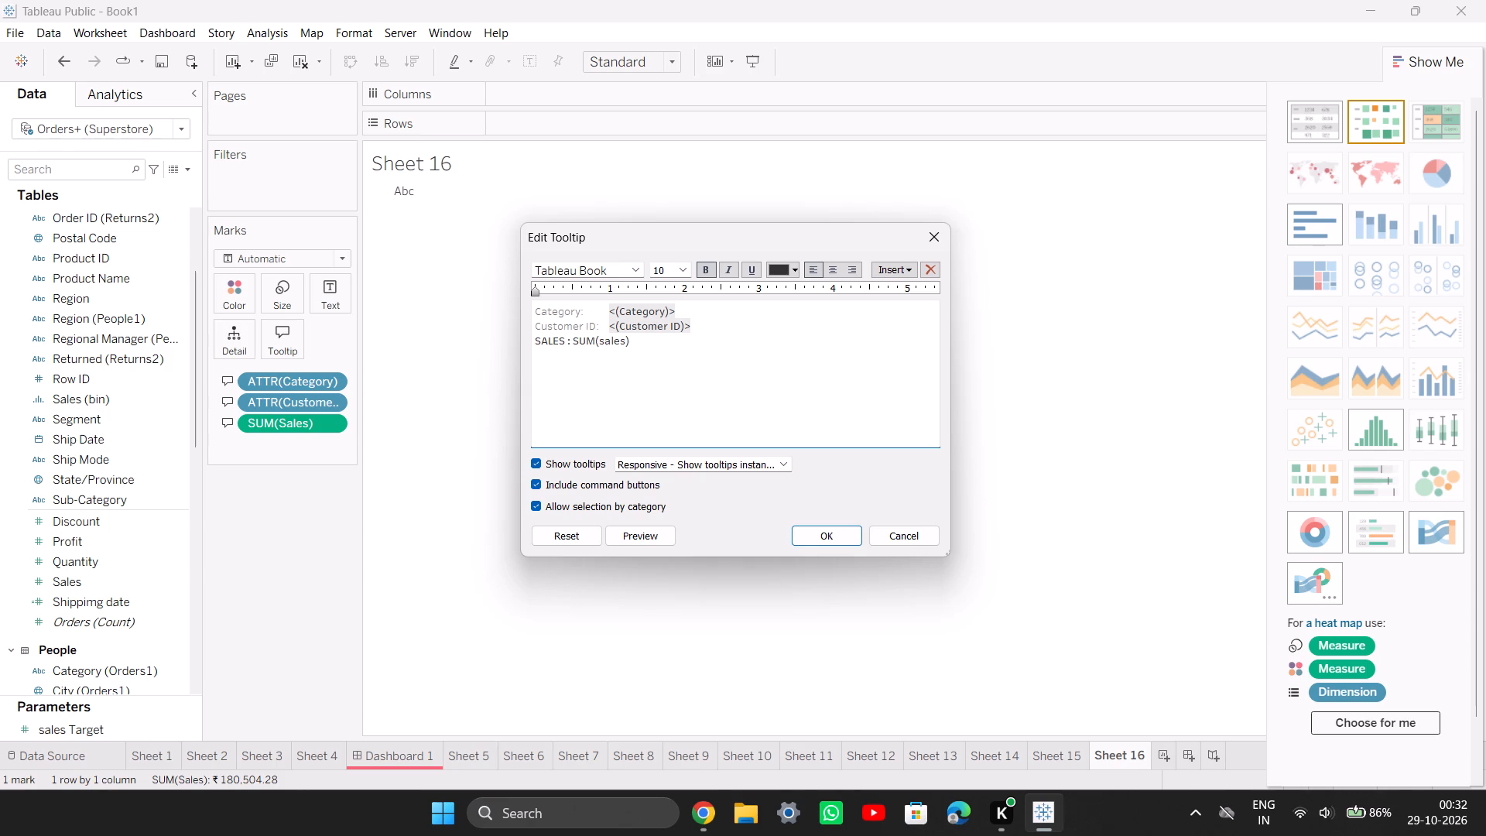
key(shift+Left)
key(shift+Left)
click(631, 344)
key(Right)
key(Right)
key(Right)
key(Right)
key(backslash)
click(827, 543)
click(827, 543)
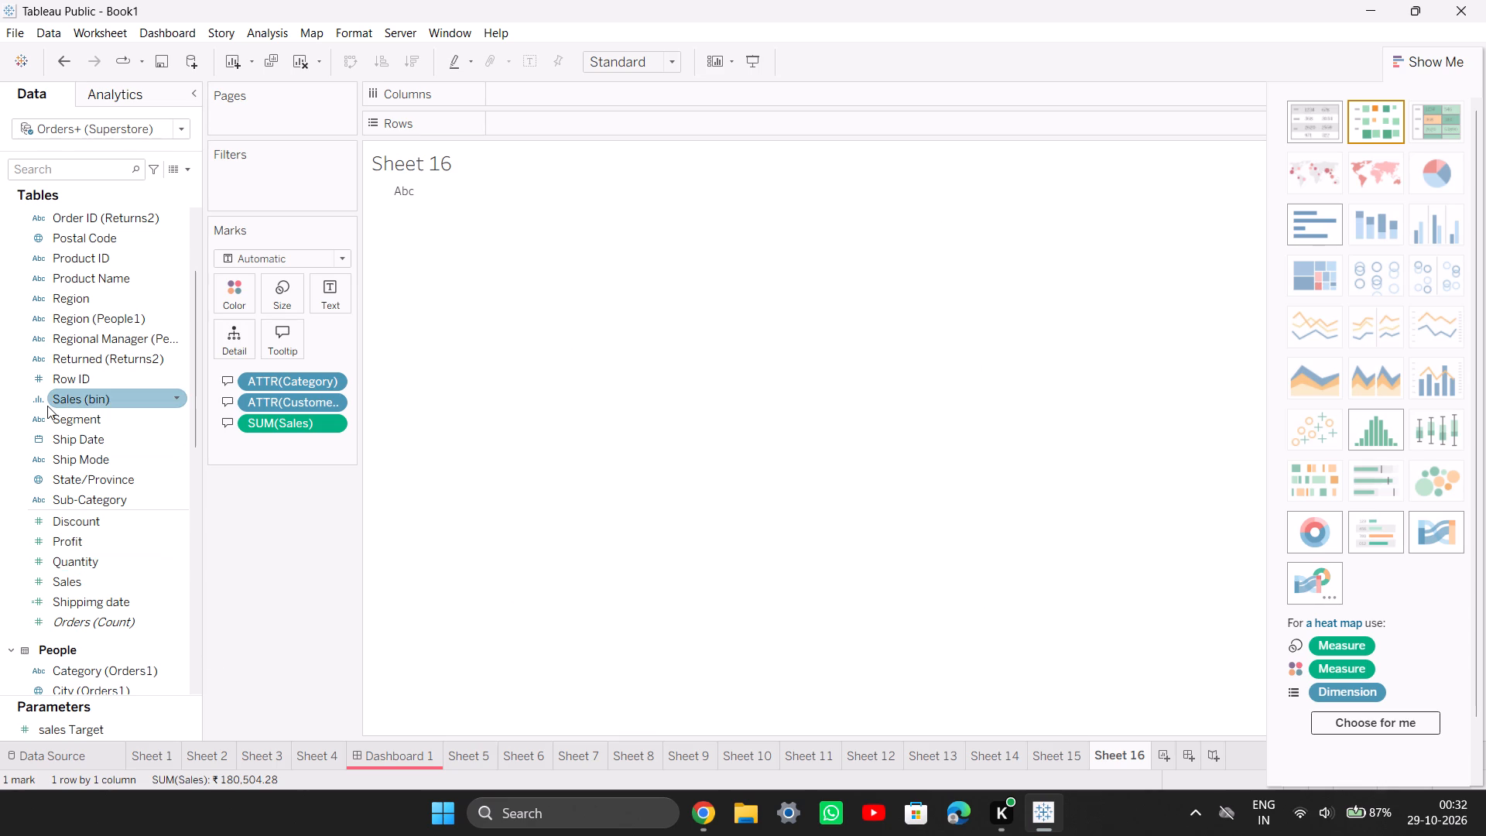
Switch to the practical PDF in Chrome and review the tooltip example and Step 7, Implement Viz in Tooltip.
click(1053, 823)
scroll(473, 462, down, 2)
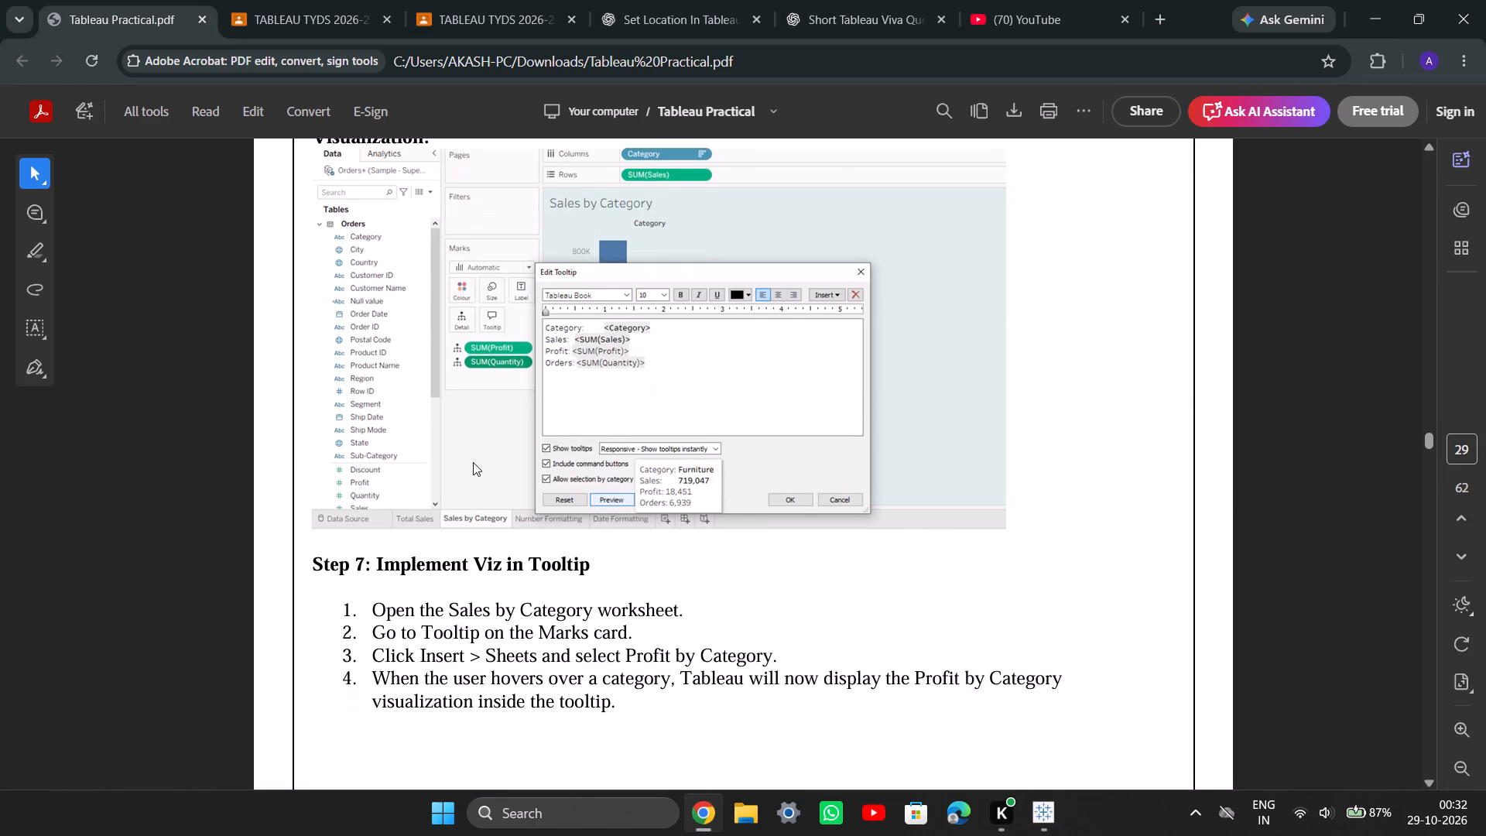
scroll(473, 462, down, 2)
scroll(473, 462, up, 1)
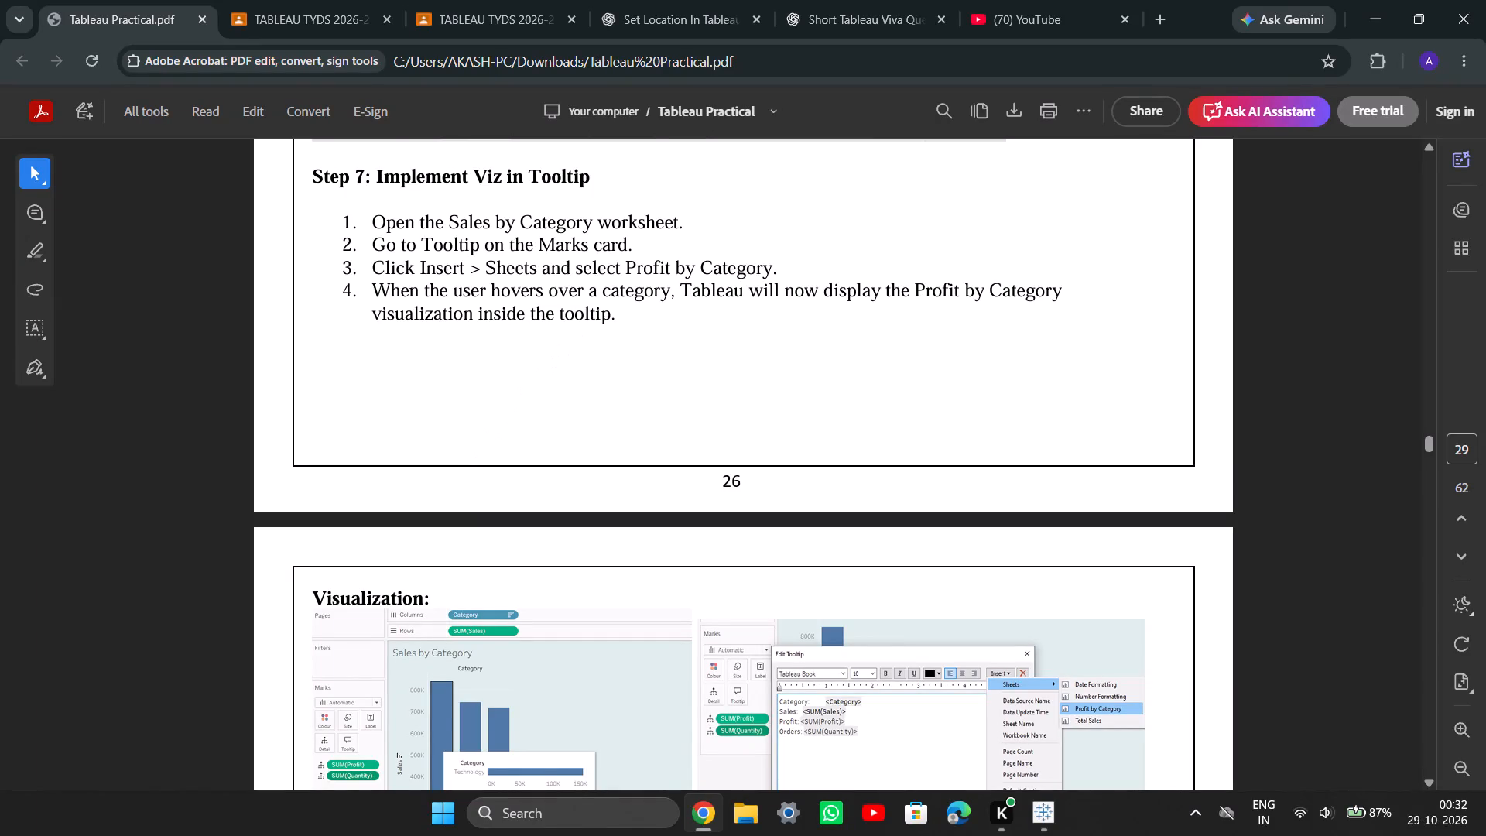
scroll(546, 241, up, 3)
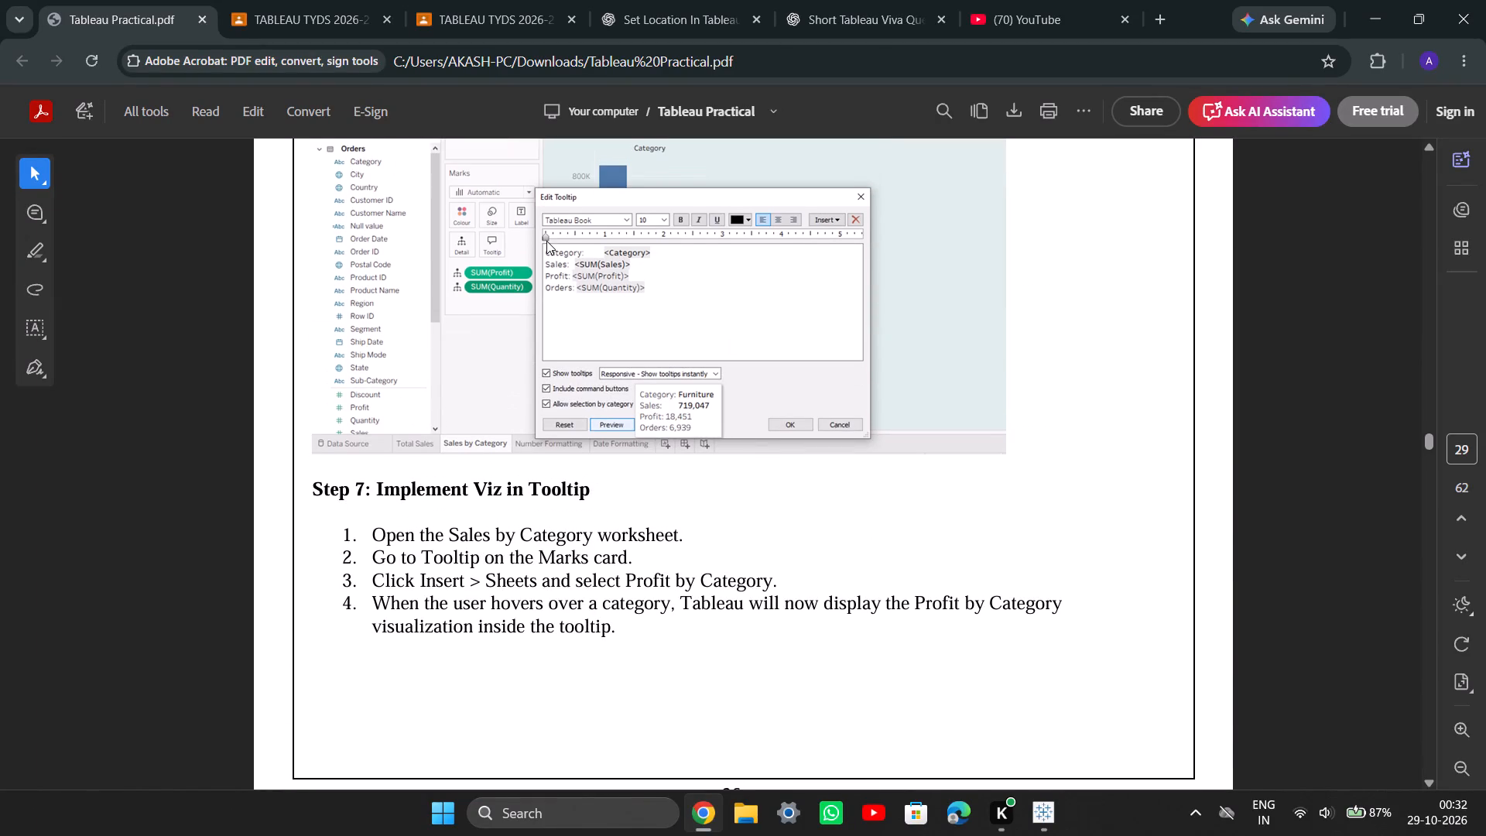
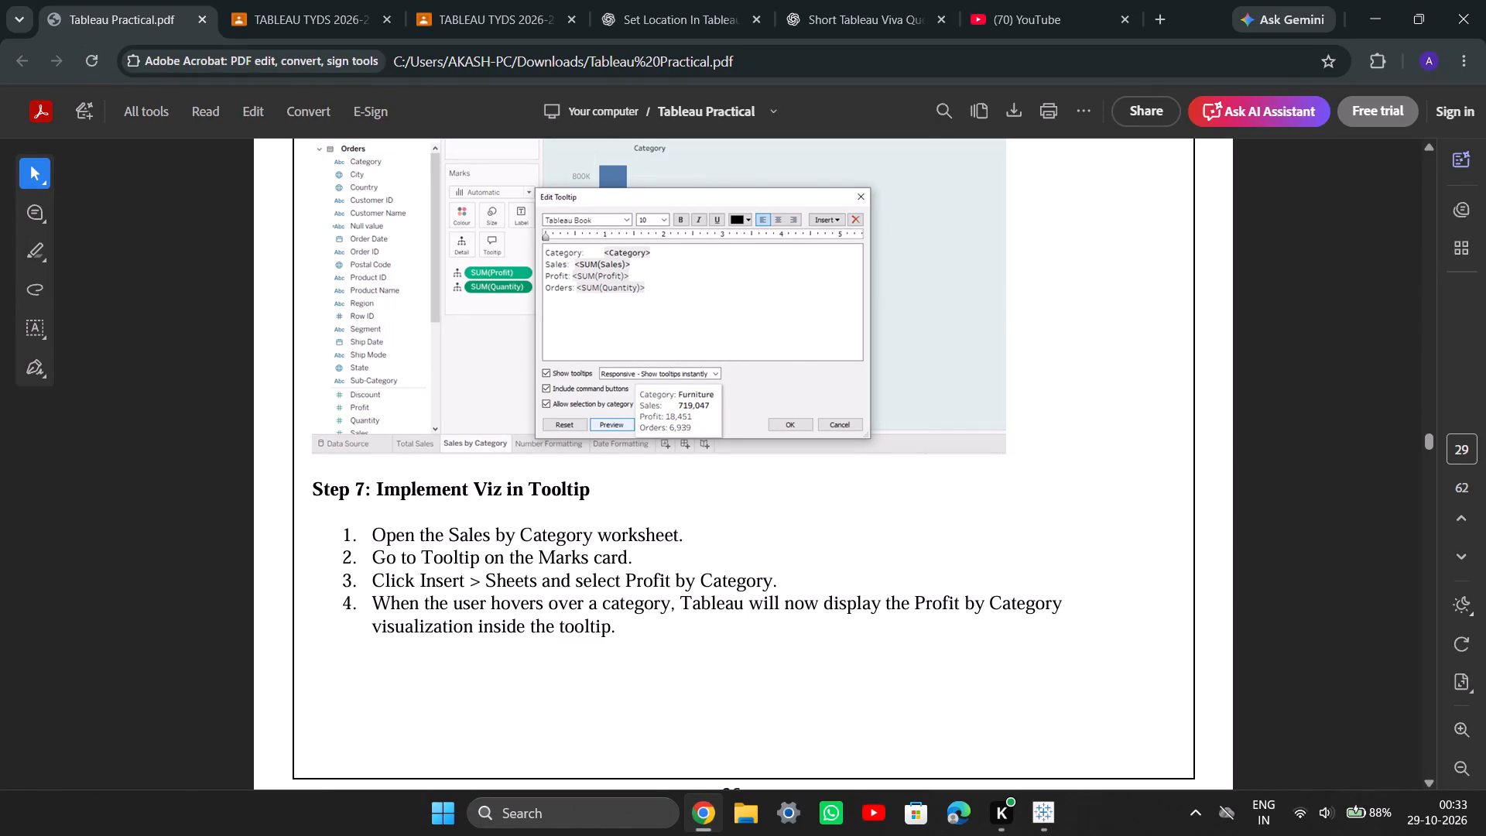
Read Step 7, Implement Viz in Tooltip, in the practical PDF and examine its example visualization.
drag(343, 599, 632, 626)
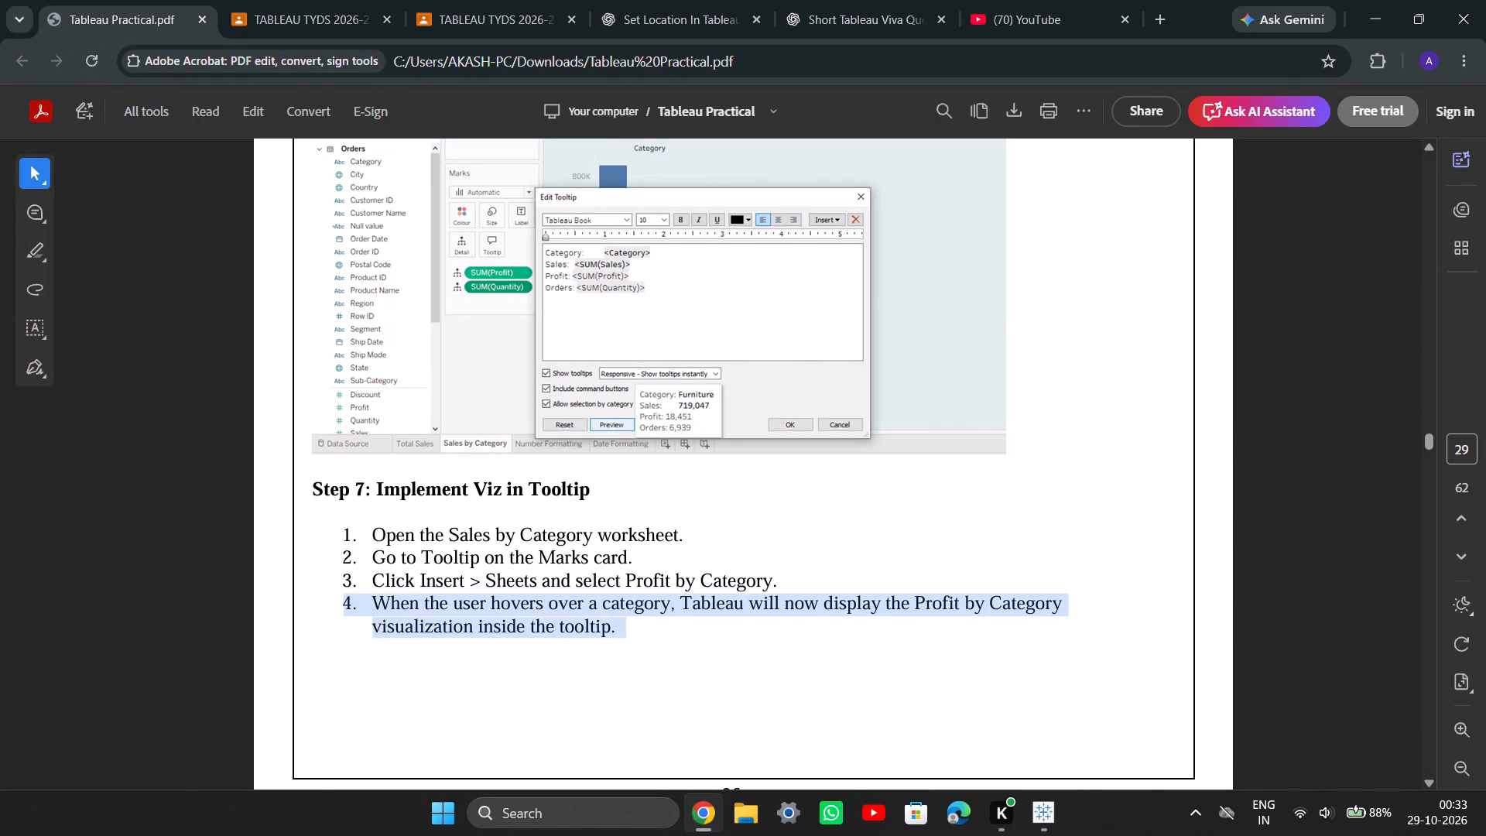
click(632, 626)
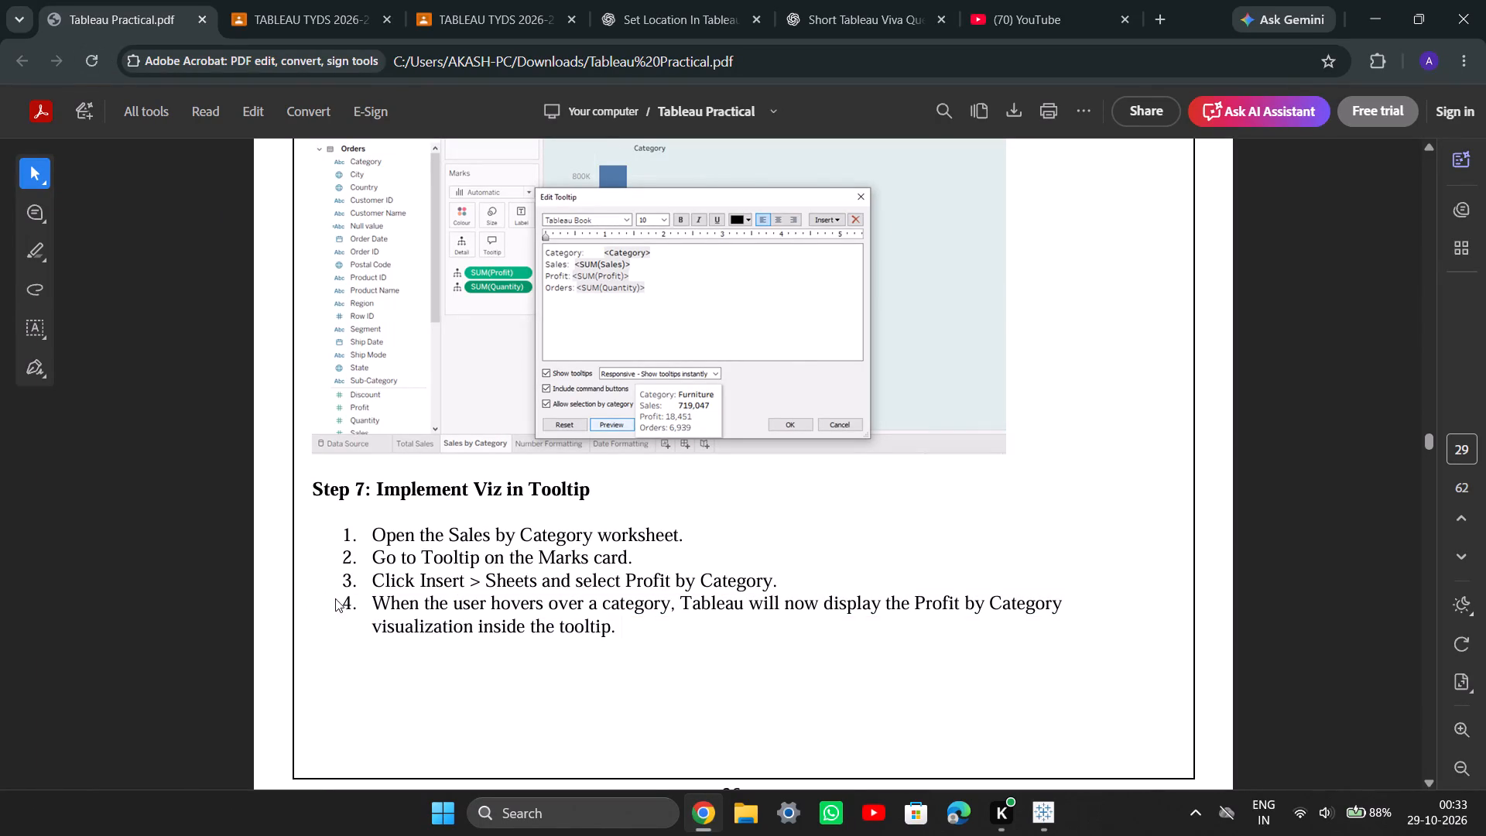
drag(341, 599, 452, 624)
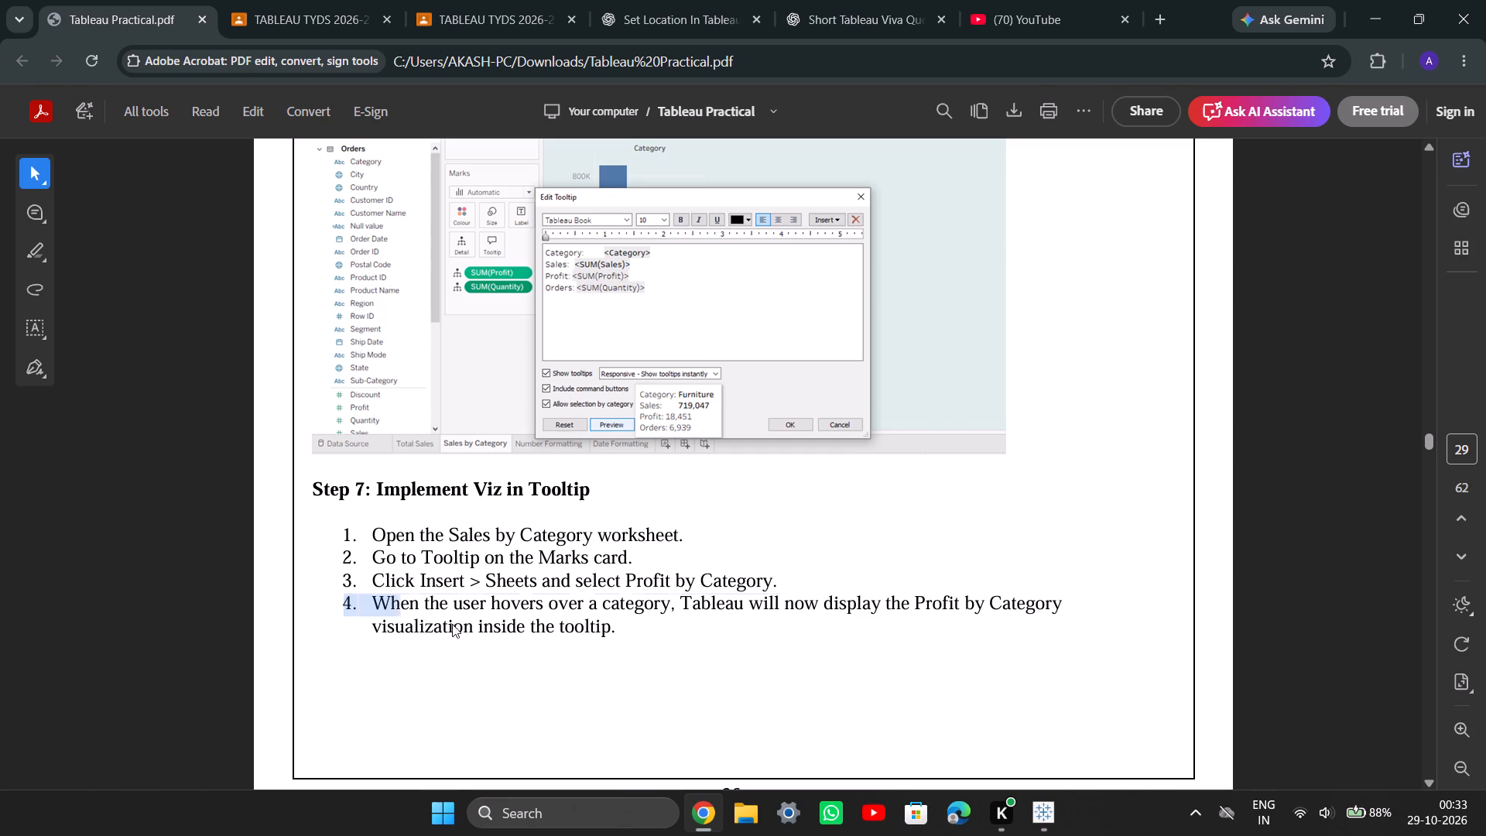
drag(452, 624, 626, 625)
click(626, 625)
drag(344, 594, 654, 639)
click(654, 639)
double_click(342, 602)
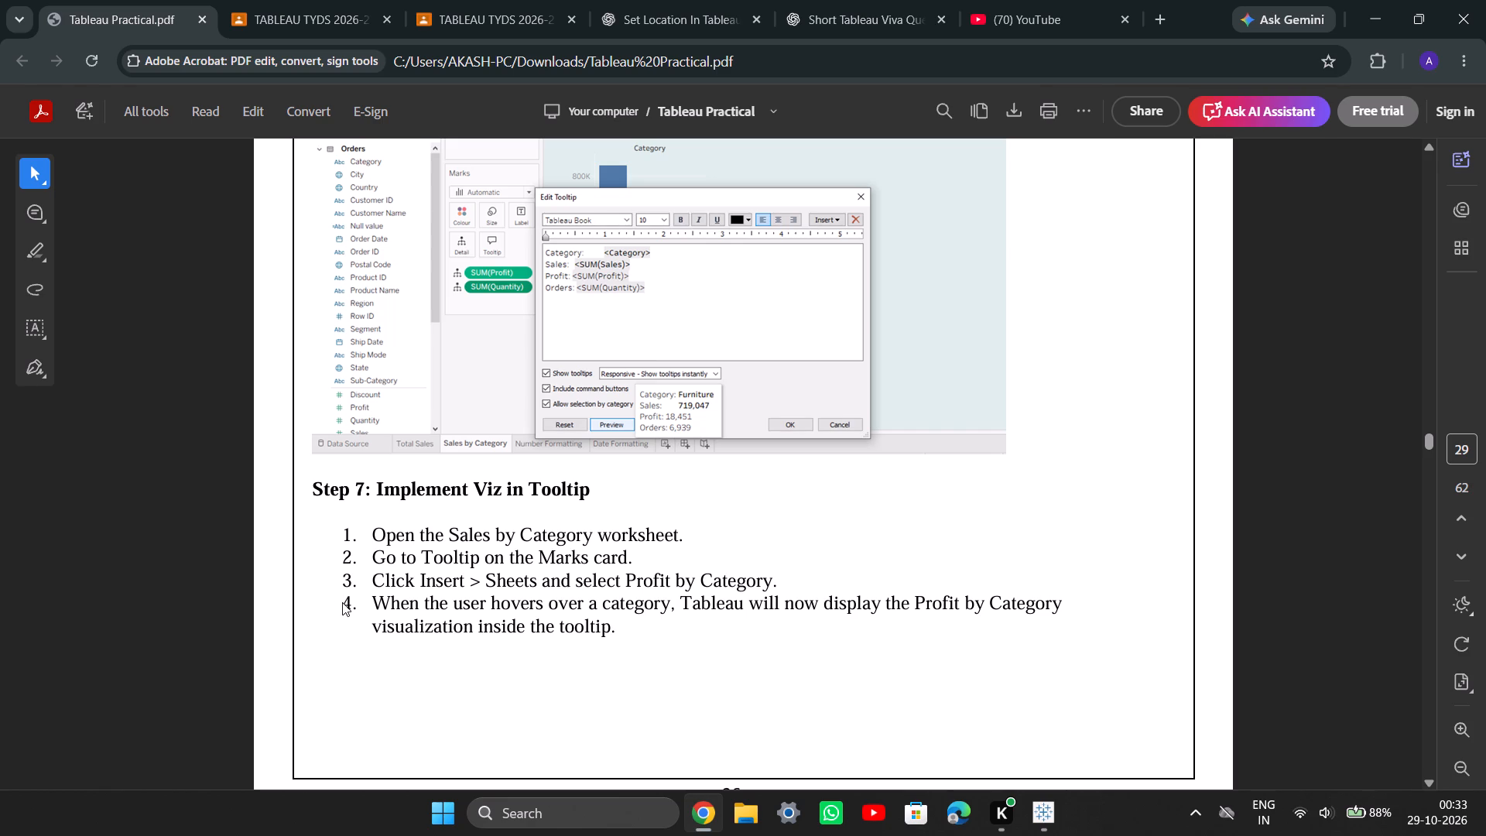
click(361, 603)
click(358, 603)
drag(358, 603, 632, 644)
click(632, 644)
scroll(611, 629, down, 1)
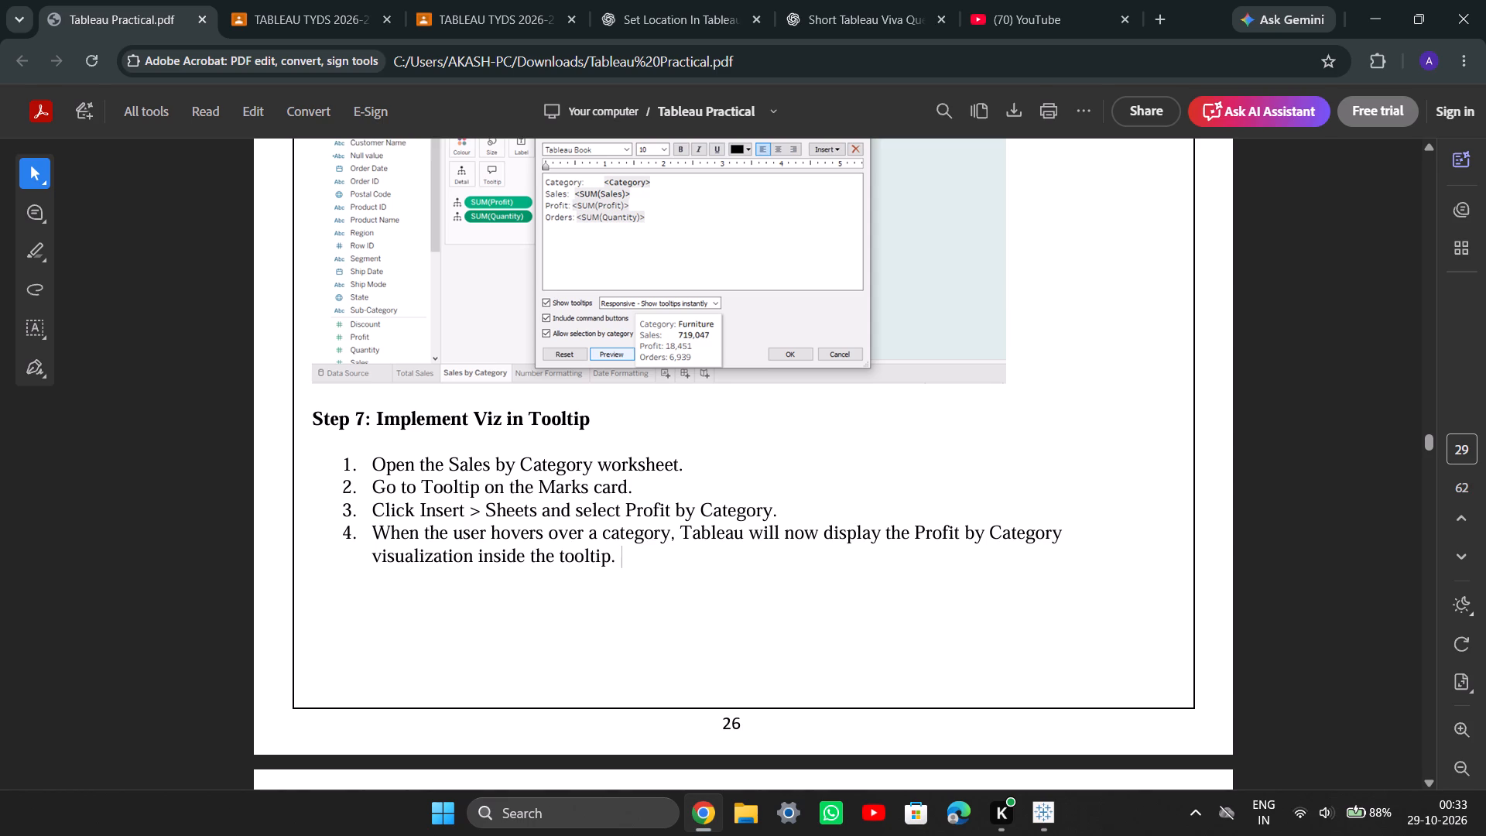
scroll(611, 629, down, 4)
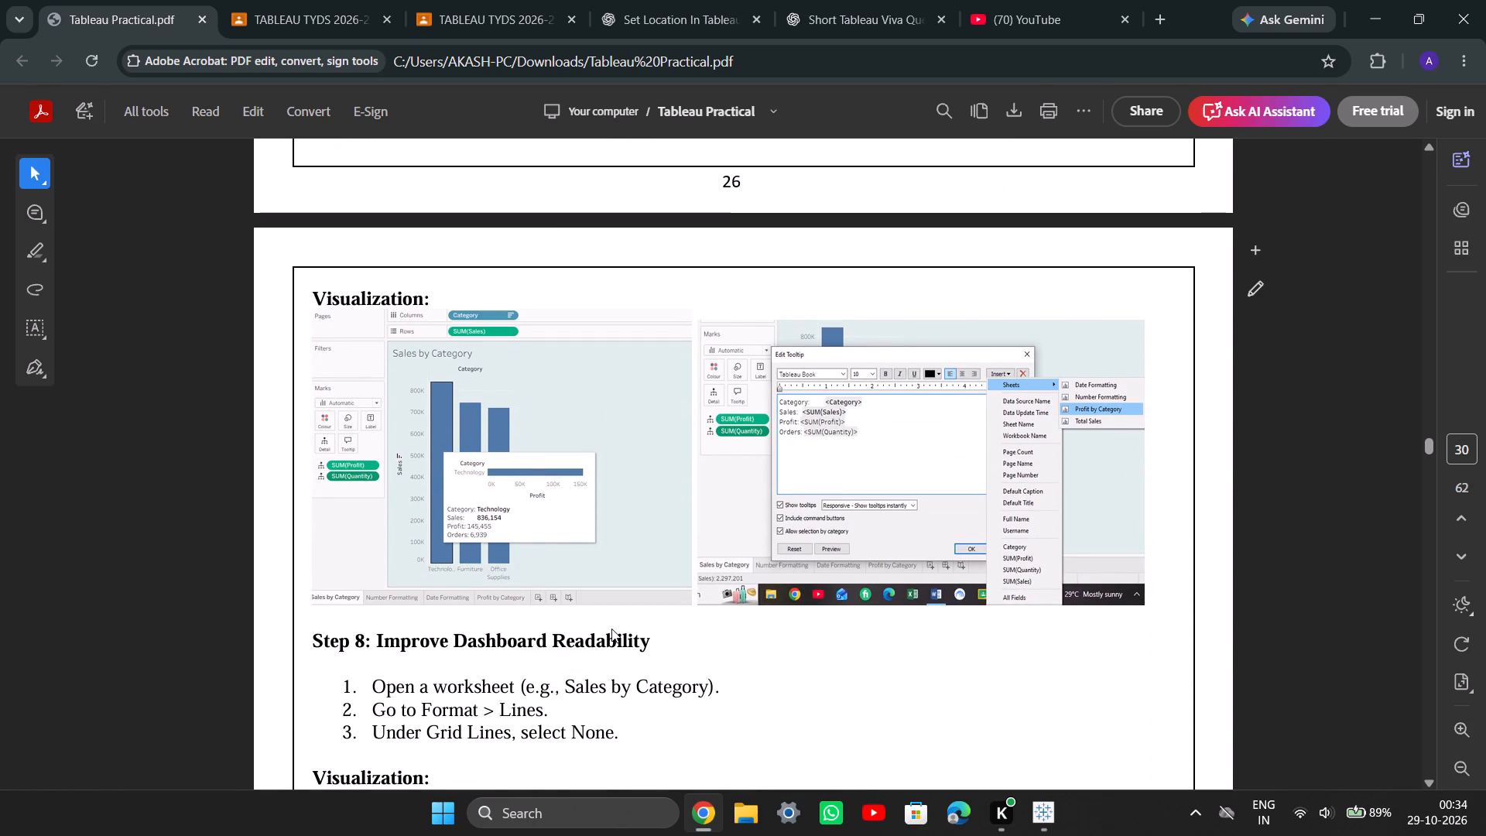
scroll(607, 581, up, 3)
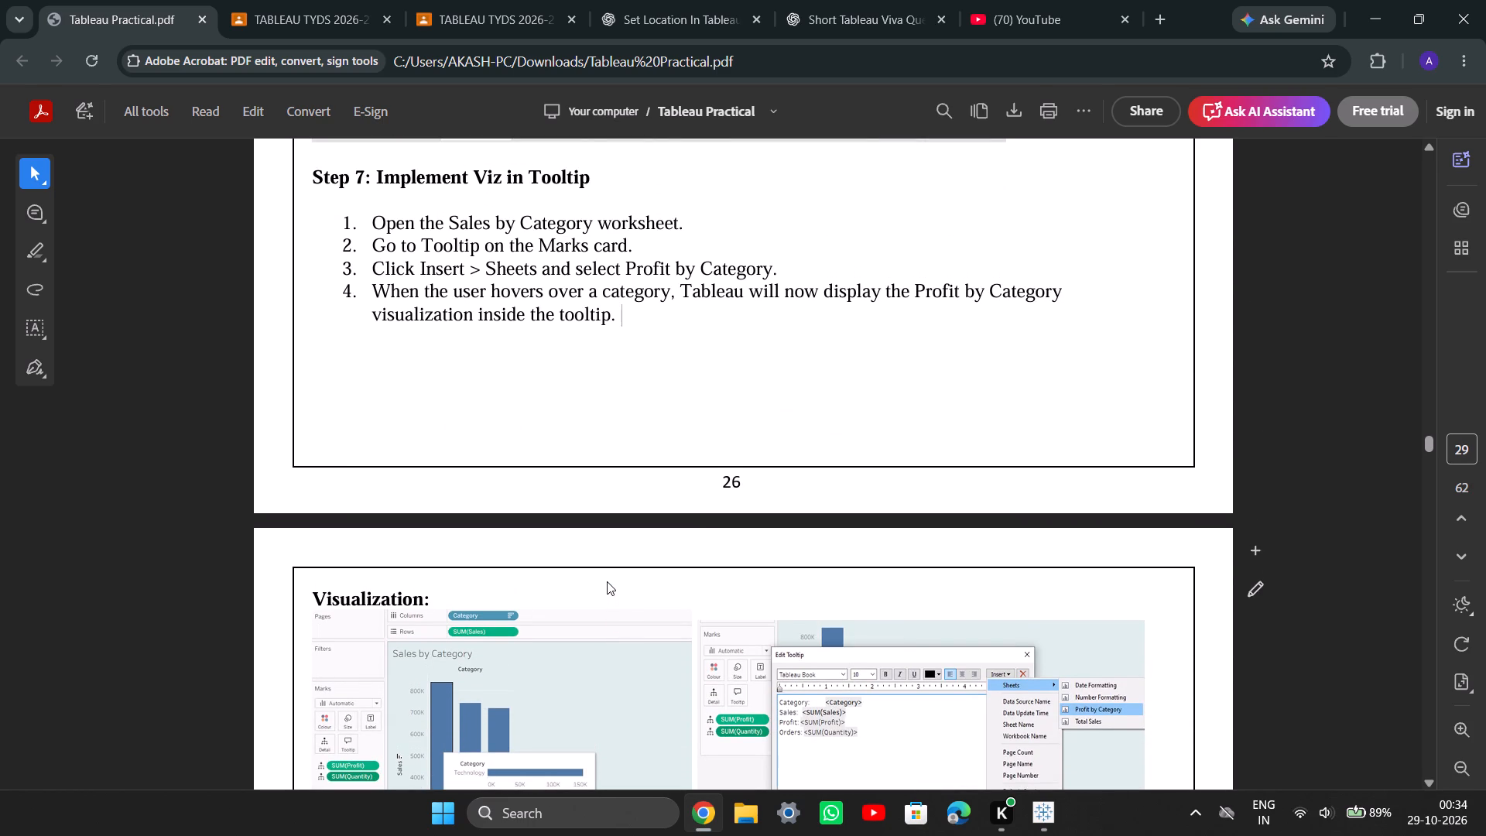
scroll(607, 581, down, 1)
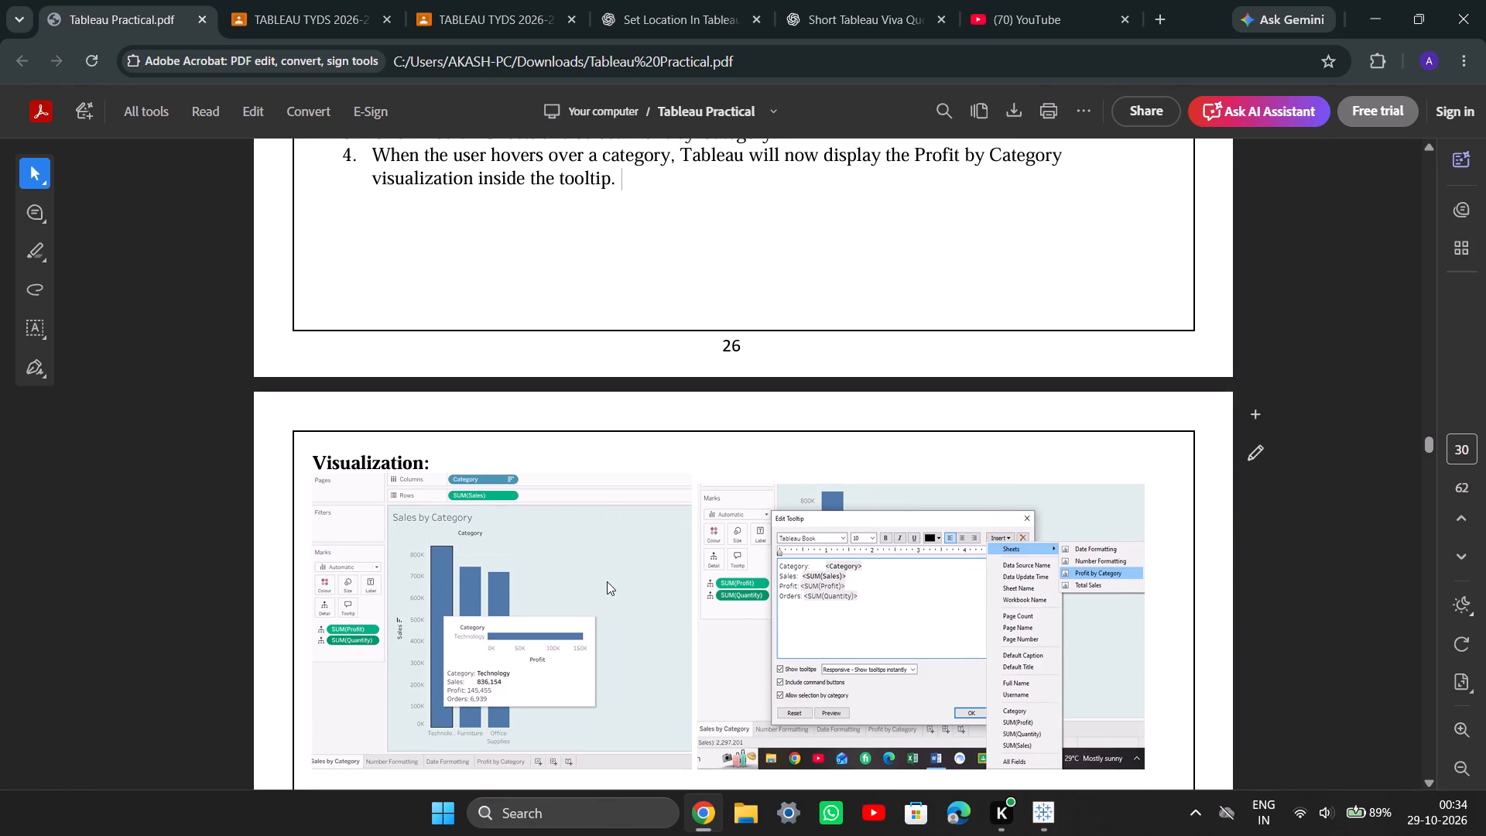
scroll(607, 581, up, 2)
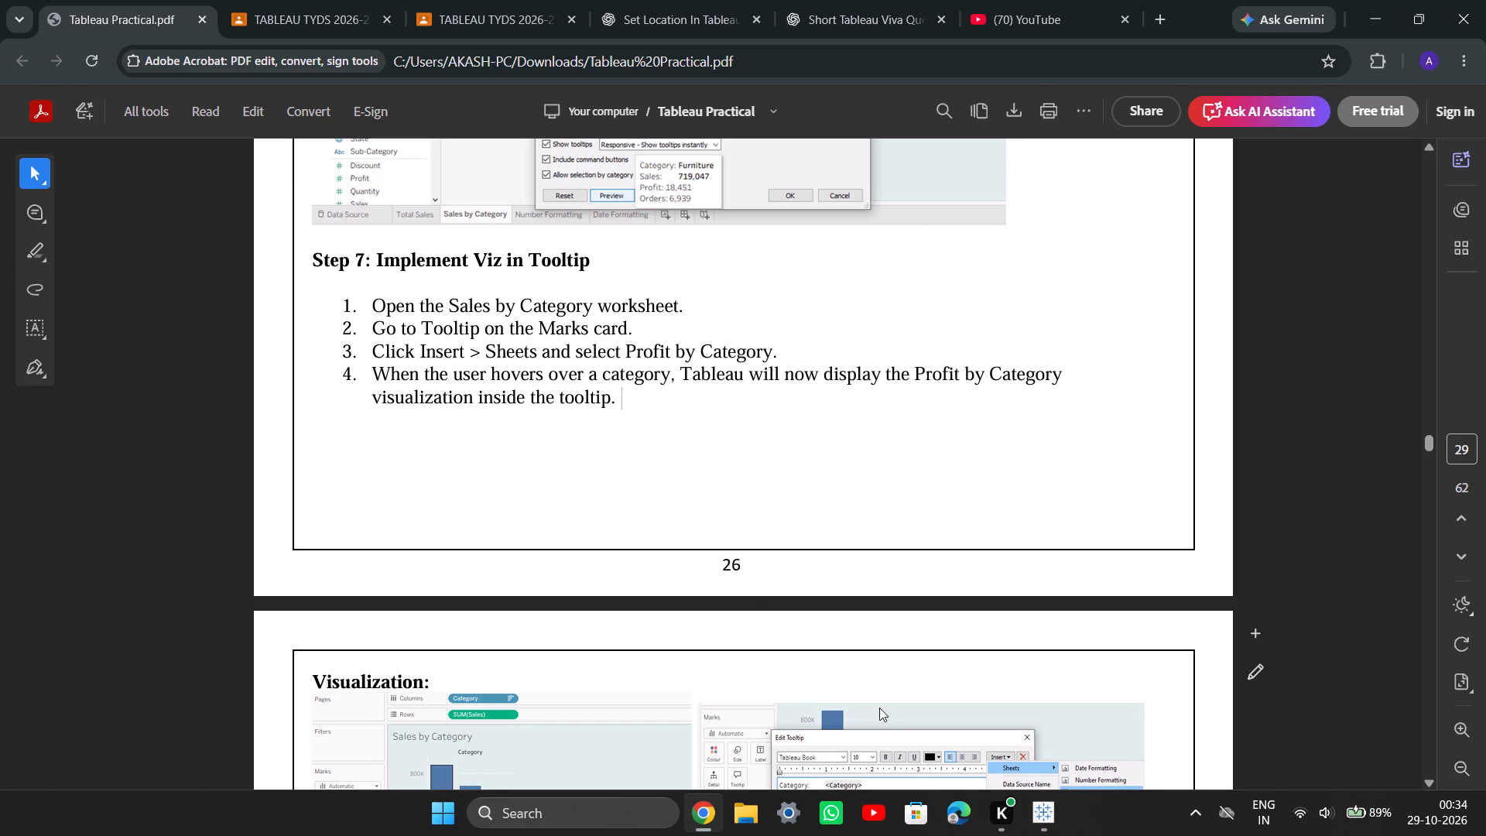
Switch to Tableau Public, open the sales by category chart on Sheet 1, and include all categories in its Category filter.
click(1061, 816)
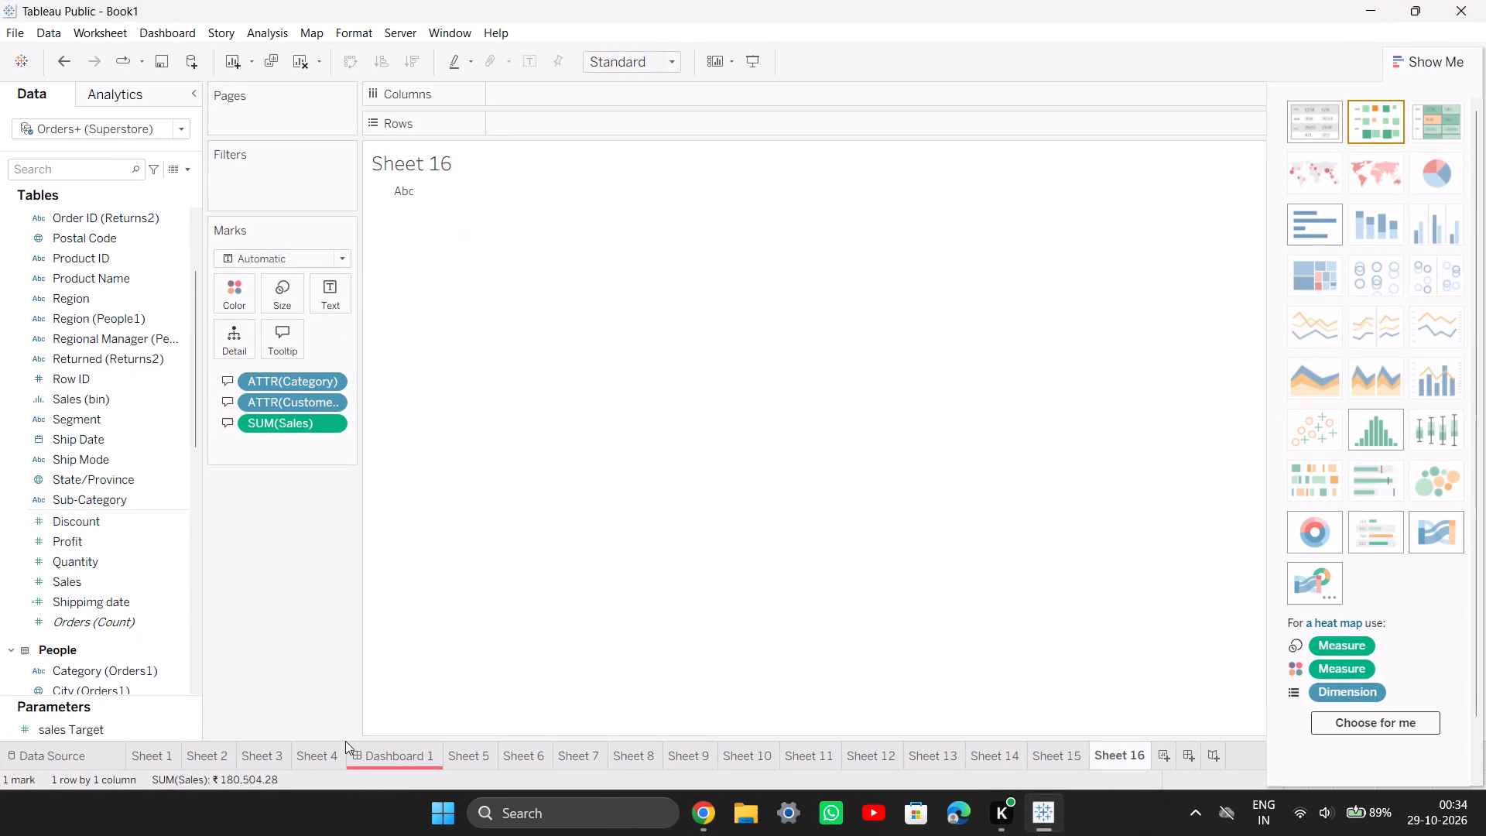
click(154, 754)
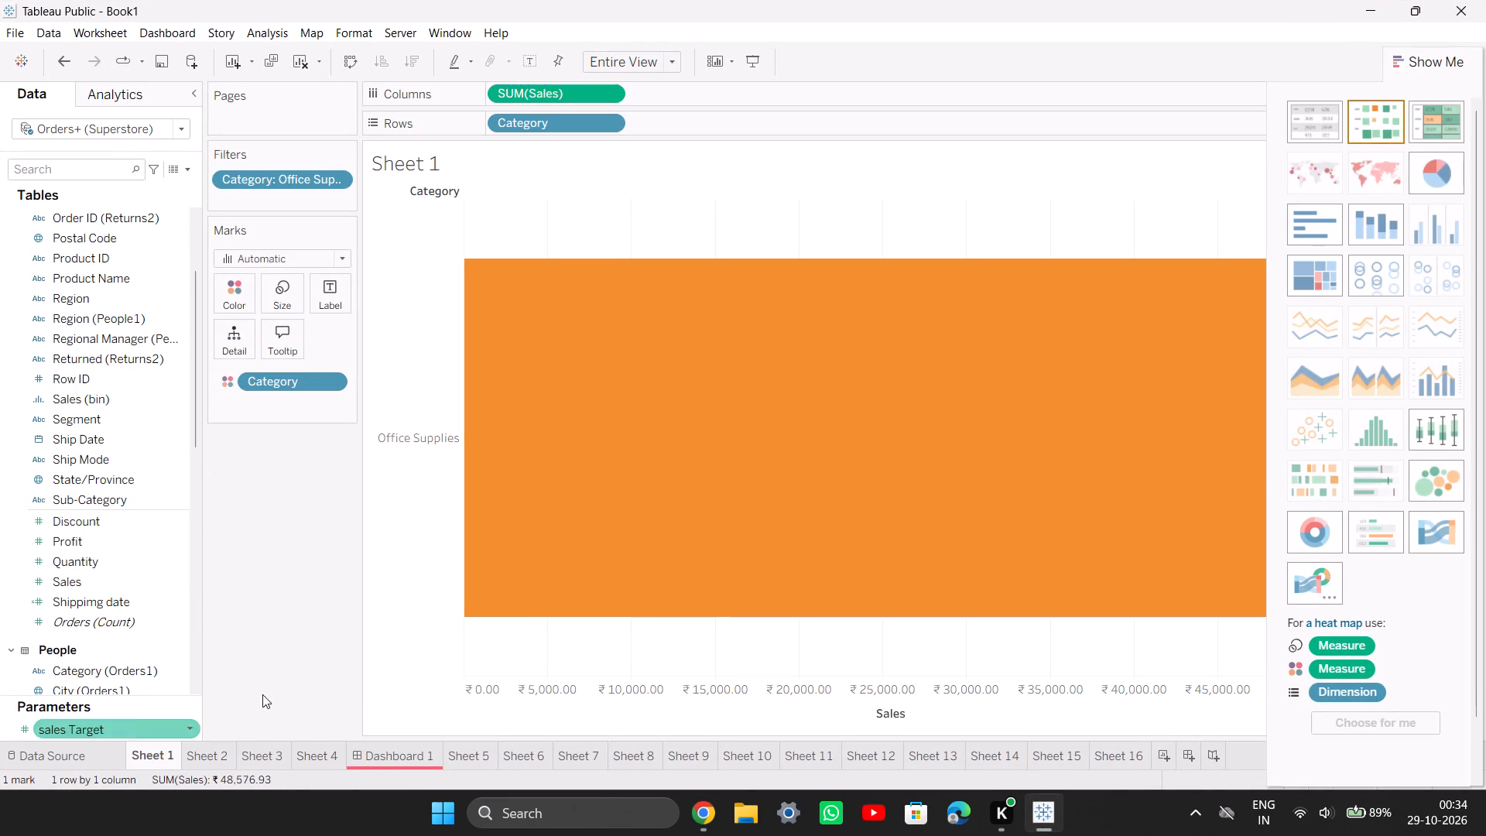
click(220, 760)
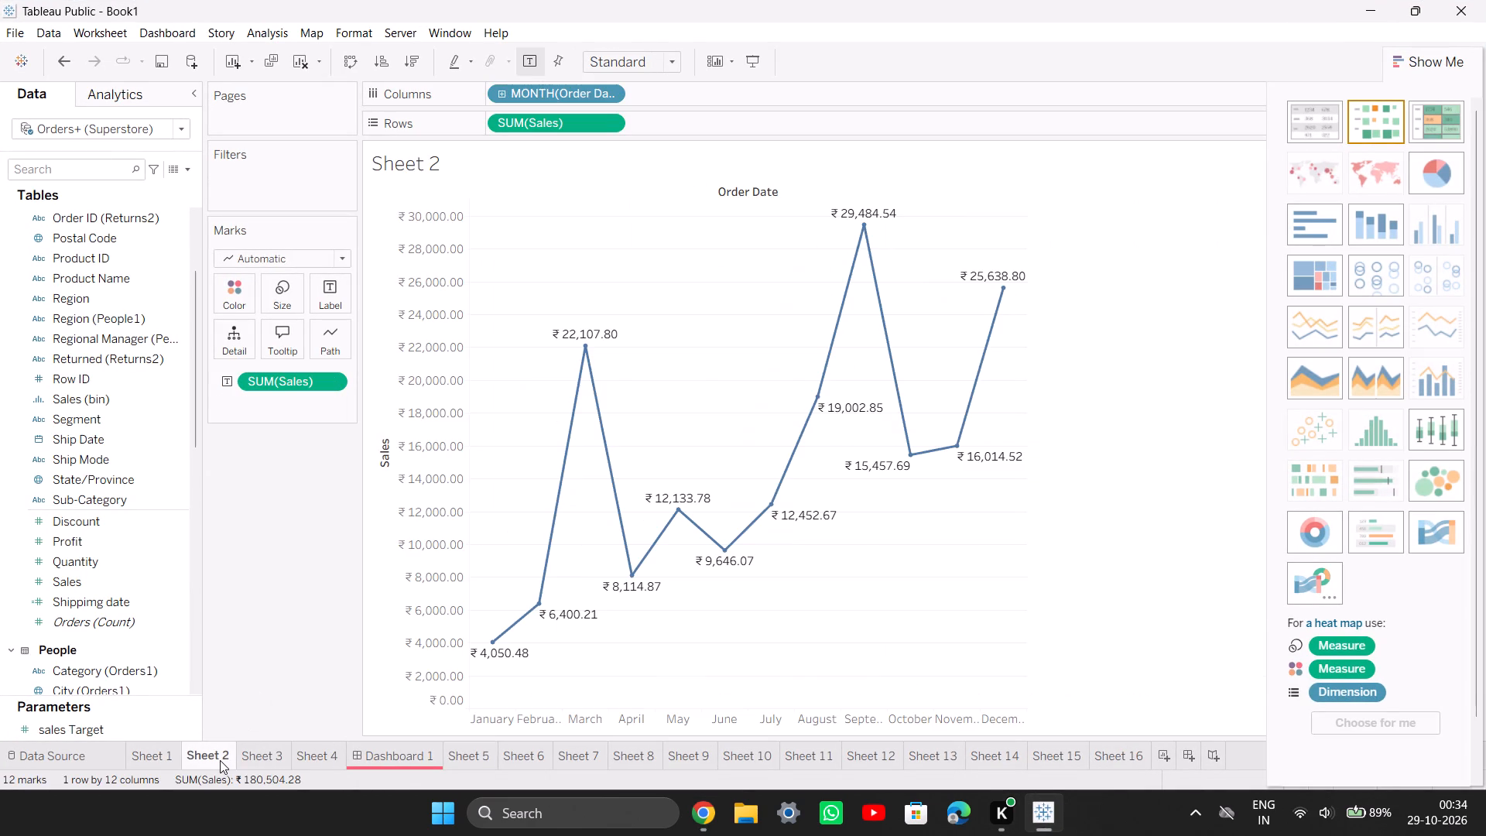
click(251, 761)
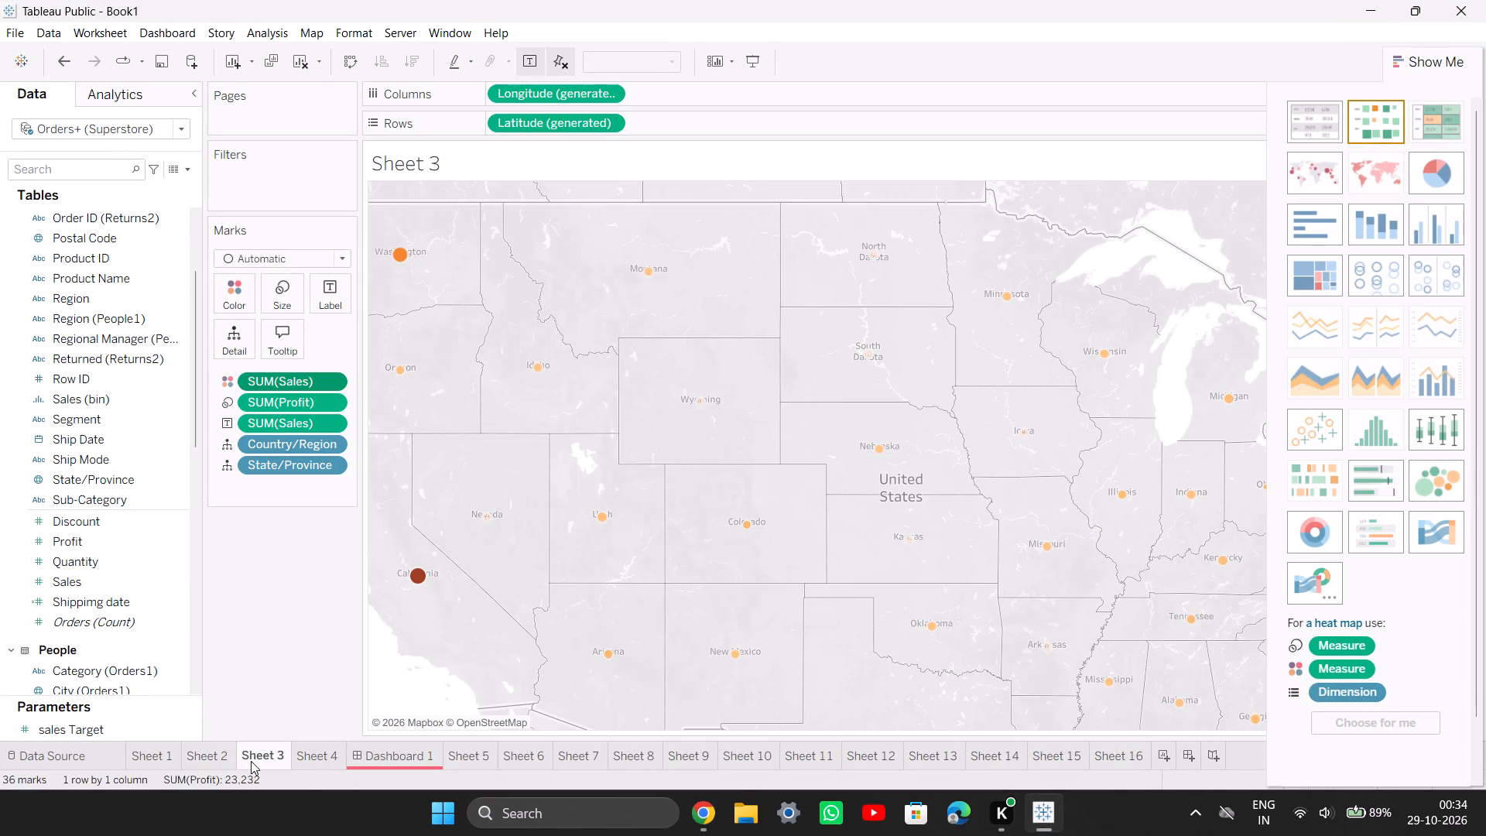
click(153, 773)
click(162, 754)
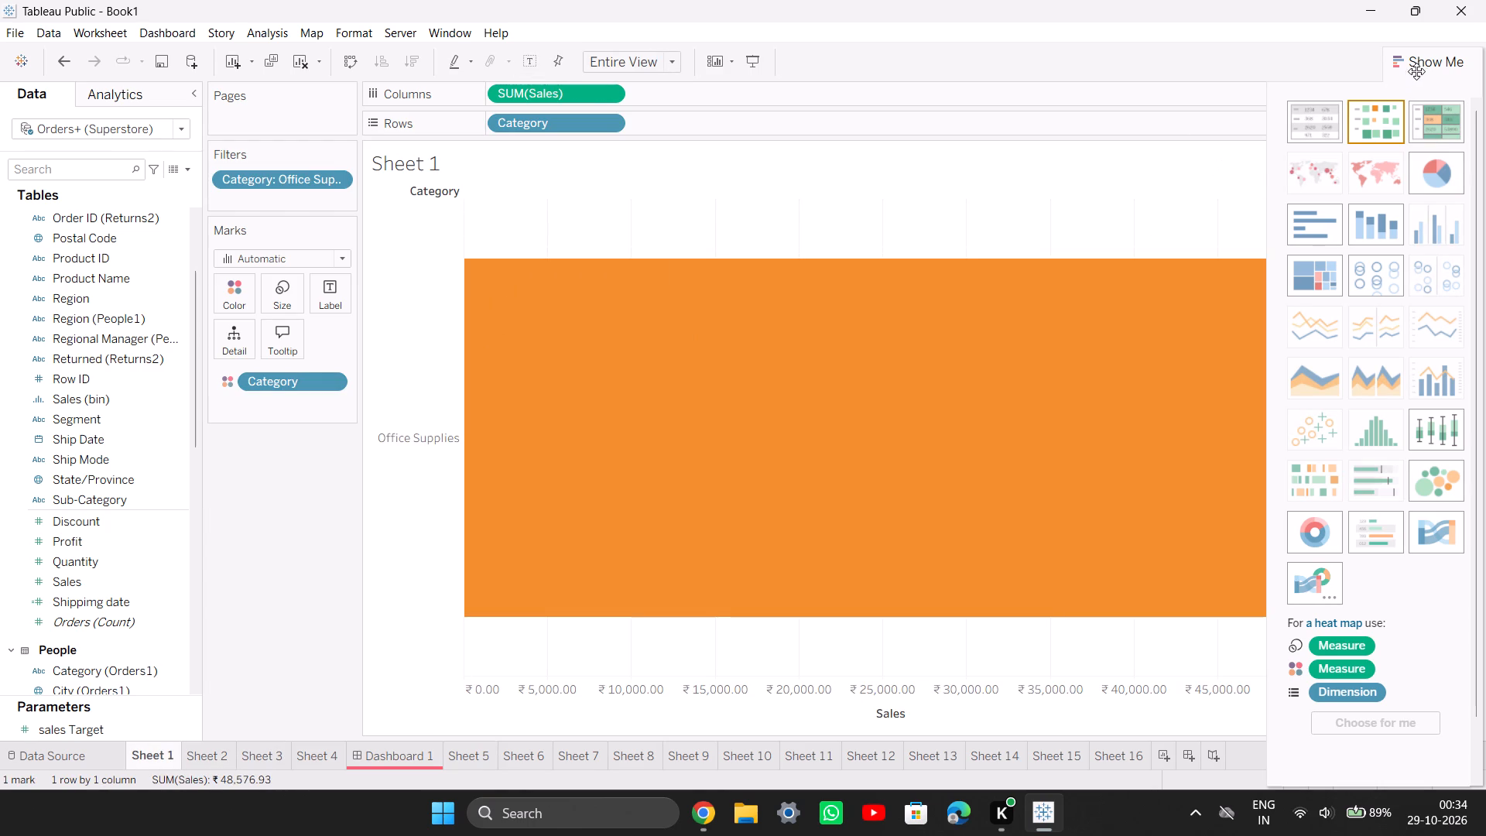
click(1418, 70)
click(1348, 177)
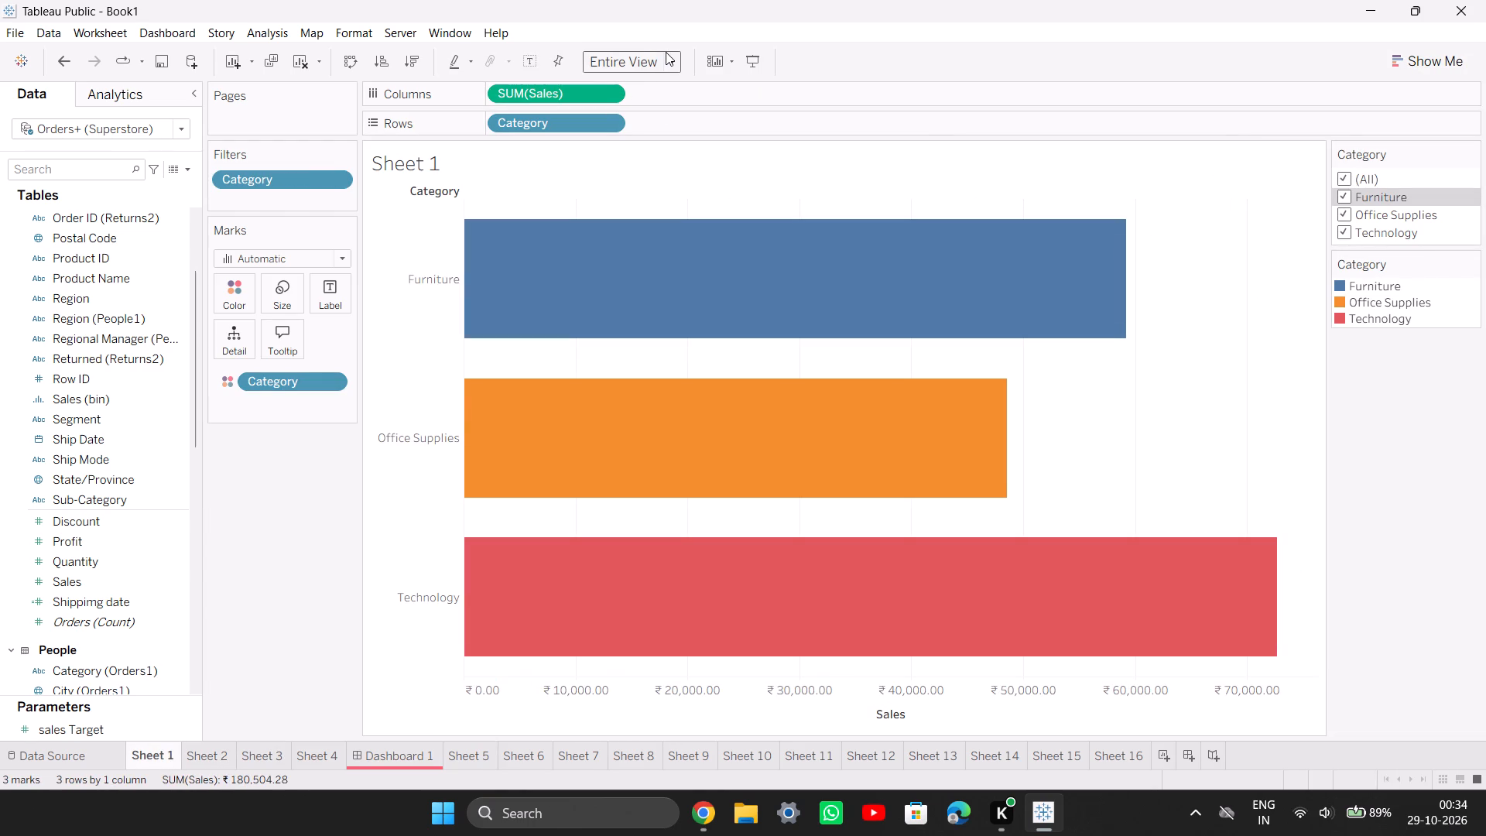
Set the view fit of Sheet 1 to Standard.
click(666, 52)
click(645, 74)
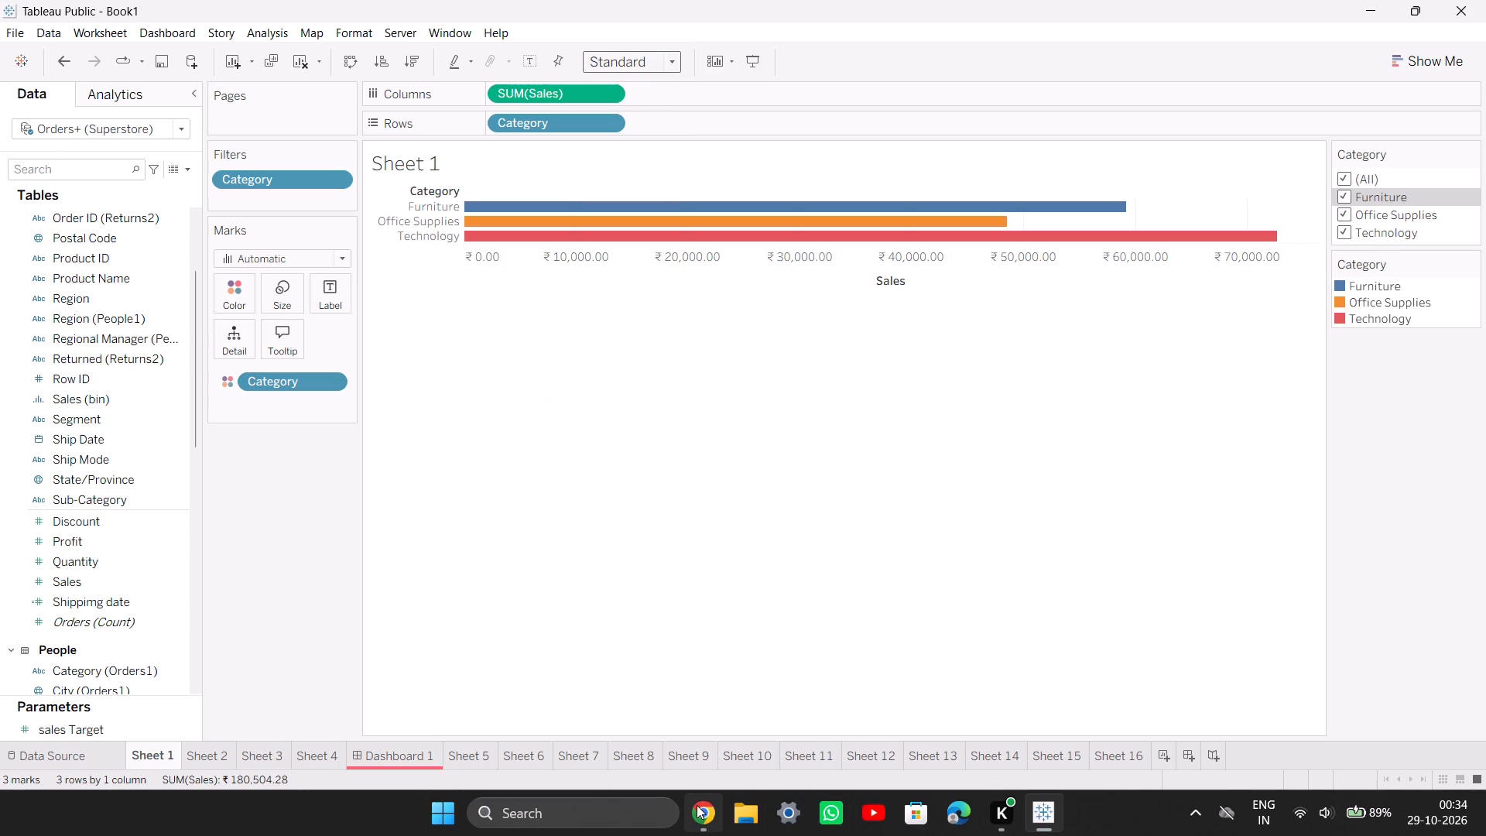
Insert Sheet 2 as a visualization above the Category line in Sheet 1's tooltip and apply the edit.
click(1039, 791)
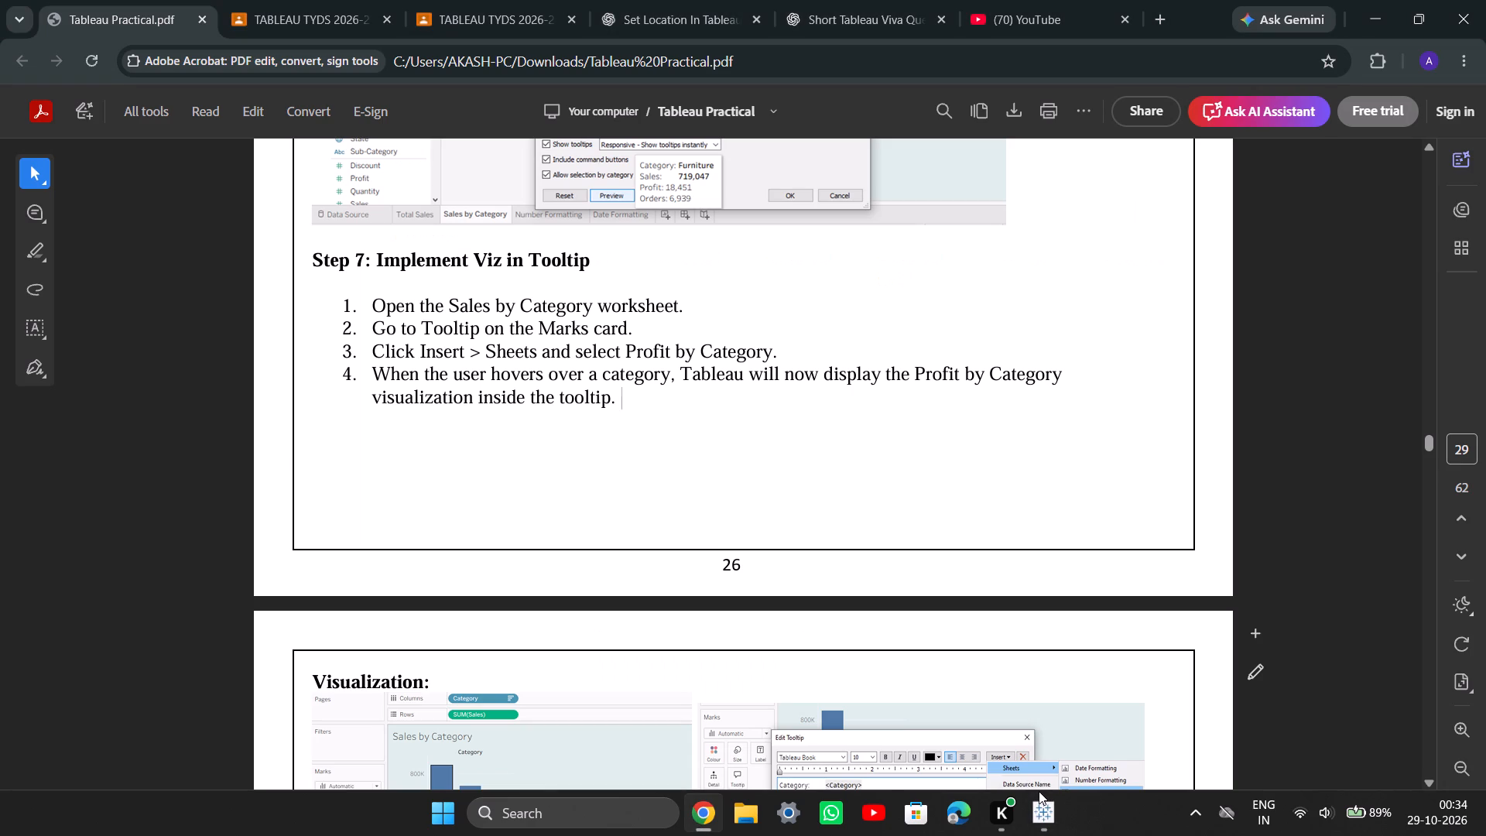
click(1050, 817)
double_click(289, 339)
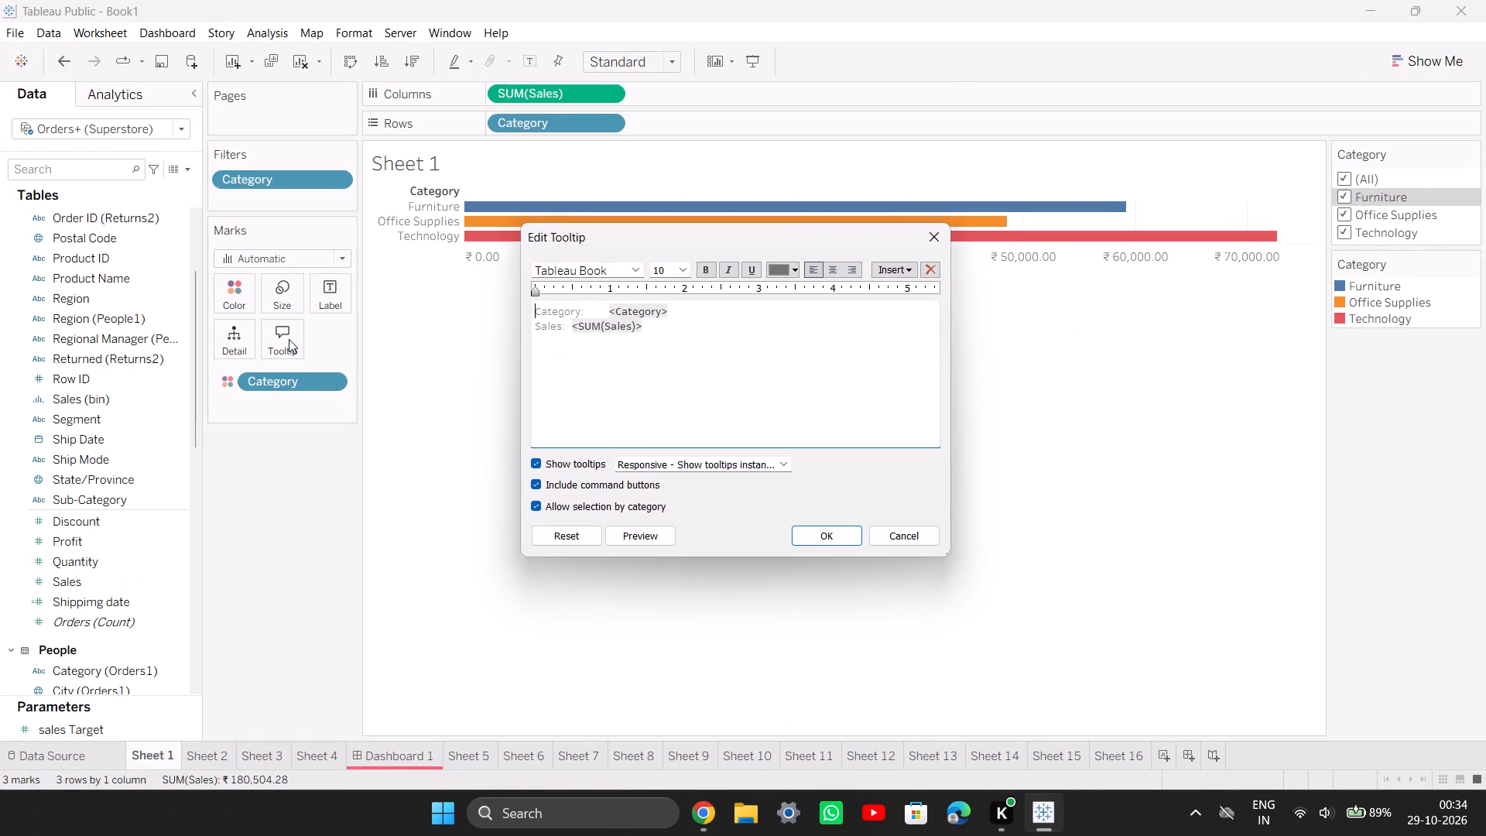
click(1031, 826)
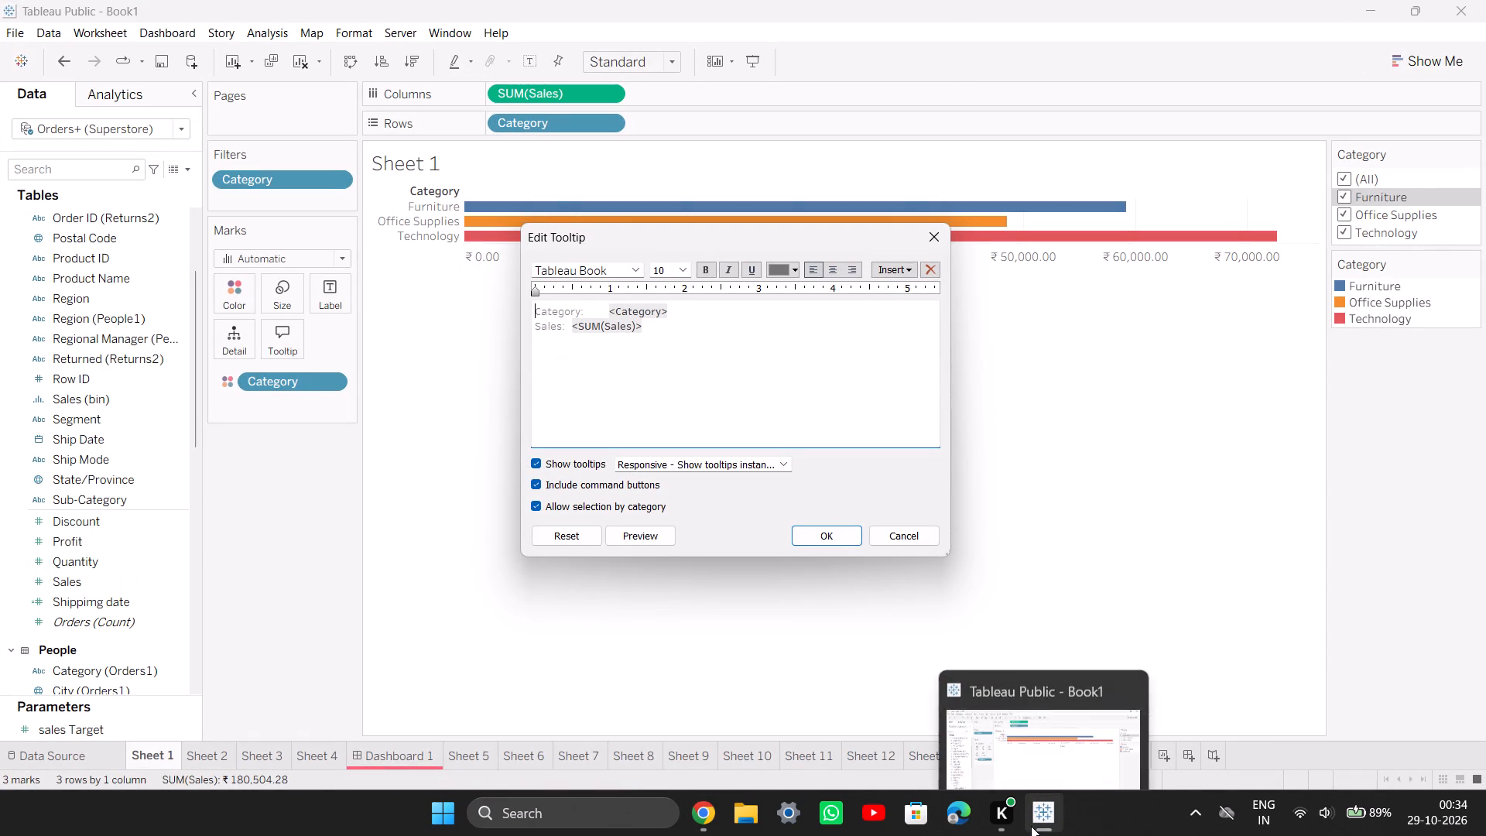
click(895, 274)
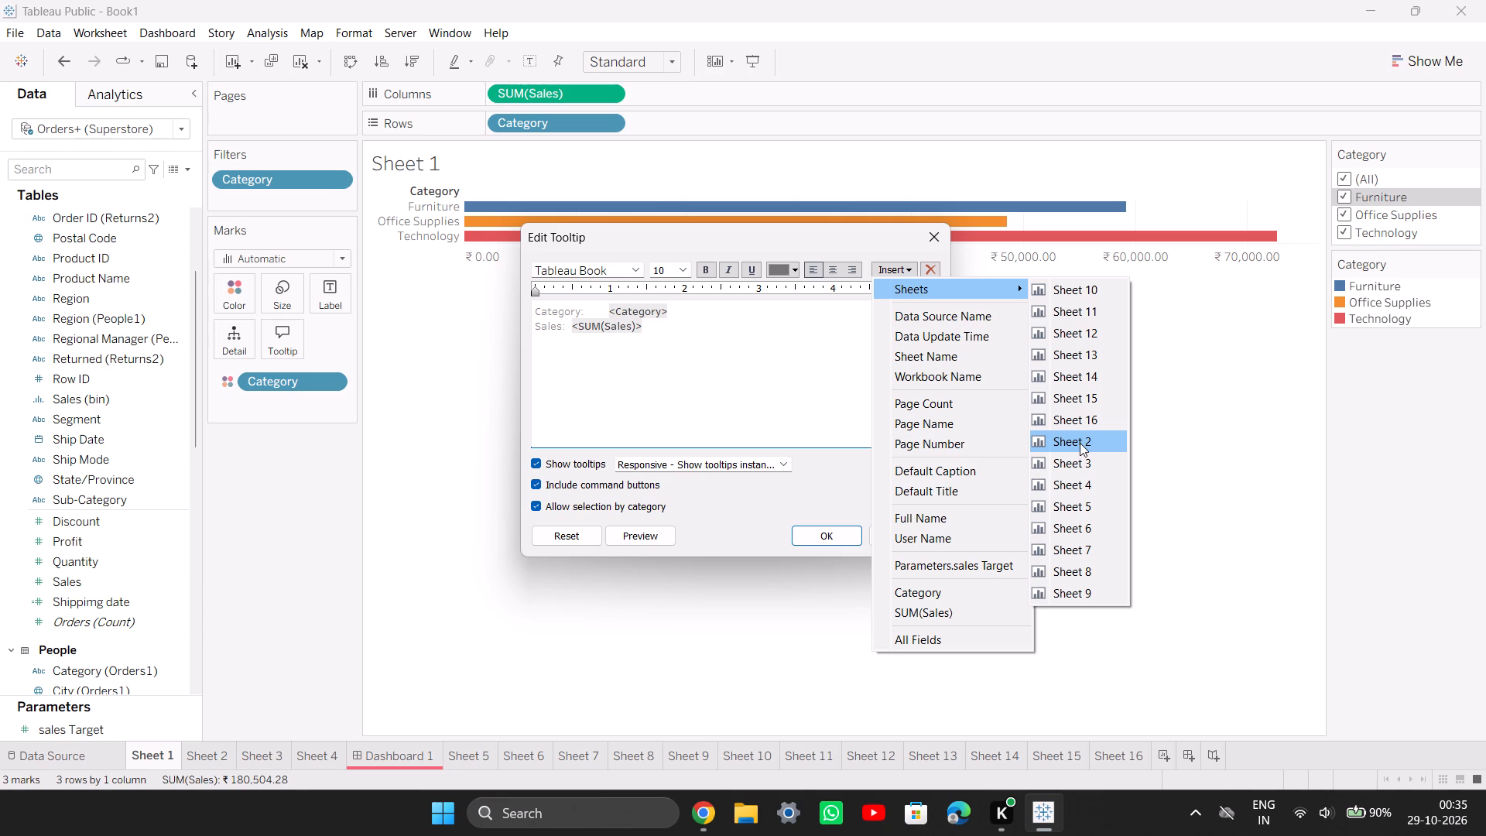
click(1080, 443)
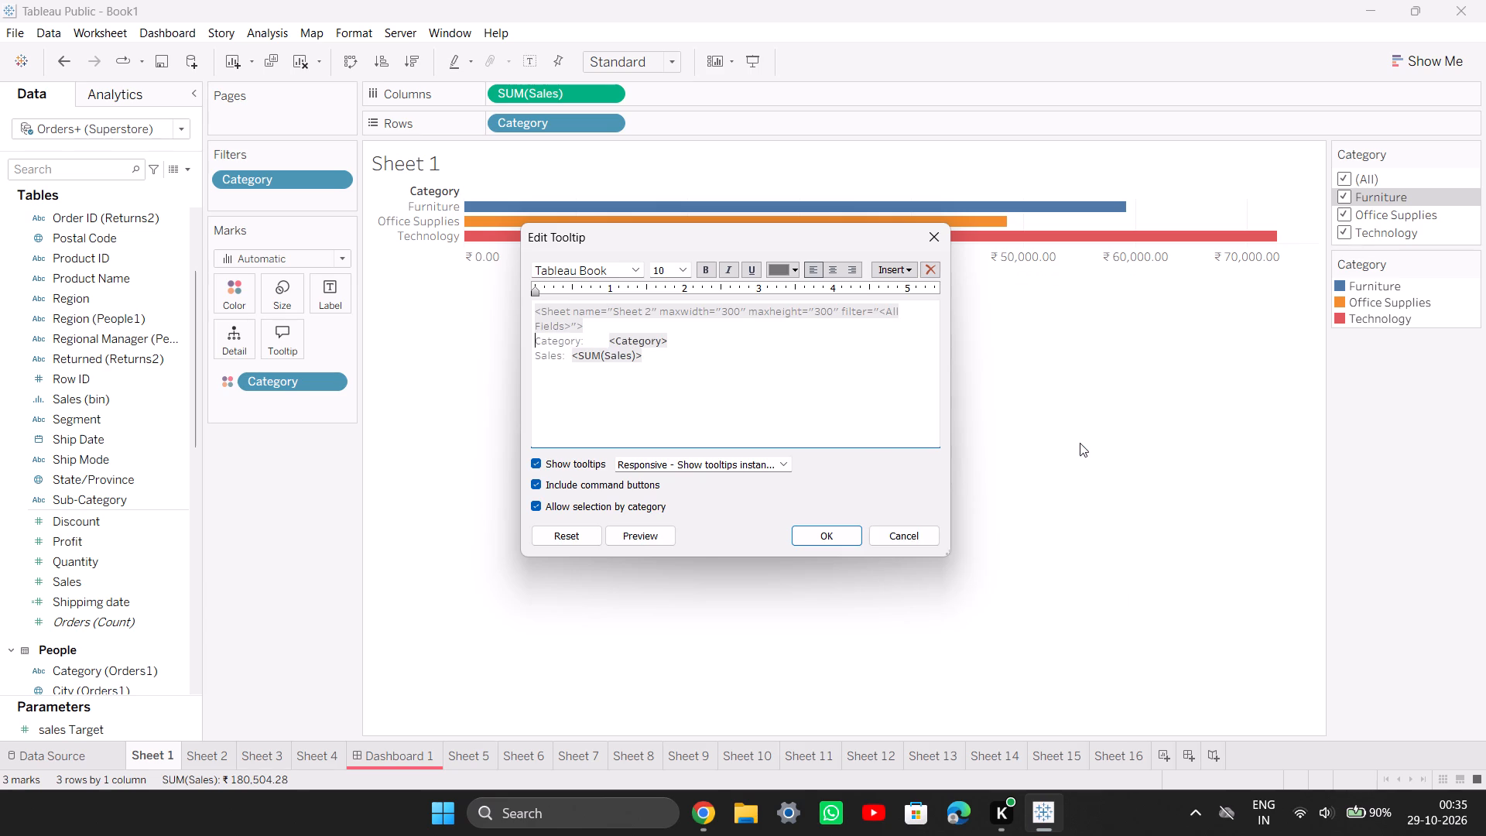
click(817, 528)
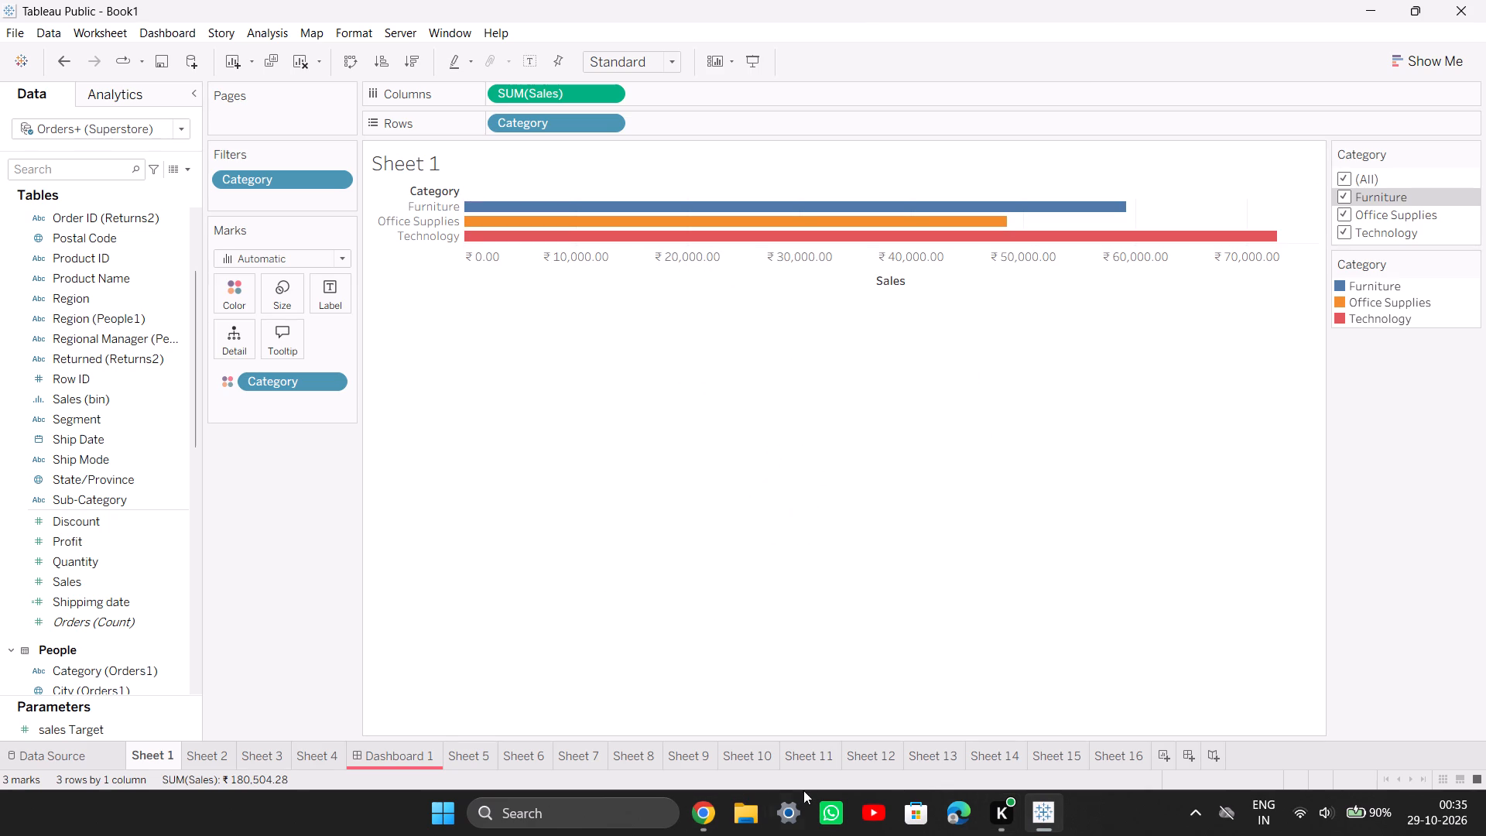
Switch to the practical PDF in Chrome and review the tooltip visualization example and Step 8, Improve Dashboard Readability.
click(725, 733)
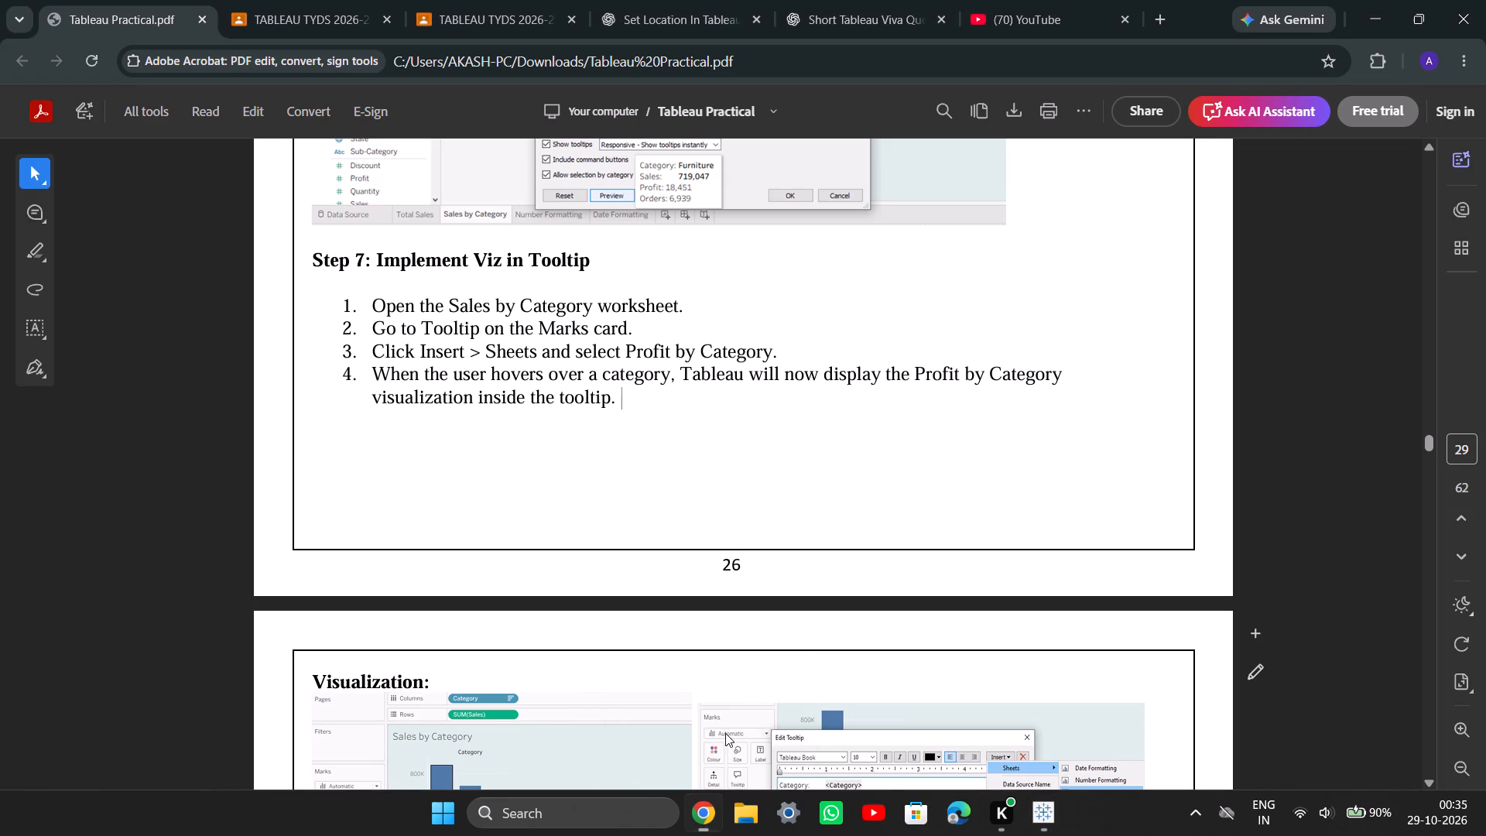
scroll(725, 733, down, 2)
scroll(725, 733, up, 1)
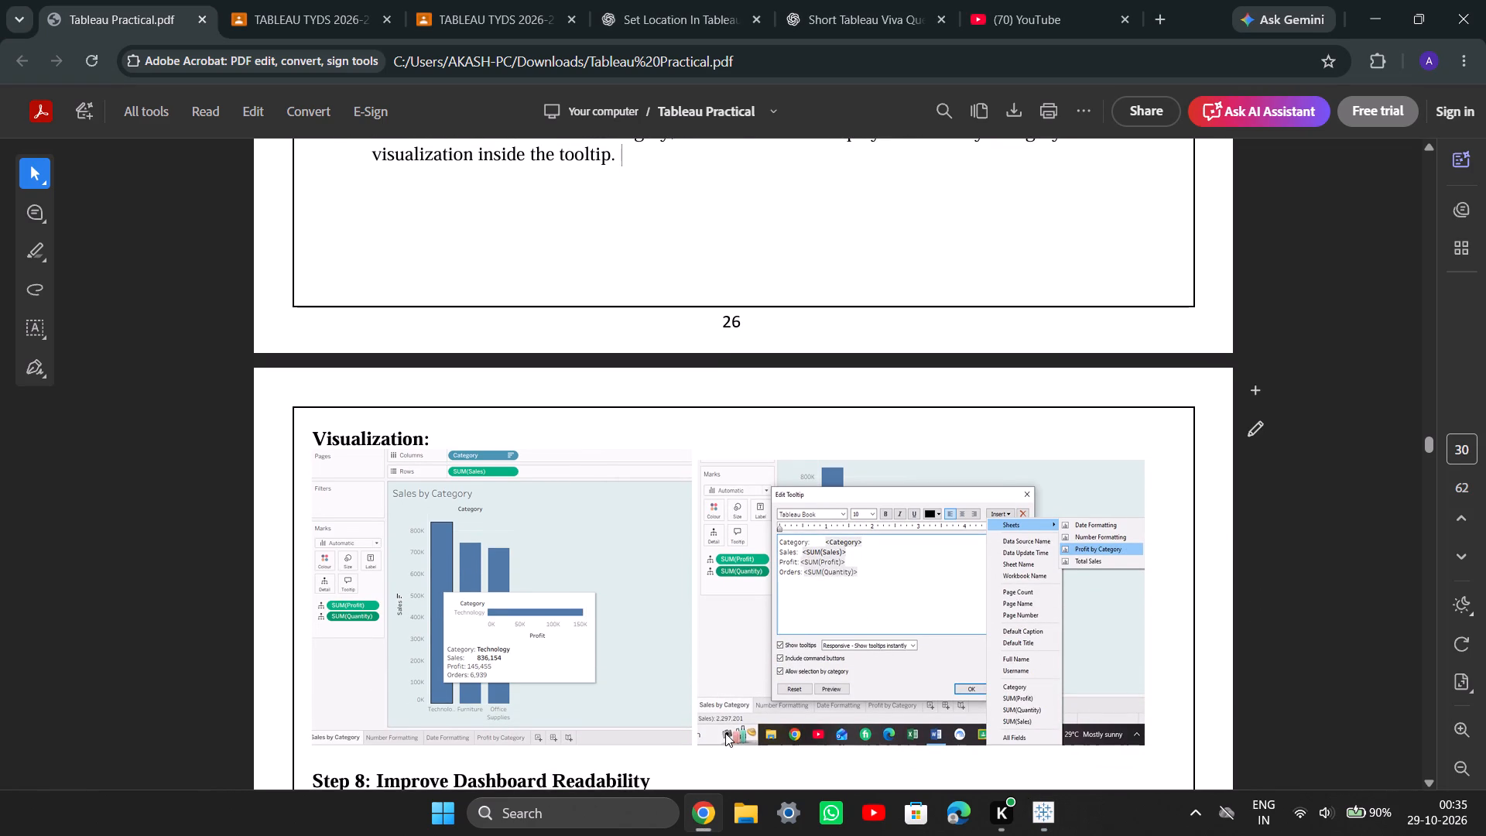
scroll(725, 733, up, 1)
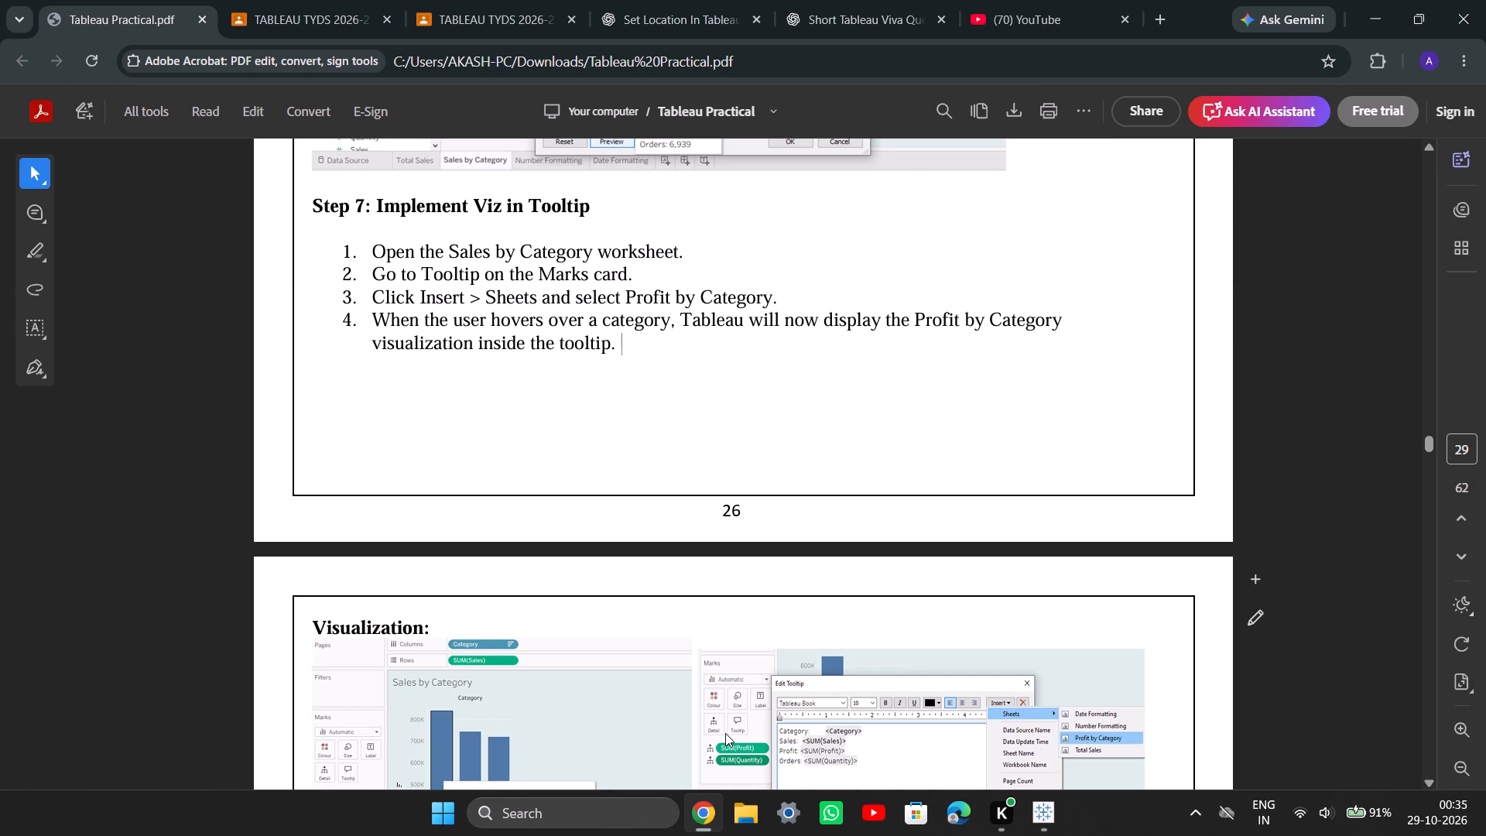
scroll(725, 733, down, 6)
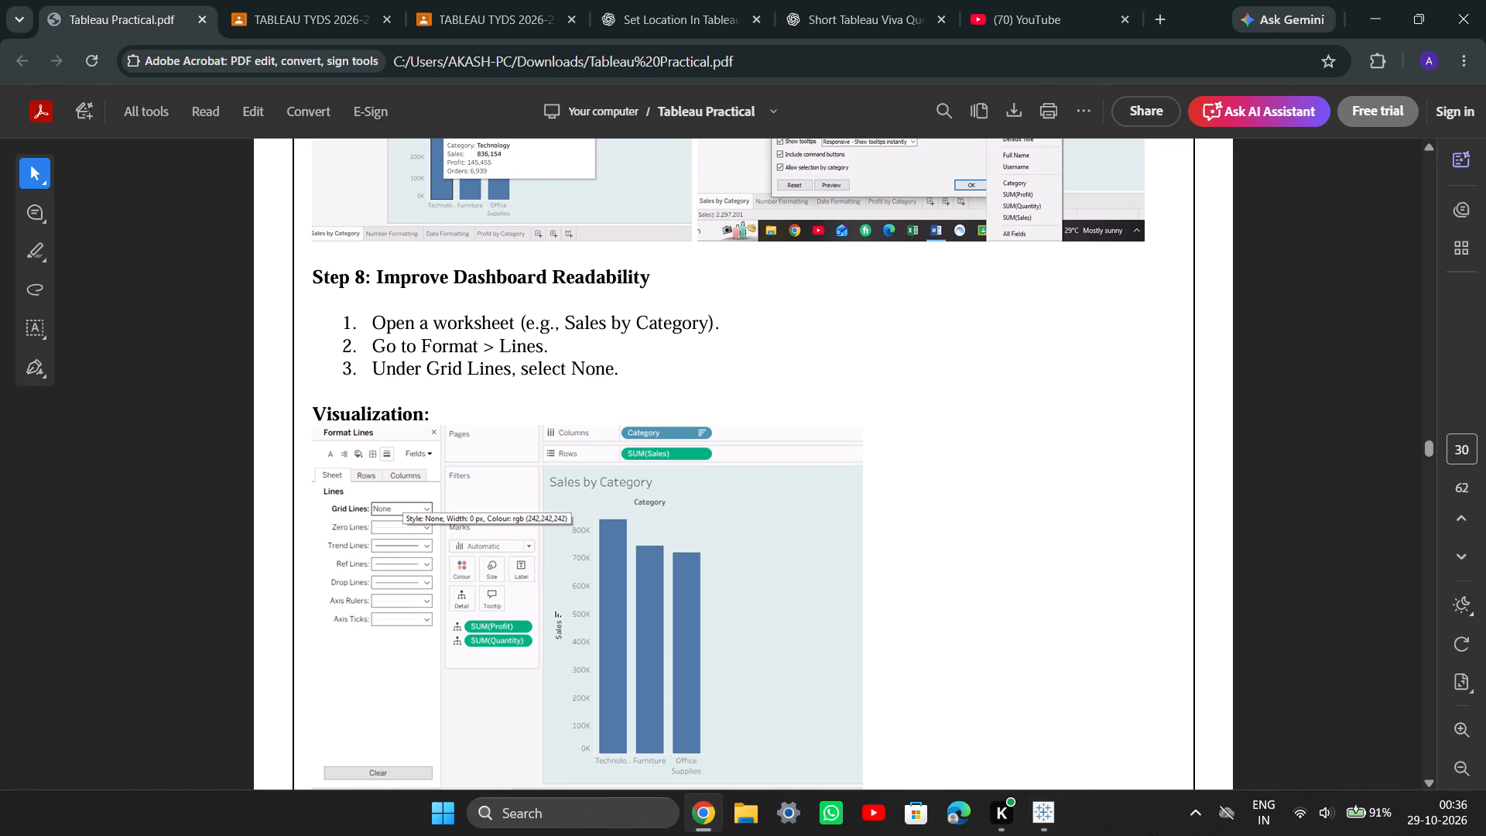
Return to Tableau Public and open Dashboard 1.
click(1031, 805)
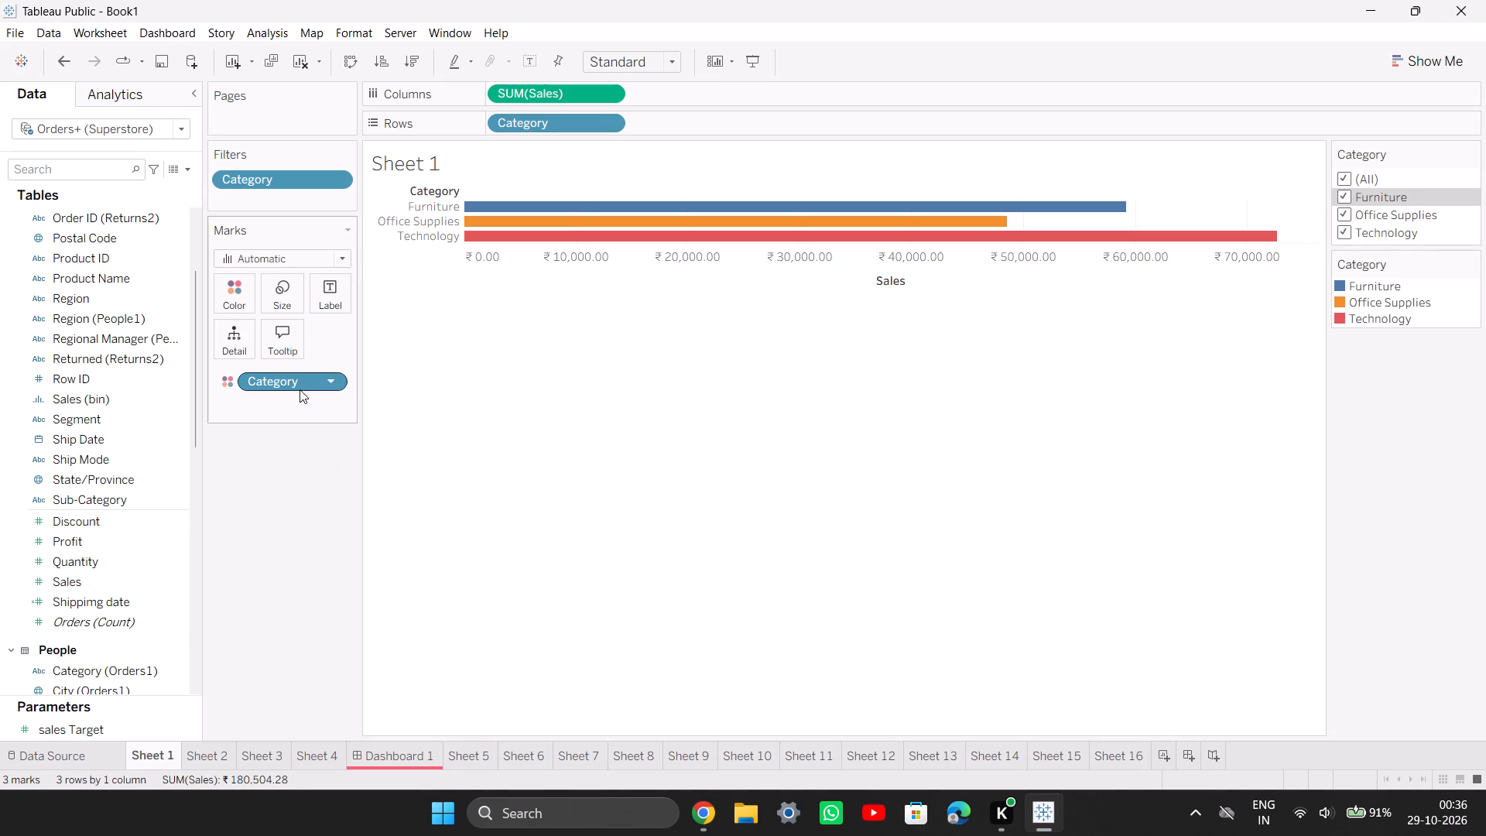
click(1048, 809)
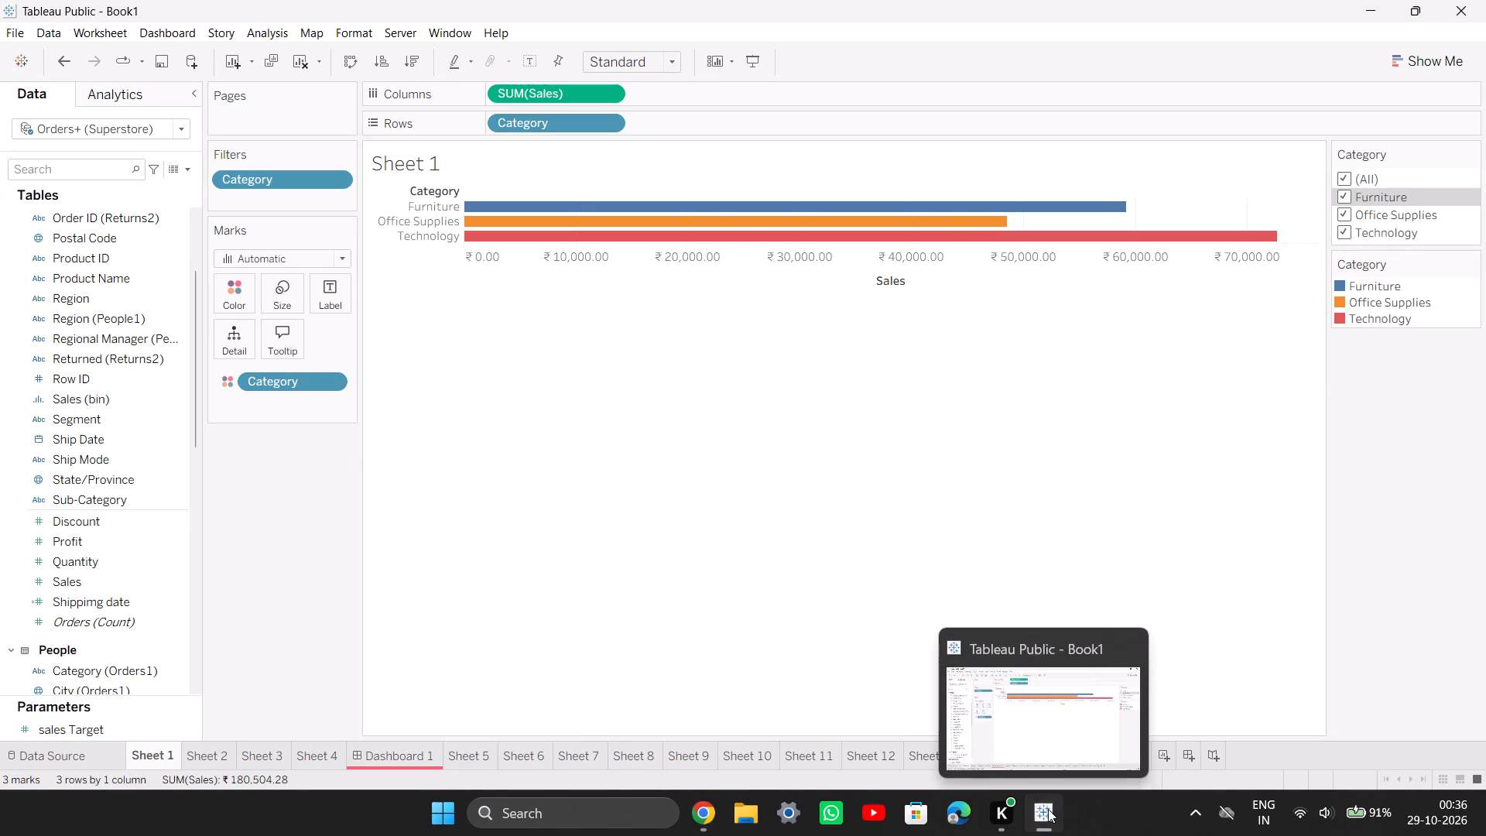
click(1048, 809)
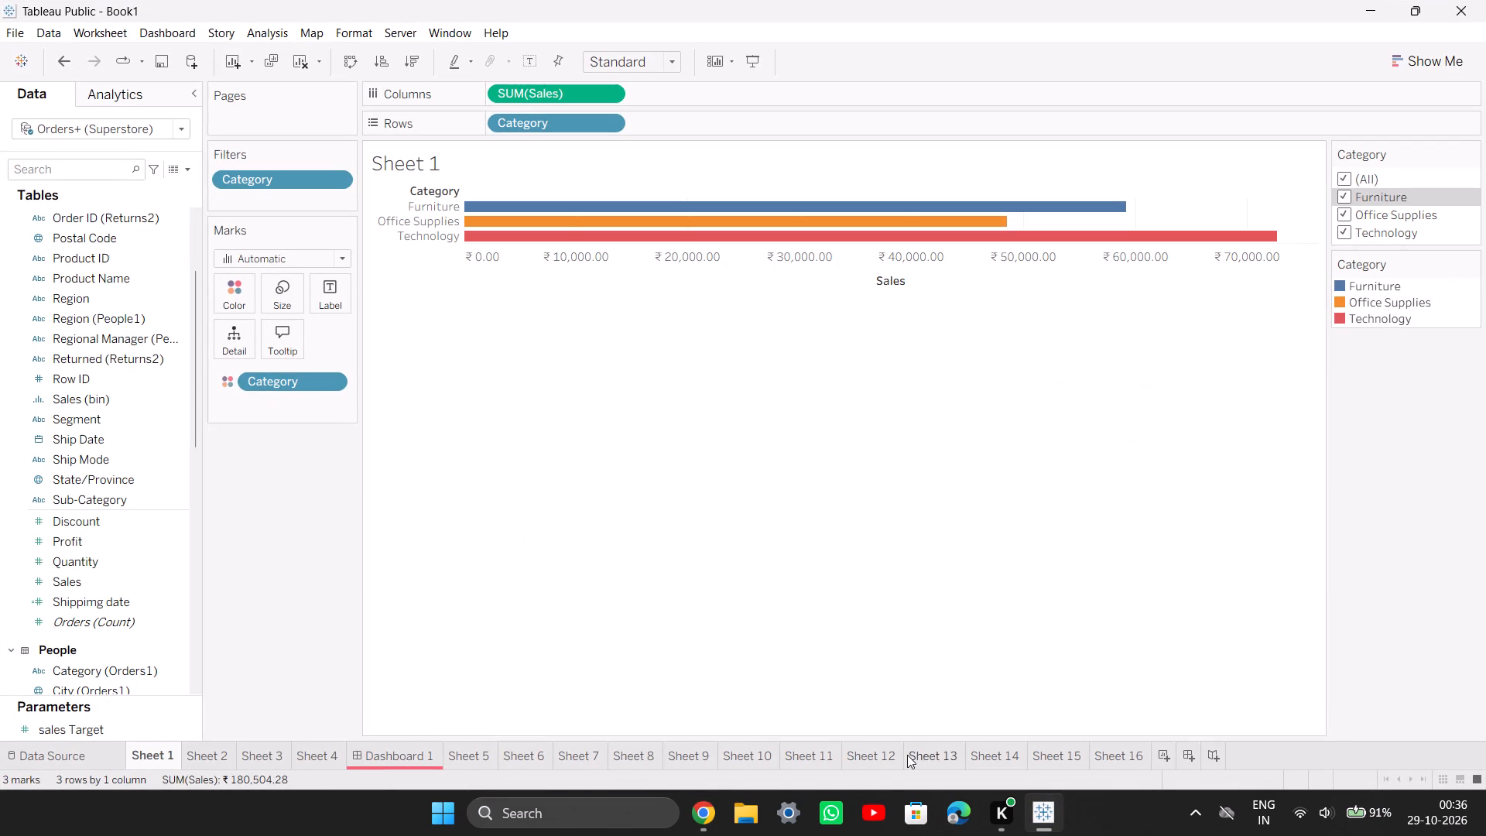
click(426, 752)
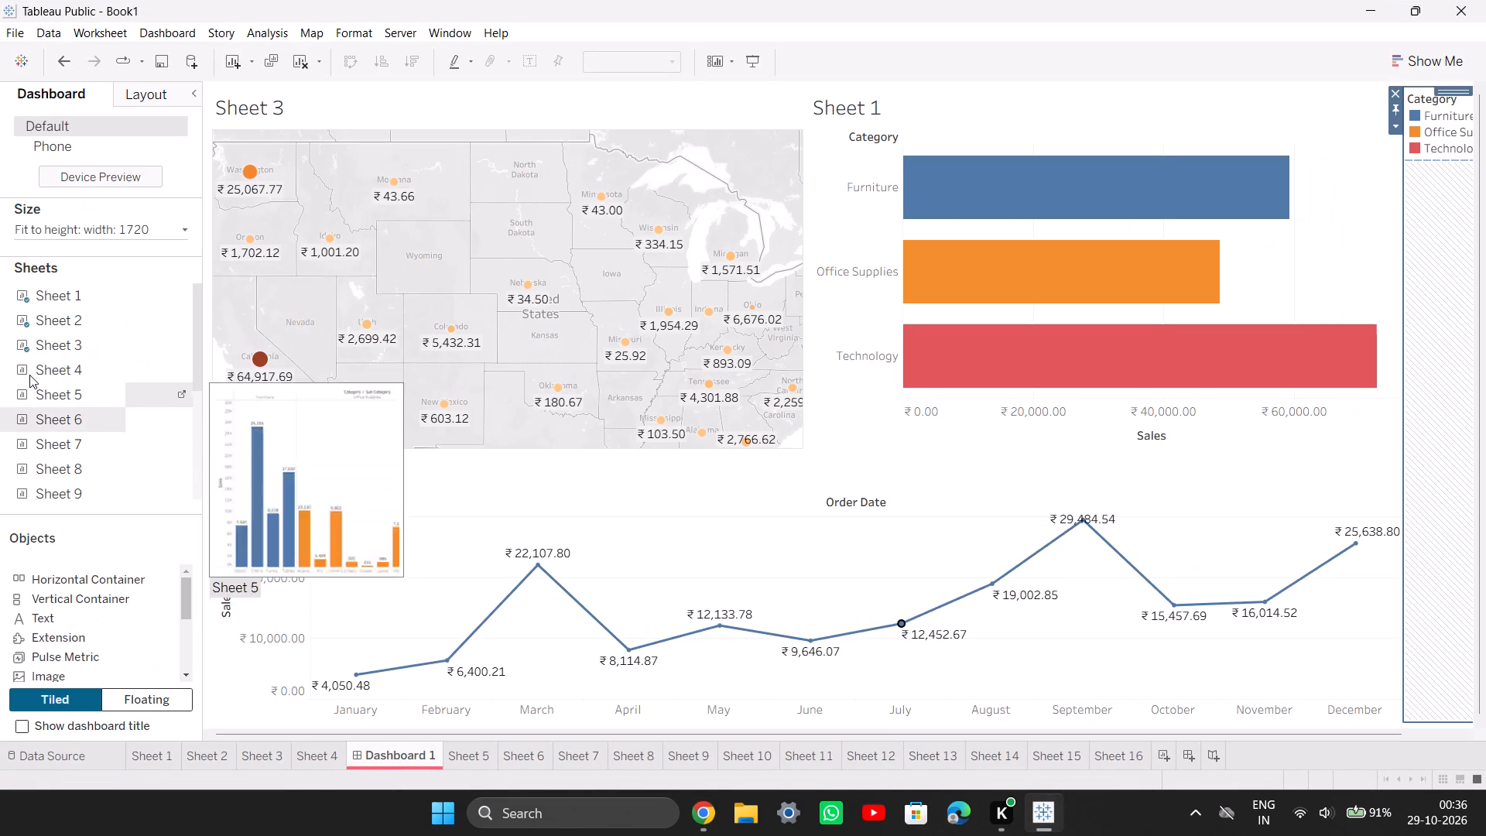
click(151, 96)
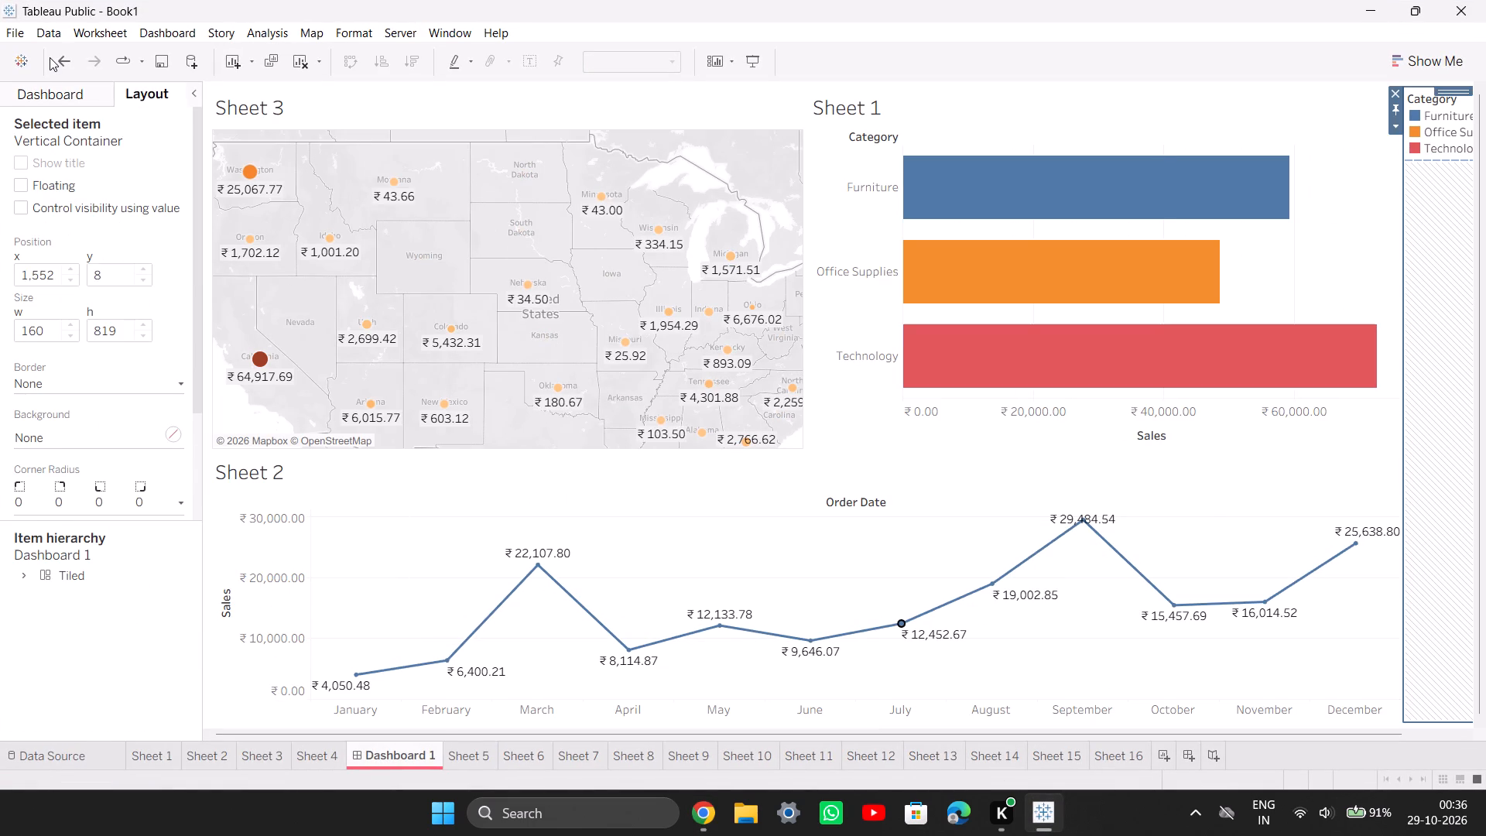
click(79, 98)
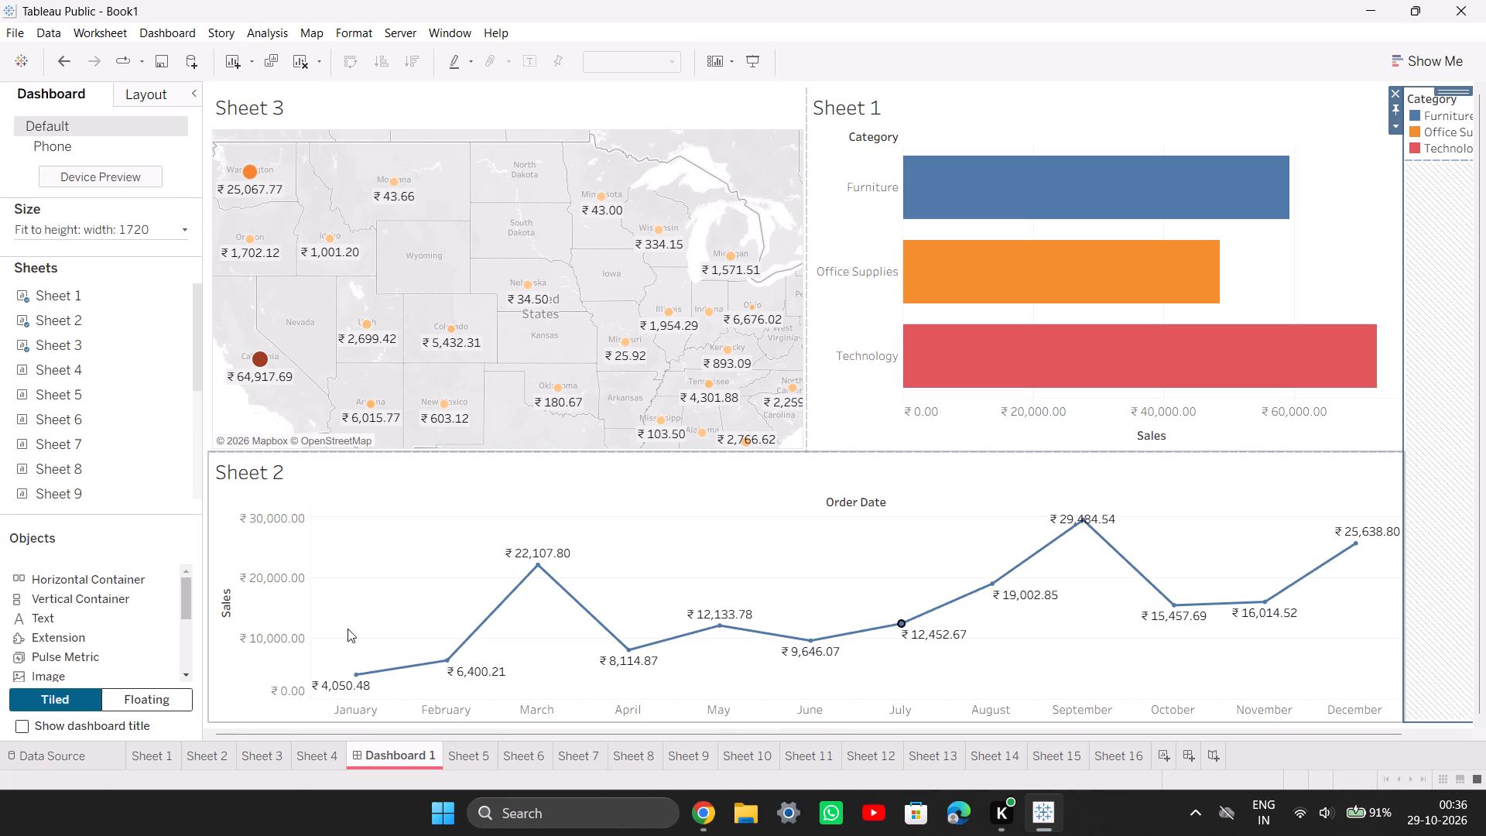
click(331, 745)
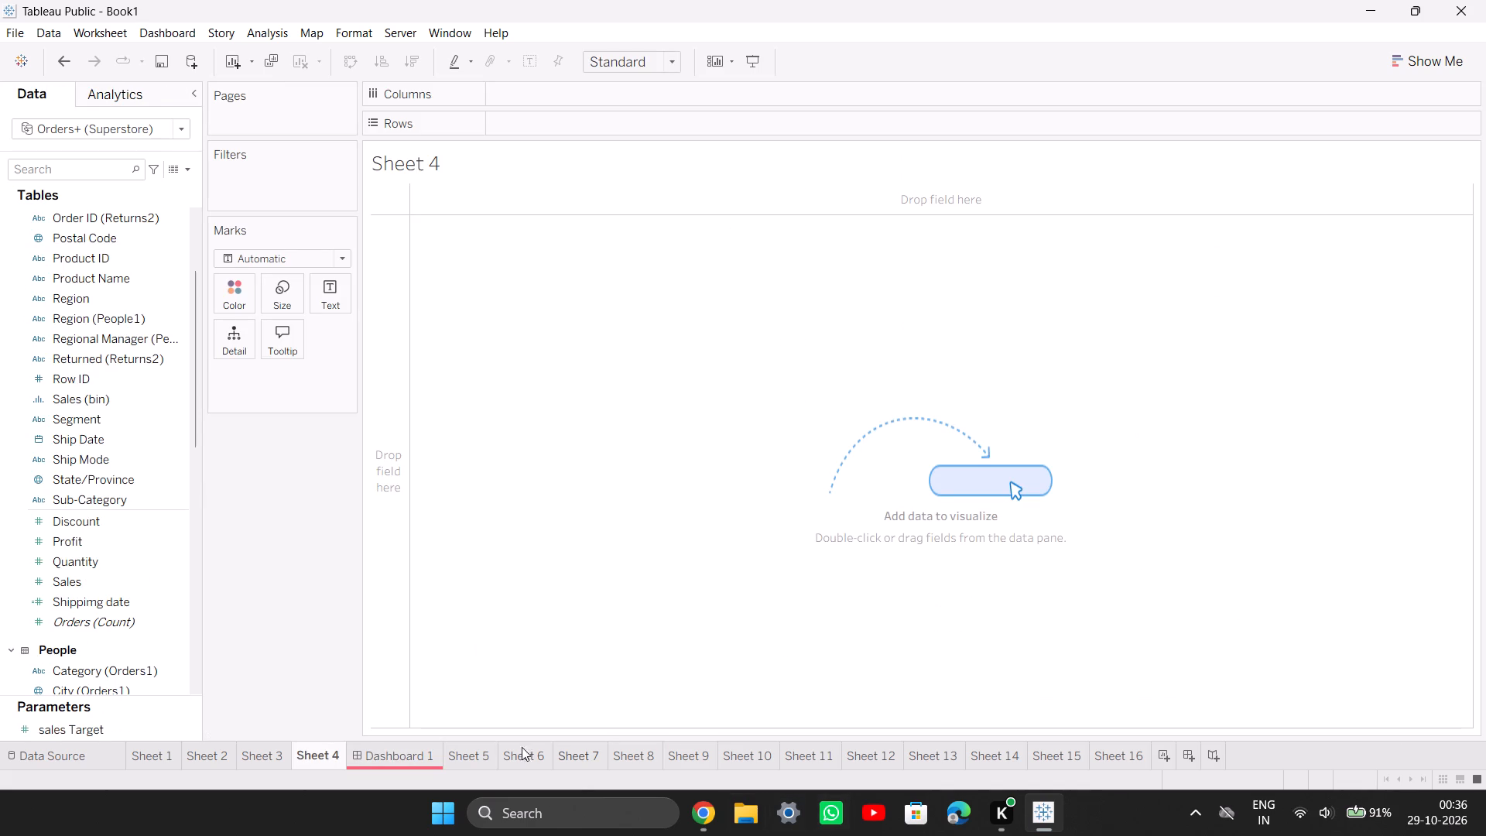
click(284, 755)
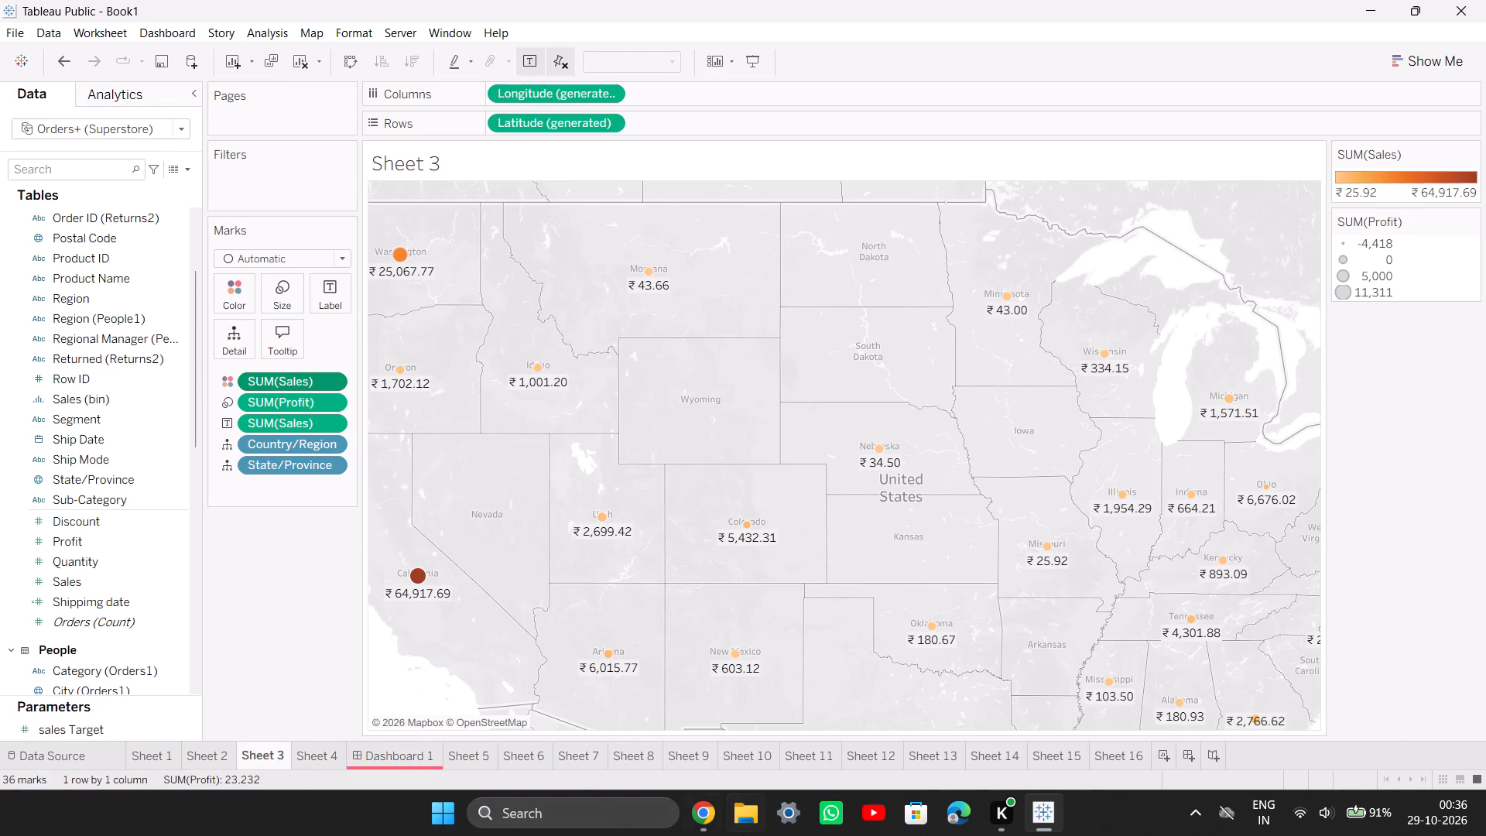
Switch to the practical PDF in Chrome and read from Step 8 through Step 9, Visual storytelling, and its Story 1 example to Practical 7.
click(712, 824)
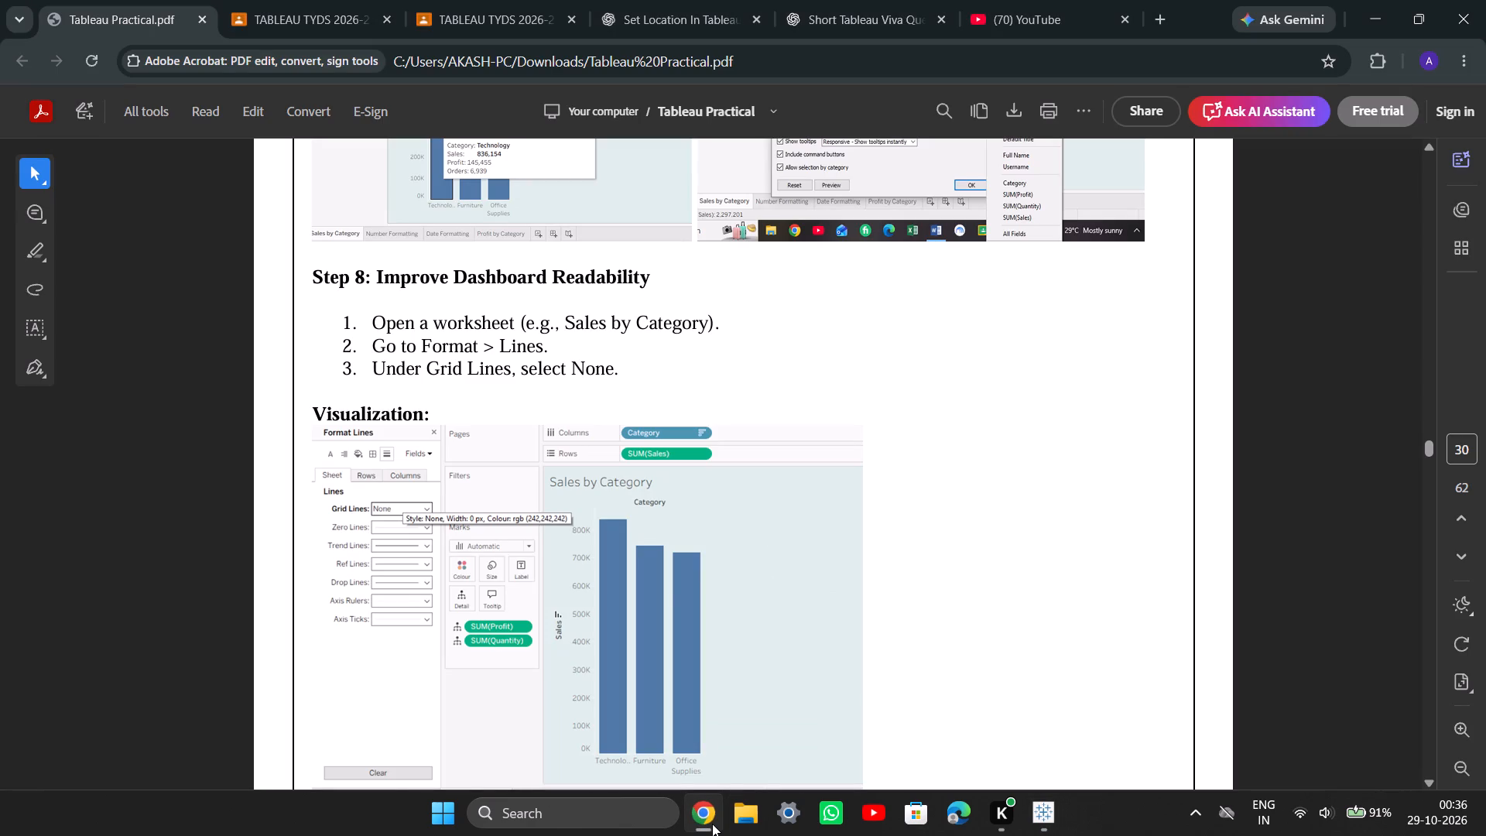
scroll(666, 582, down, 2)
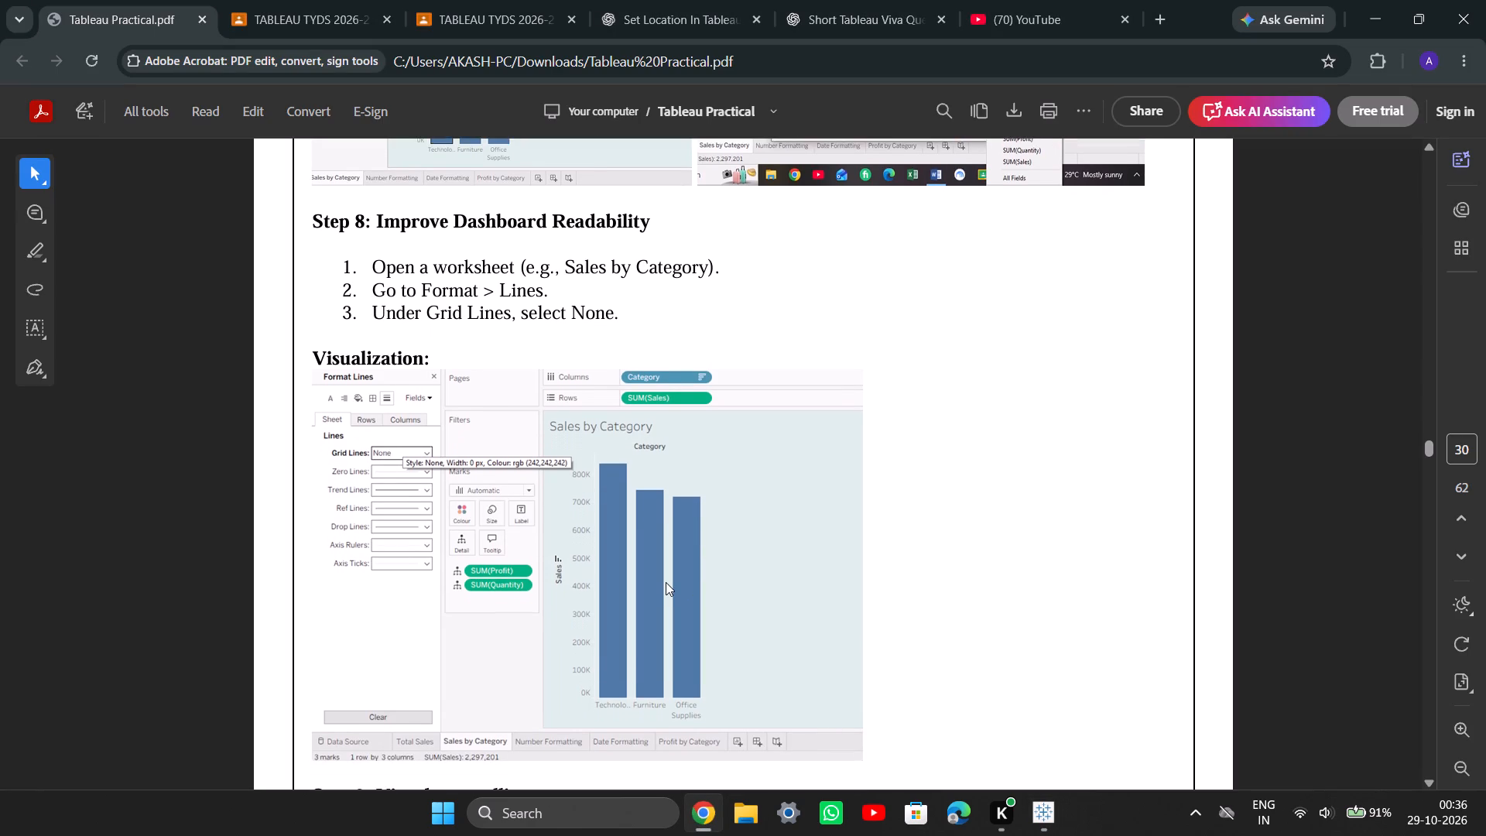
scroll(666, 582, down, 2)
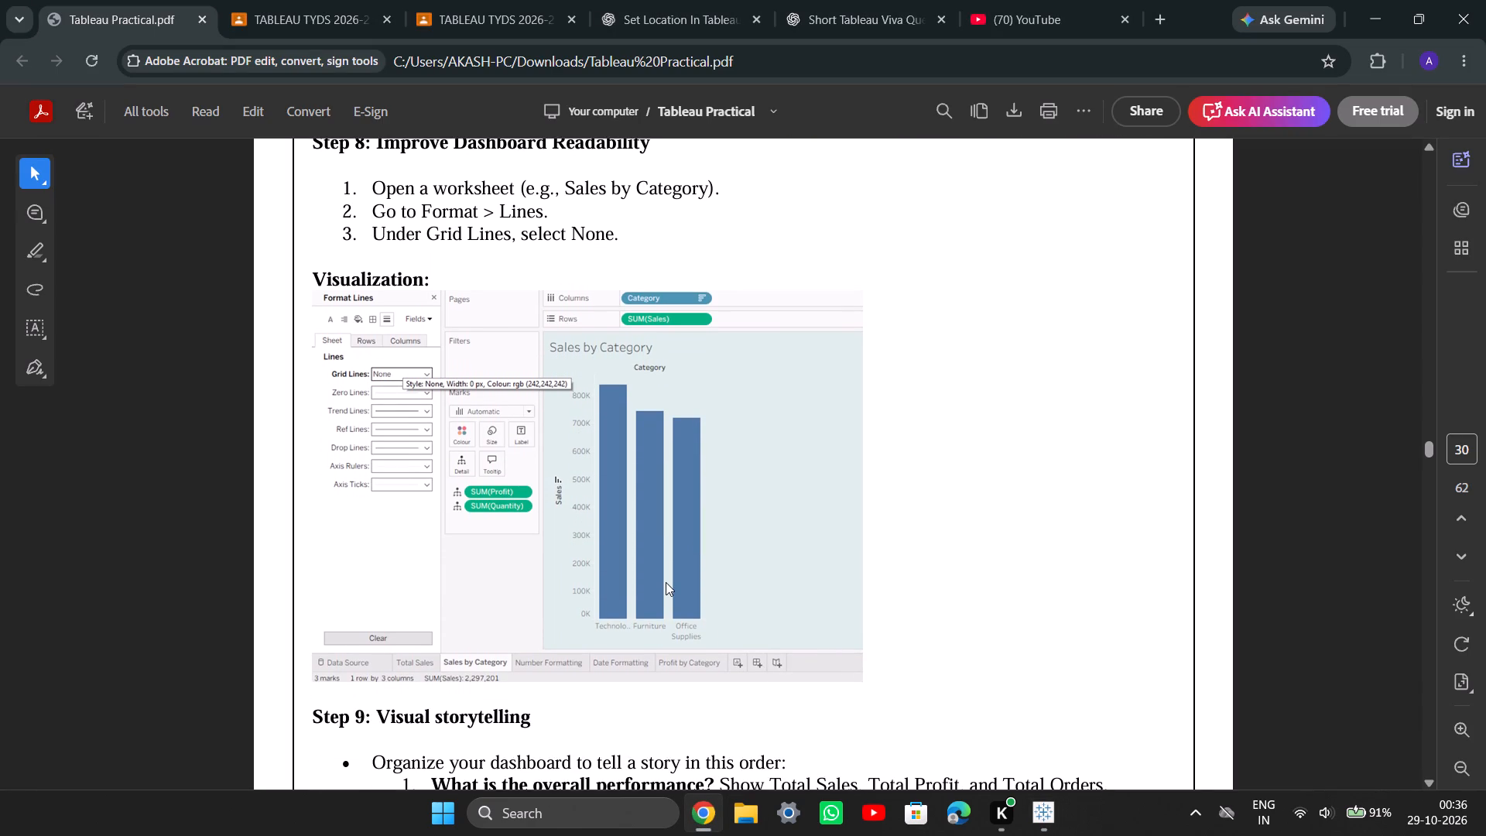
scroll(666, 582, down, 3)
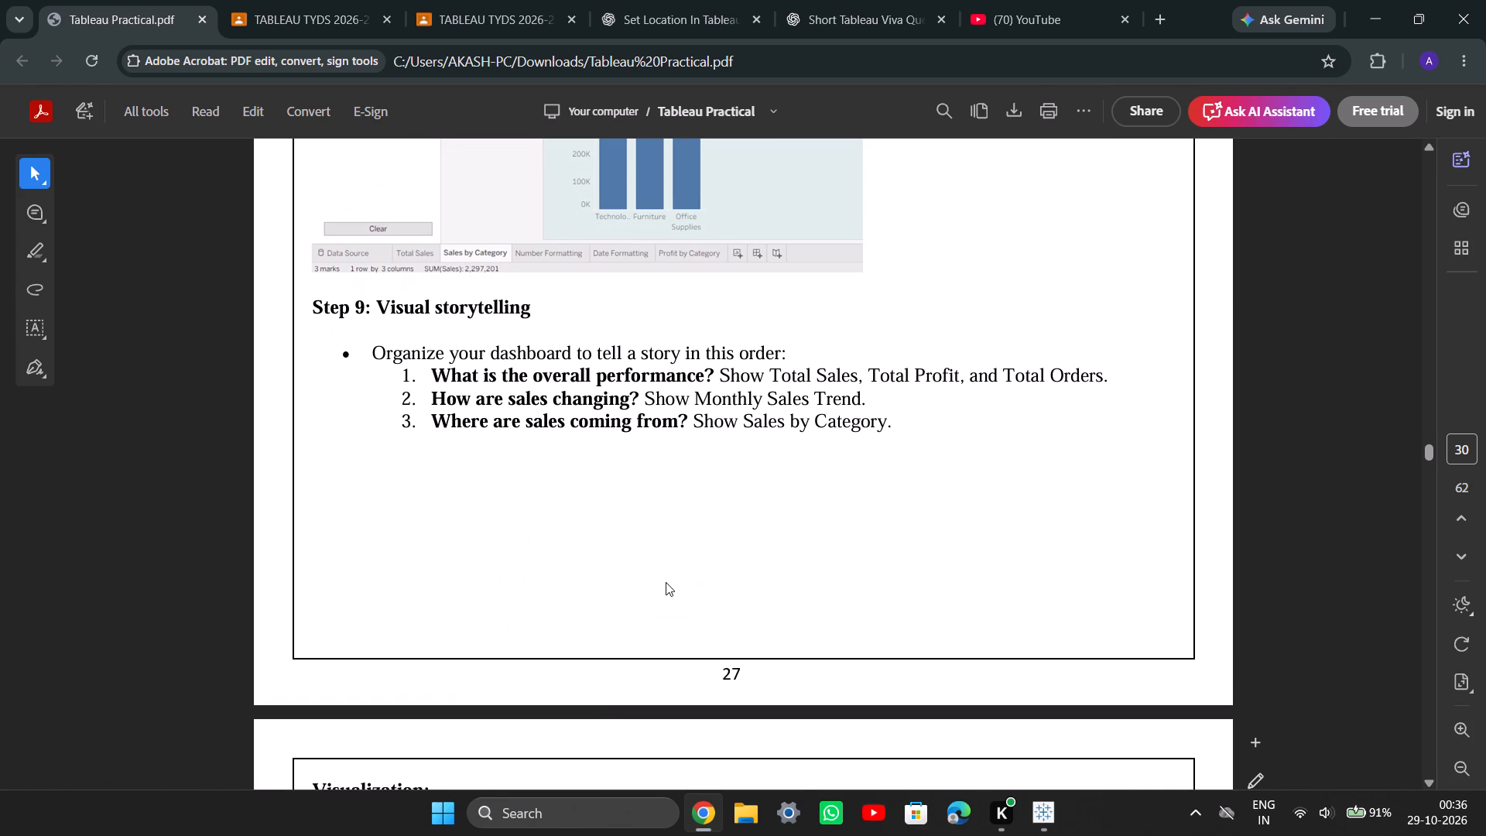
scroll(666, 582, down, 2)
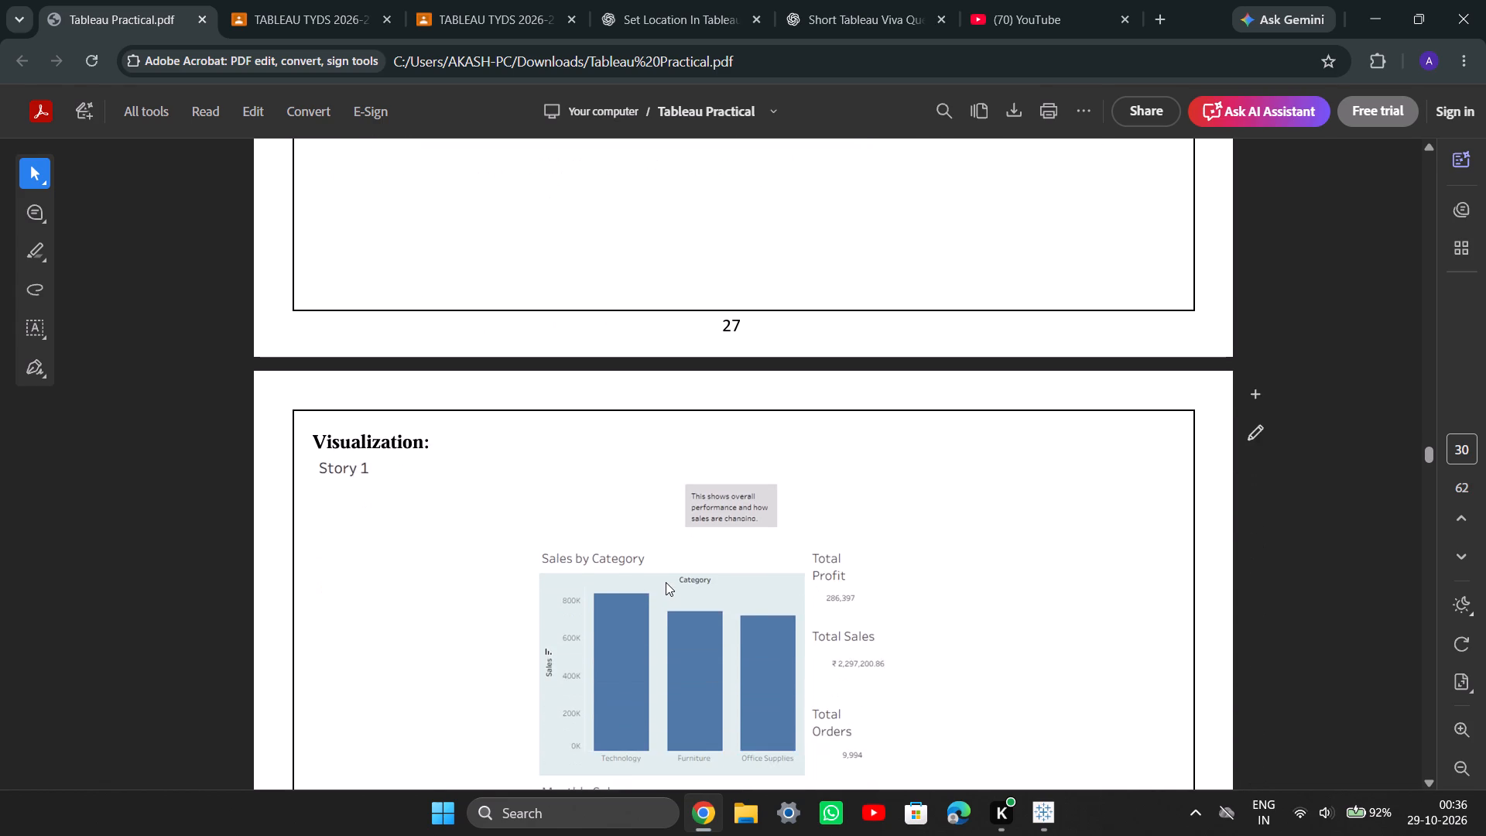
scroll(666, 582, down, 4)
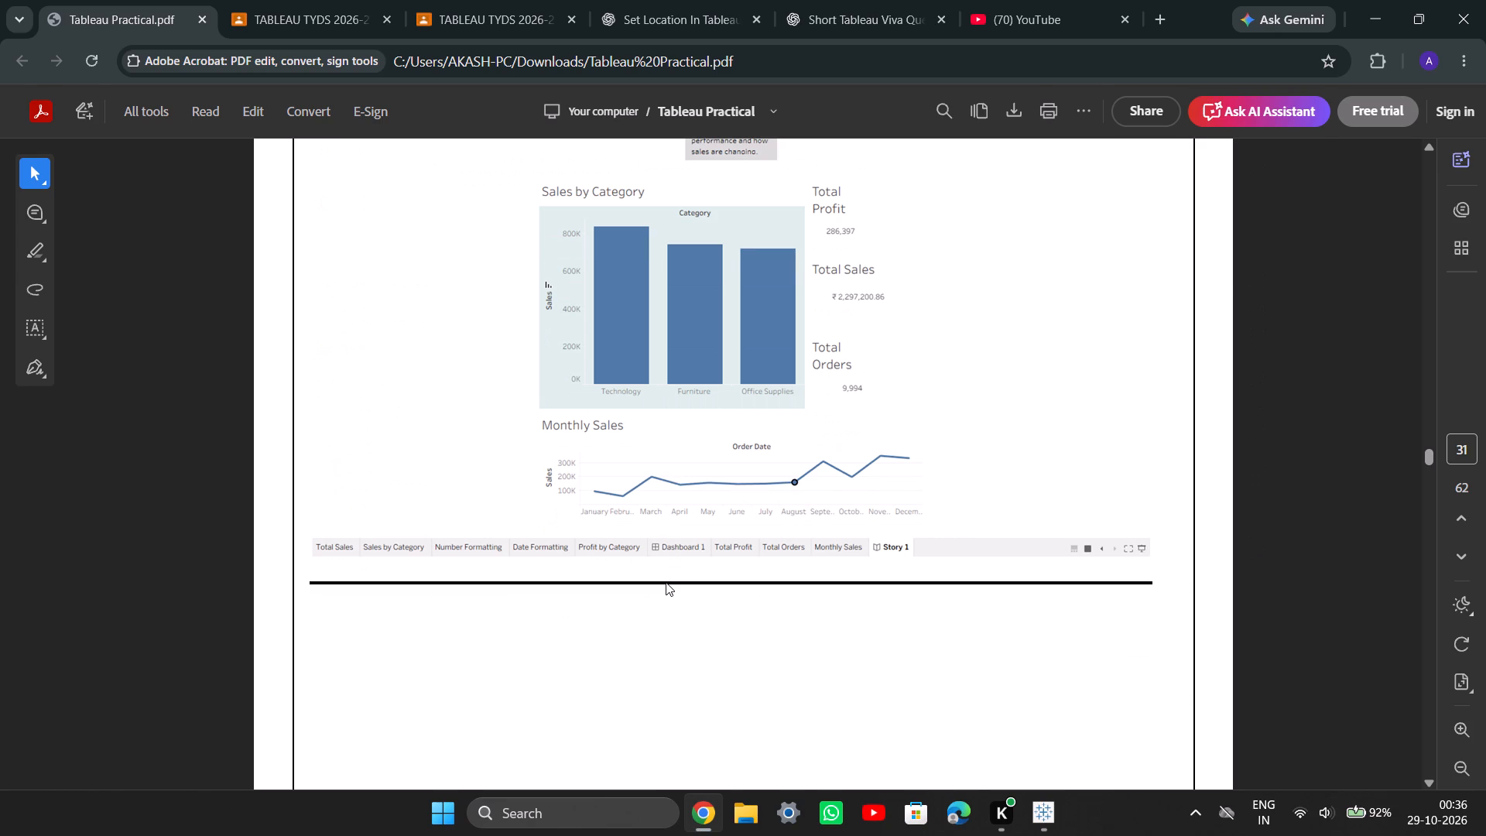
scroll(666, 582, down, 1)
scroll(666, 582, up, 6)
scroll(666, 582, down, 1)
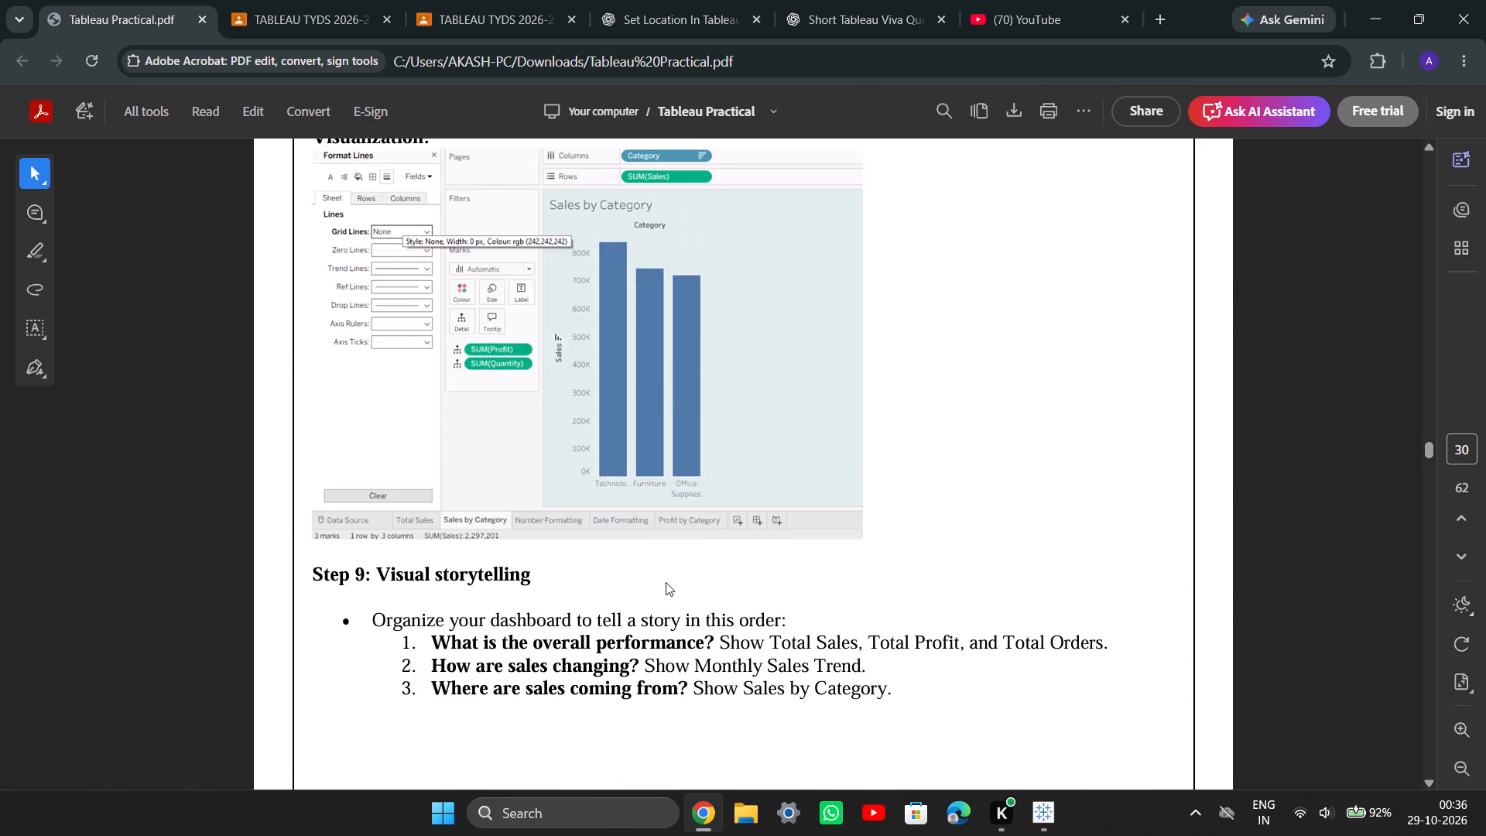
scroll(666, 582, down, 1)
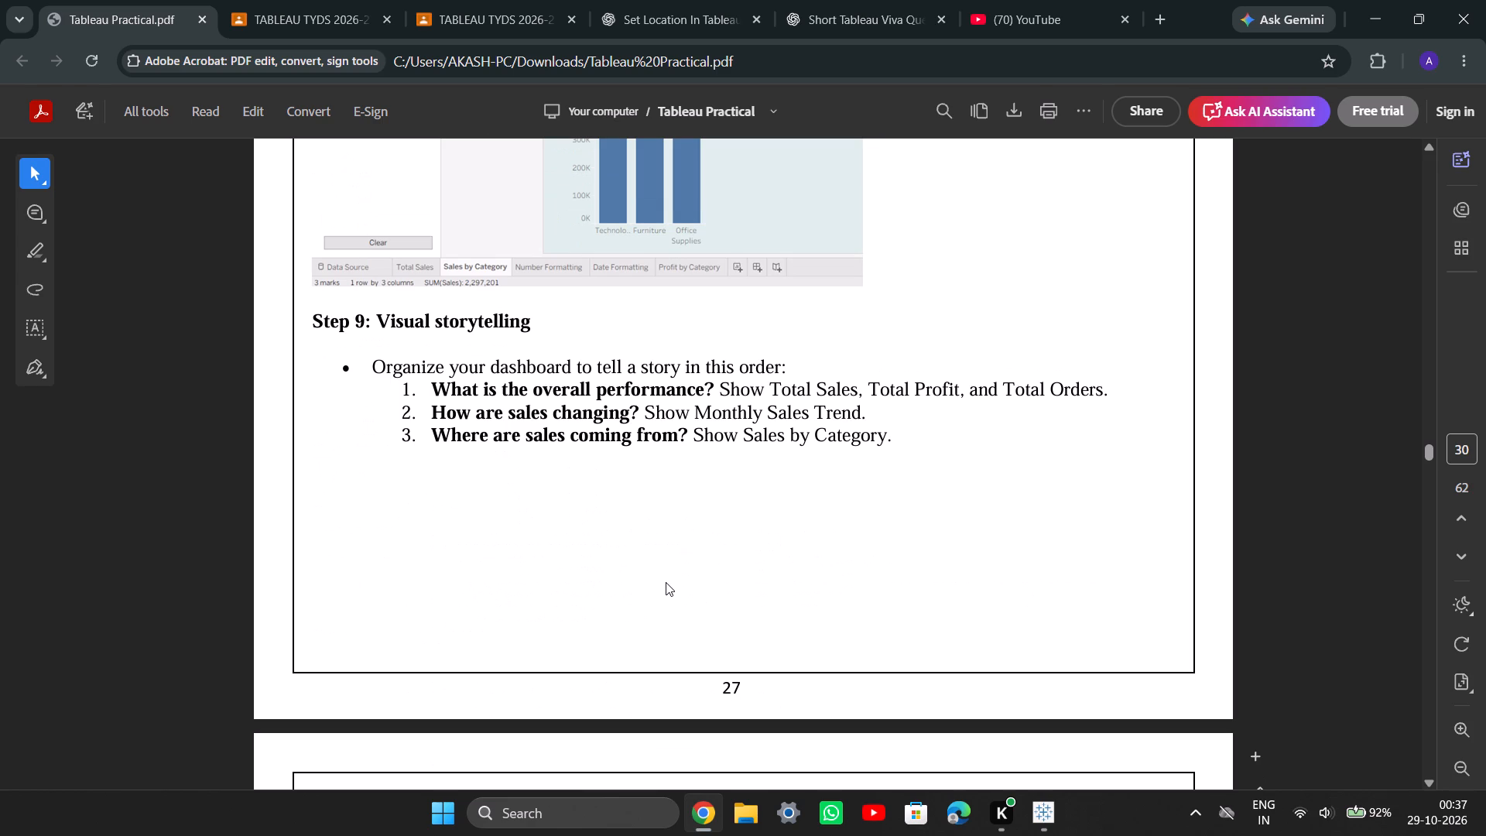
scroll(666, 582, down, 1)
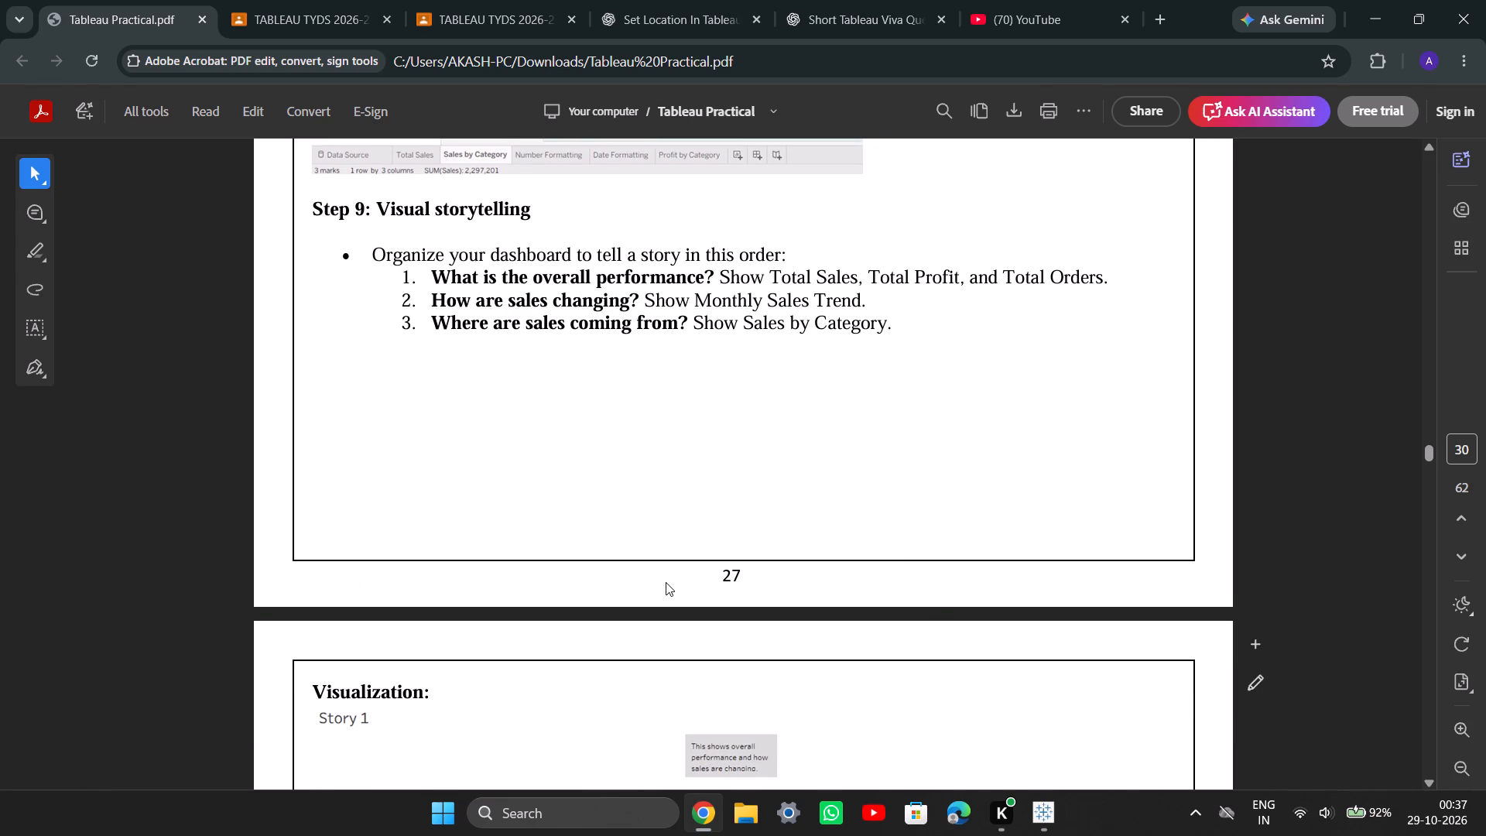
scroll(666, 582, down, 2)
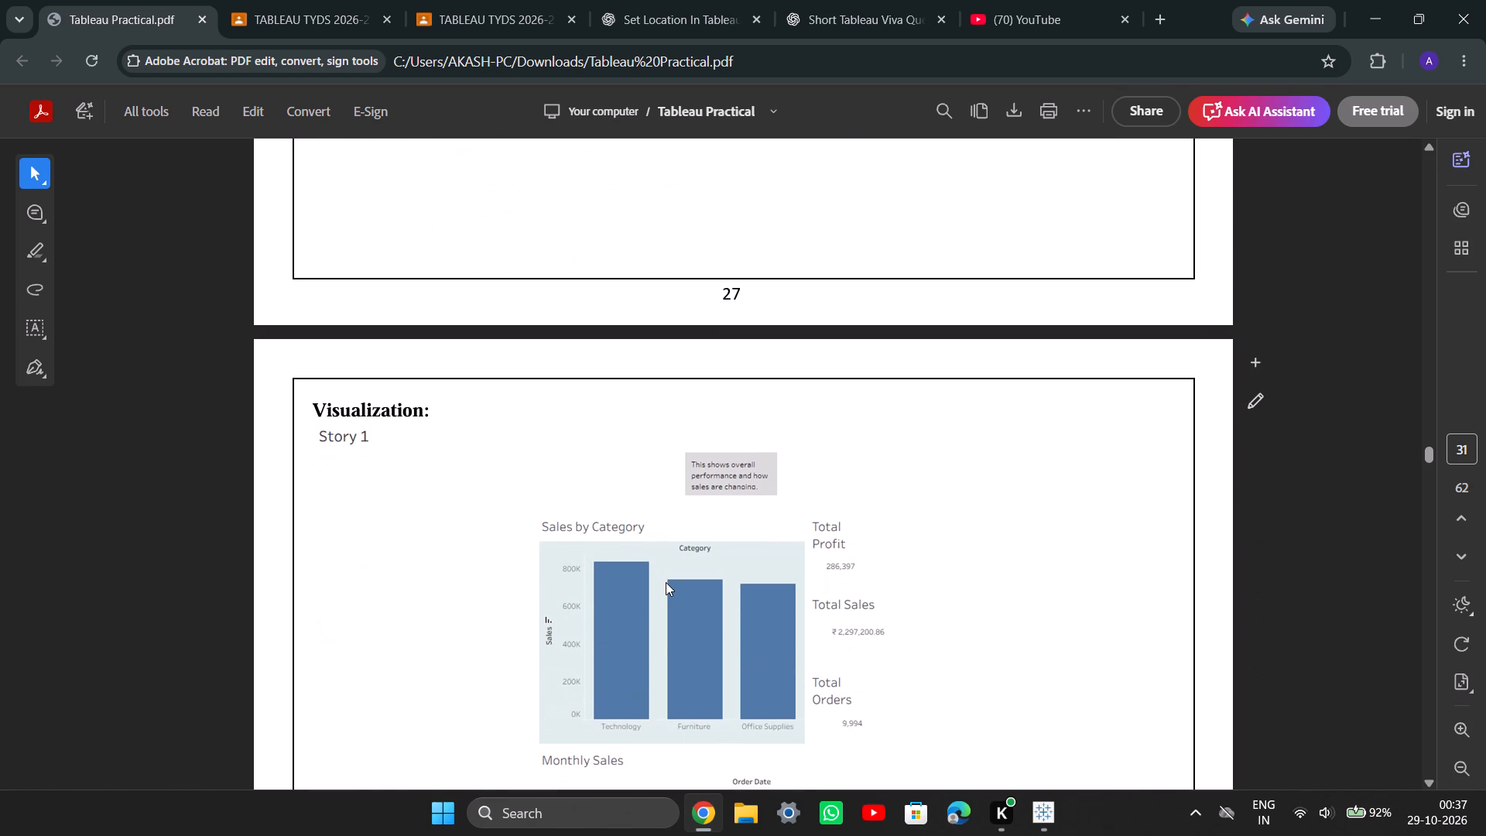
scroll(666, 582, down, 6)
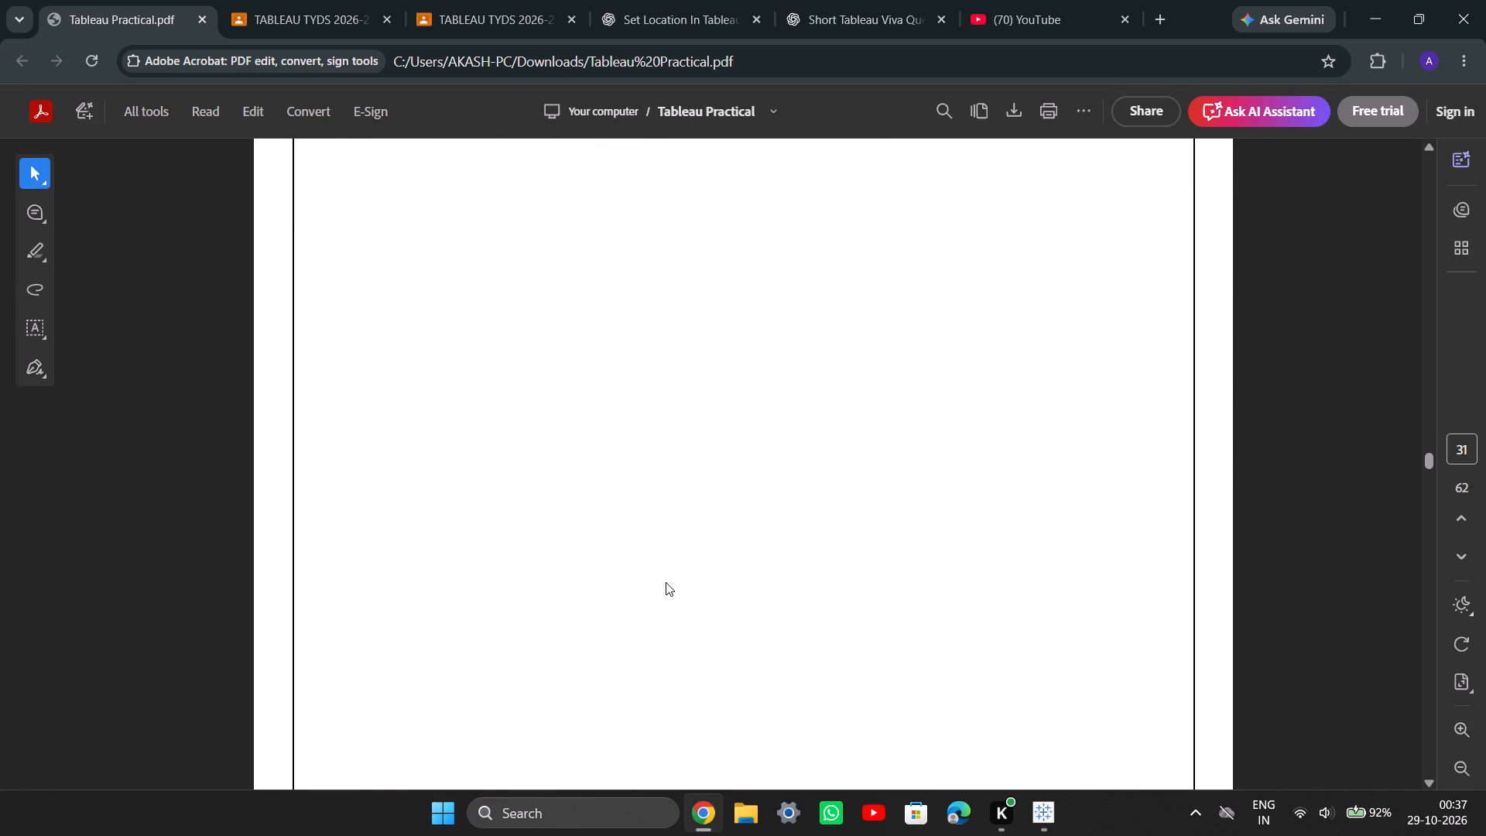
scroll(666, 582, down, 5)
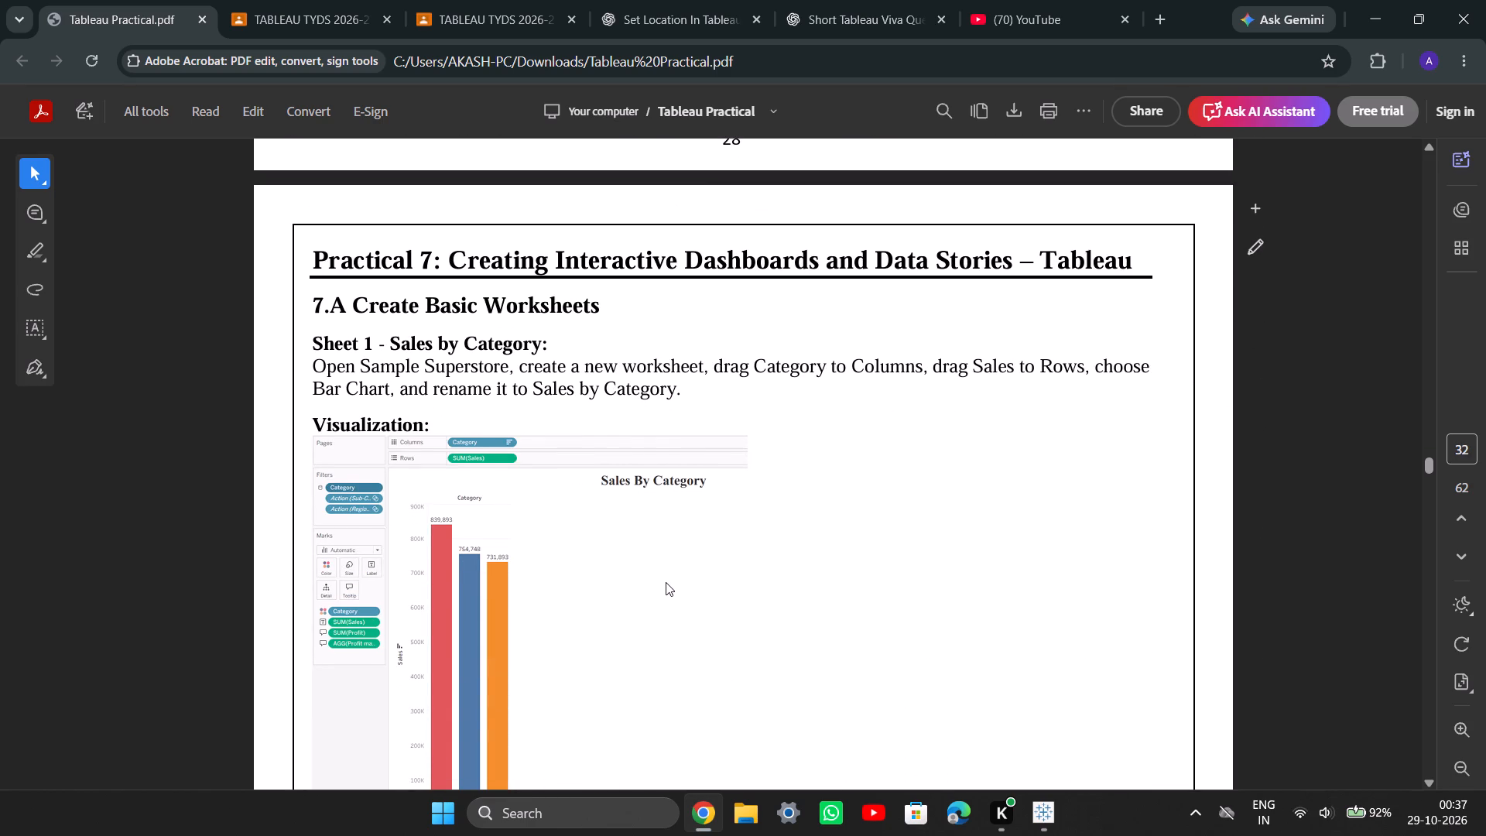
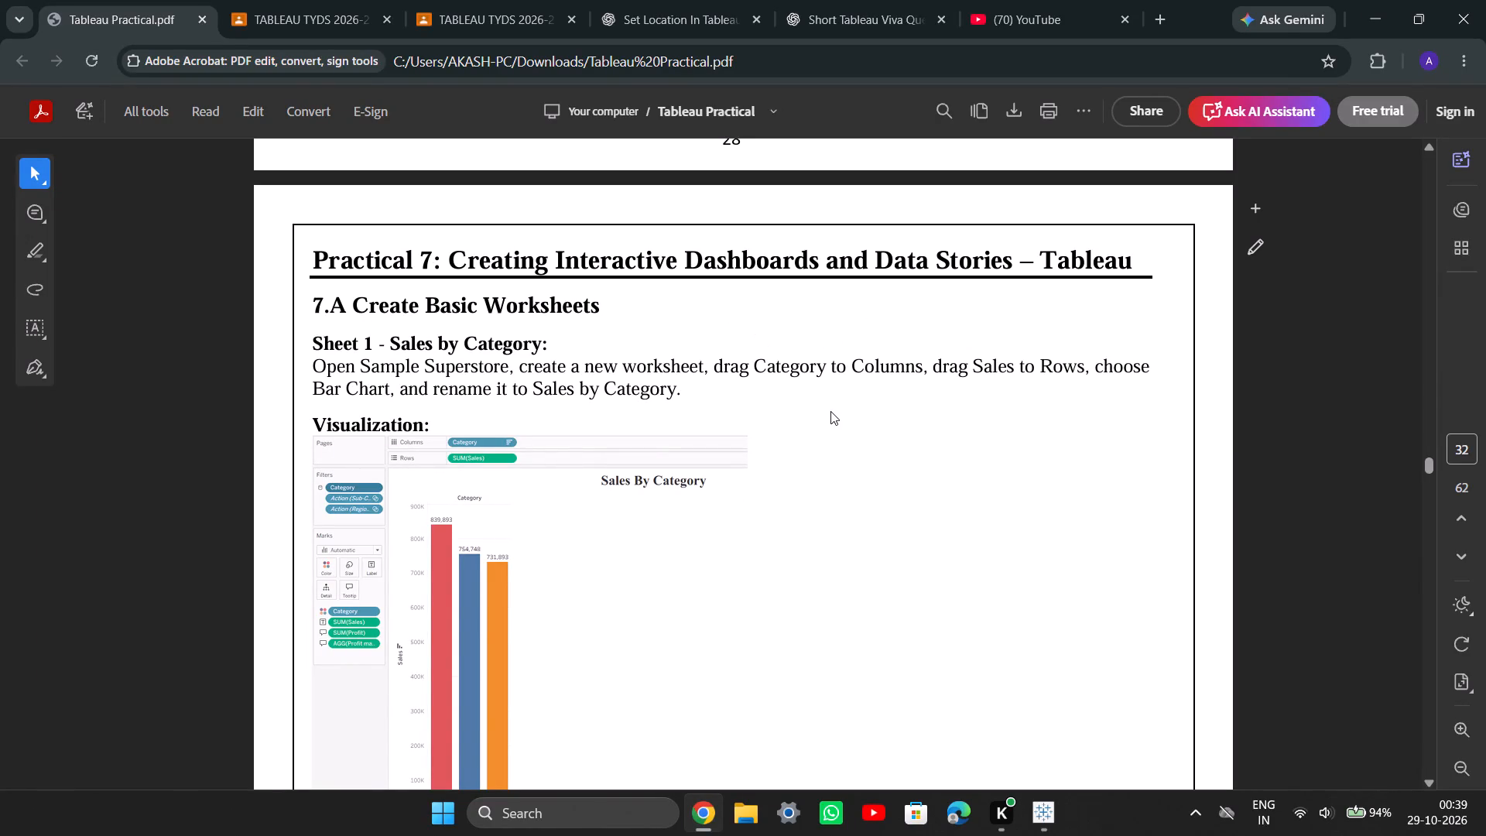
Read section 7.A, Create Basic Worksheets, in the practical PDF, covering Sales by Category, Sales by Region and Sales by State.
scroll(830, 411, down, 1)
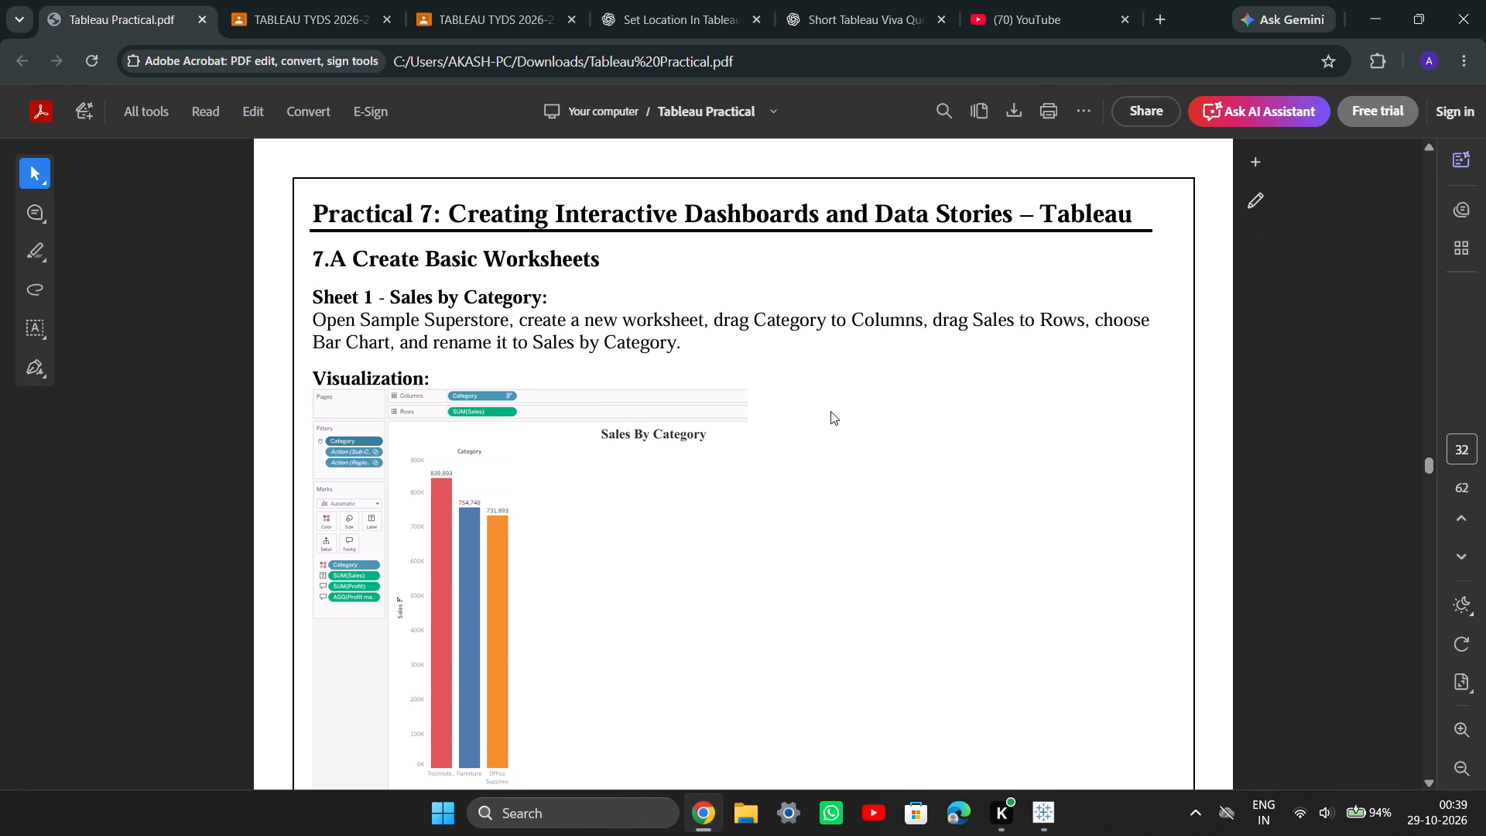
scroll(830, 411, down, 3)
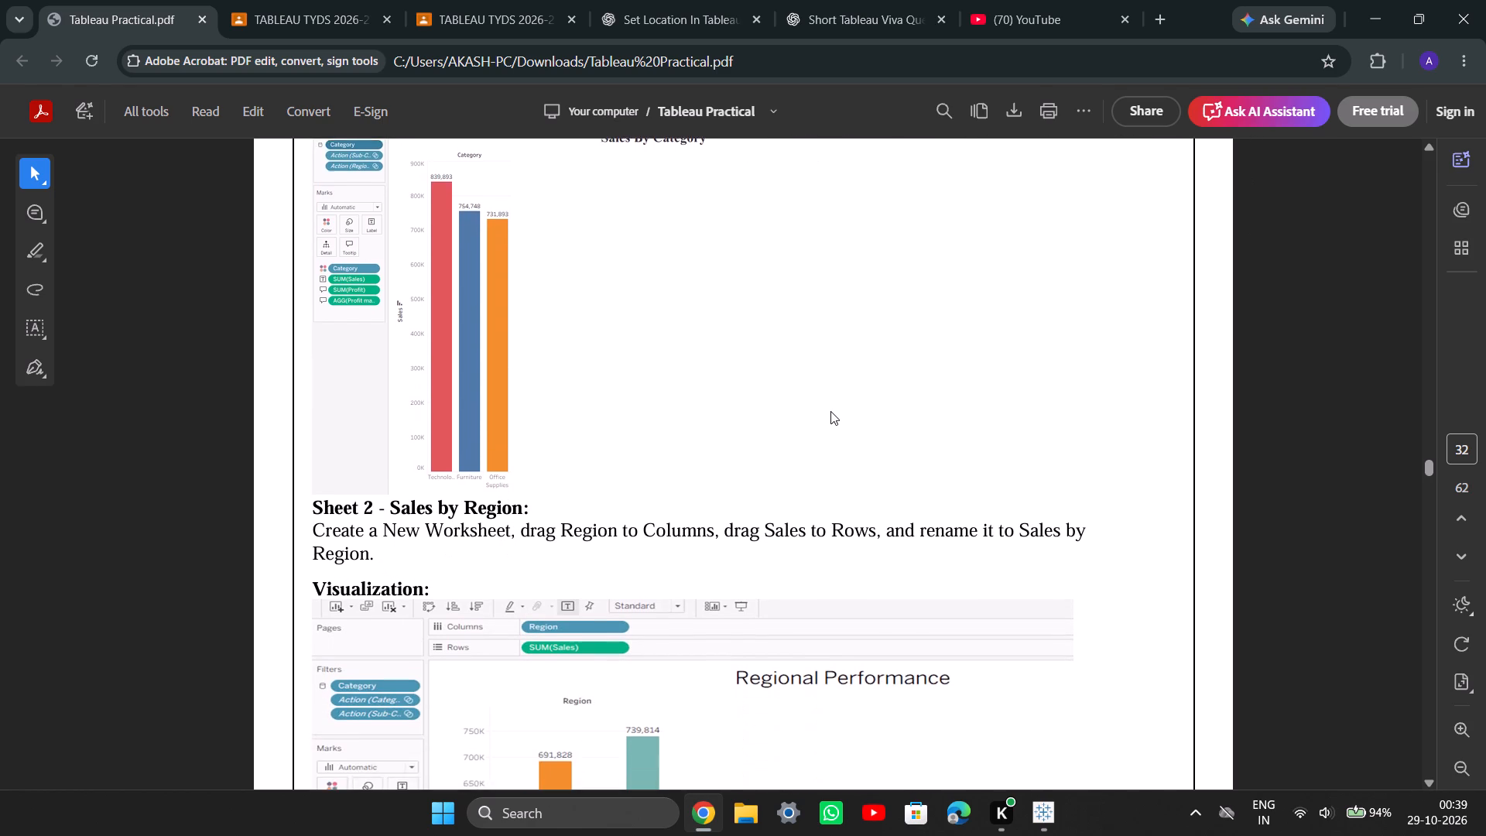
scroll(830, 411, down, 3)
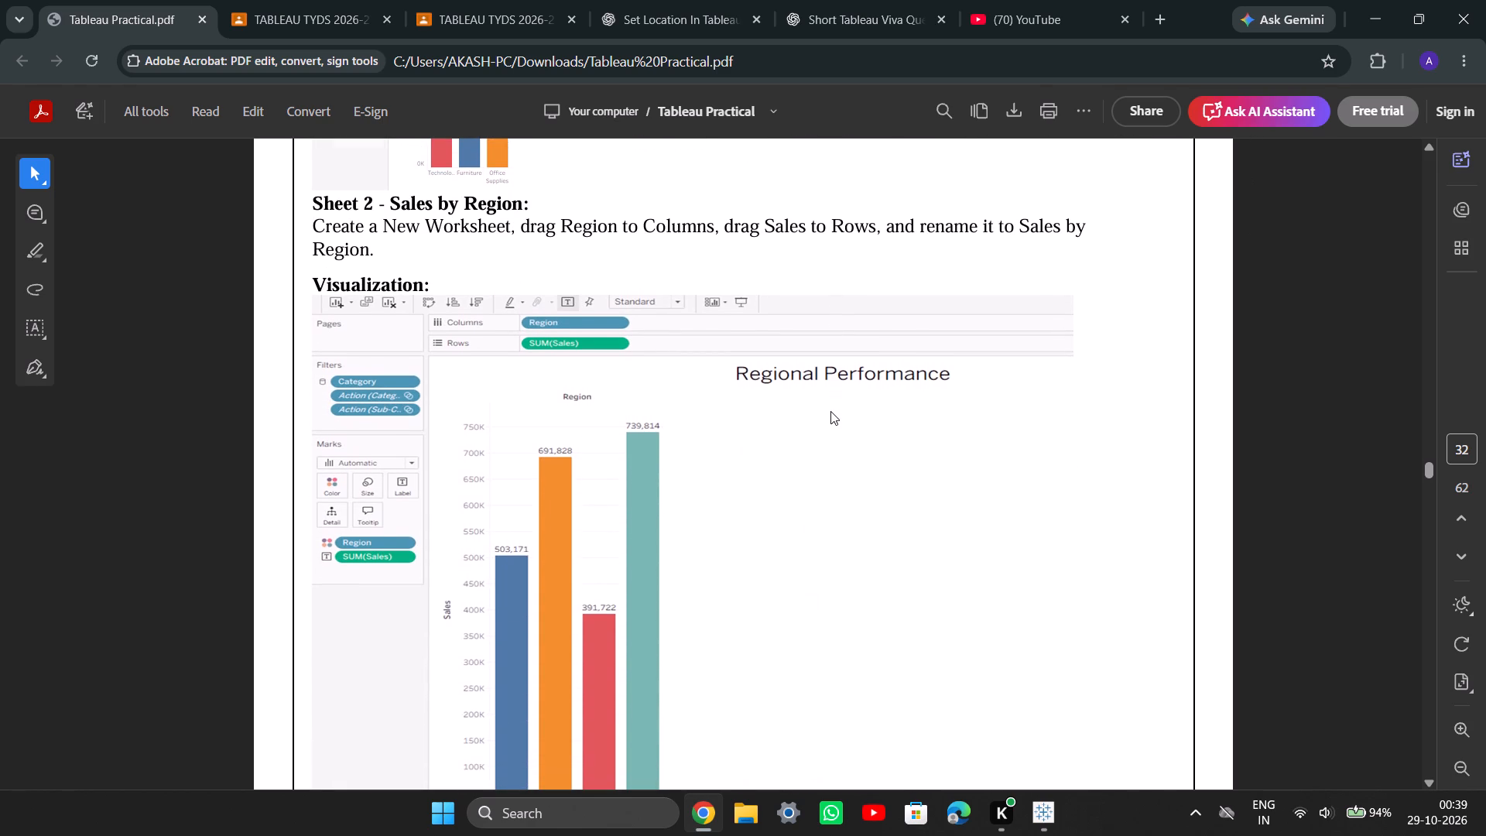
scroll(830, 411, down, 1)
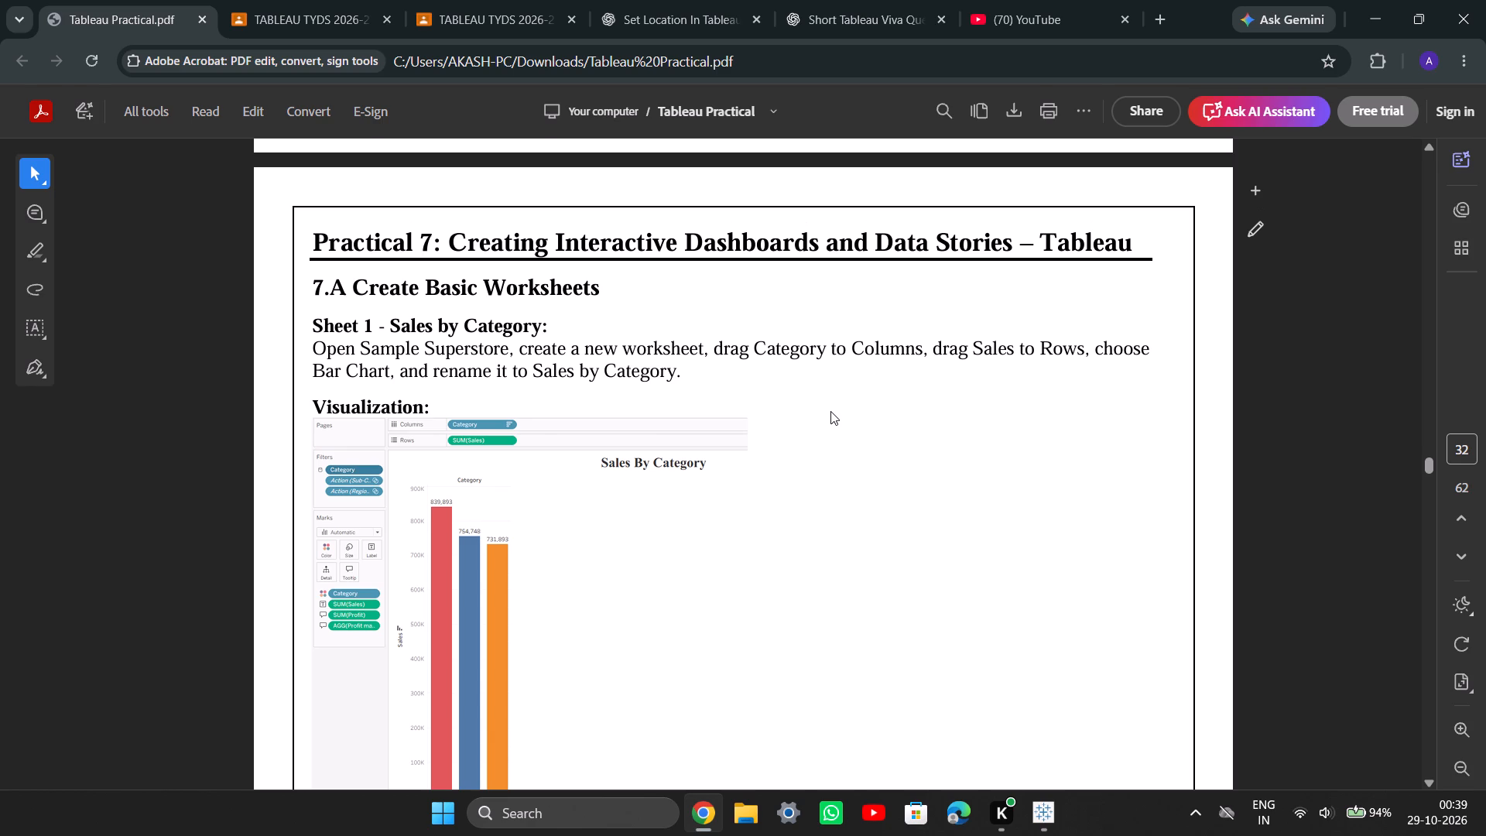
scroll(830, 411, down, 9)
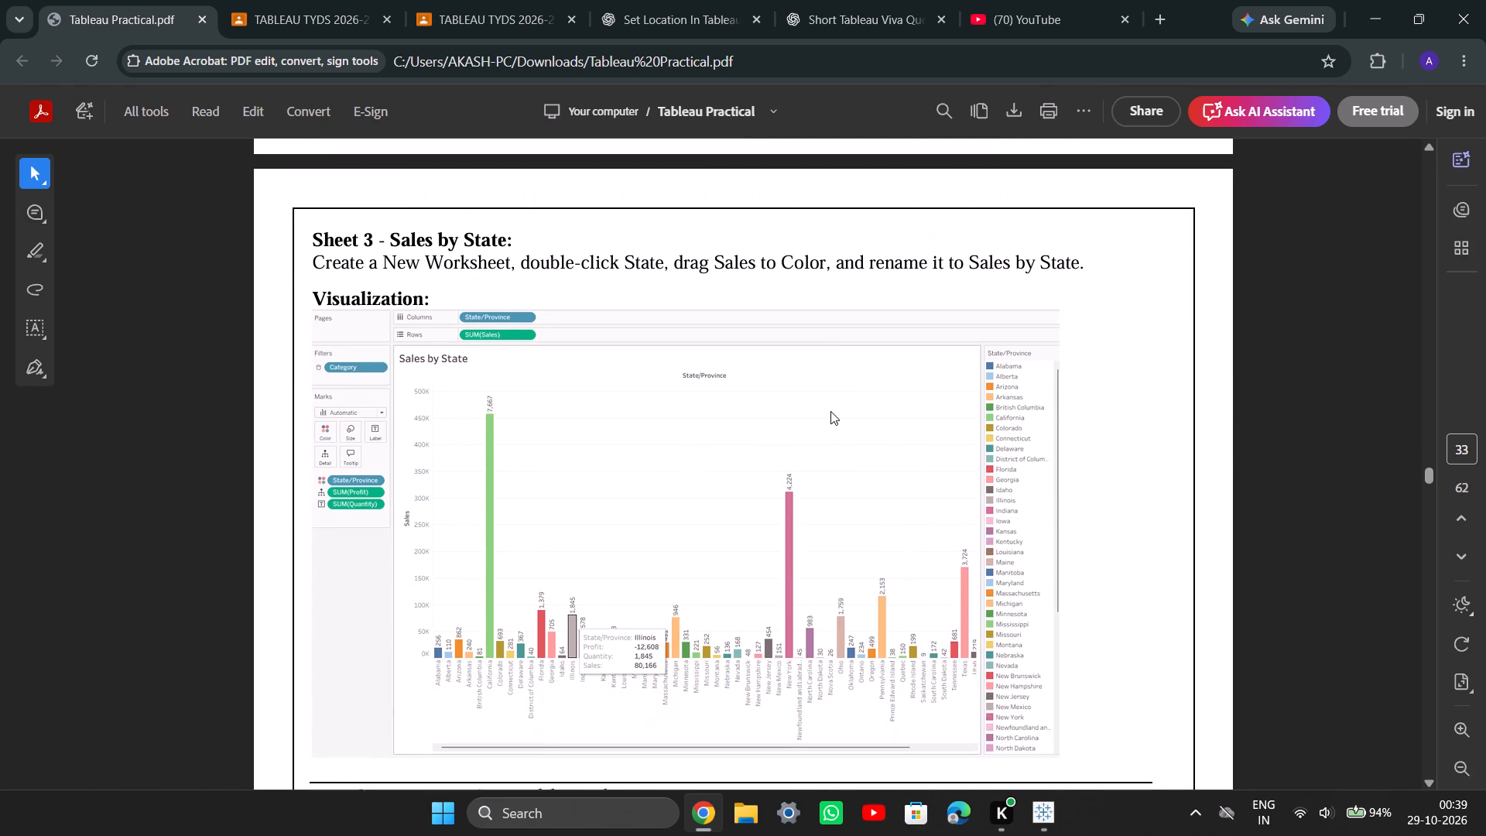
scroll(830, 411, down, 1)
Study the steps and example visualizations of 7.B, Create a Basic Dashboard, and 7.C, Add Filters.
scroll(830, 411, down, 2)
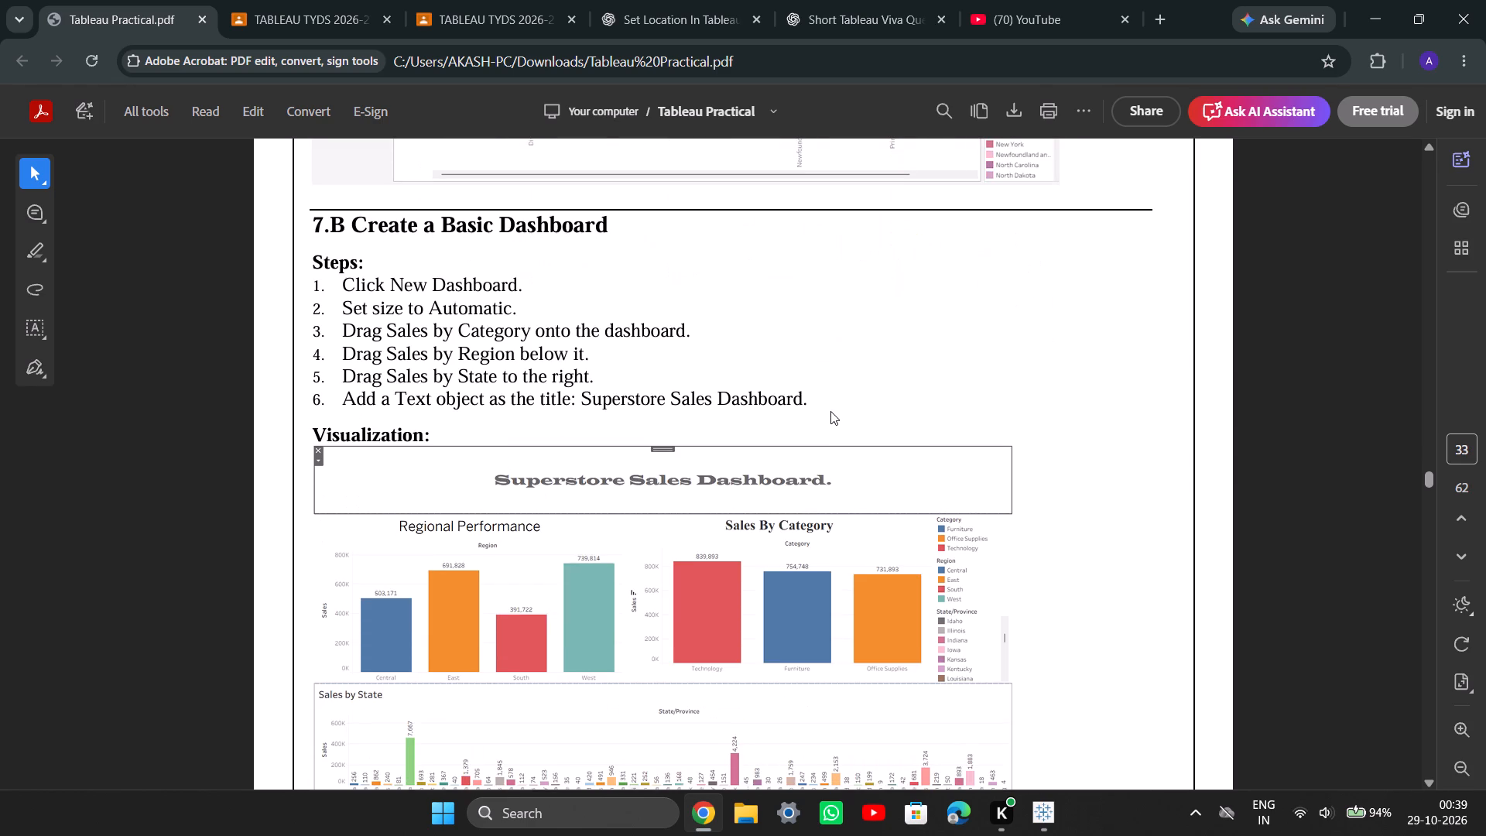
scroll(618, 557, down, 4)
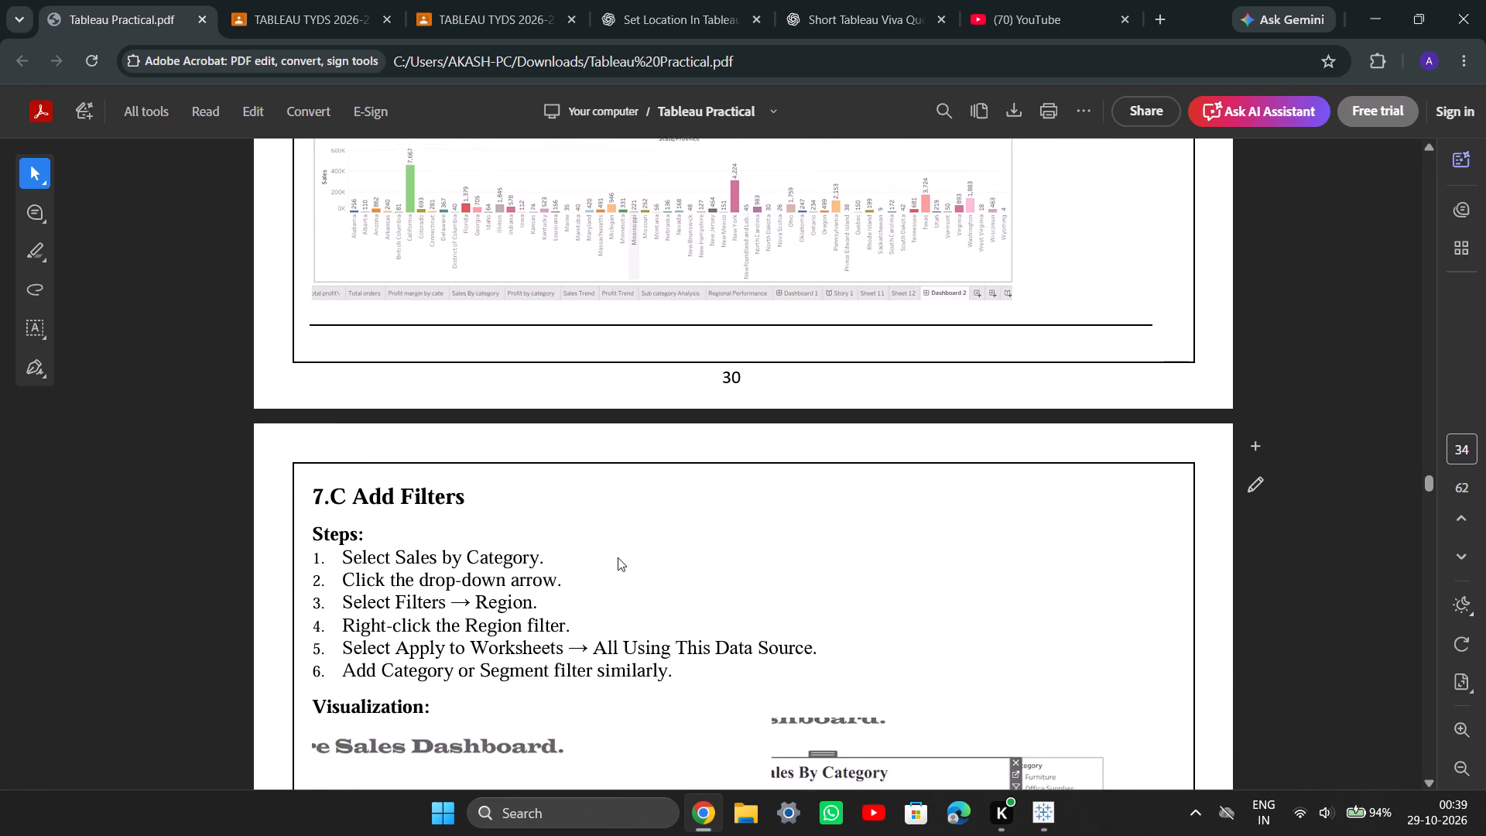
scroll(618, 557, down, 2)
scroll(618, 557, up, 4)
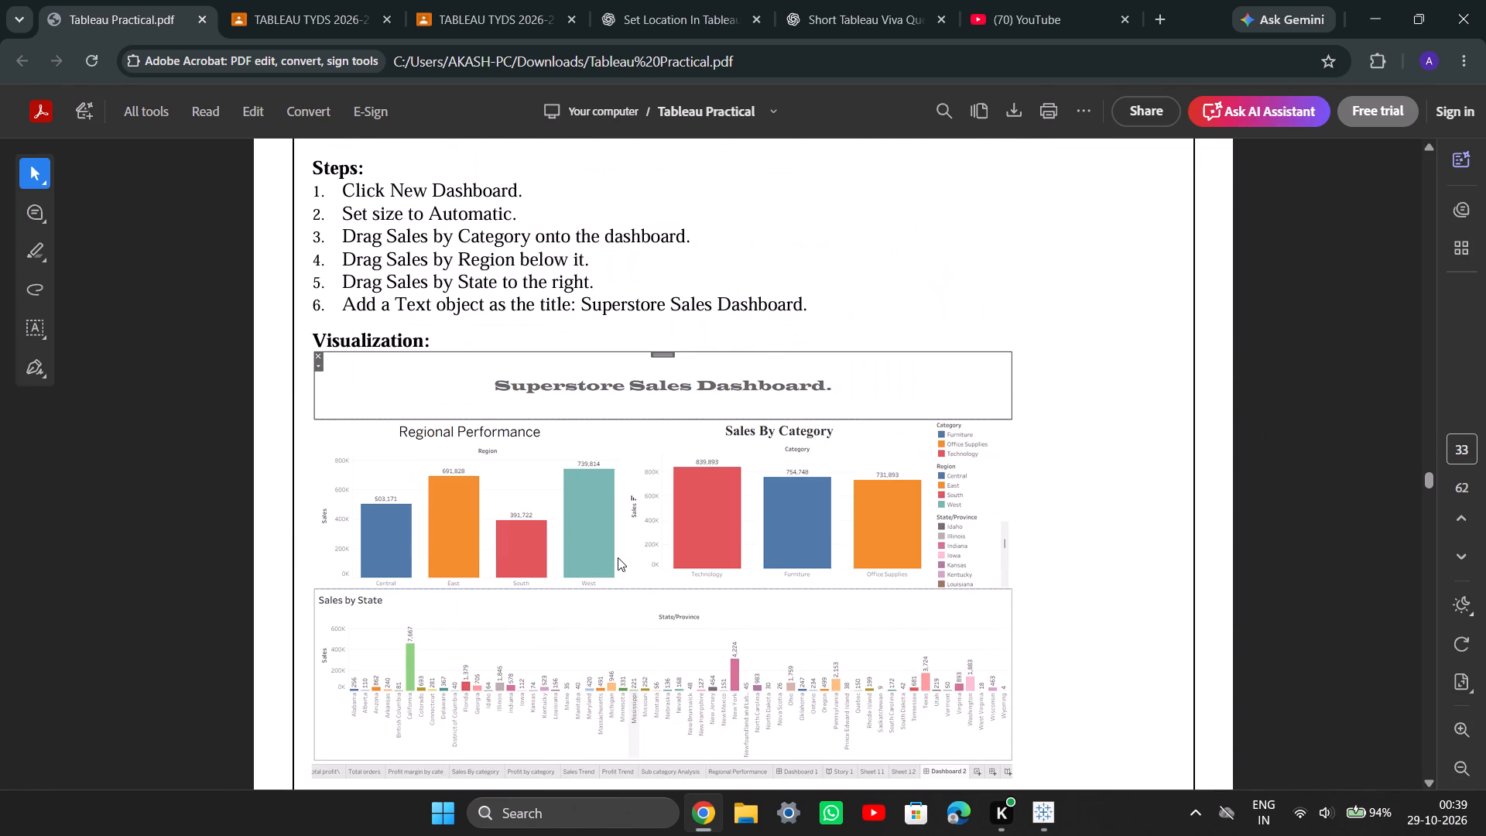
scroll(618, 557, up, 1)
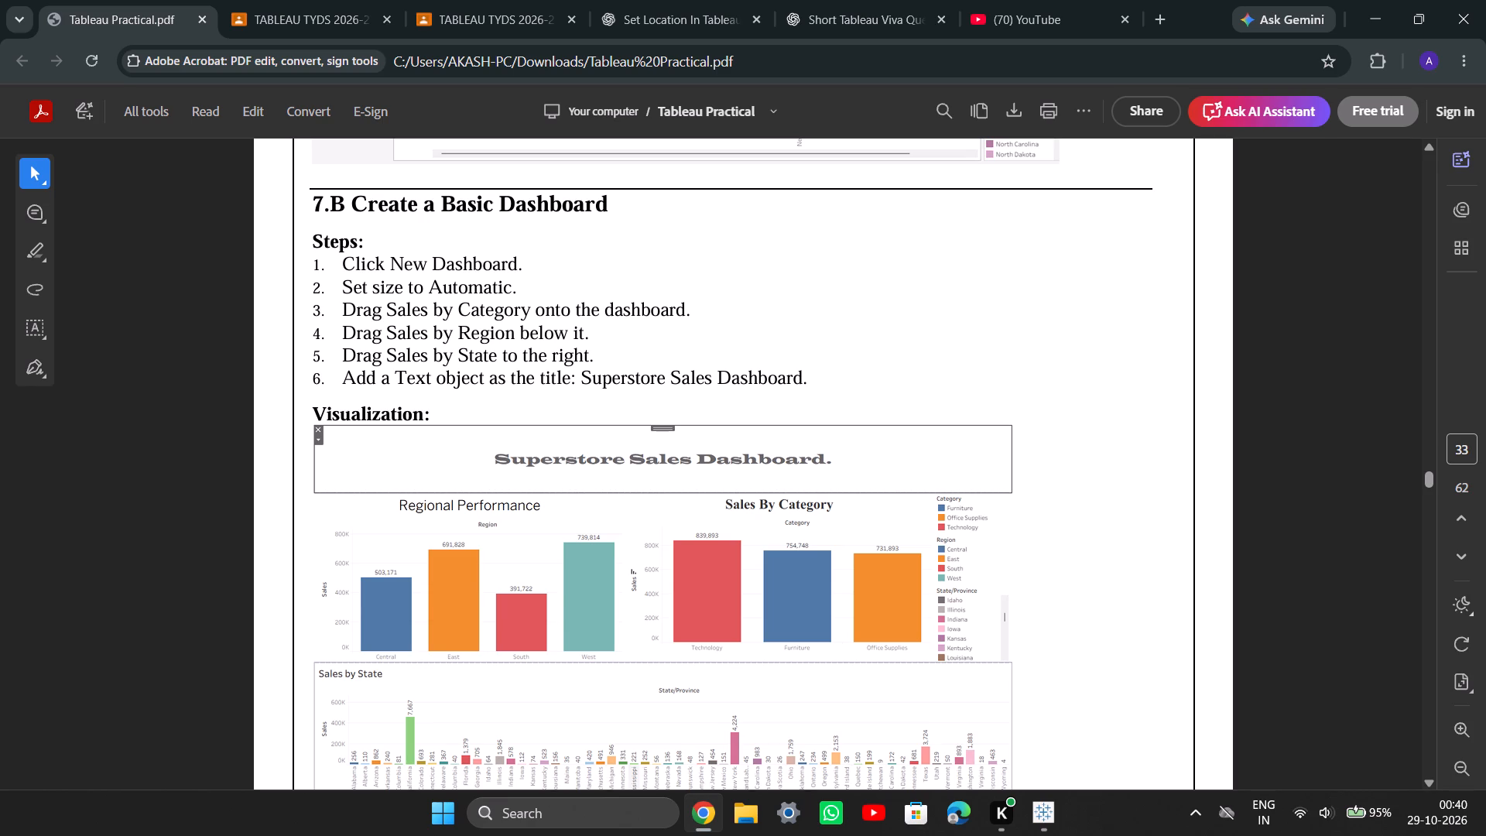
scroll(544, 357, up, 3)
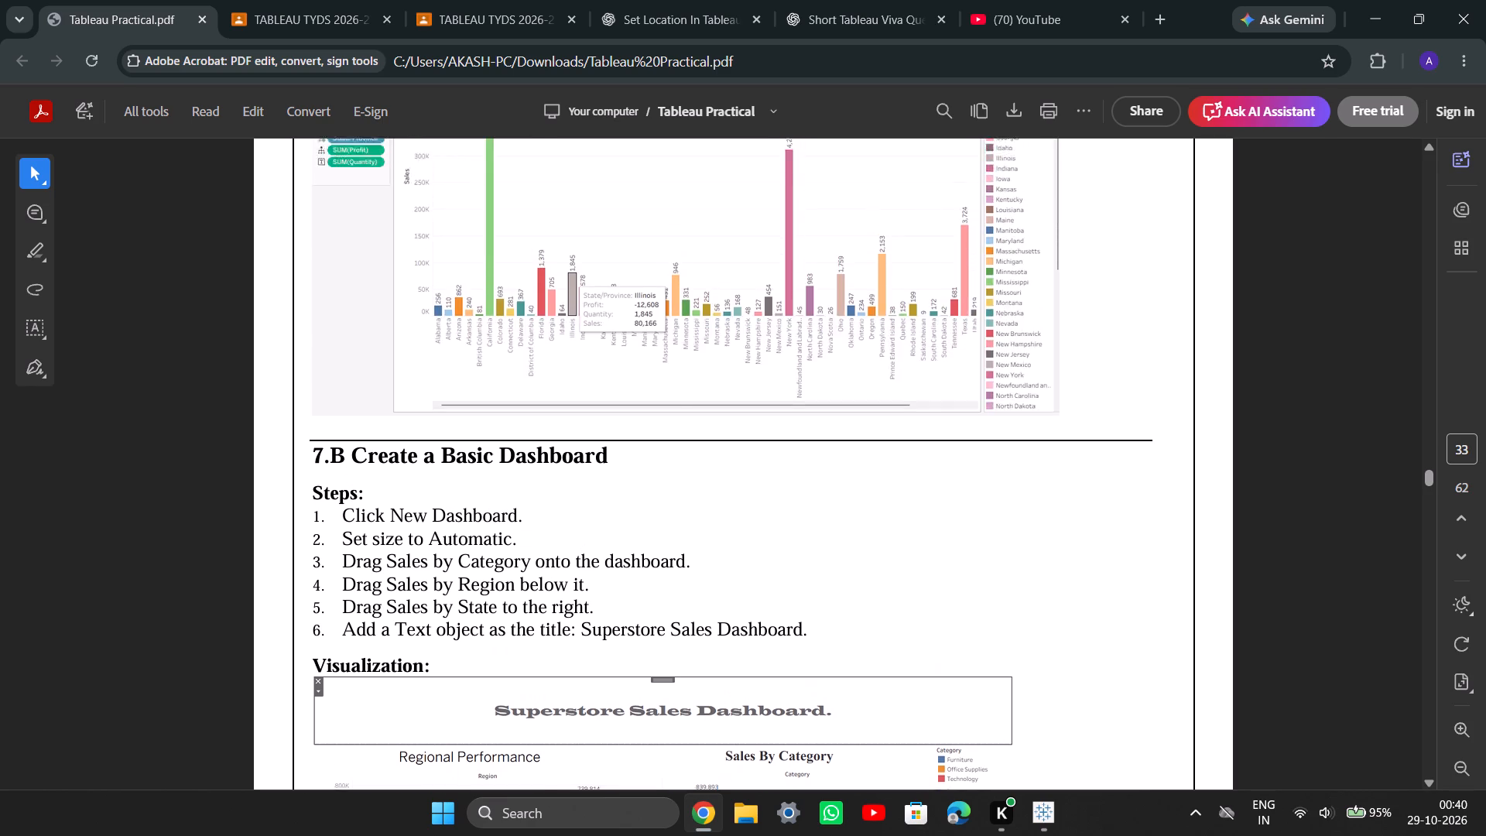
scroll(544, 357, up, 1)
scroll(544, 357, down, 4)
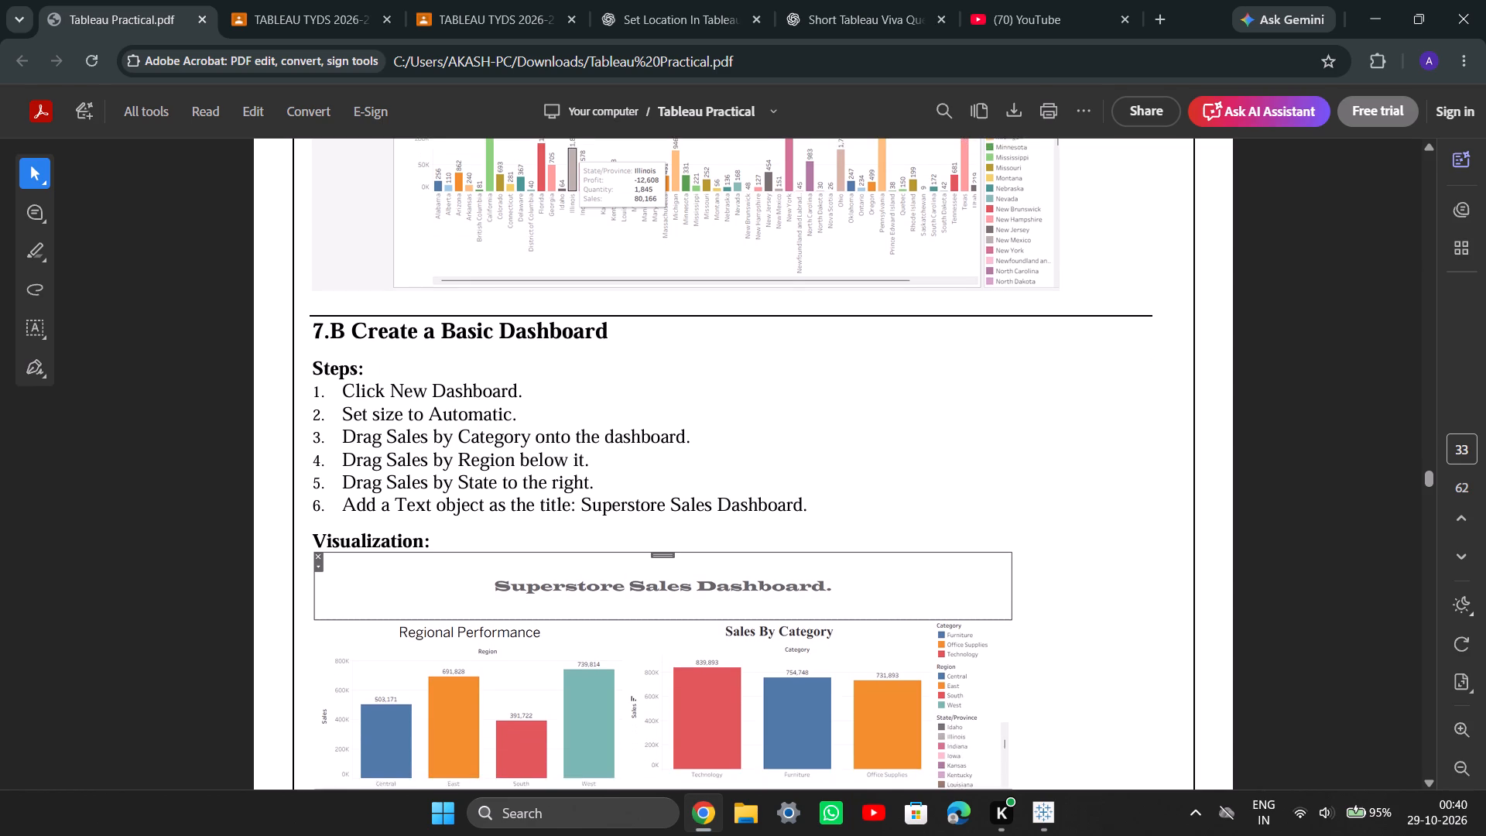
scroll(544, 357, down, 1)
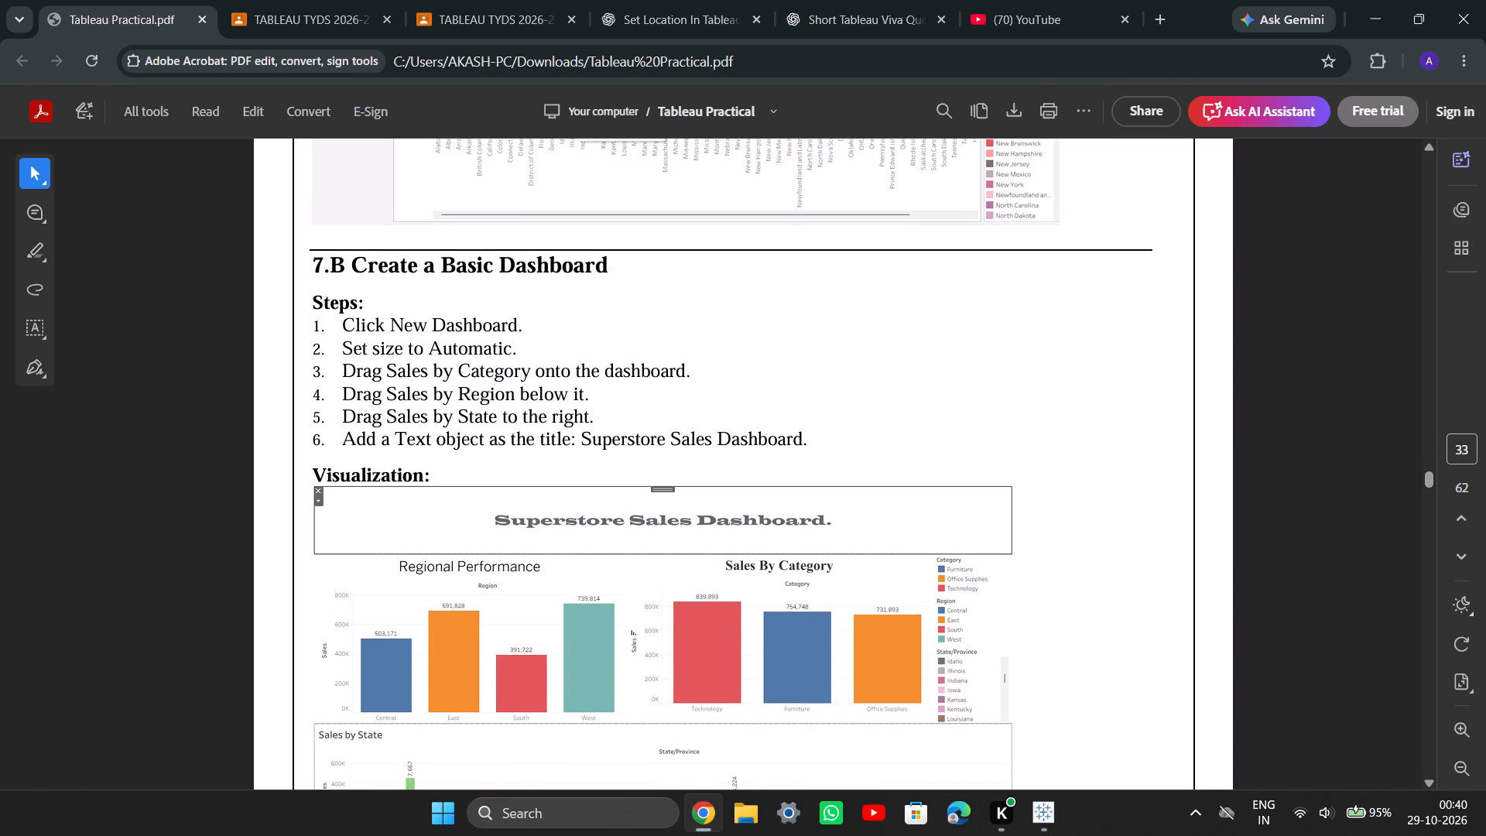
scroll(647, 528, down, 2)
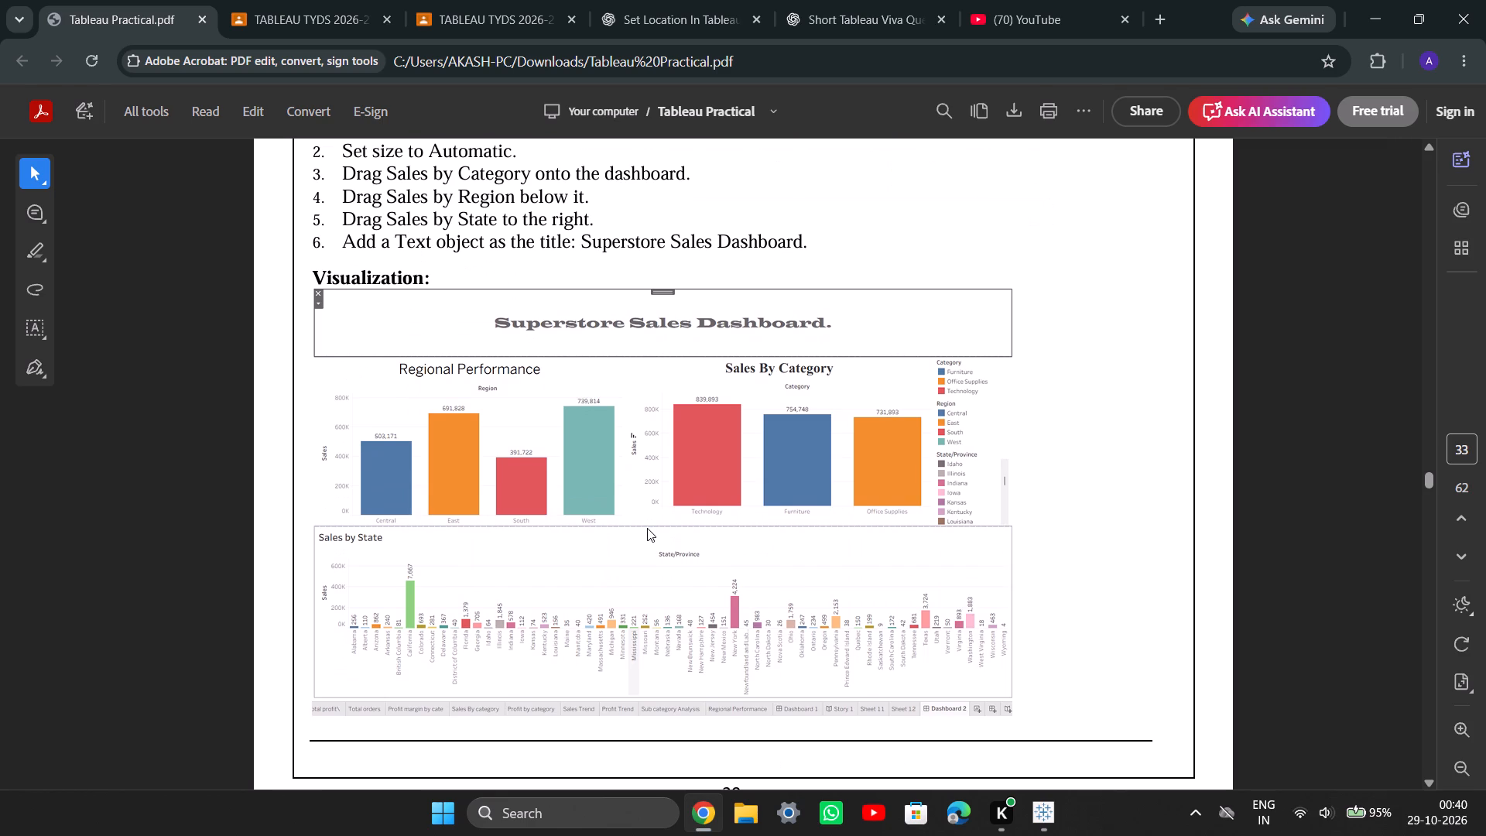
scroll(647, 528, up, 1)
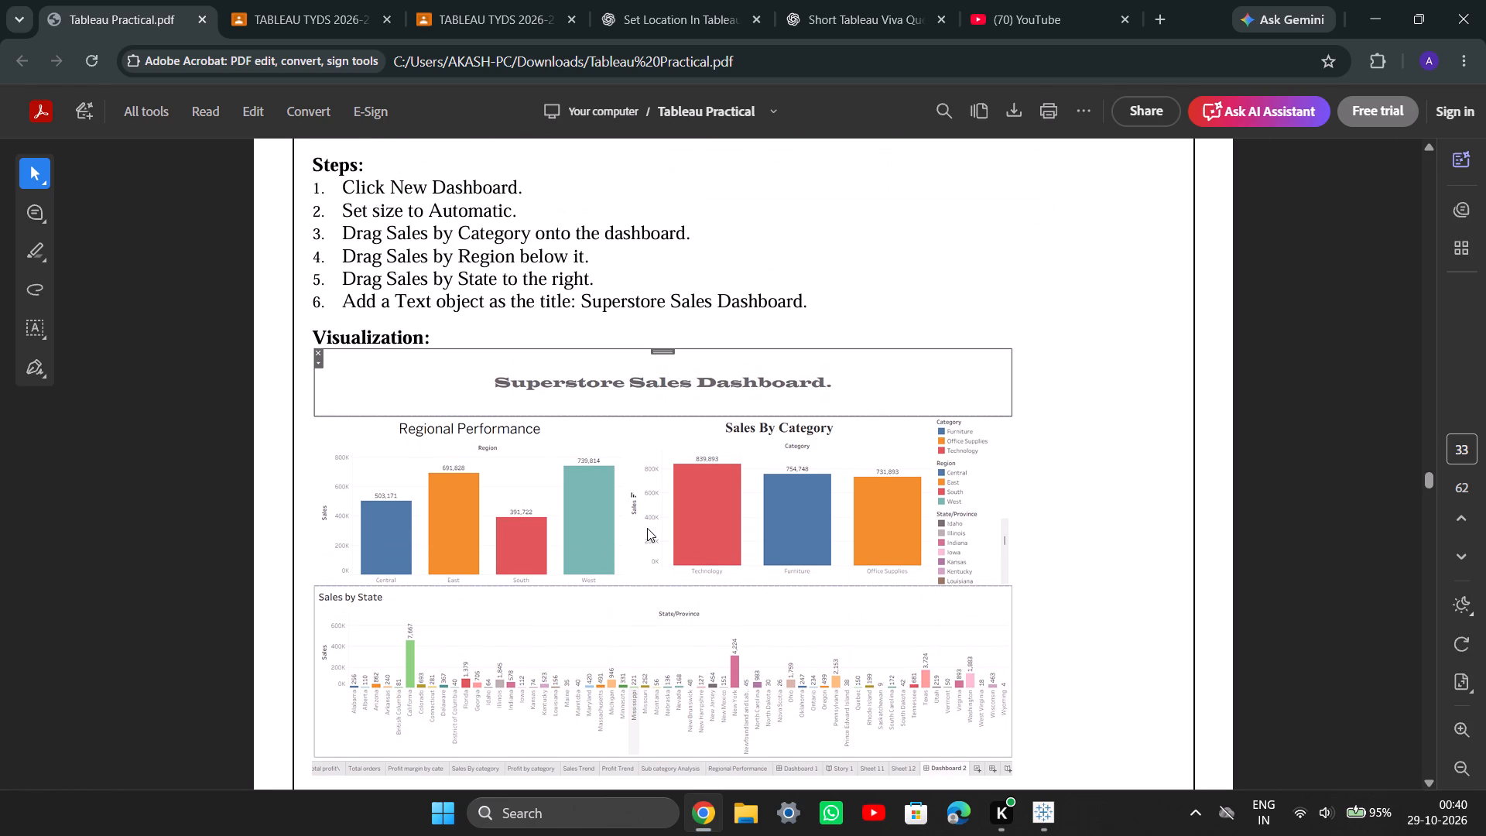
scroll(647, 528, down, 1)
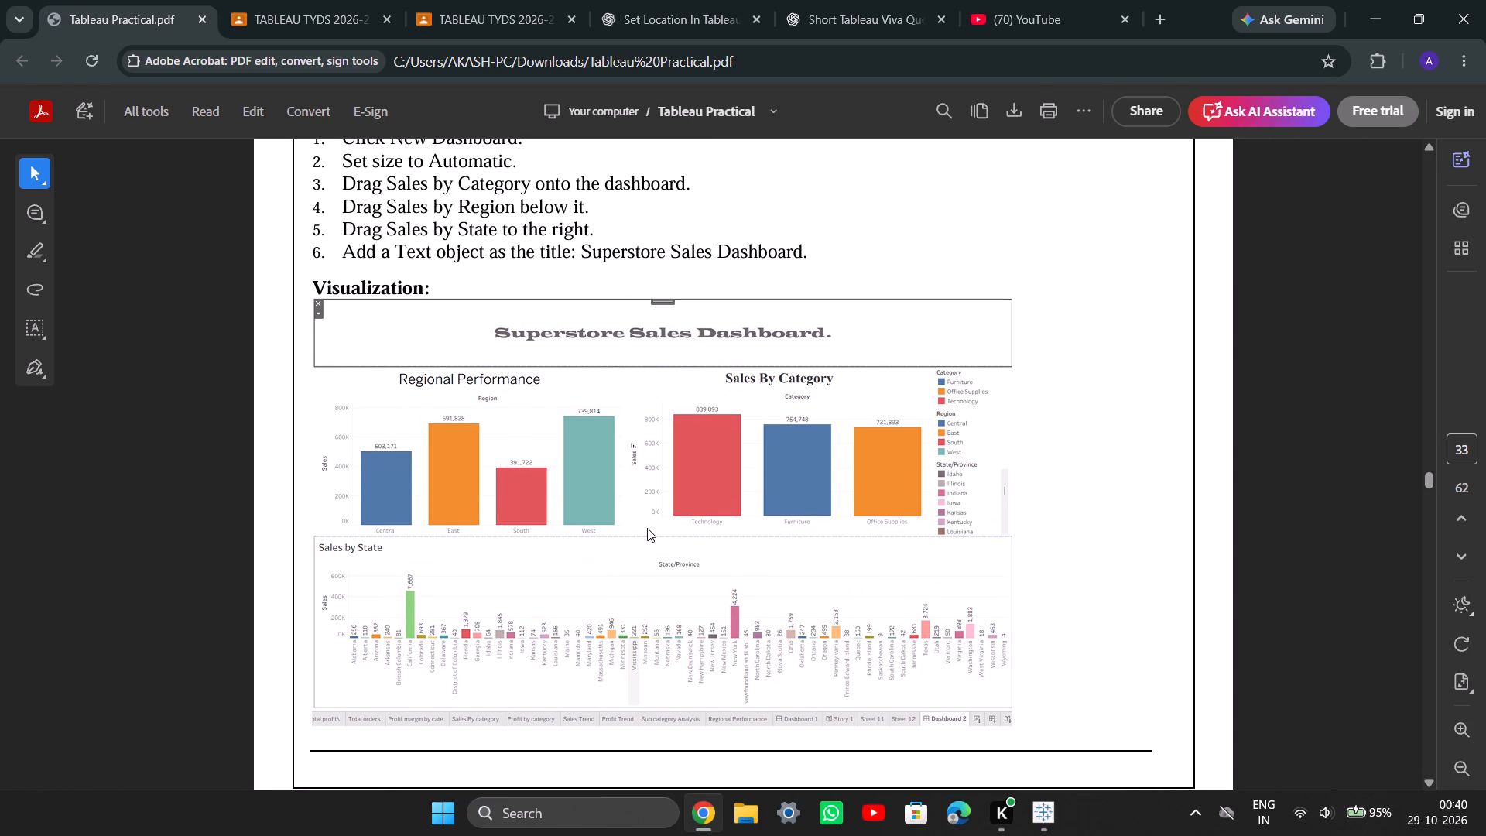
scroll(647, 528, down, 4)
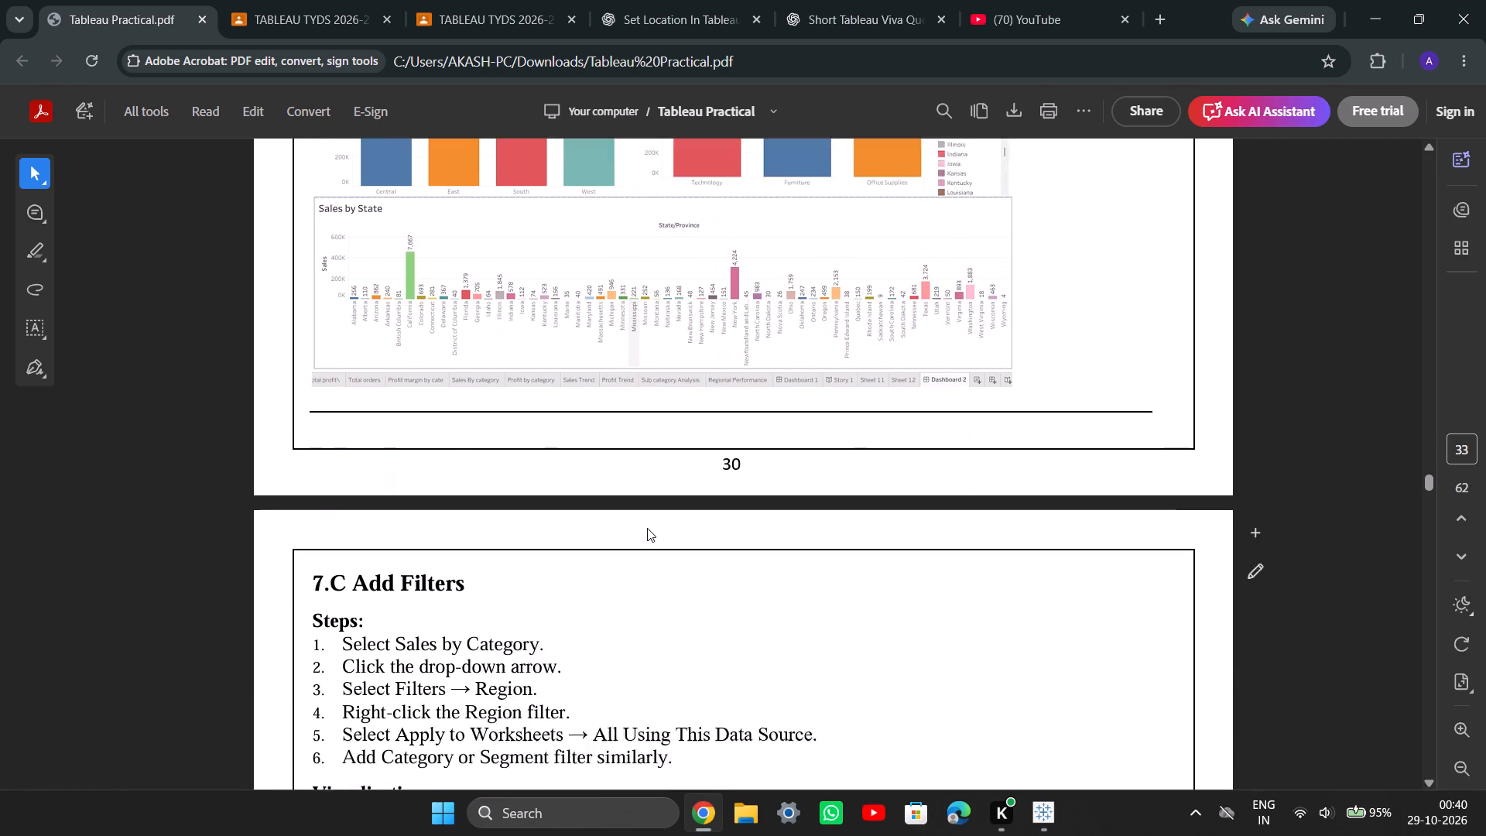
scroll(647, 528, down, 3)
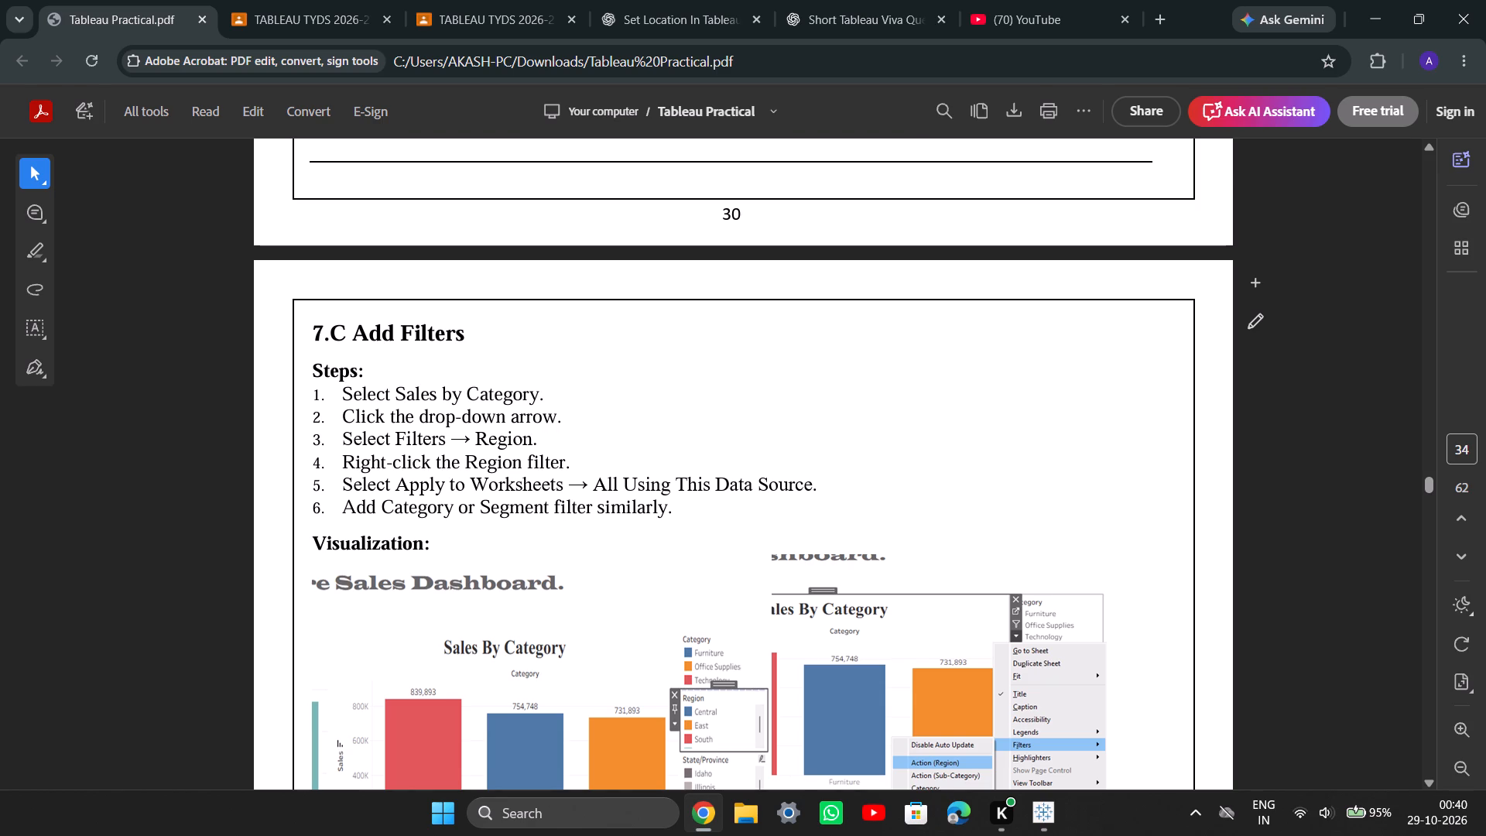
scroll(695, 526, down, 2)
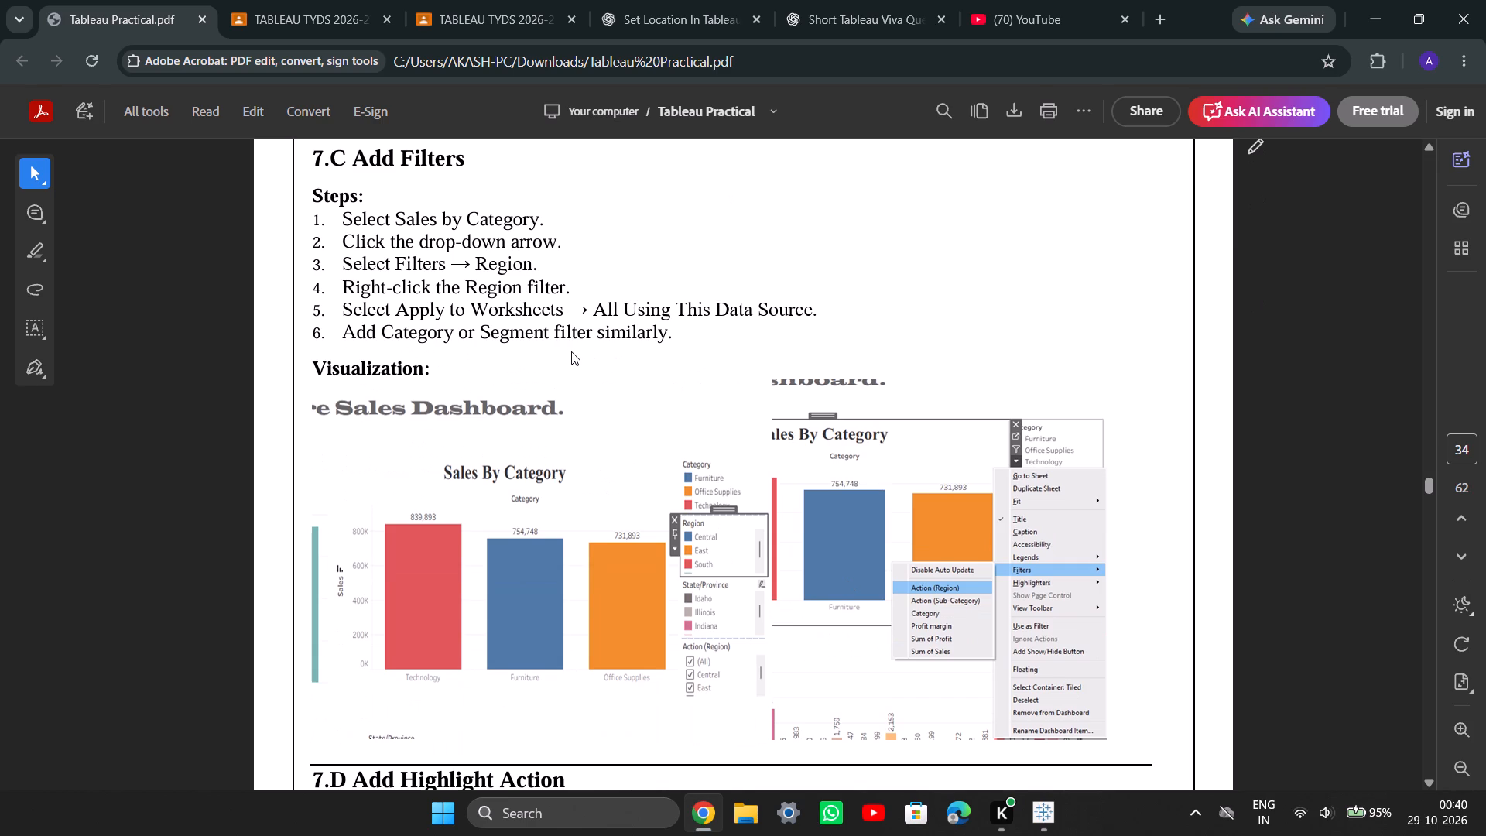
Switch to Tableau Public, open Dashboard 1 and show a Category filter for its Sheet 1 bar chart.
click(1030, 804)
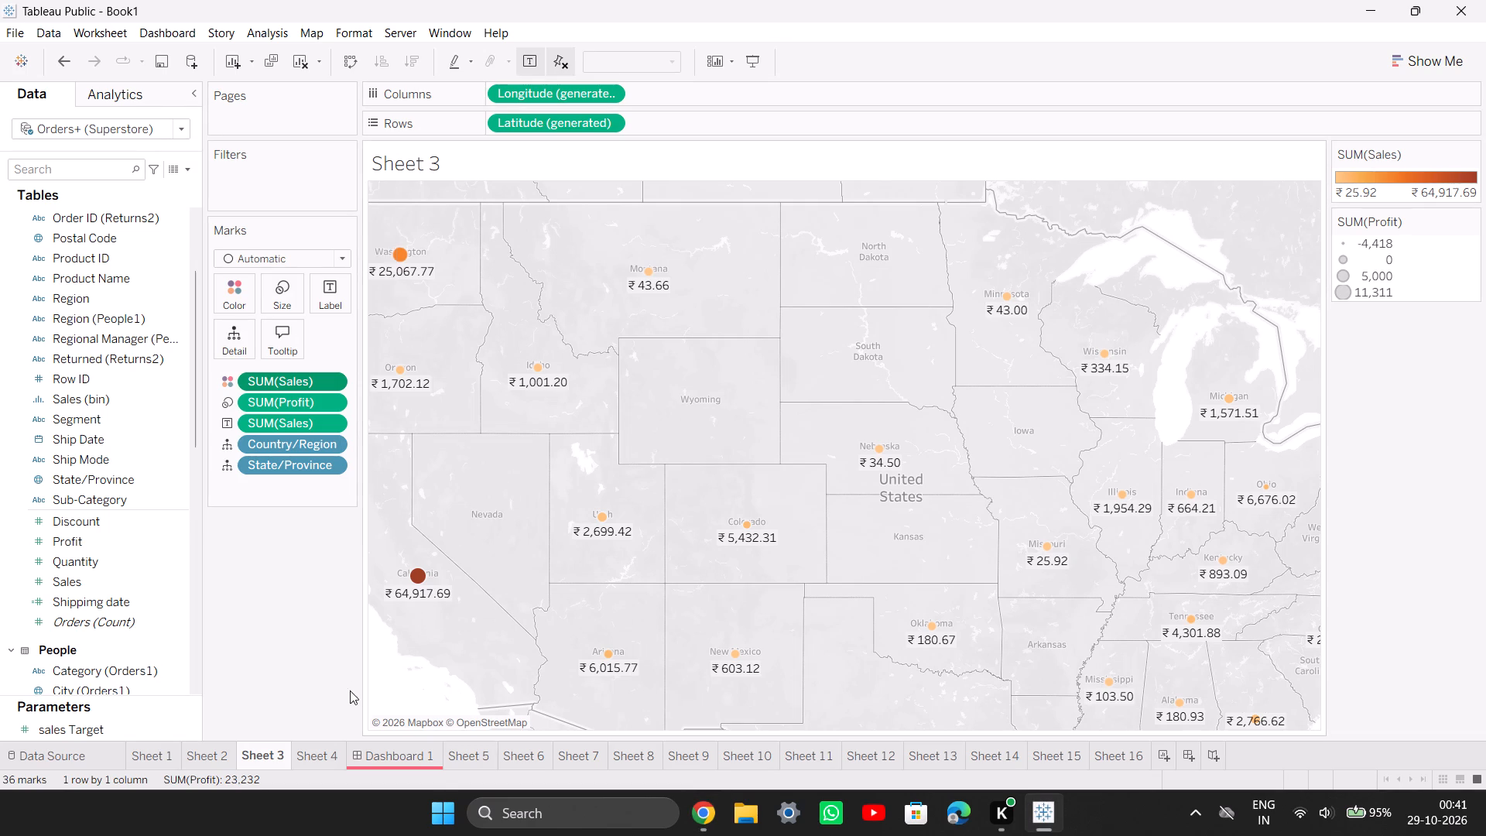
ctrl+scroll(573, 420, down, 1)
click(410, 756)
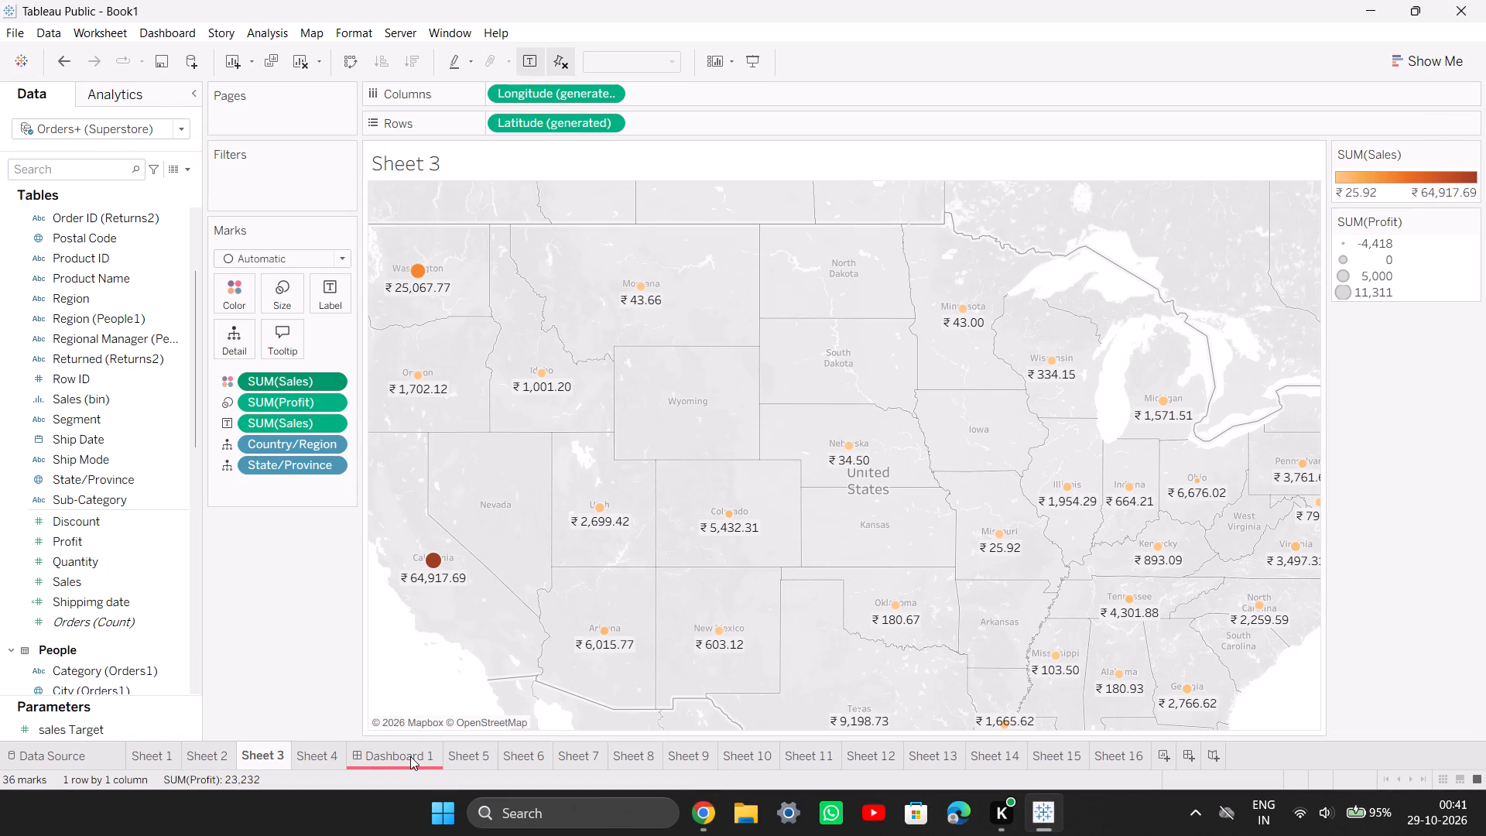
right_click(958, 269)
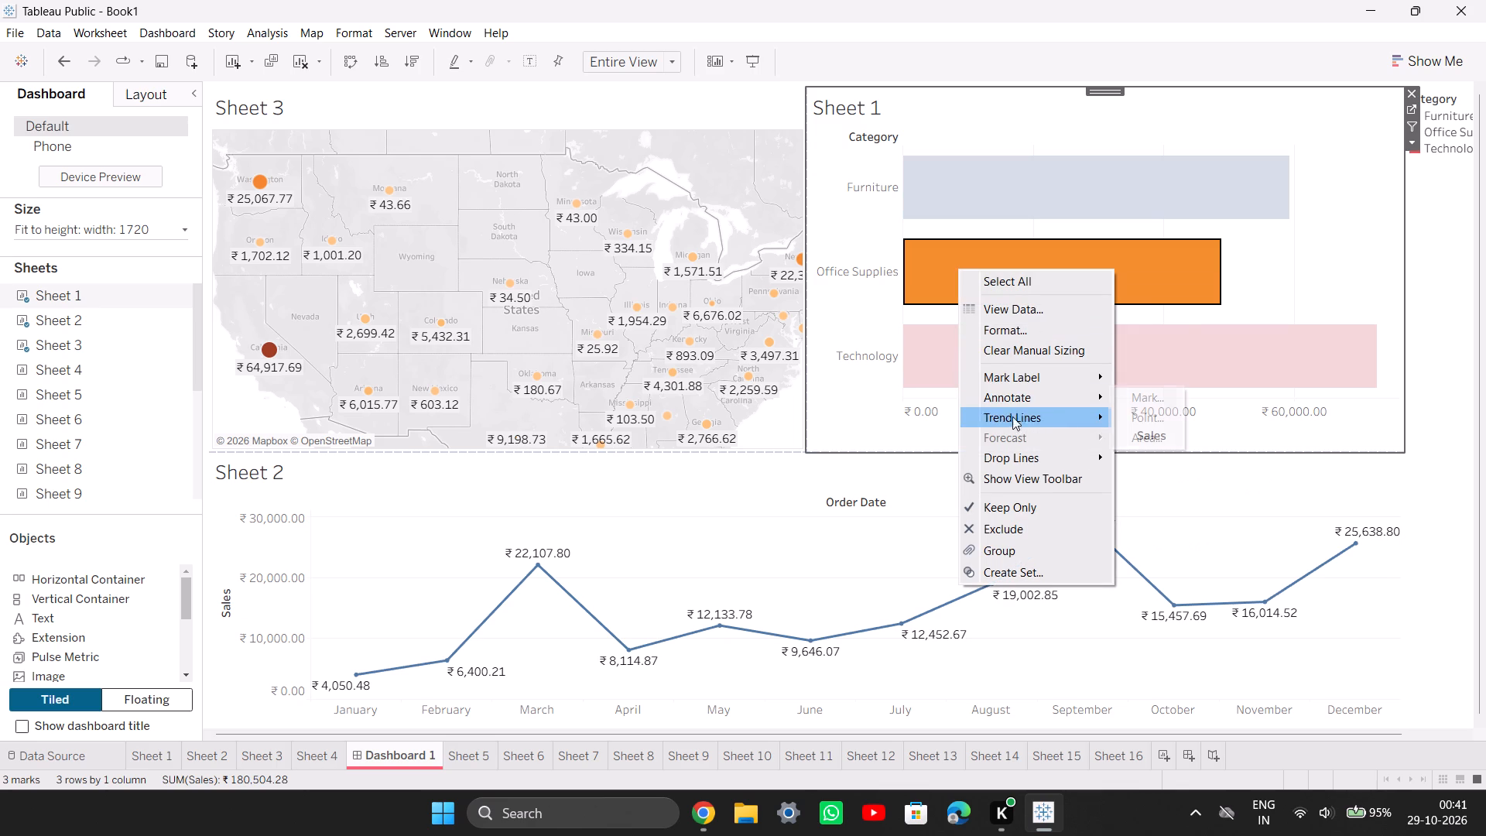
click(1382, 262)
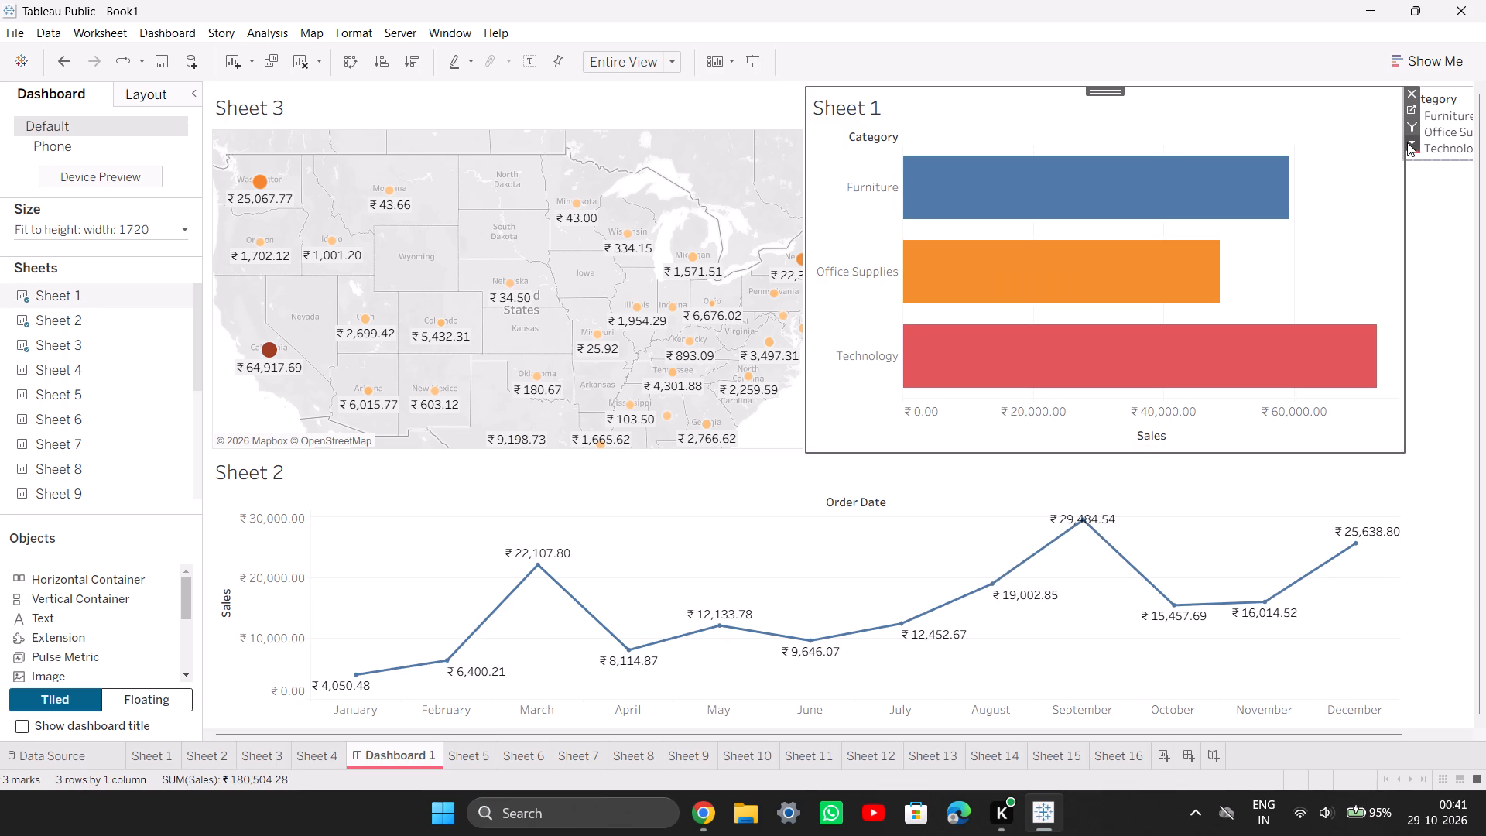
click(1407, 142)
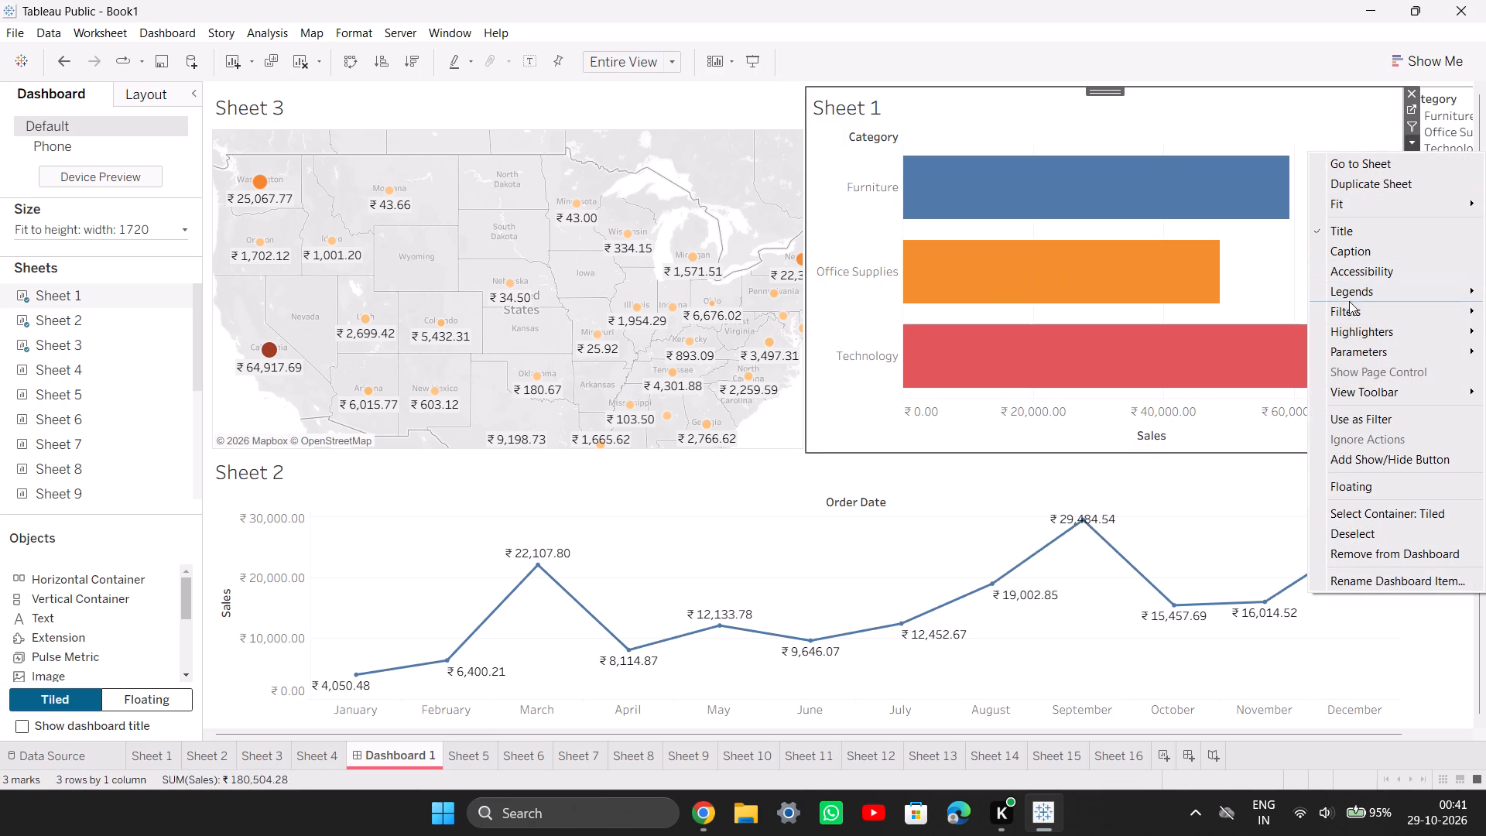
click(1347, 310)
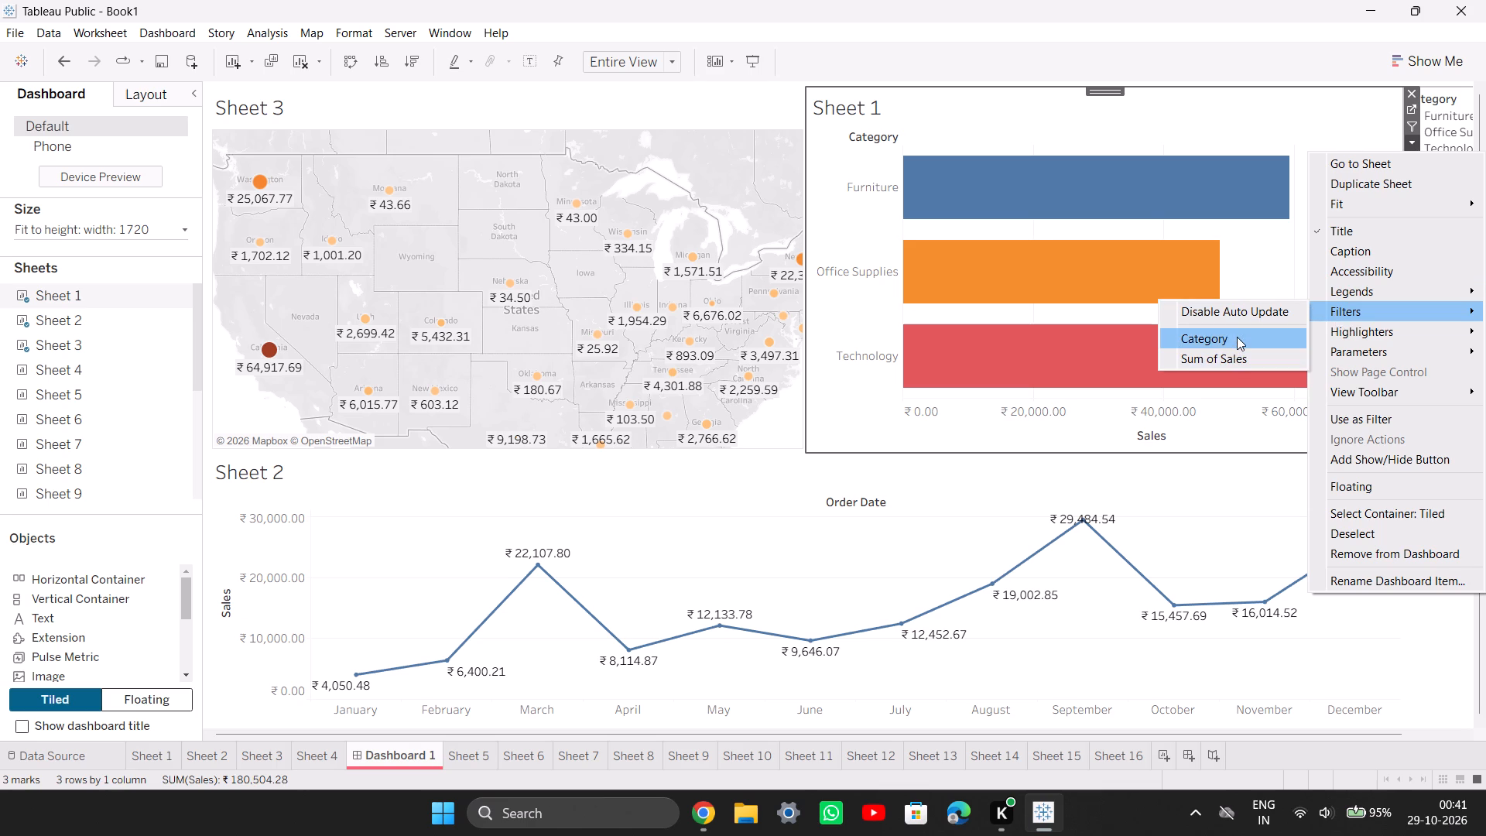
click(1237, 337)
Show a Sum of Sales filter for the Sheet 1 bar chart on Dashboard 1.
click(1159, 368)
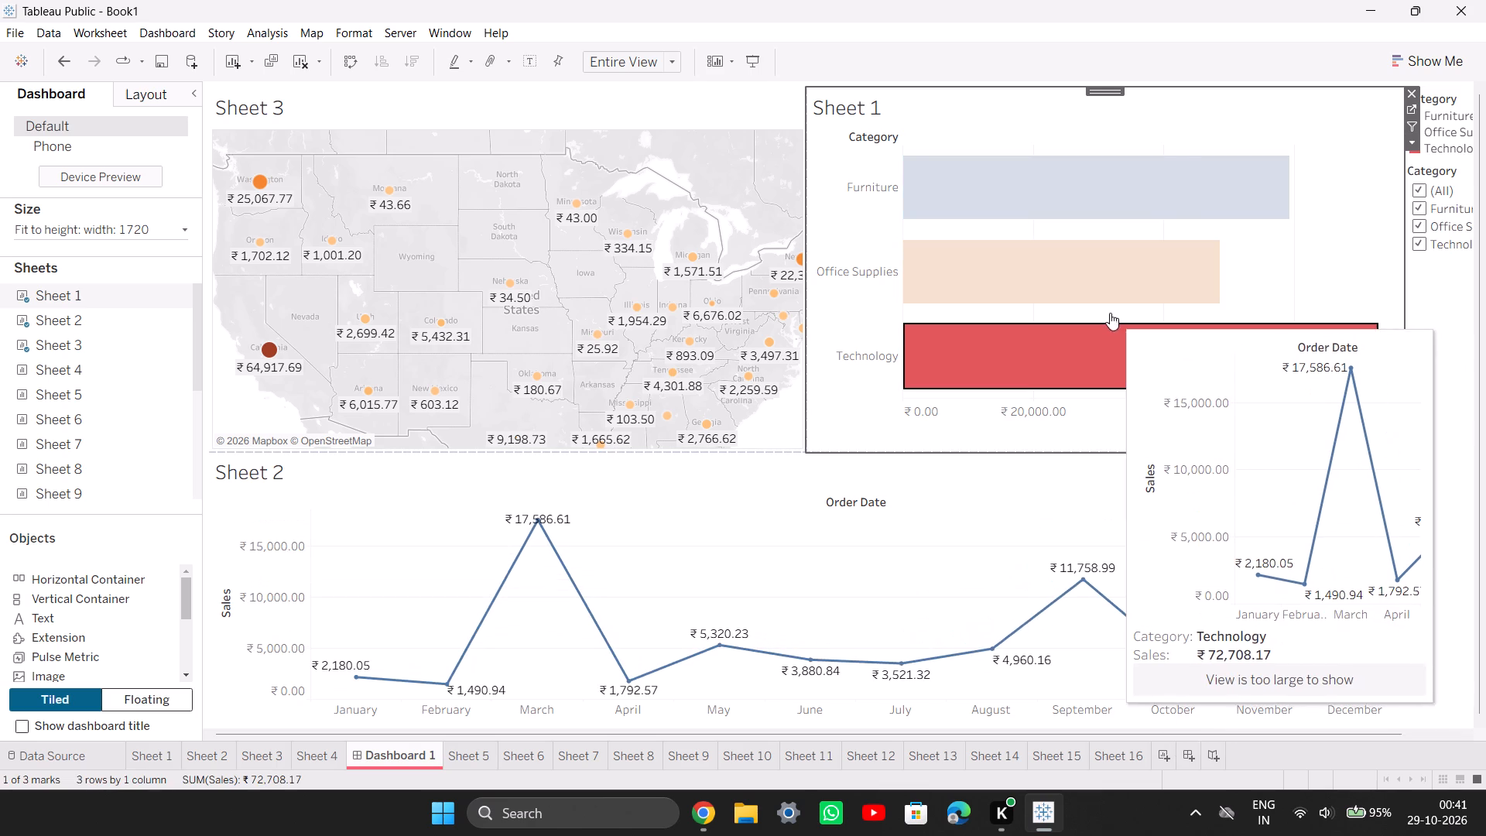
click(1100, 280)
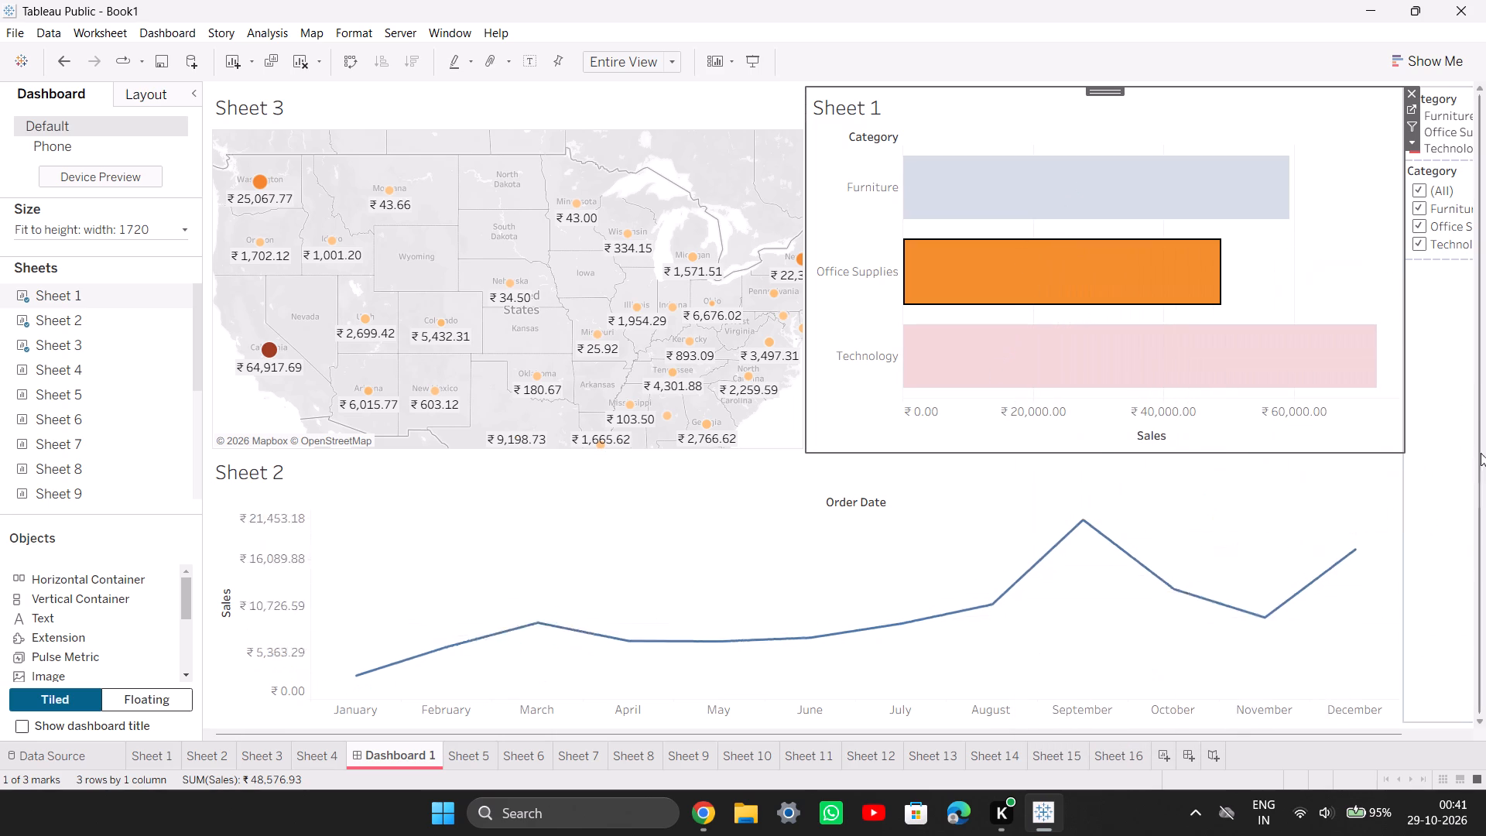
click(1412, 144)
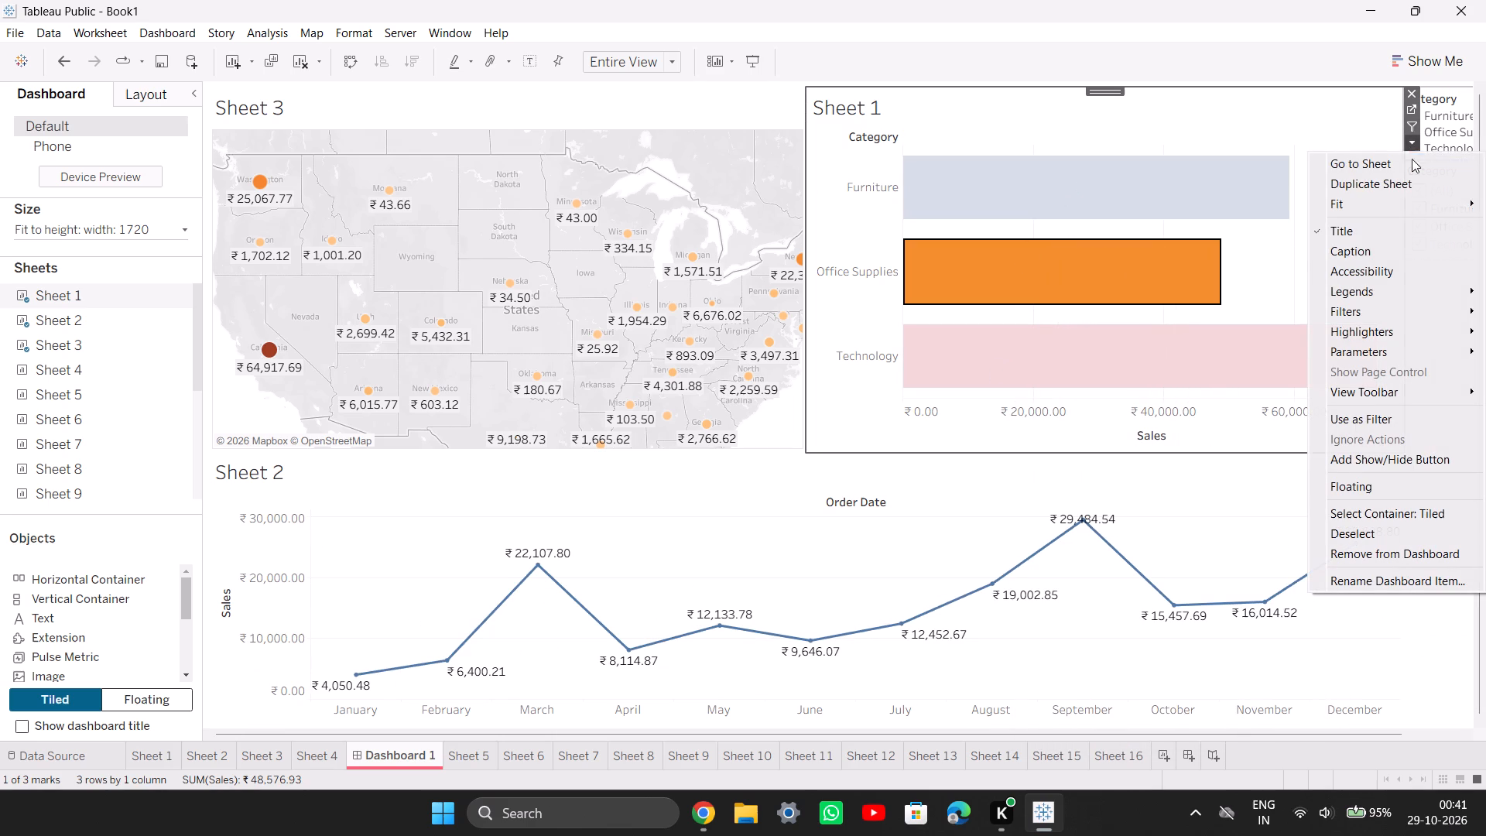
click(1335, 312)
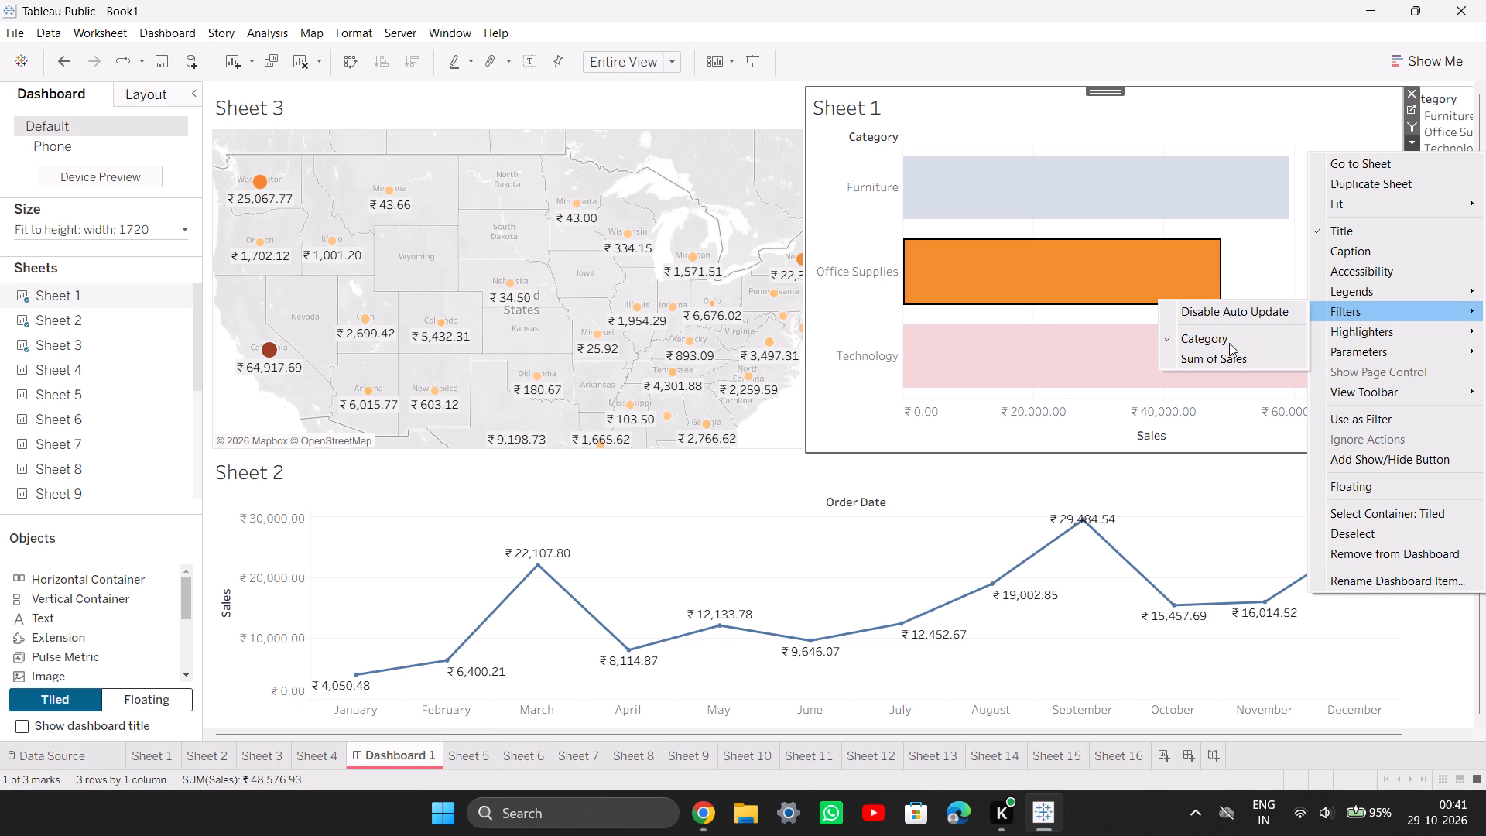
click(1219, 354)
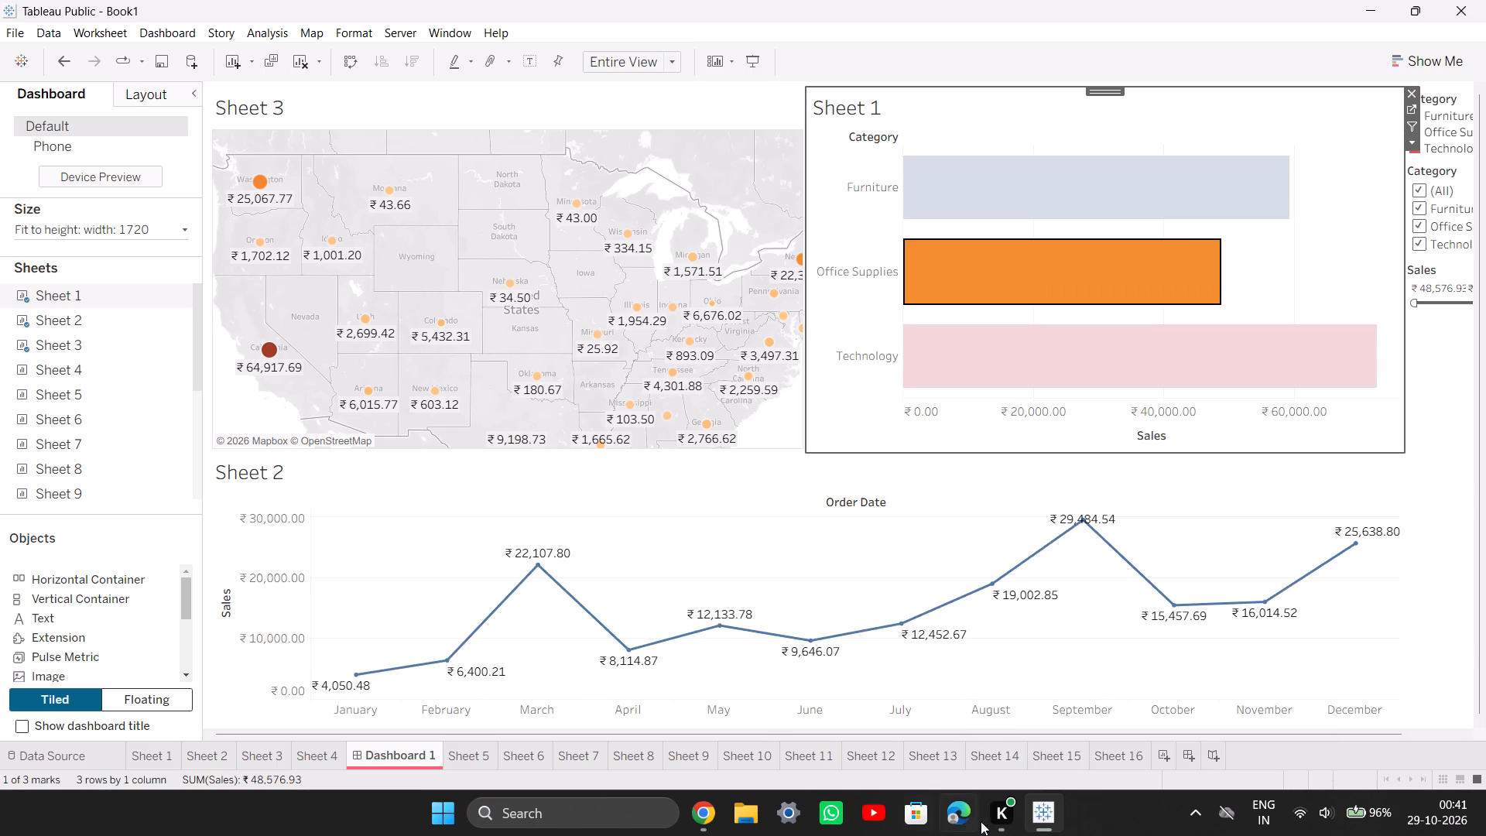
Switch to the practical PDF in Chrome and skim from 7.C, Add Filters, through 7.K's data story to the start of Practical 8.
click(714, 813)
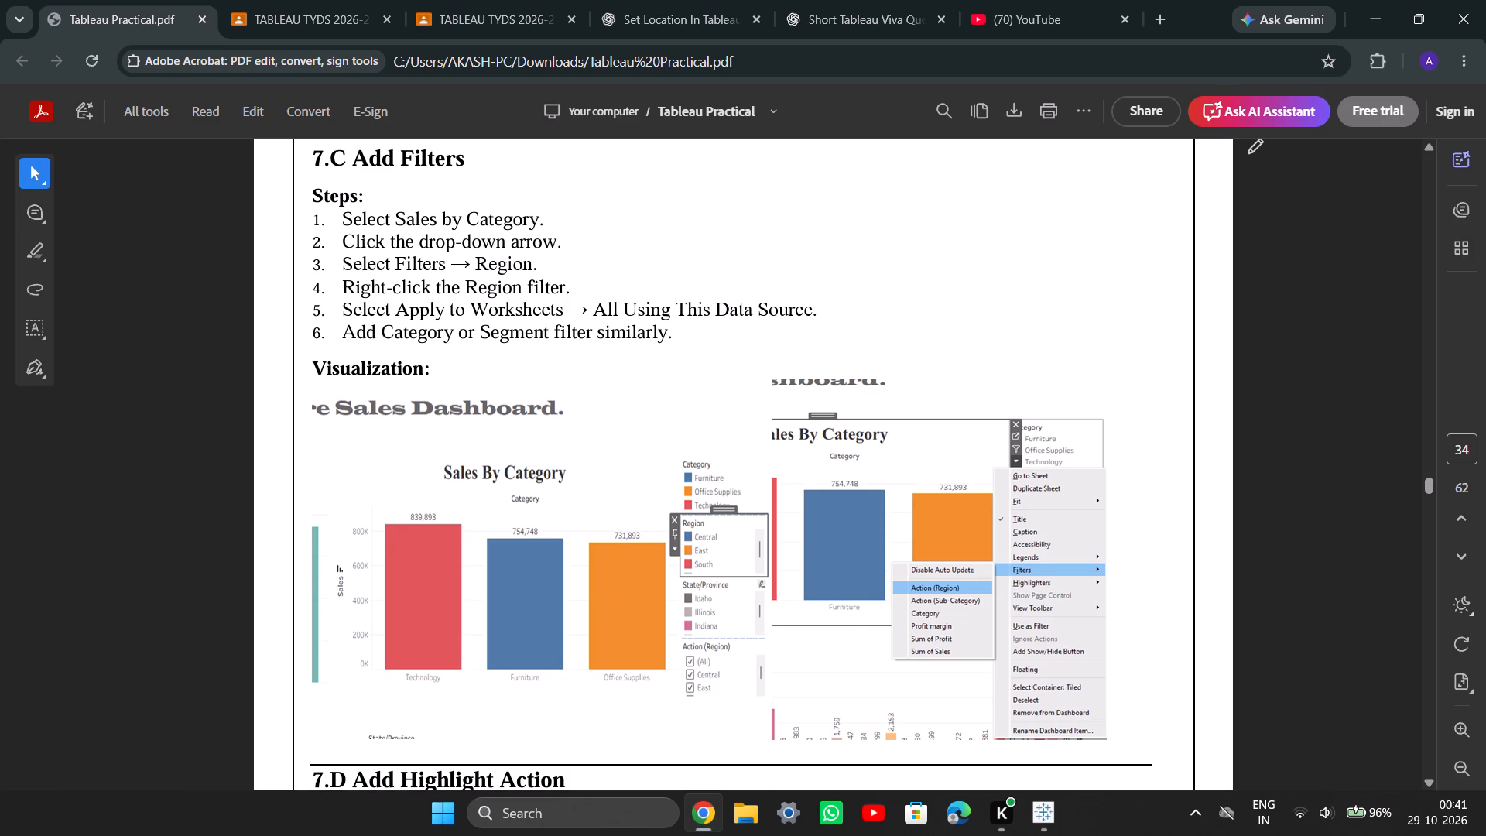
click(350, 216)
scroll(608, 510, down, 2)
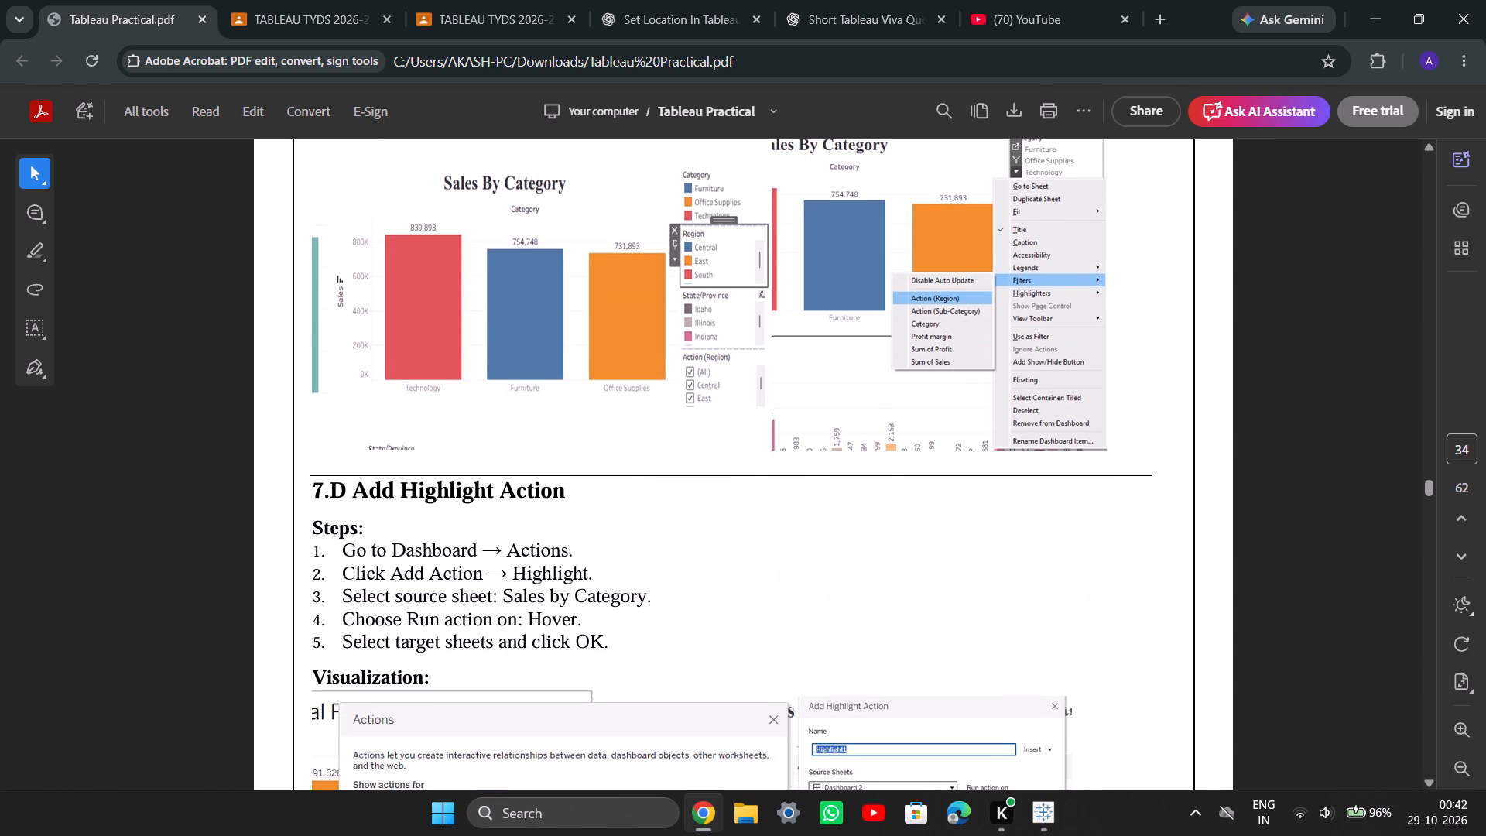
scroll(608, 510, down, 8)
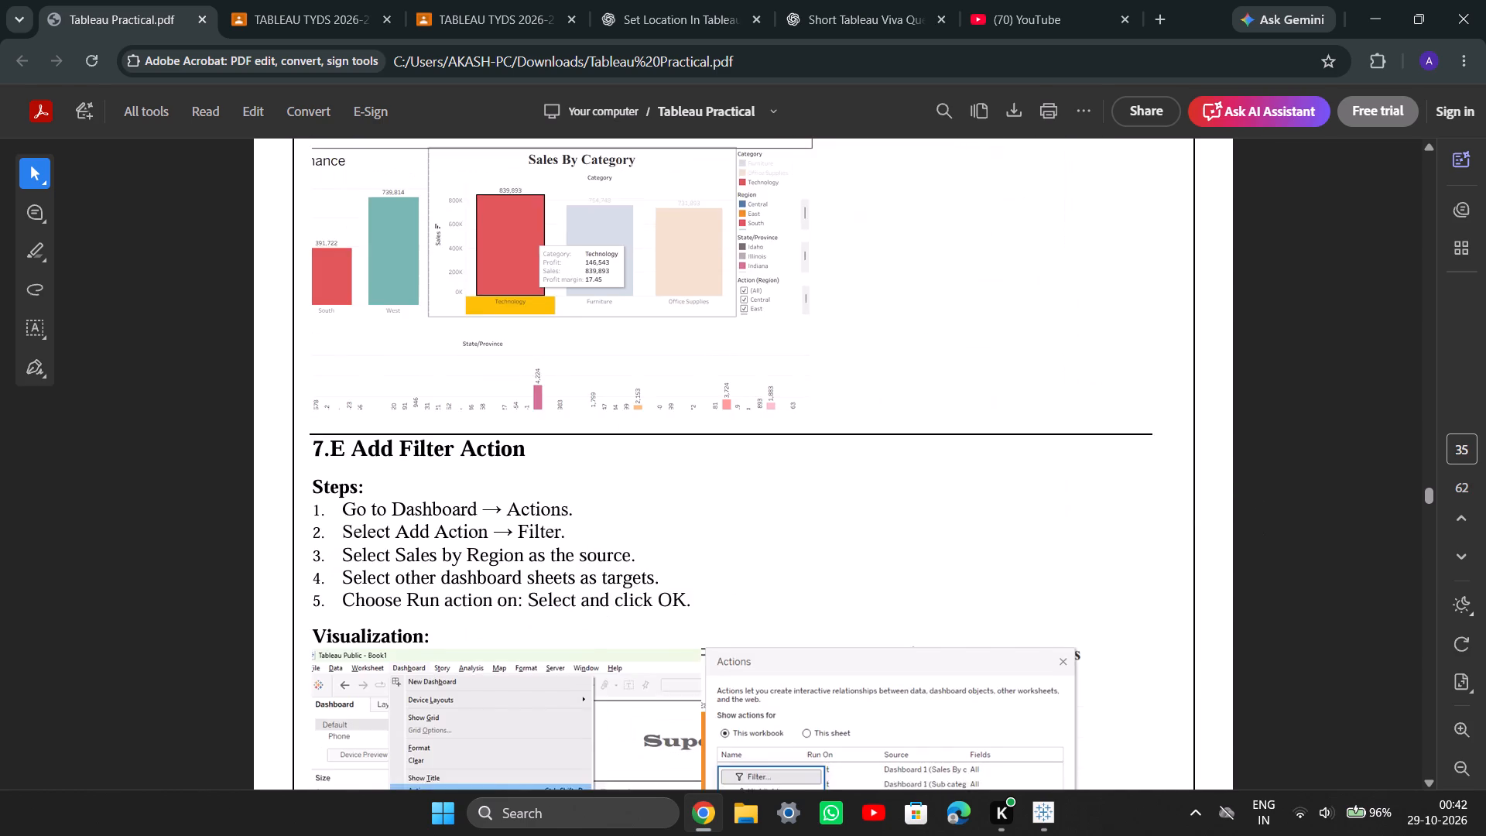
scroll(608, 510, down, 9)
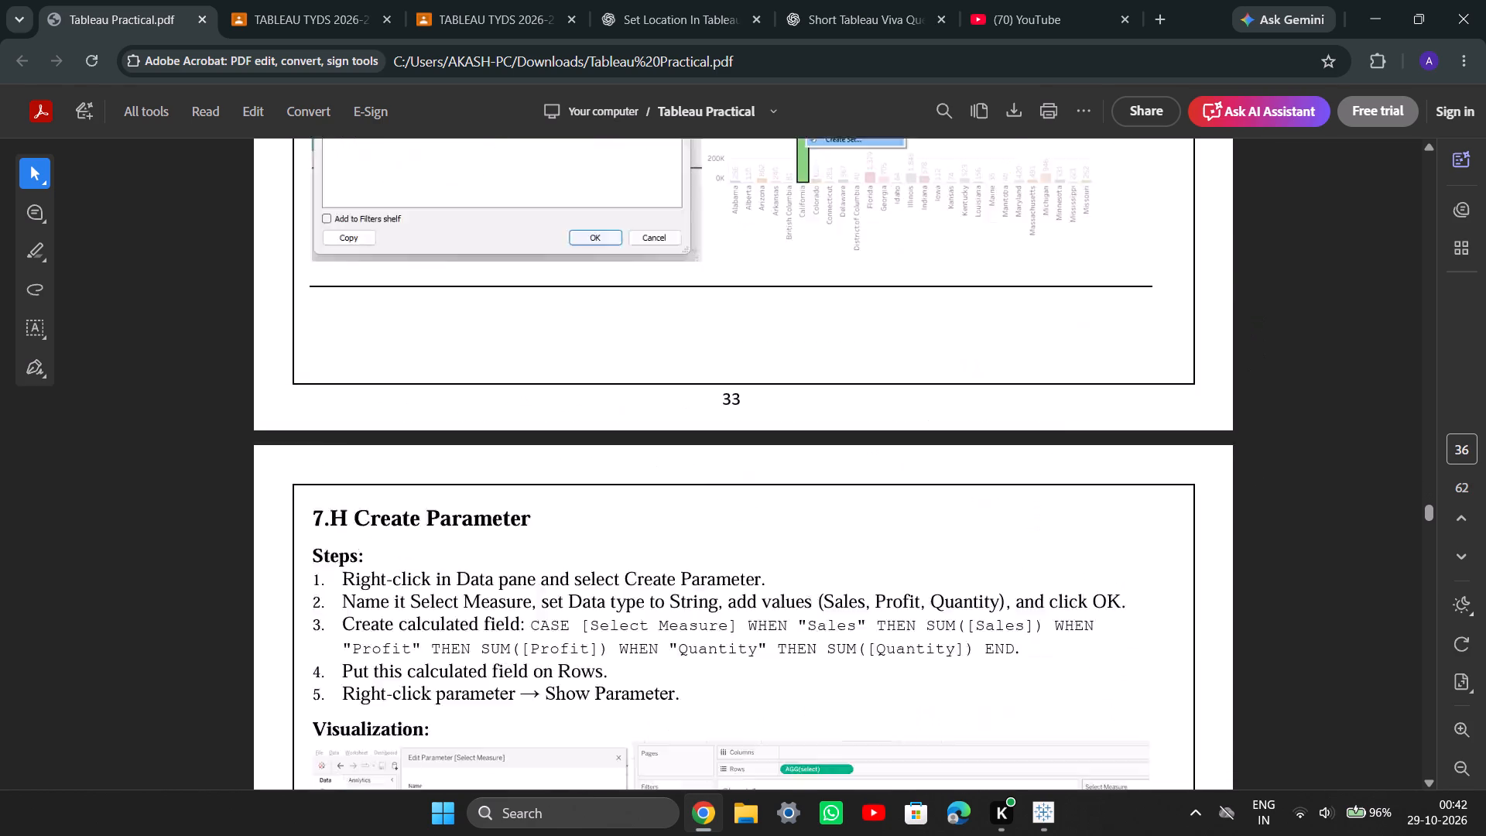
scroll(608, 510, down, 8)
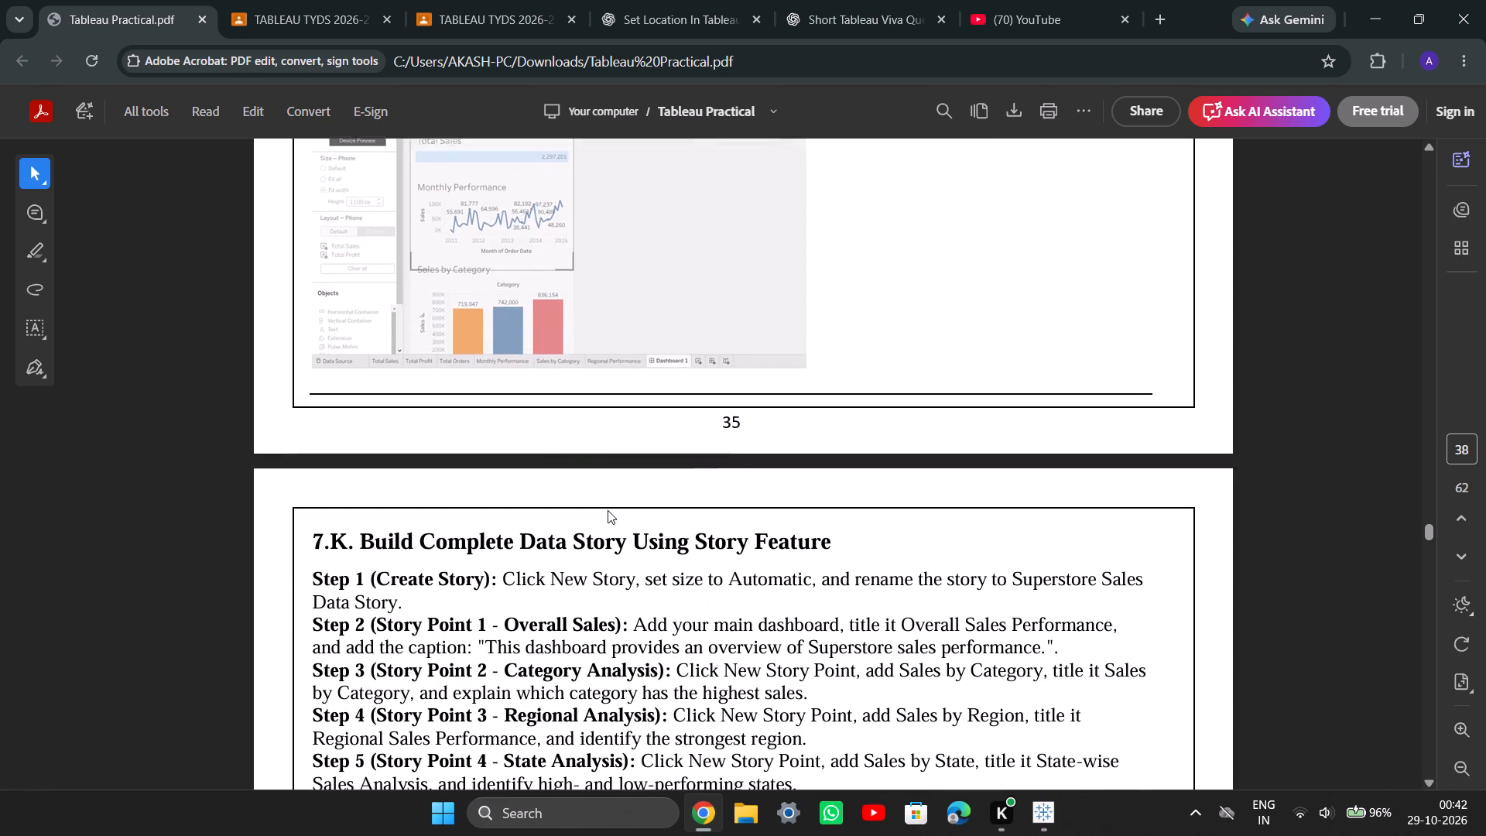
scroll(608, 510, down, 7)
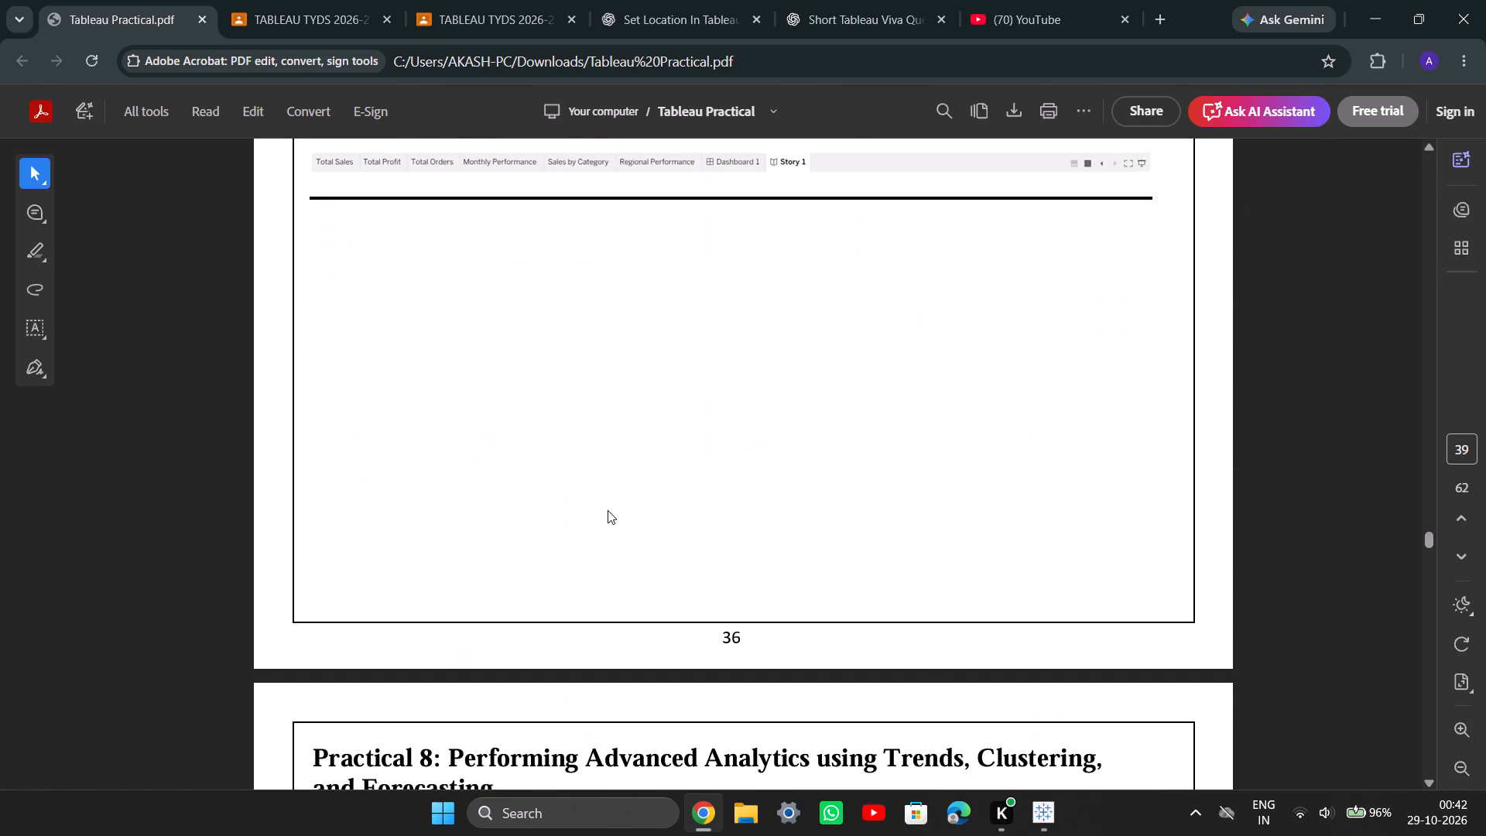
Look over 7.K, Build Complete Data Story Using Story Feature, and the 8.A trend line steps opening Practical 8.
scroll(608, 510, up, 7)
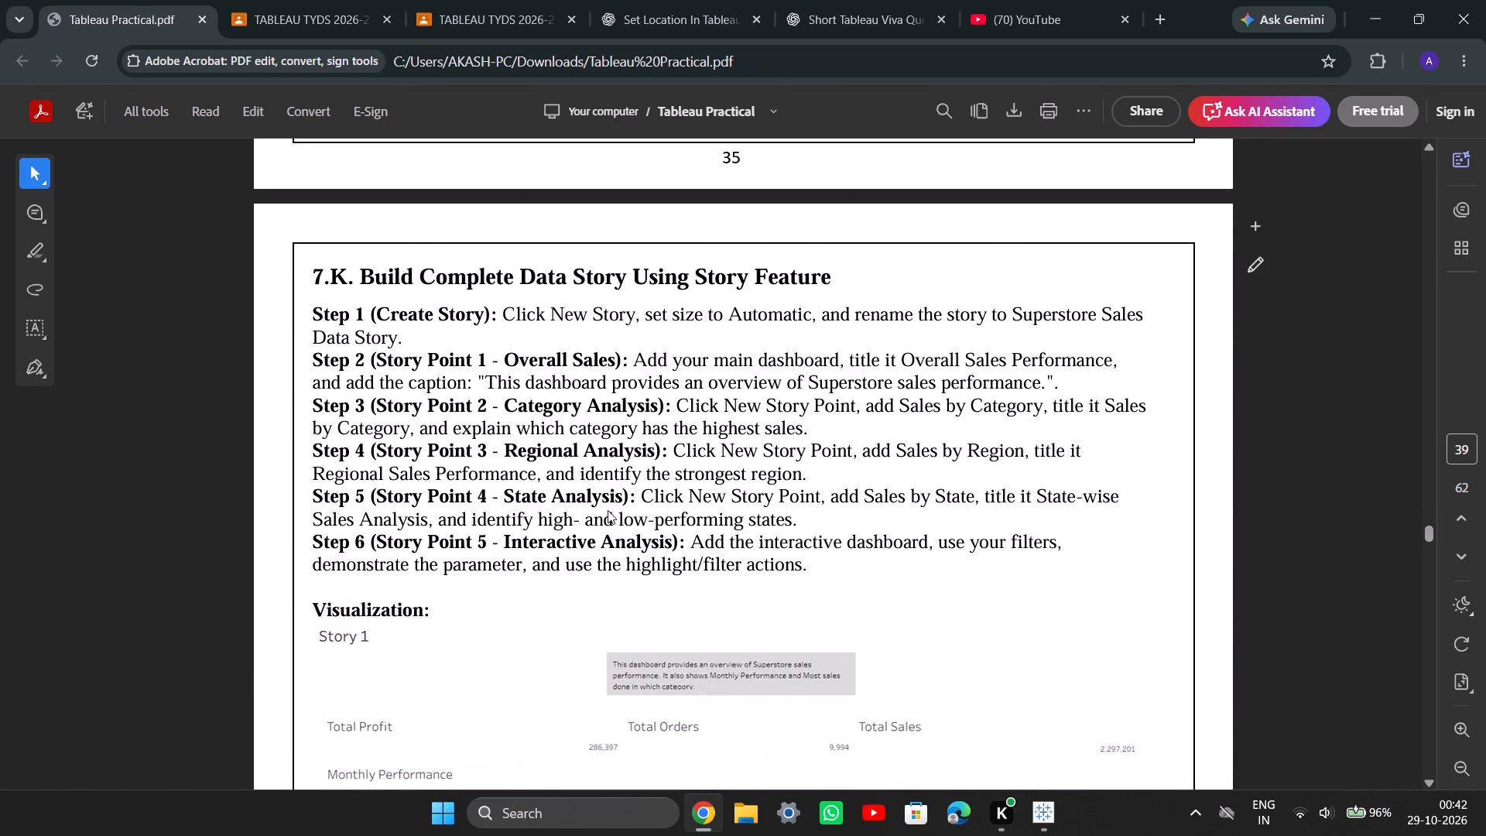
scroll(608, 510, up, 1)
scroll(608, 510, down, 8)
scroll(608, 510, up, 1)
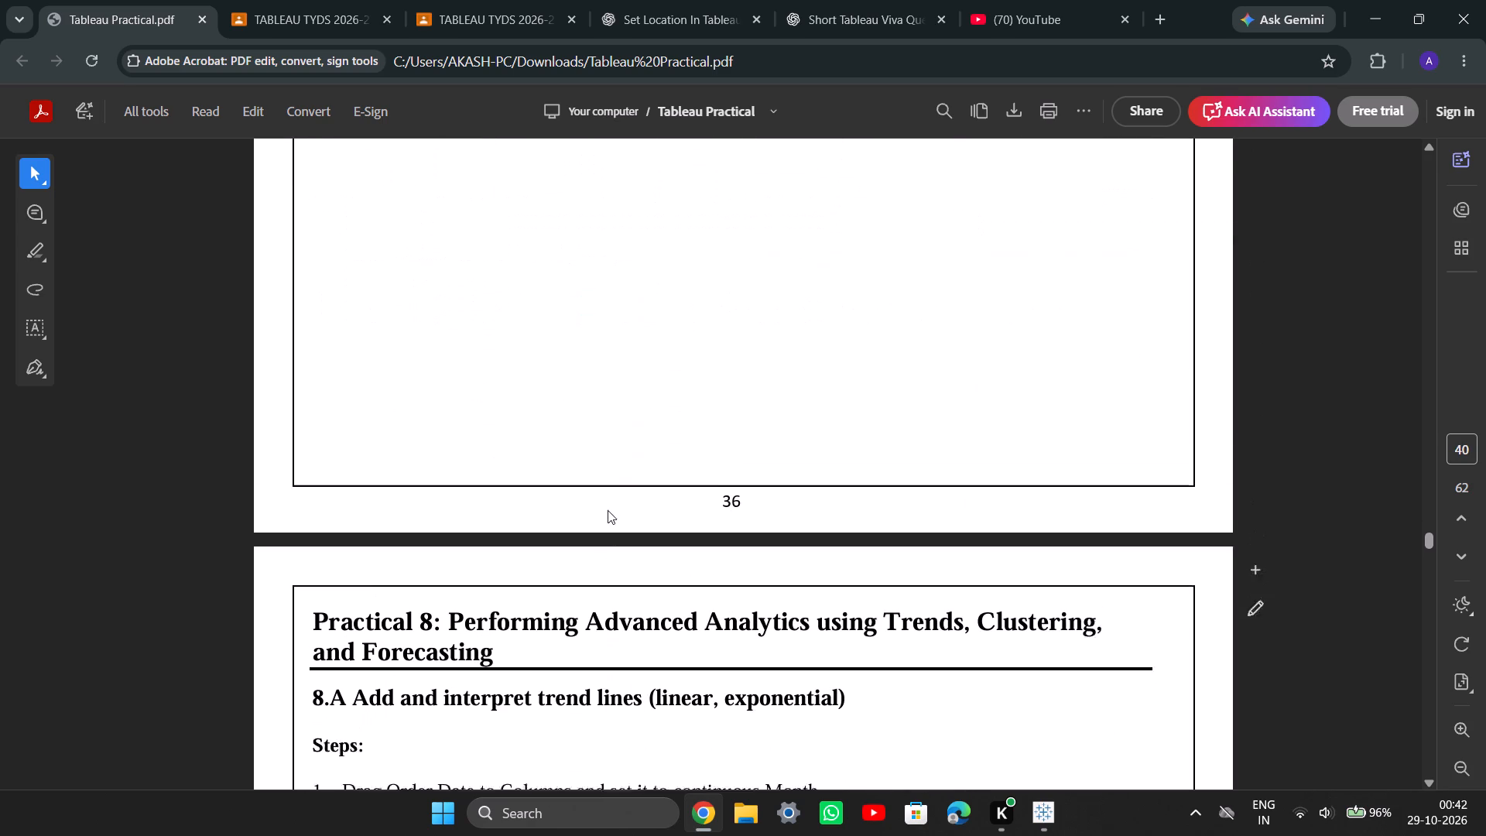
scroll(608, 510, down, 2)
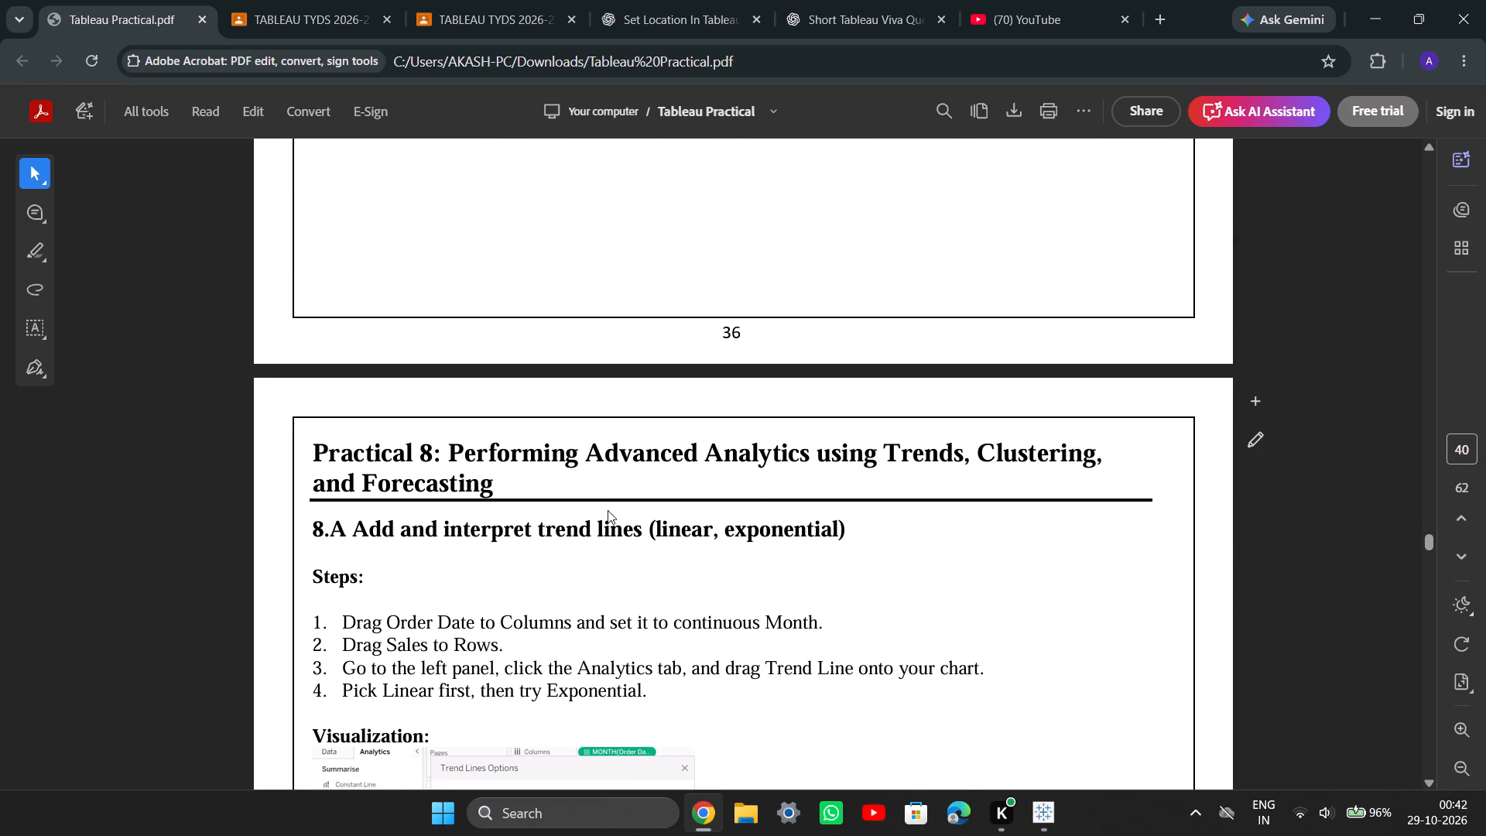
scroll(608, 510, up, 8)
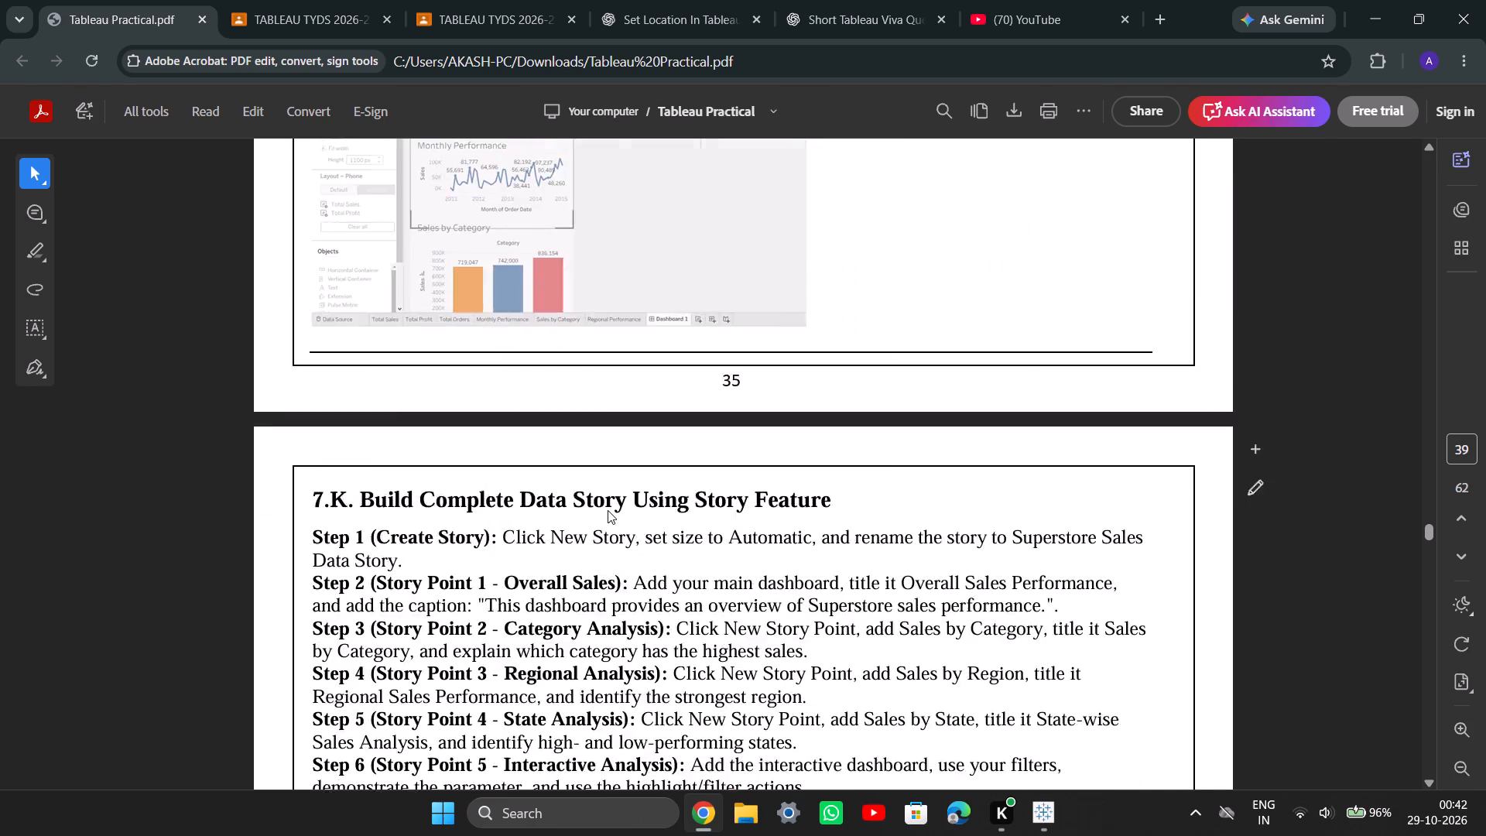
Go back through Practical 7 in the PDF to 7.C, Add Filters, and study its steps and example visualizations.
scroll(608, 510, up, 11)
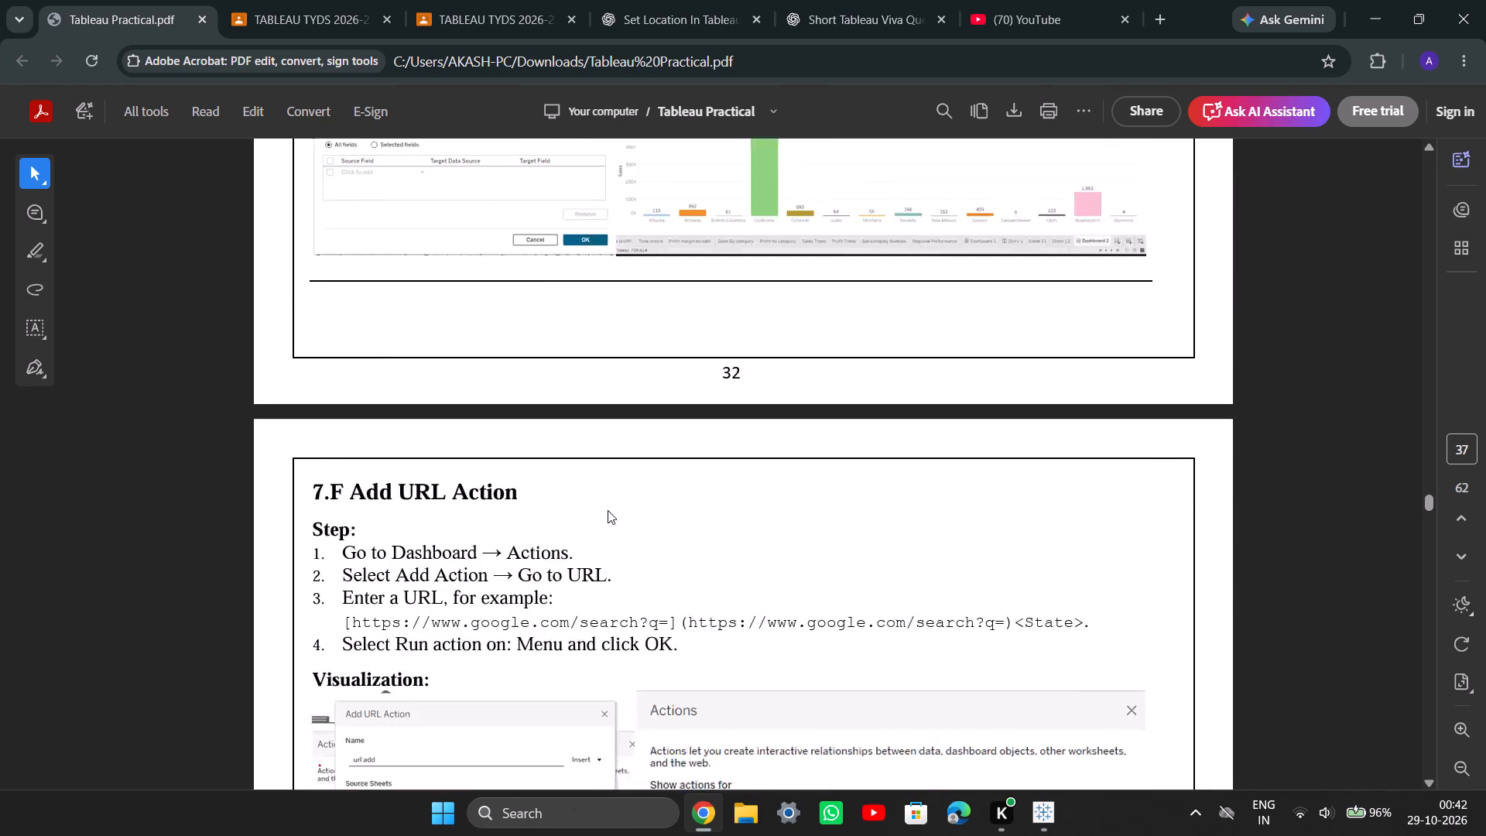
scroll(608, 510, up, 5)
scroll(608, 510, down, 2)
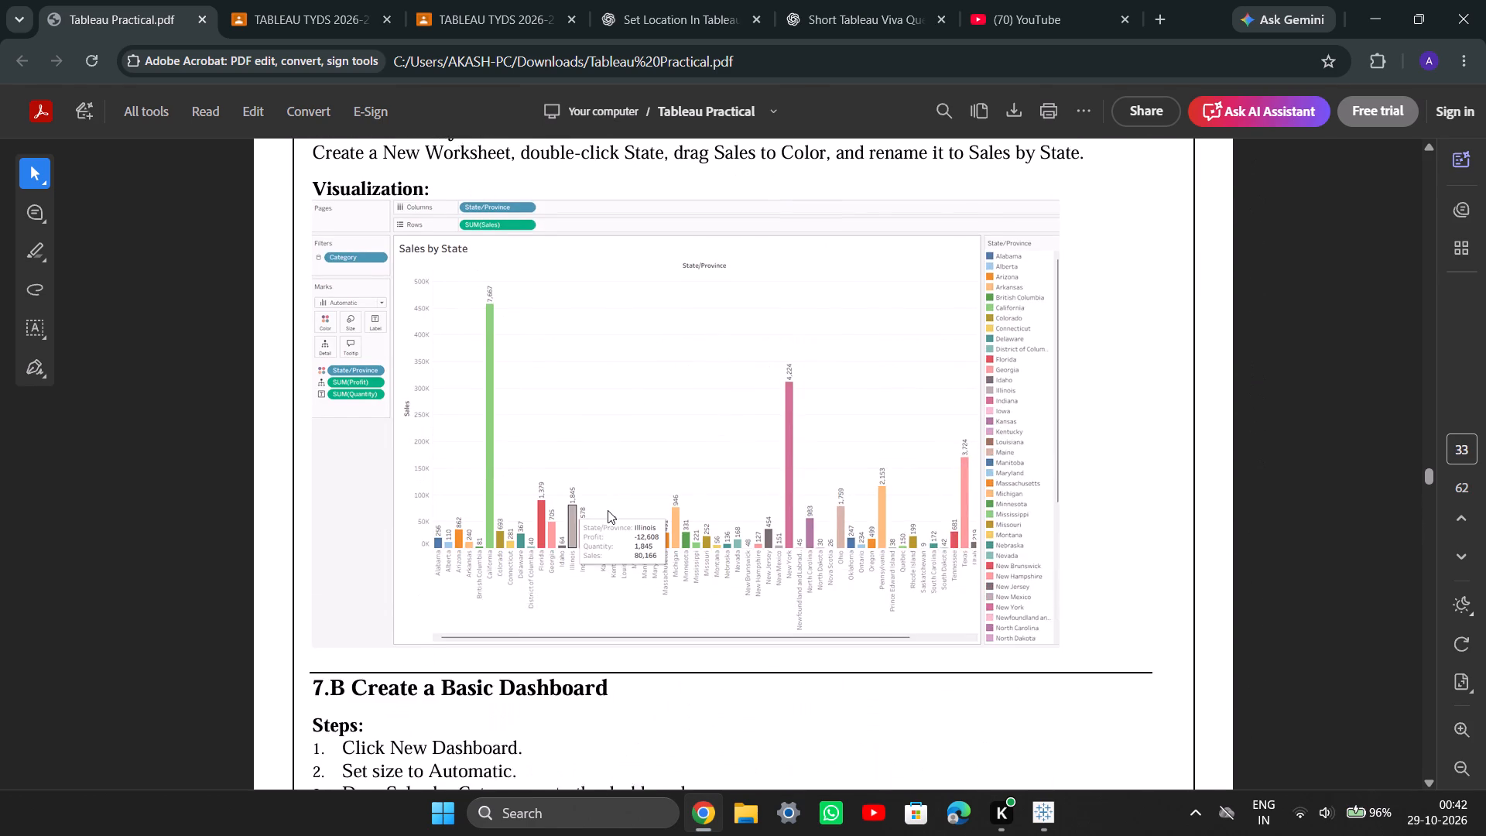
scroll(608, 510, down, 5)
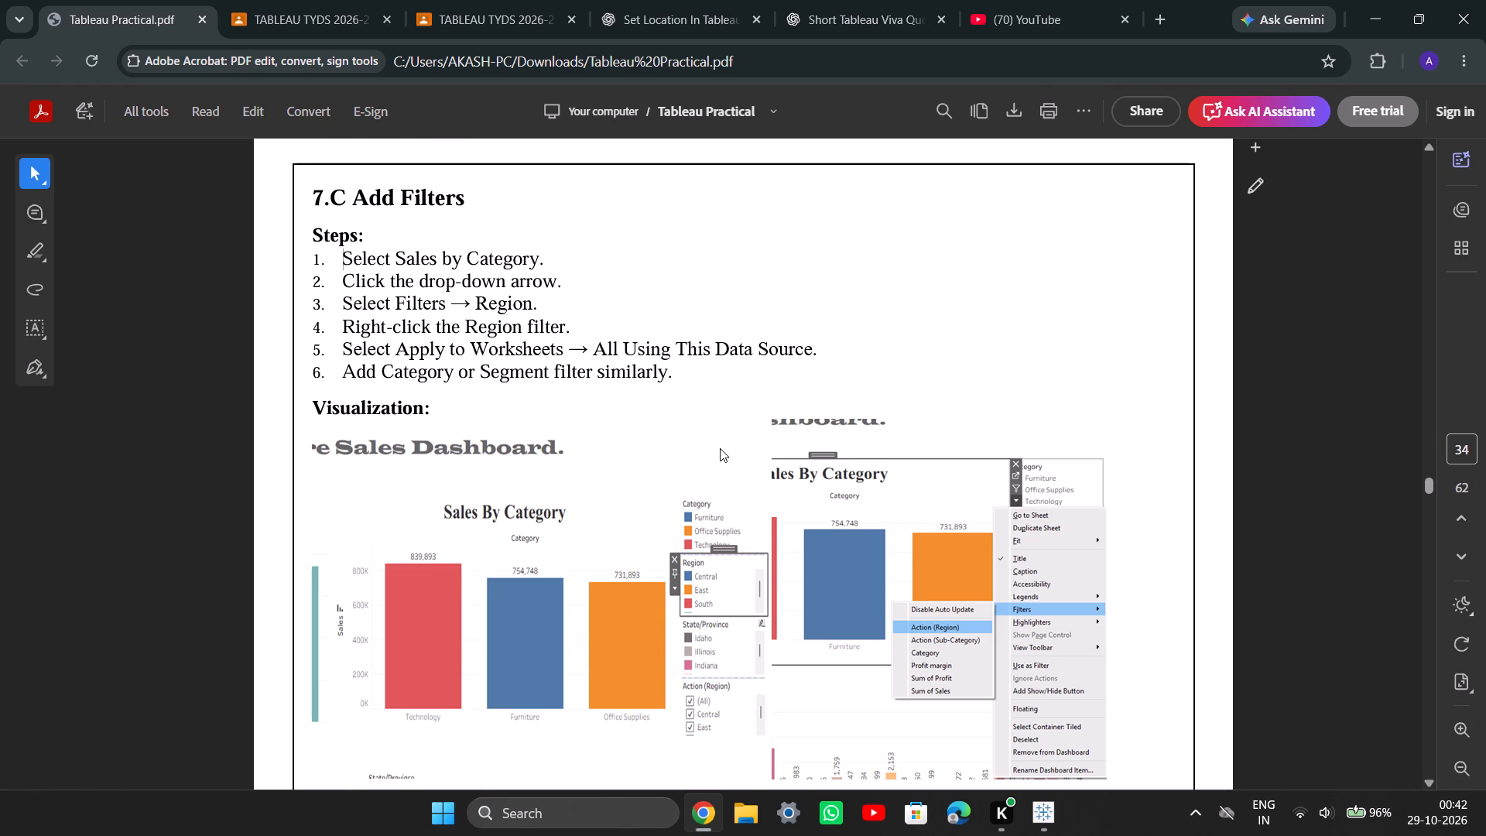
scroll(720, 448, down, 1)
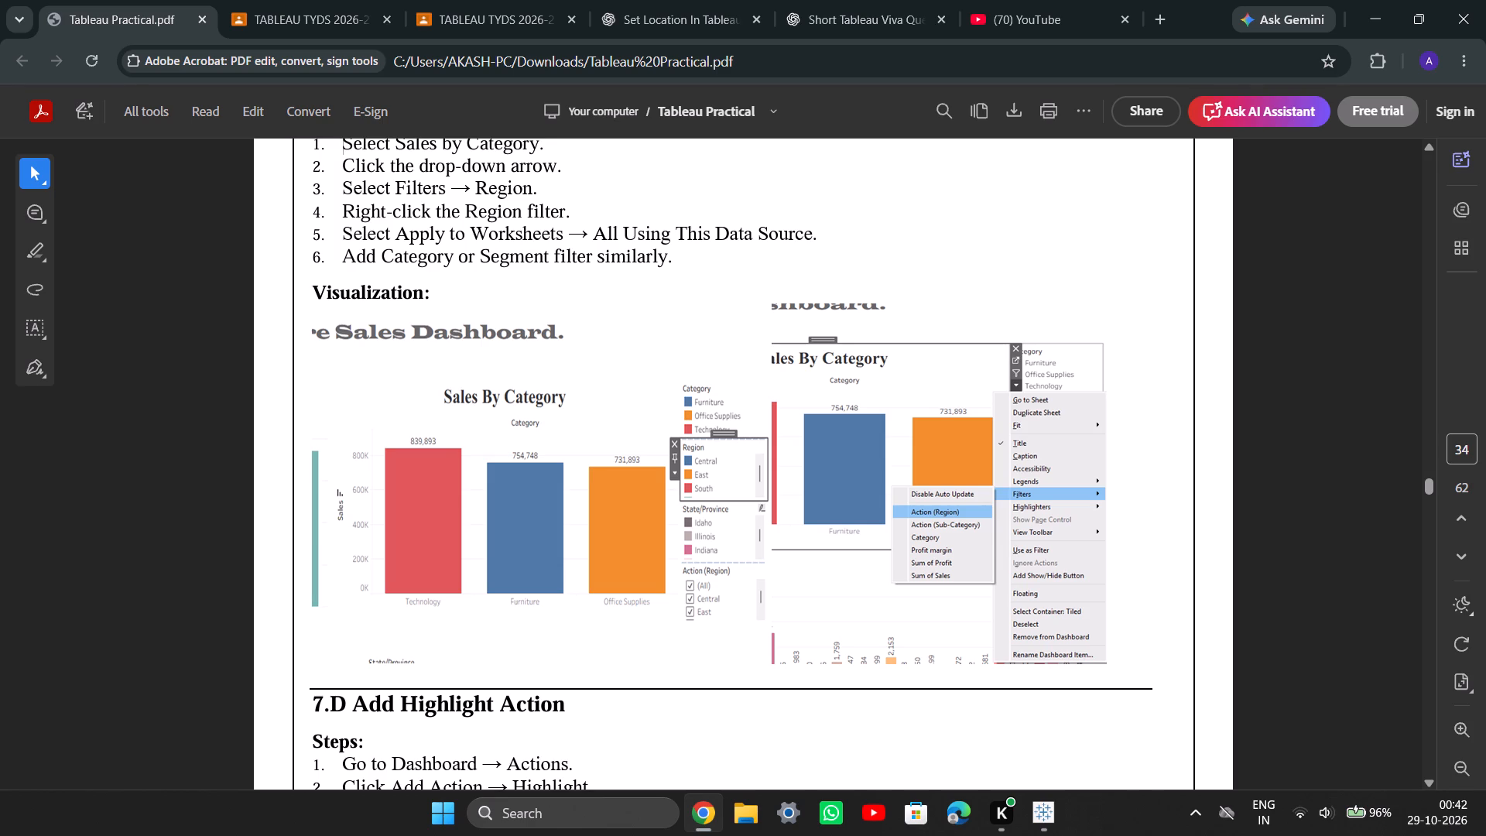
Switch to Tableau Public and widen Dashboard 1's legend and filter container so the Category entries are fully readable.
click(1038, 809)
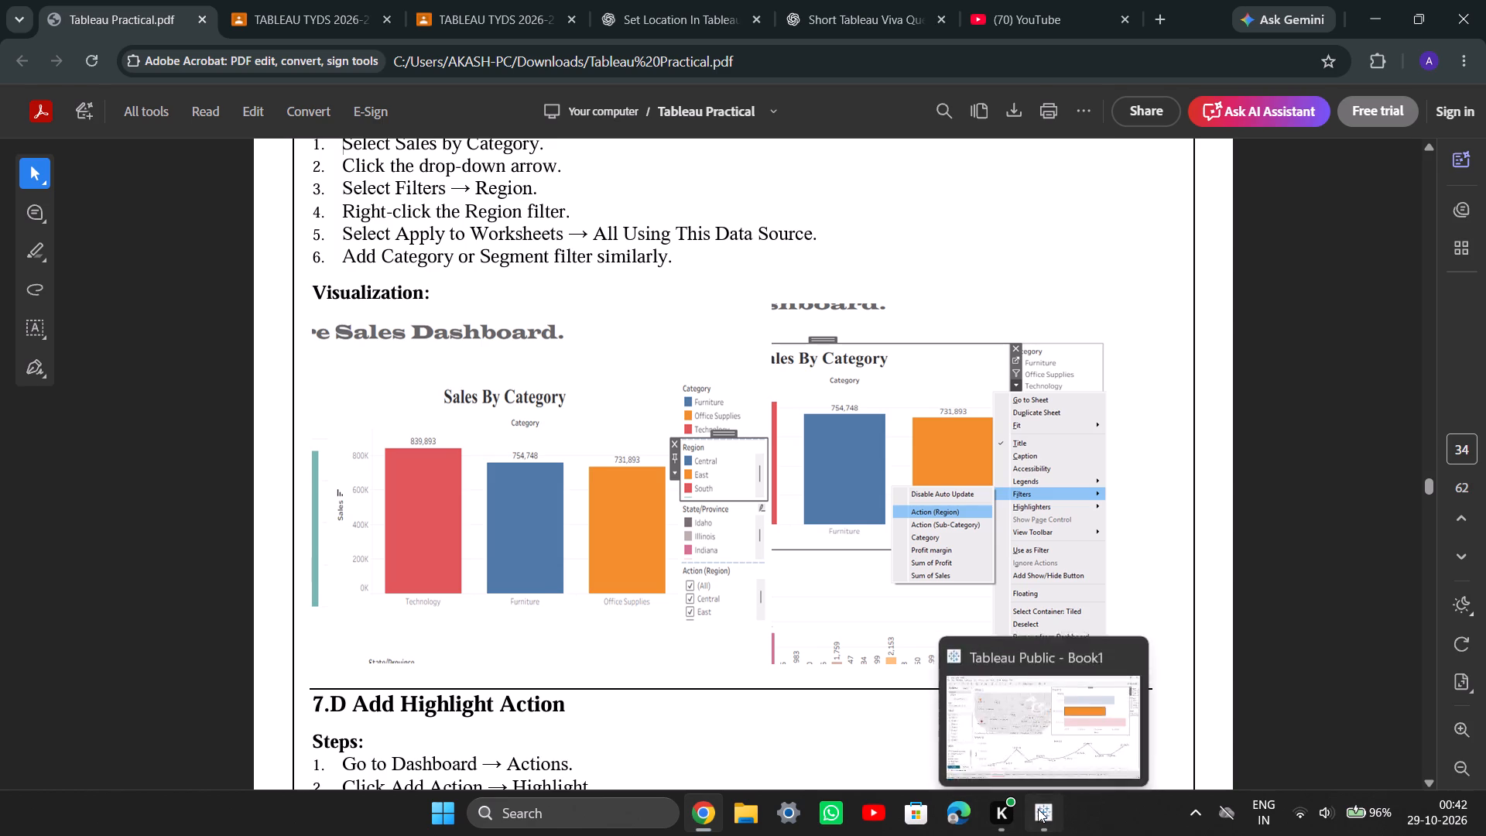
click(1038, 809)
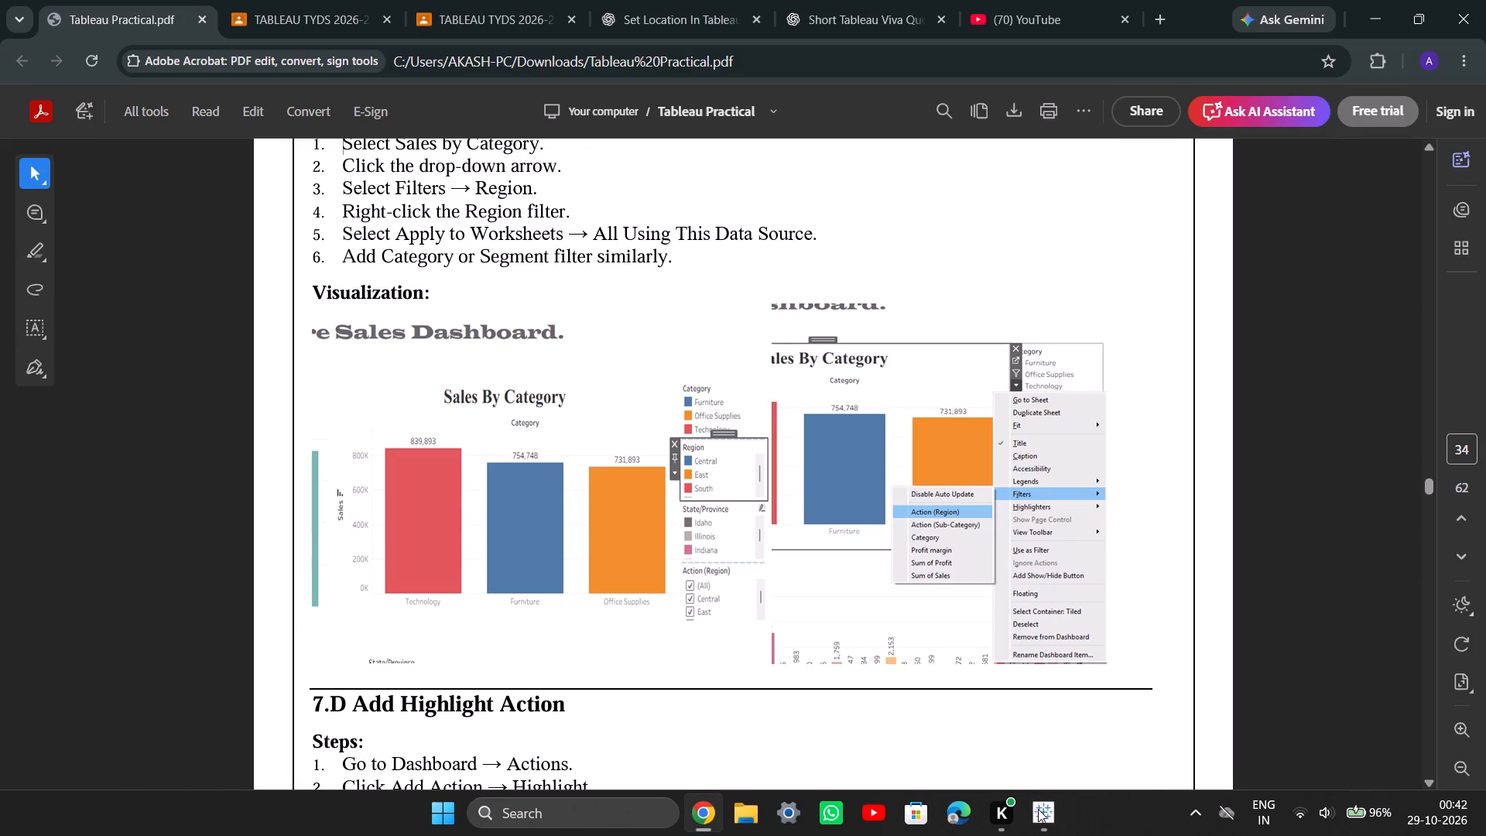
click(1038, 809)
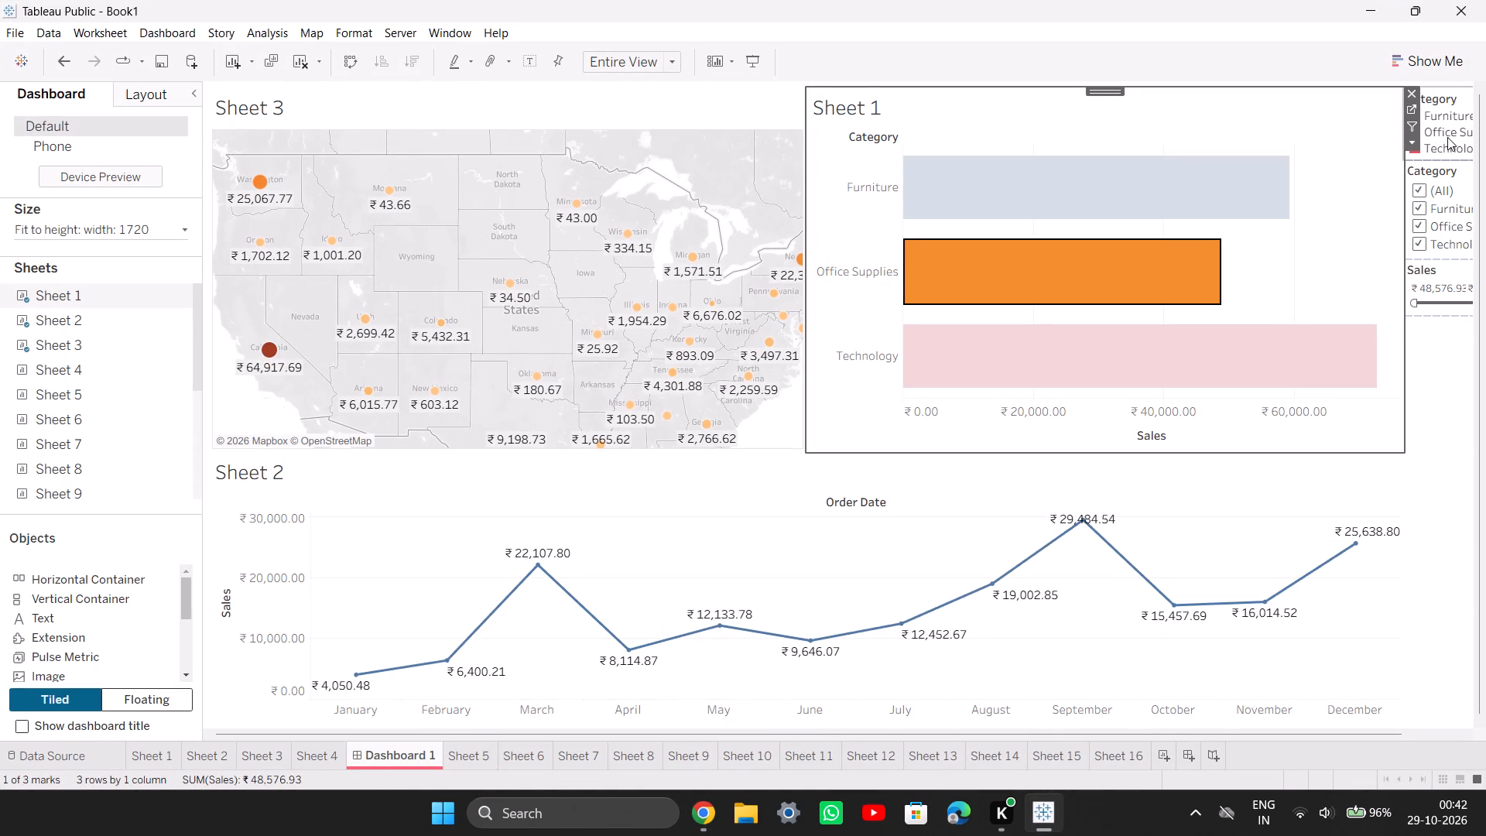
click(1449, 159)
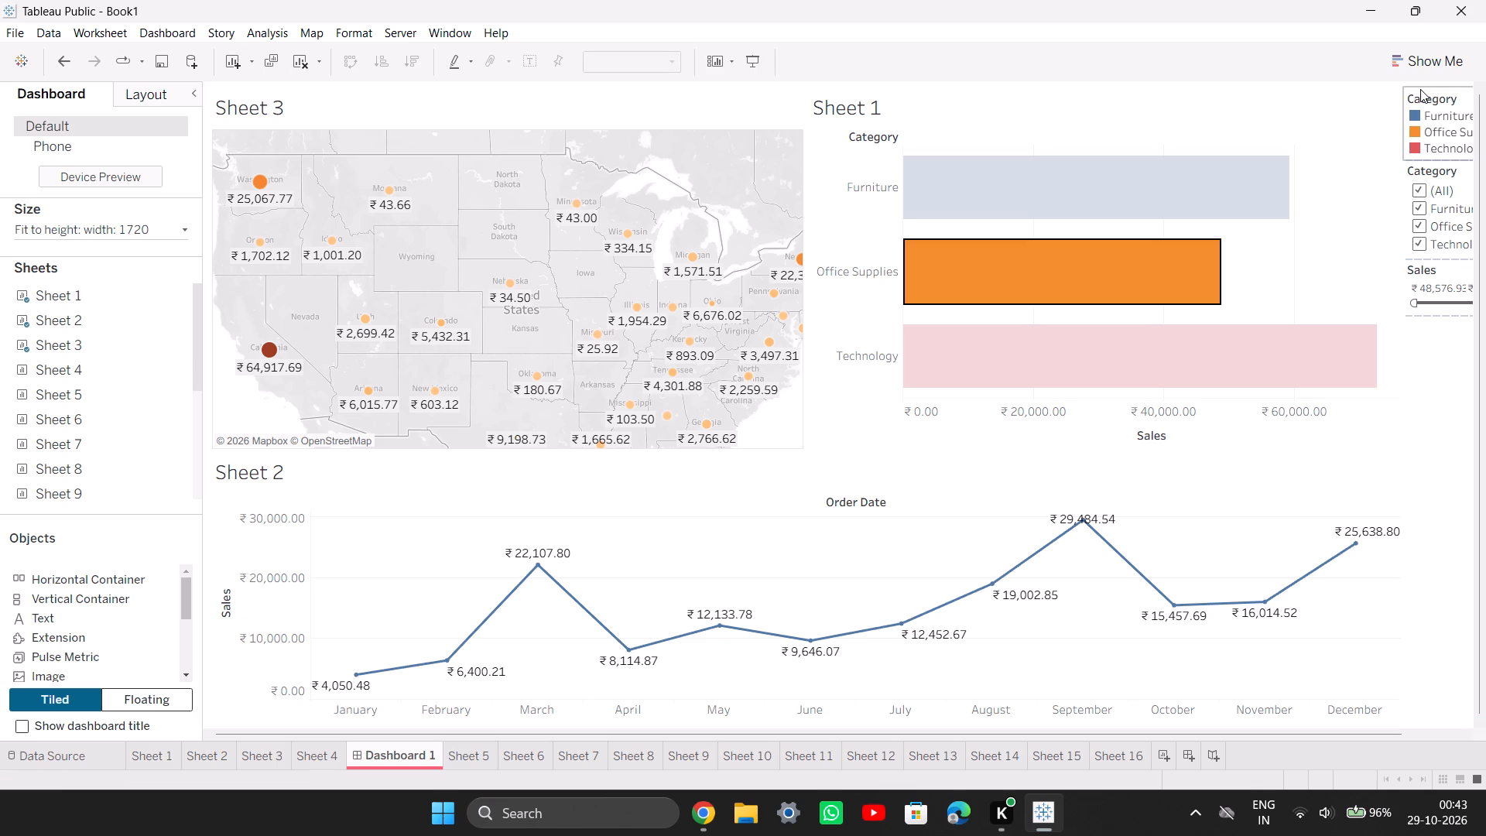
right_click(1420, 89)
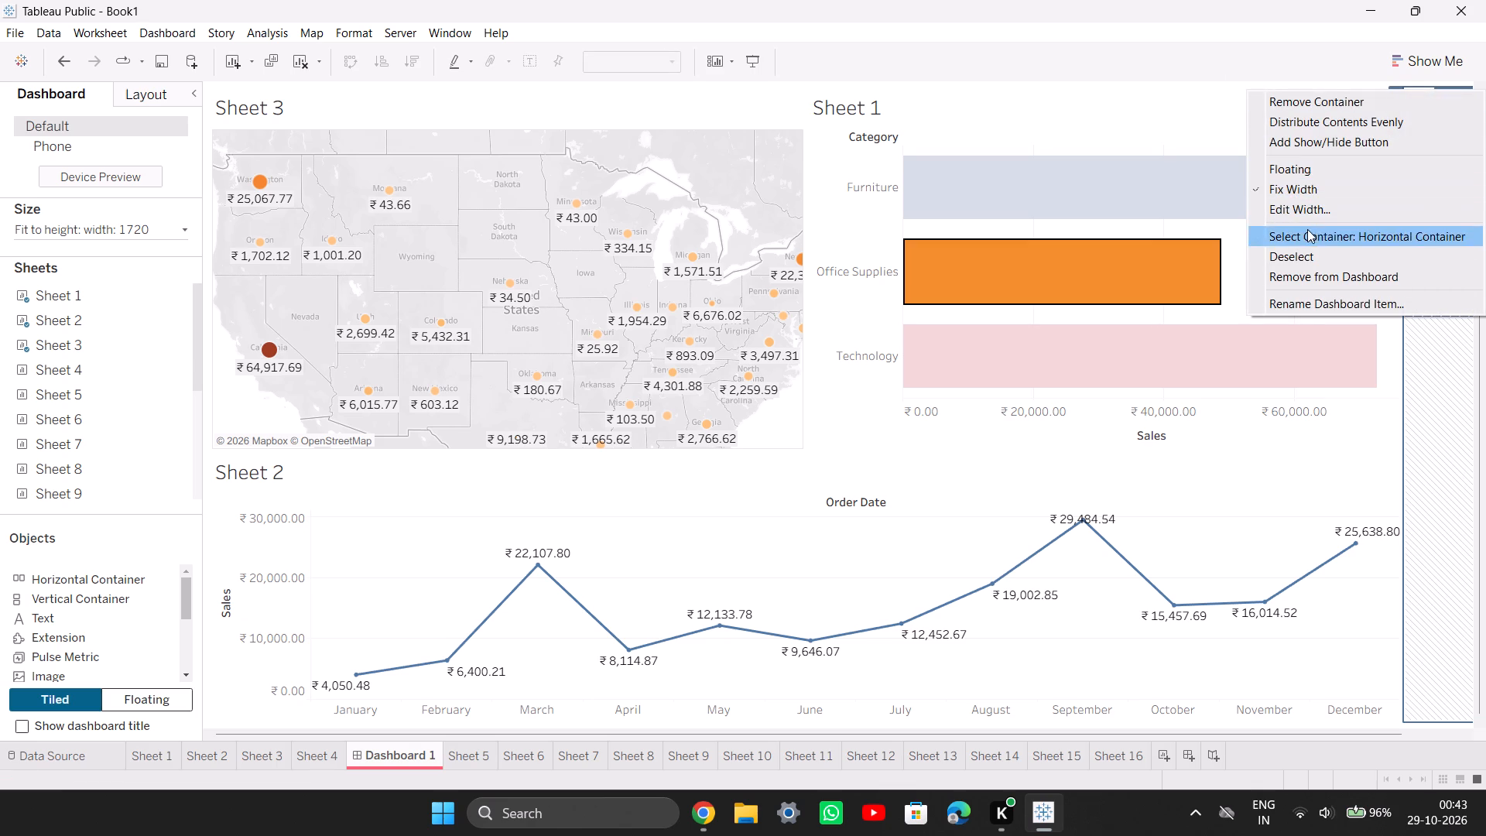
click(1215, 69)
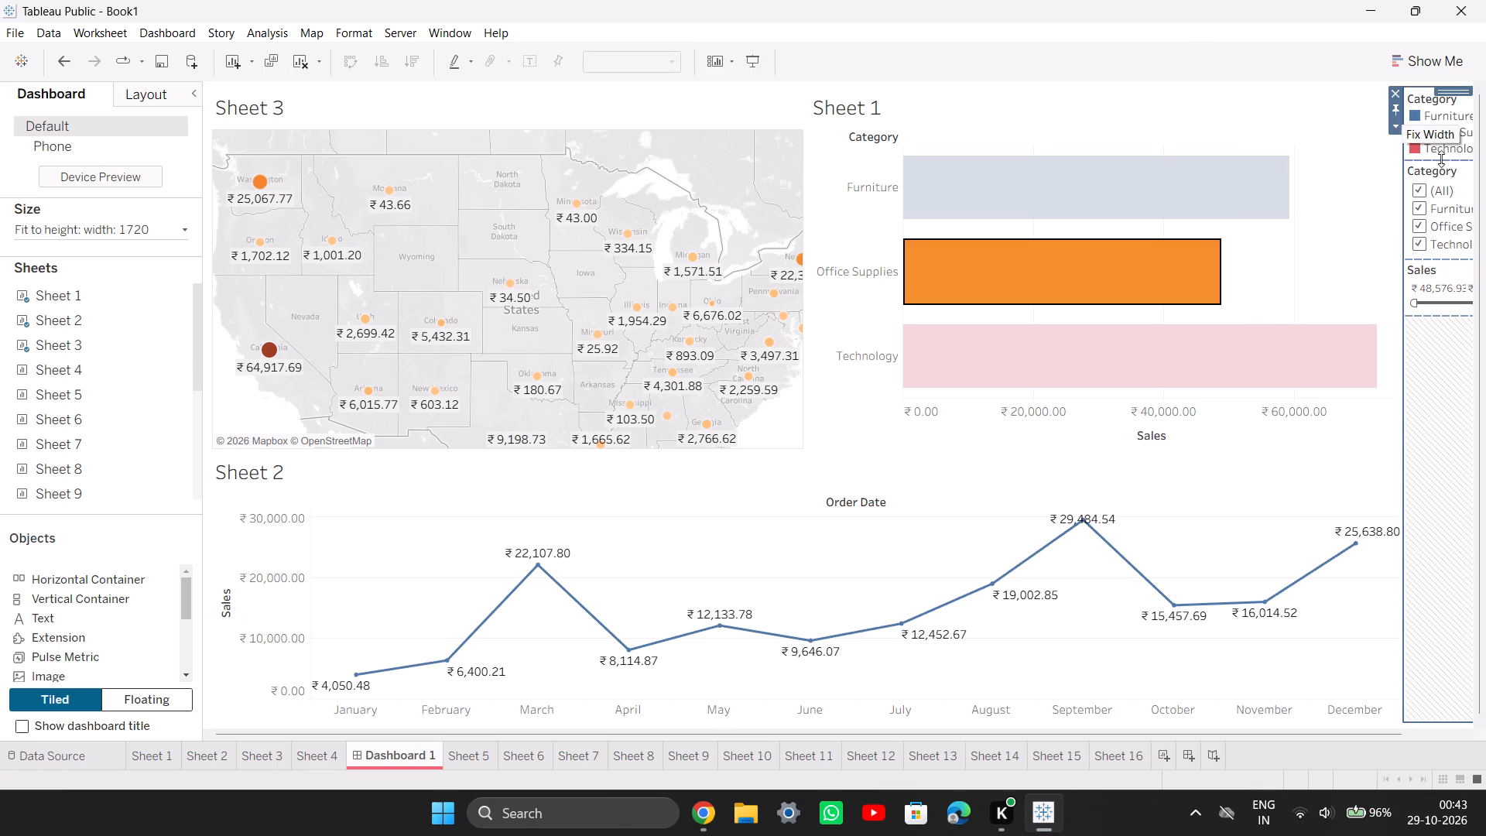
drag(1403, 194, 1288, 215)
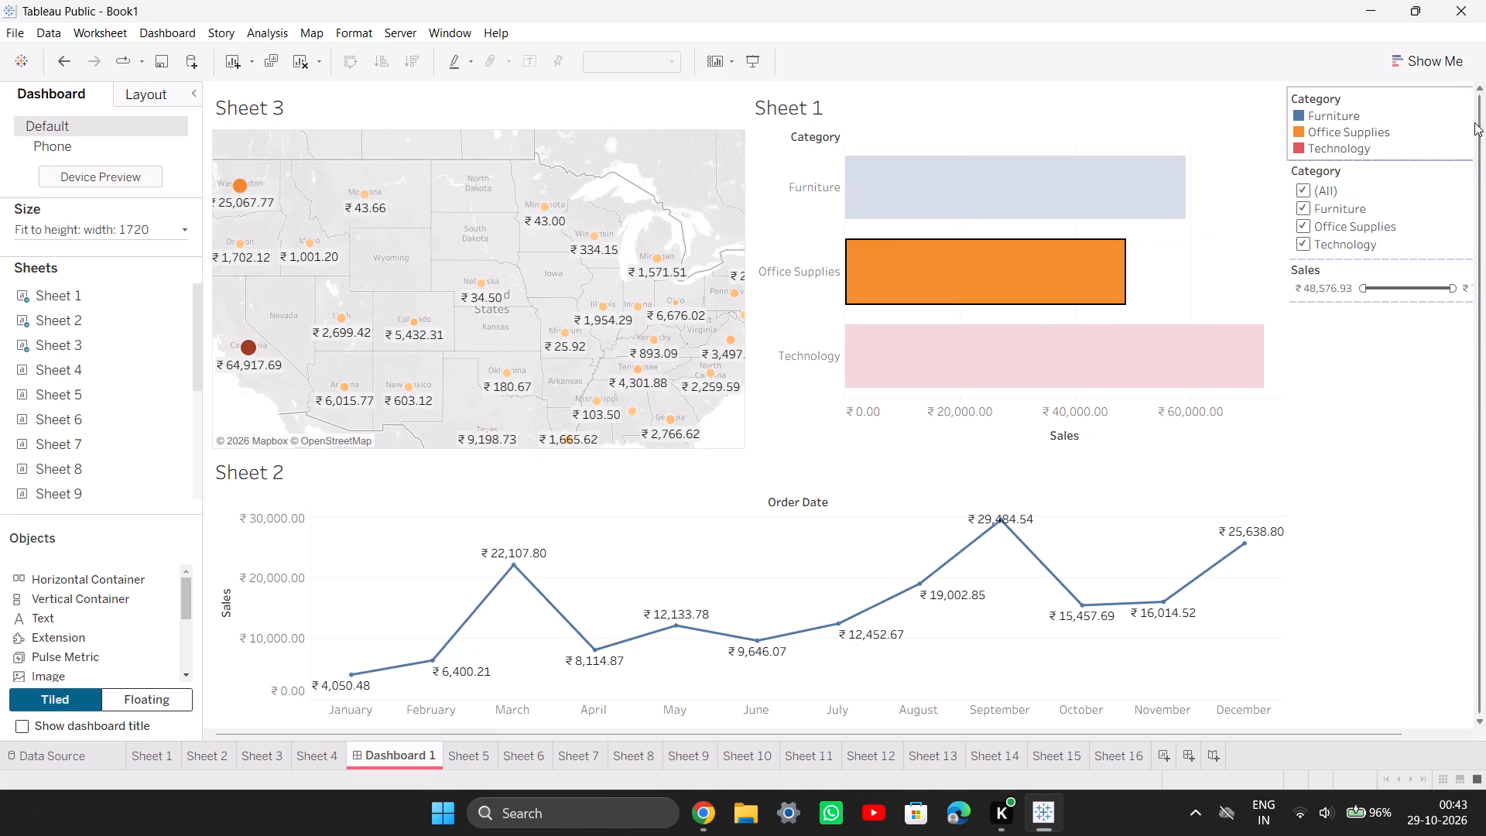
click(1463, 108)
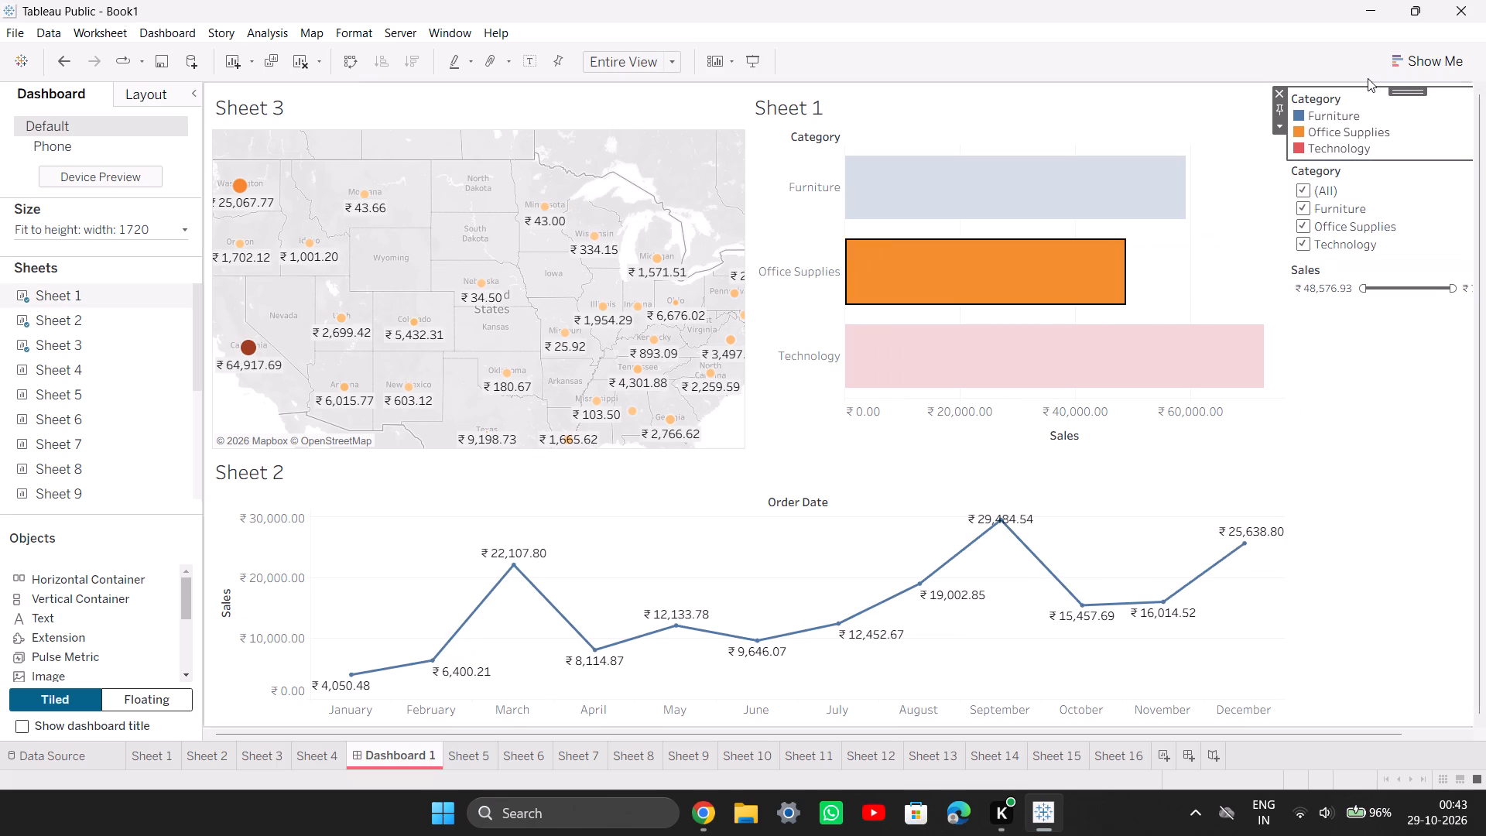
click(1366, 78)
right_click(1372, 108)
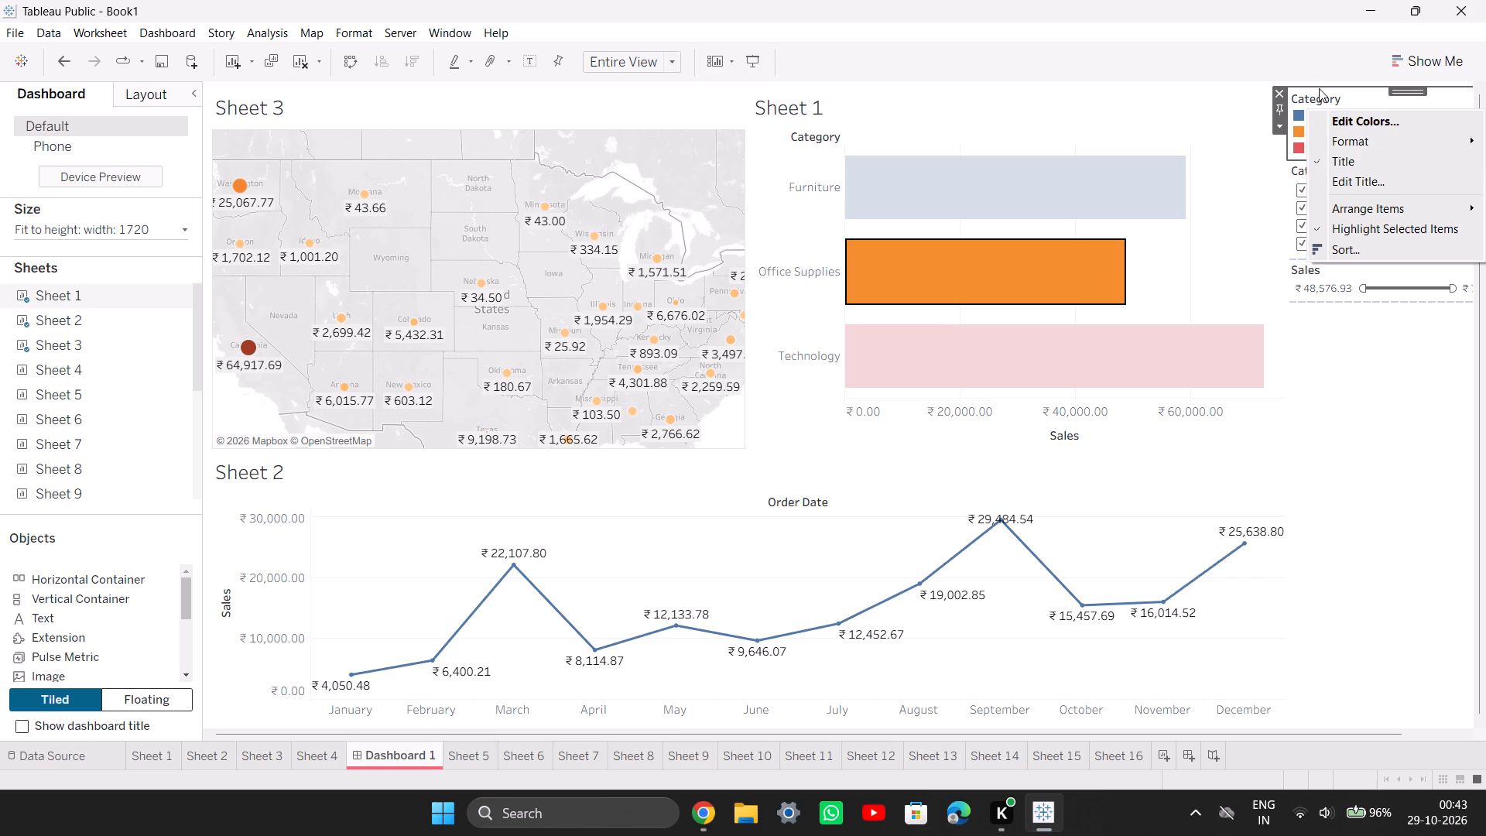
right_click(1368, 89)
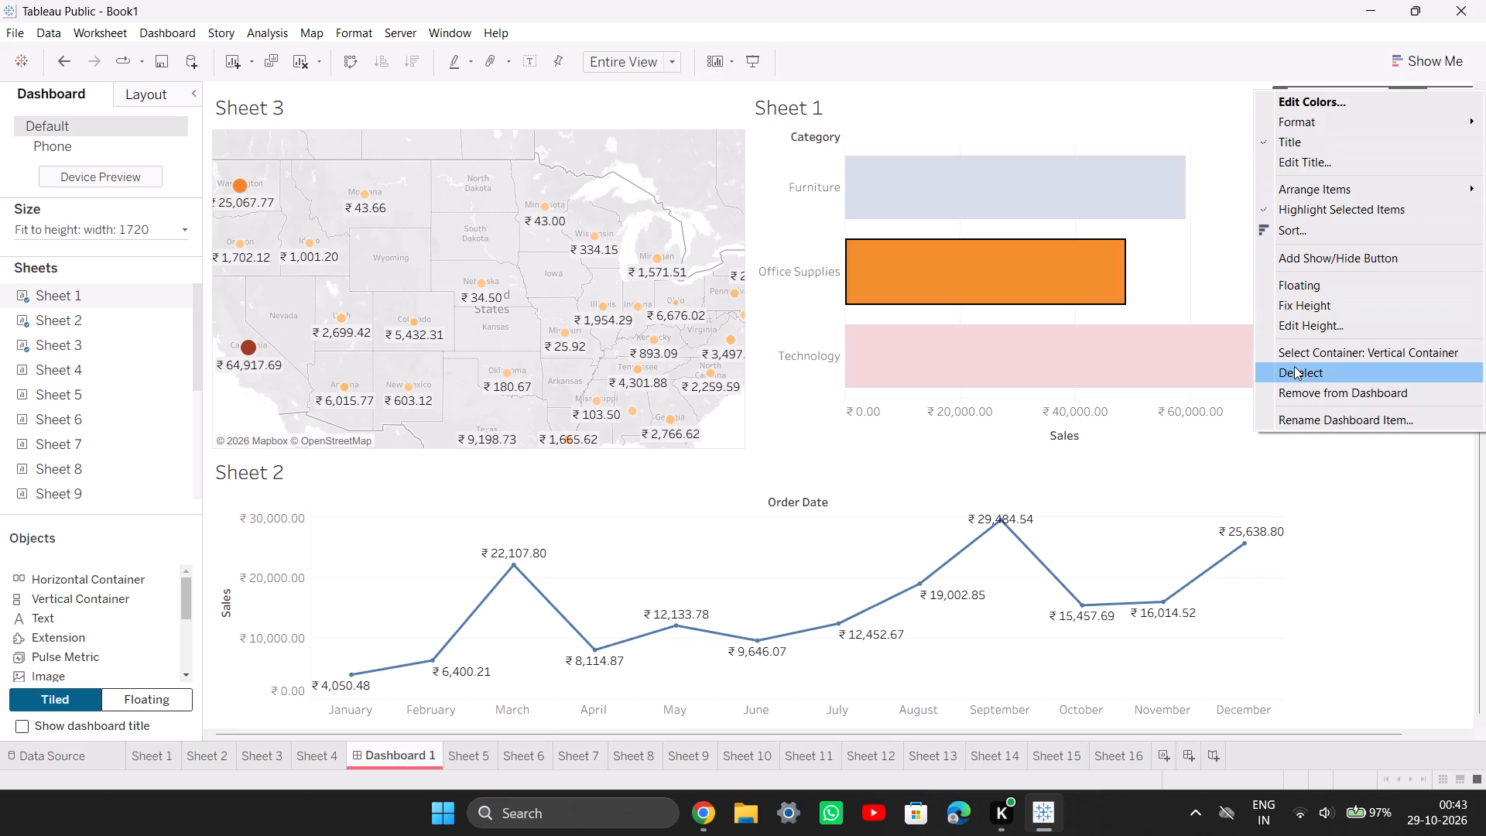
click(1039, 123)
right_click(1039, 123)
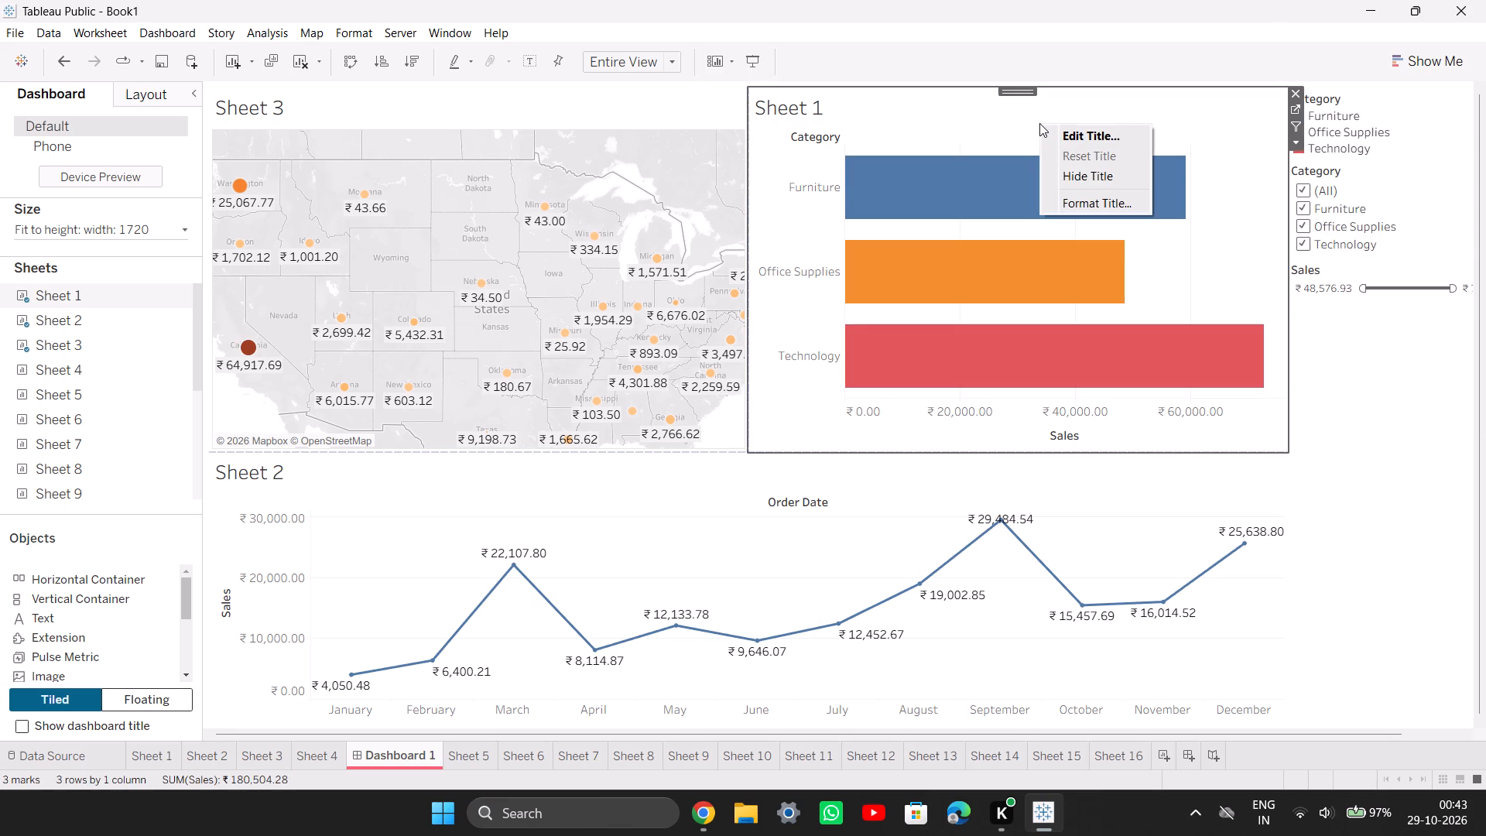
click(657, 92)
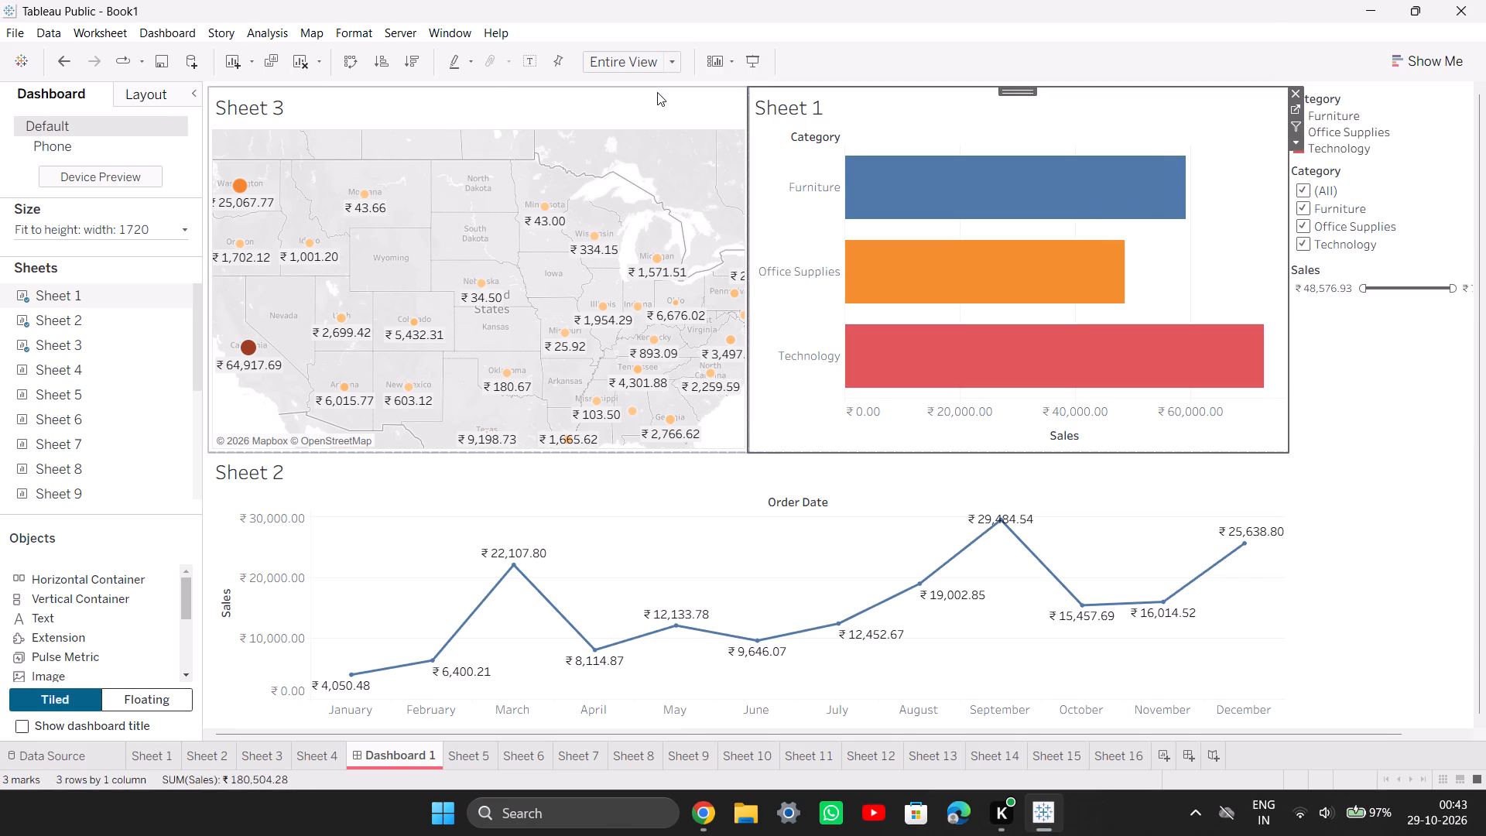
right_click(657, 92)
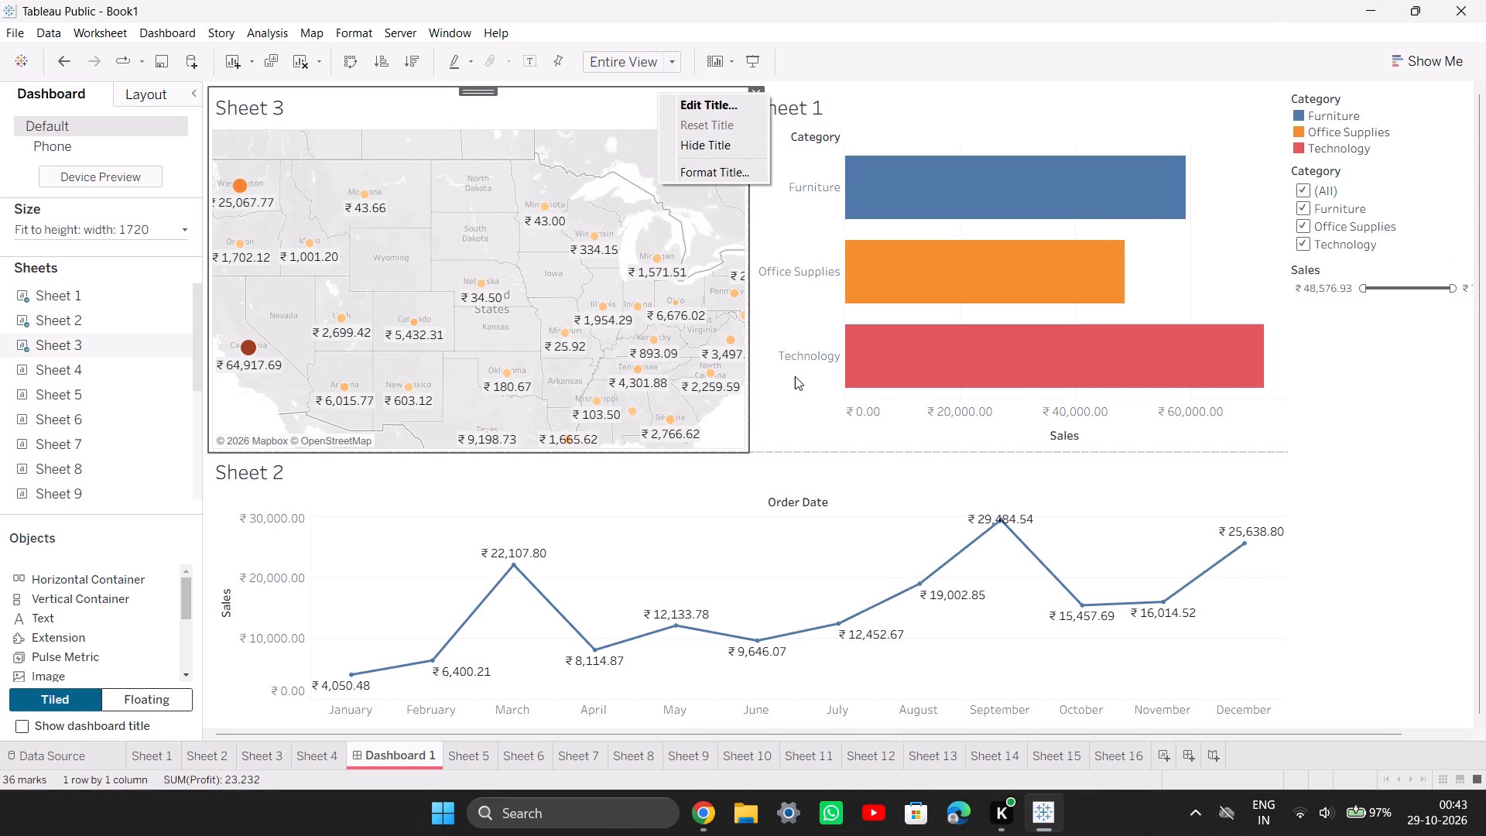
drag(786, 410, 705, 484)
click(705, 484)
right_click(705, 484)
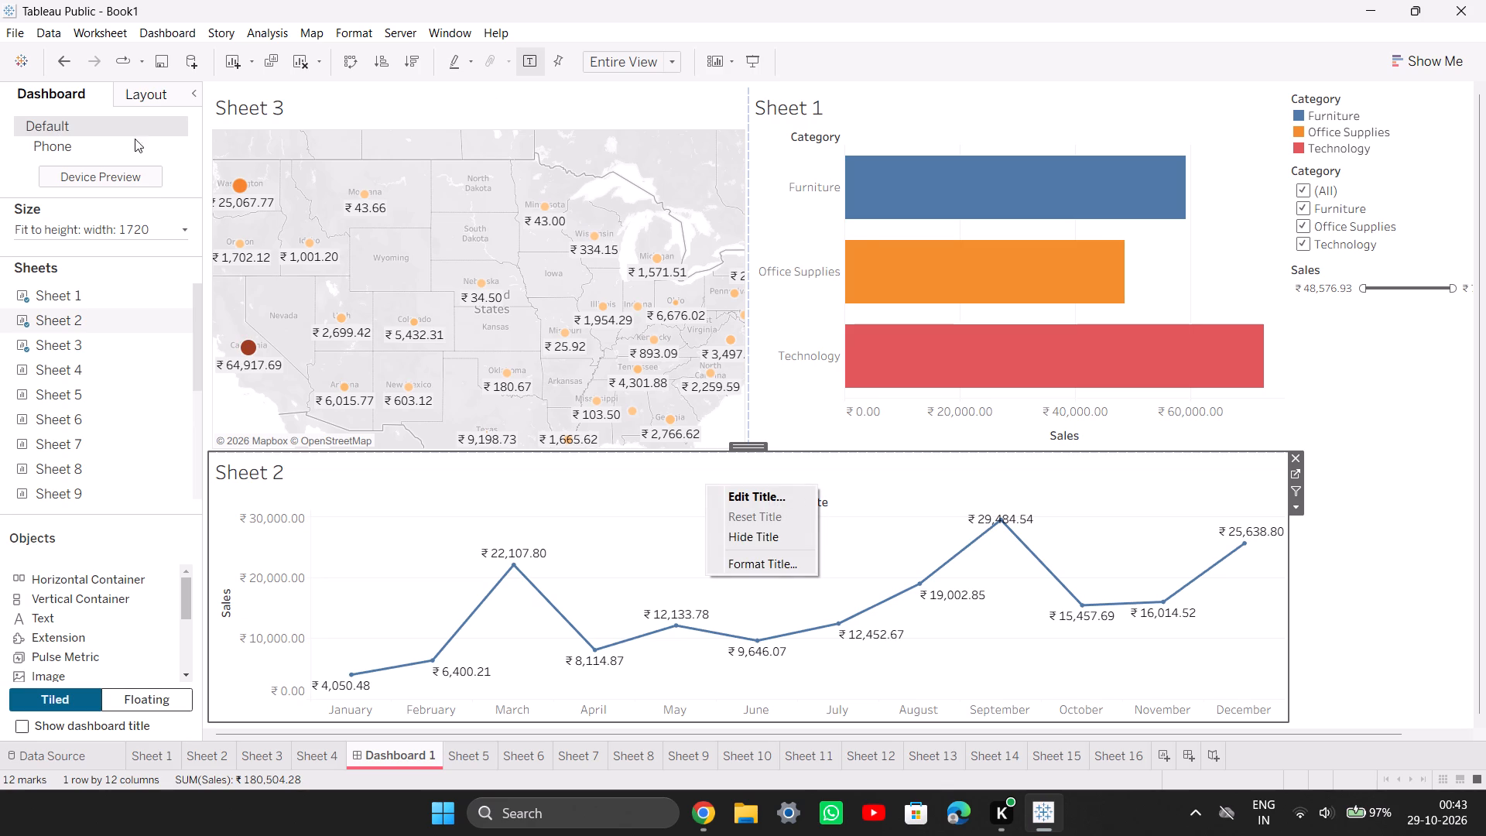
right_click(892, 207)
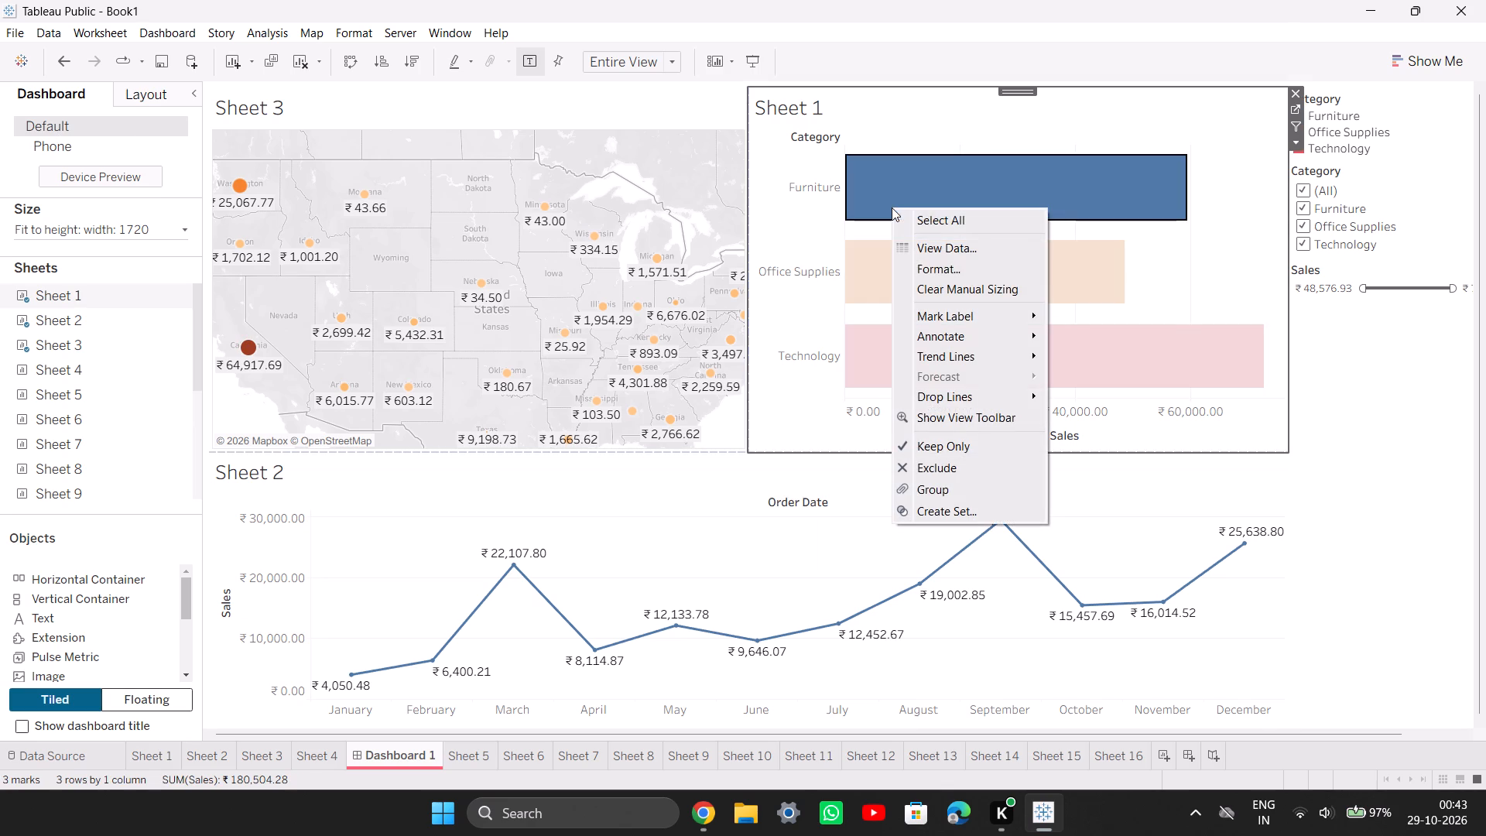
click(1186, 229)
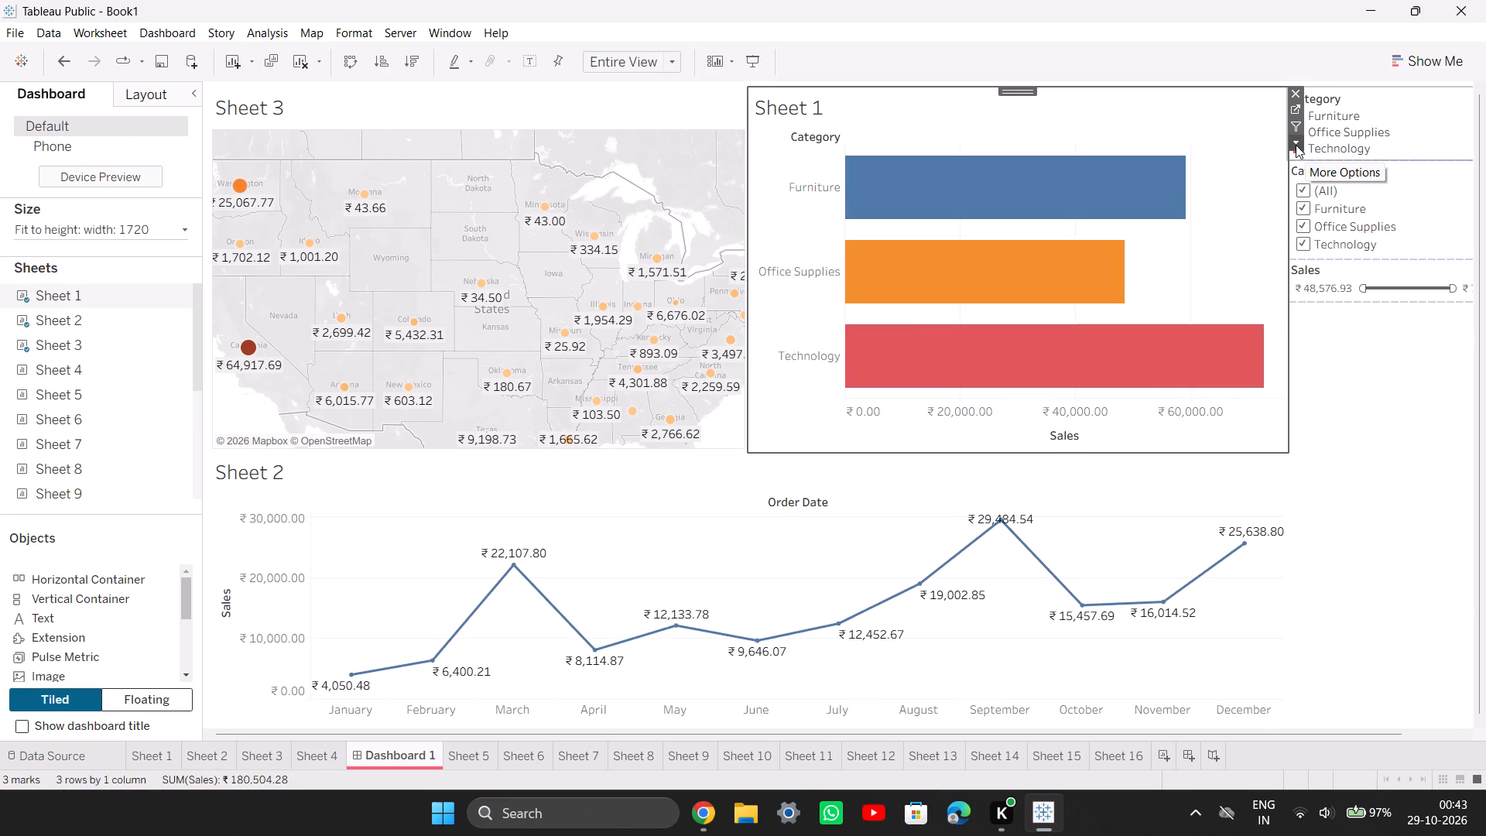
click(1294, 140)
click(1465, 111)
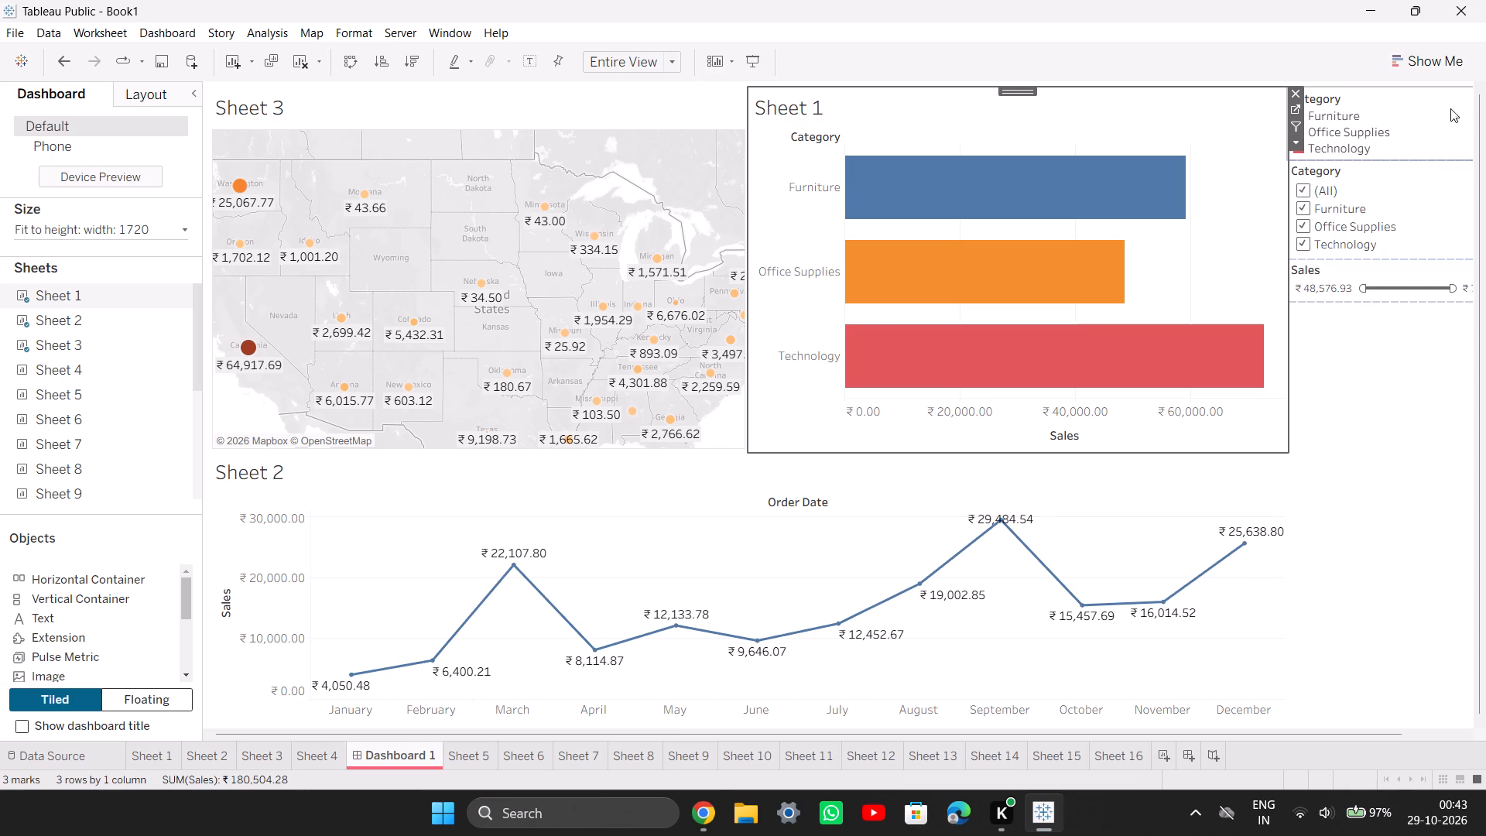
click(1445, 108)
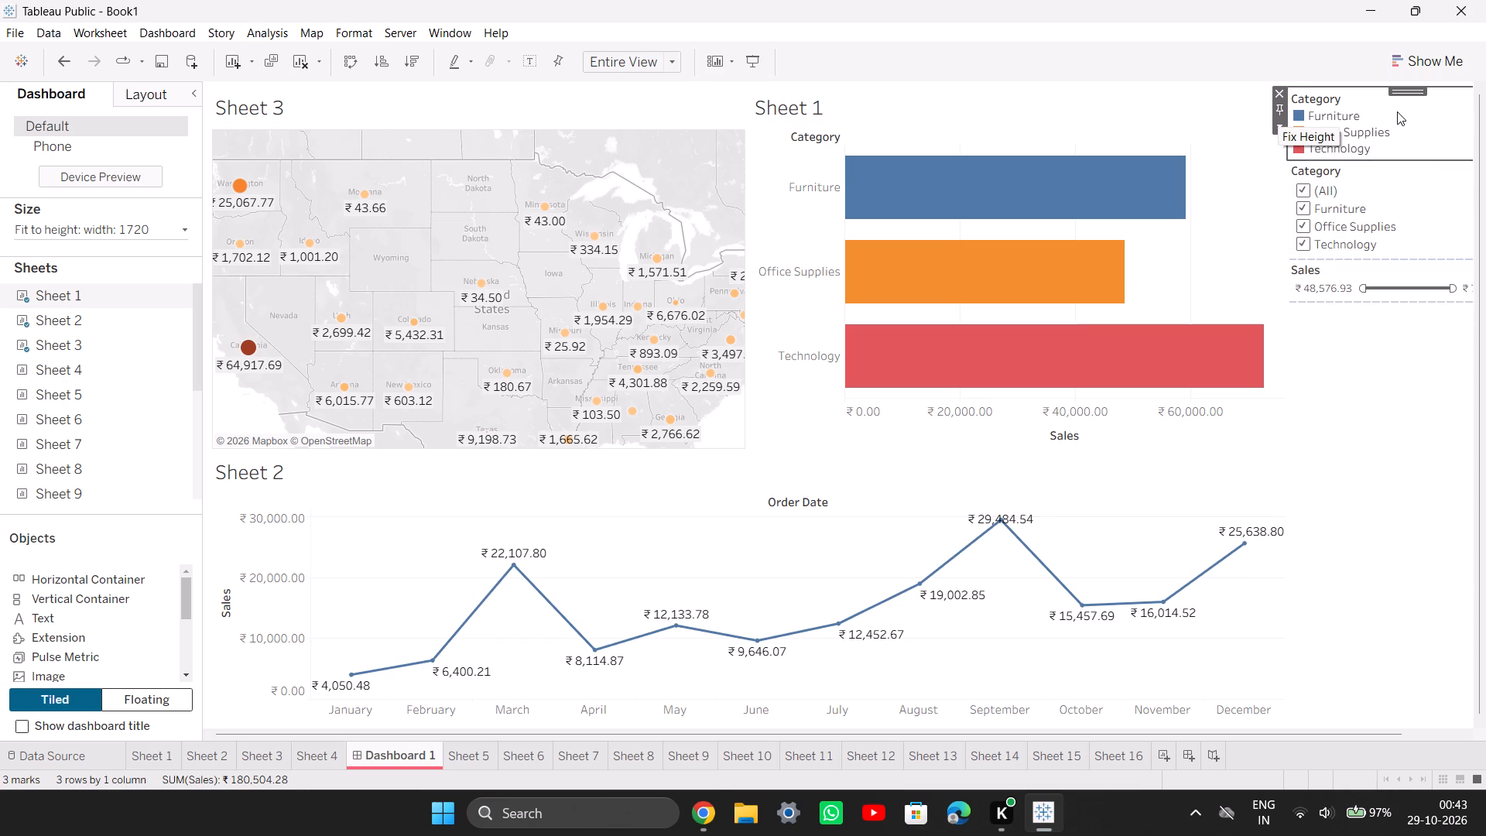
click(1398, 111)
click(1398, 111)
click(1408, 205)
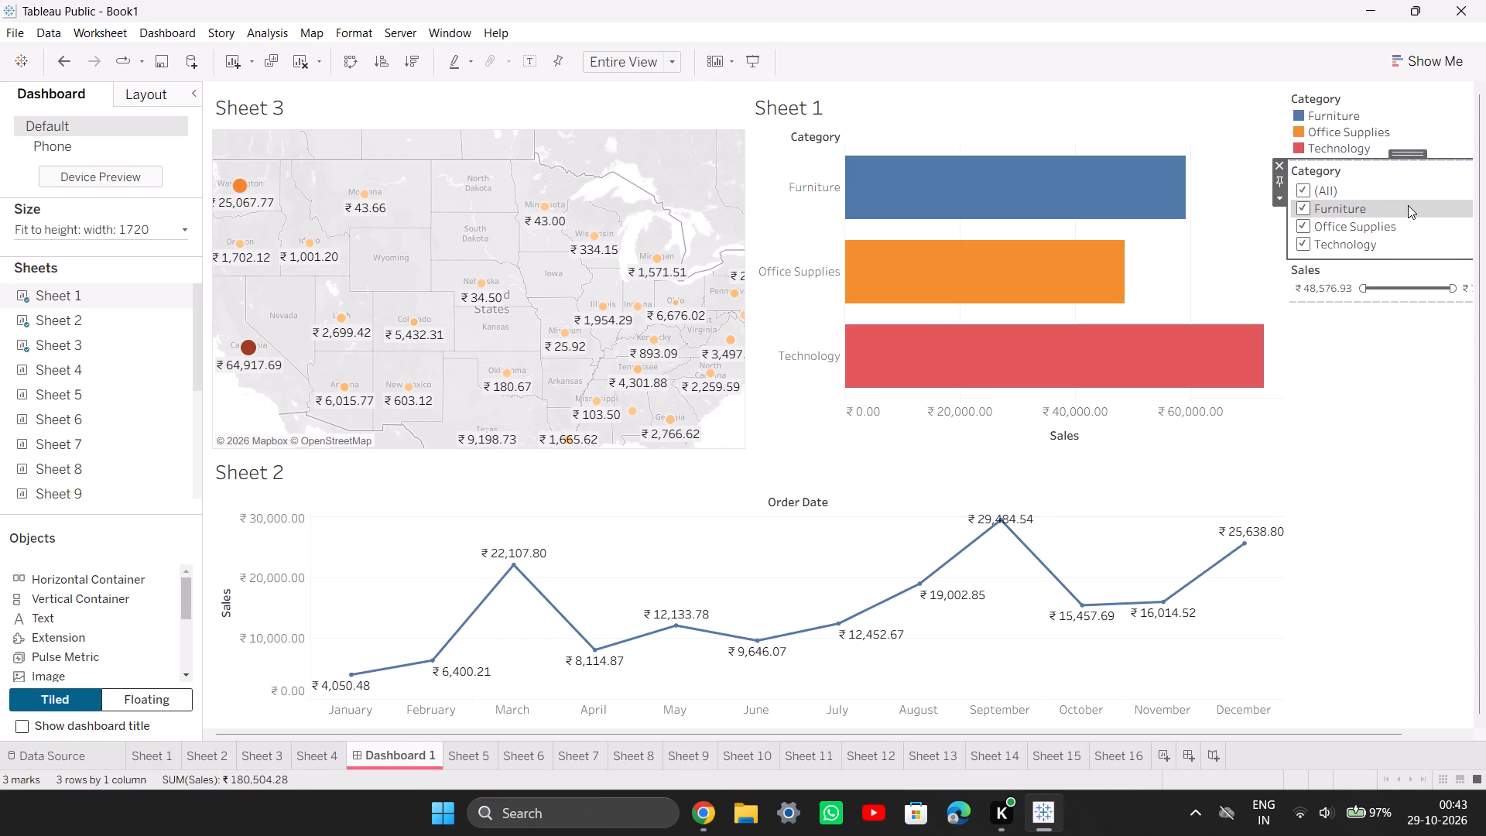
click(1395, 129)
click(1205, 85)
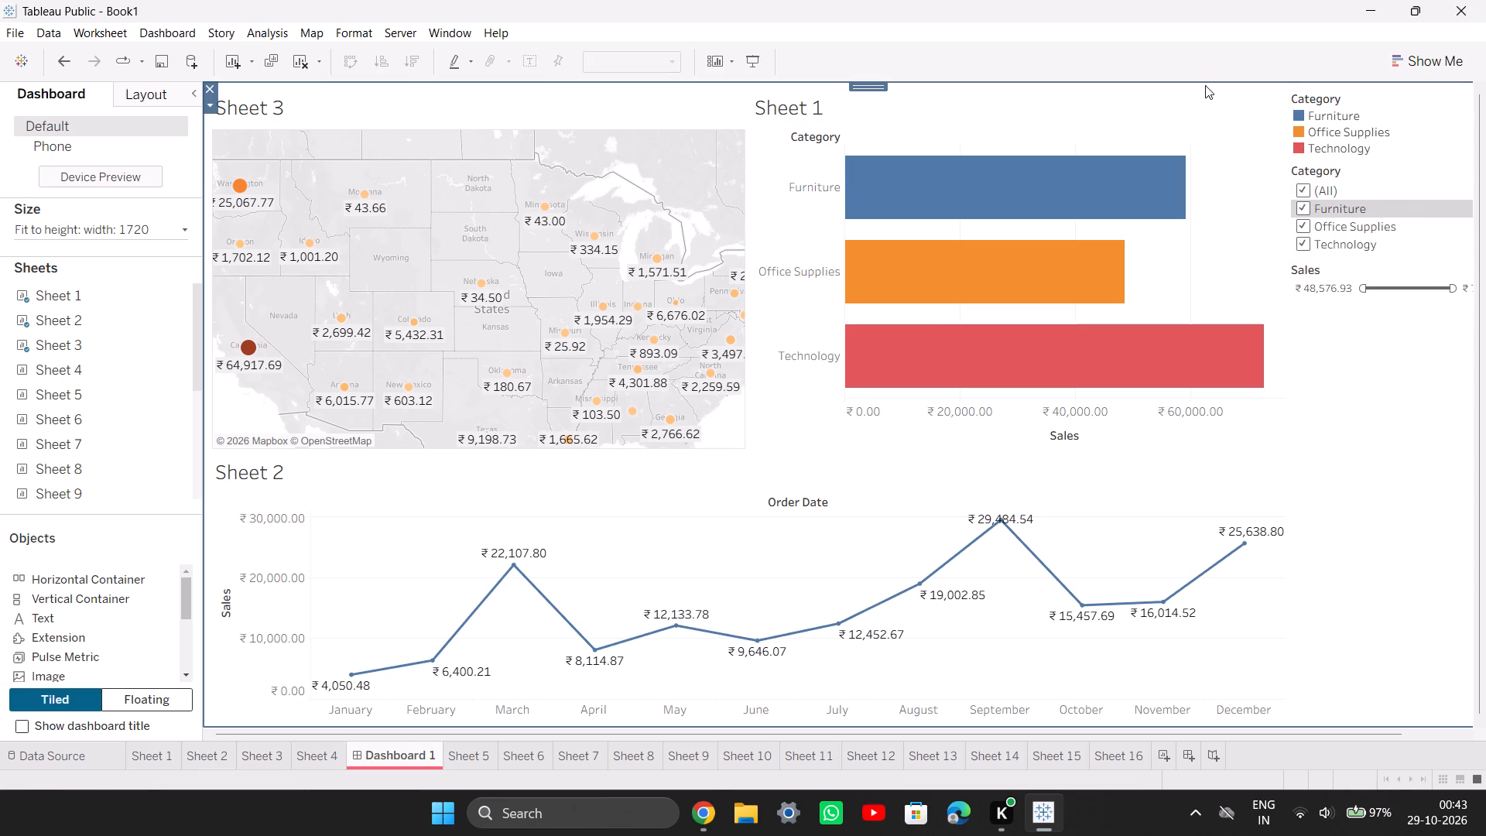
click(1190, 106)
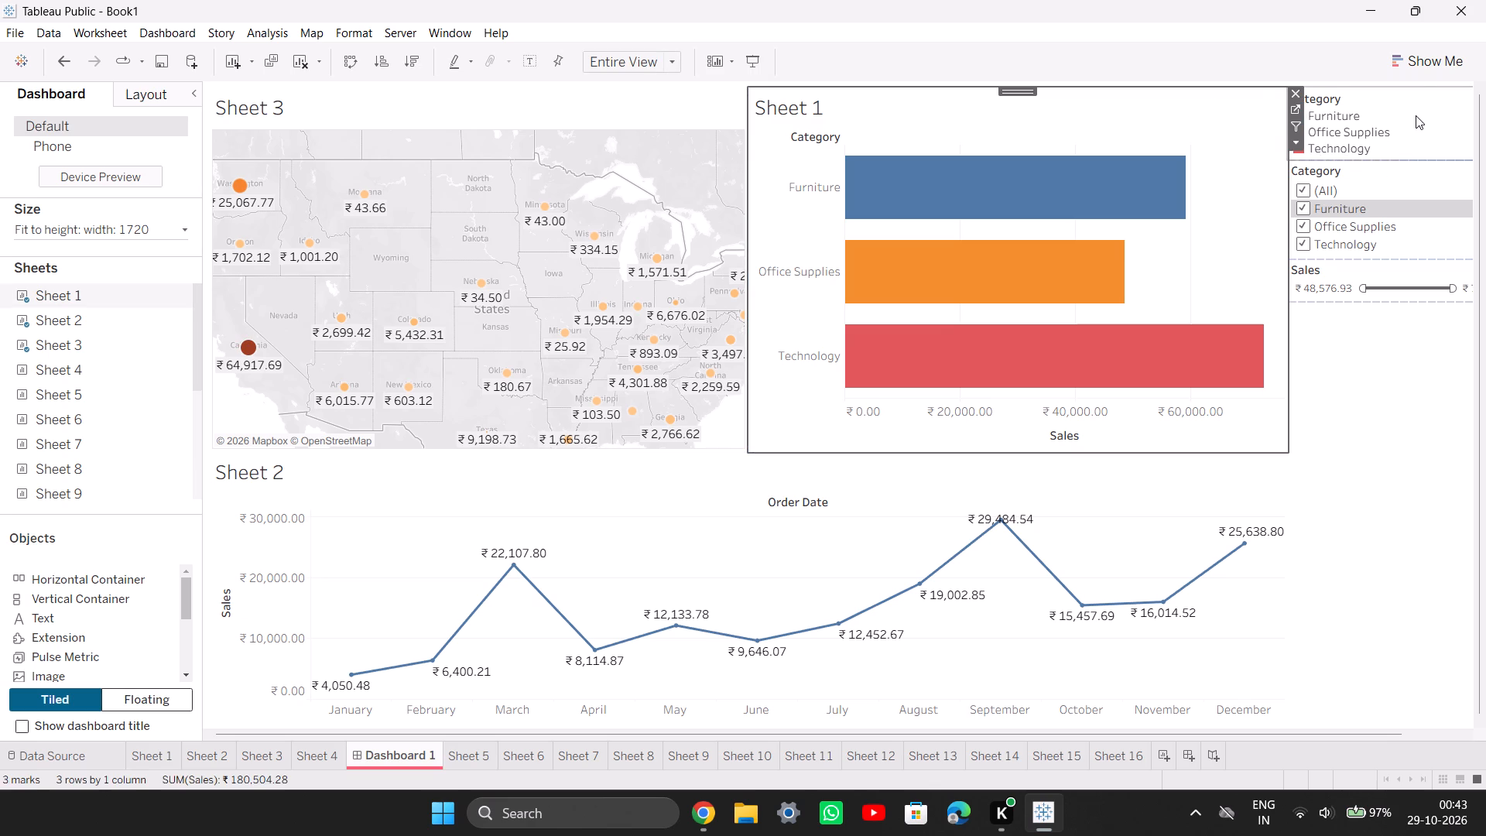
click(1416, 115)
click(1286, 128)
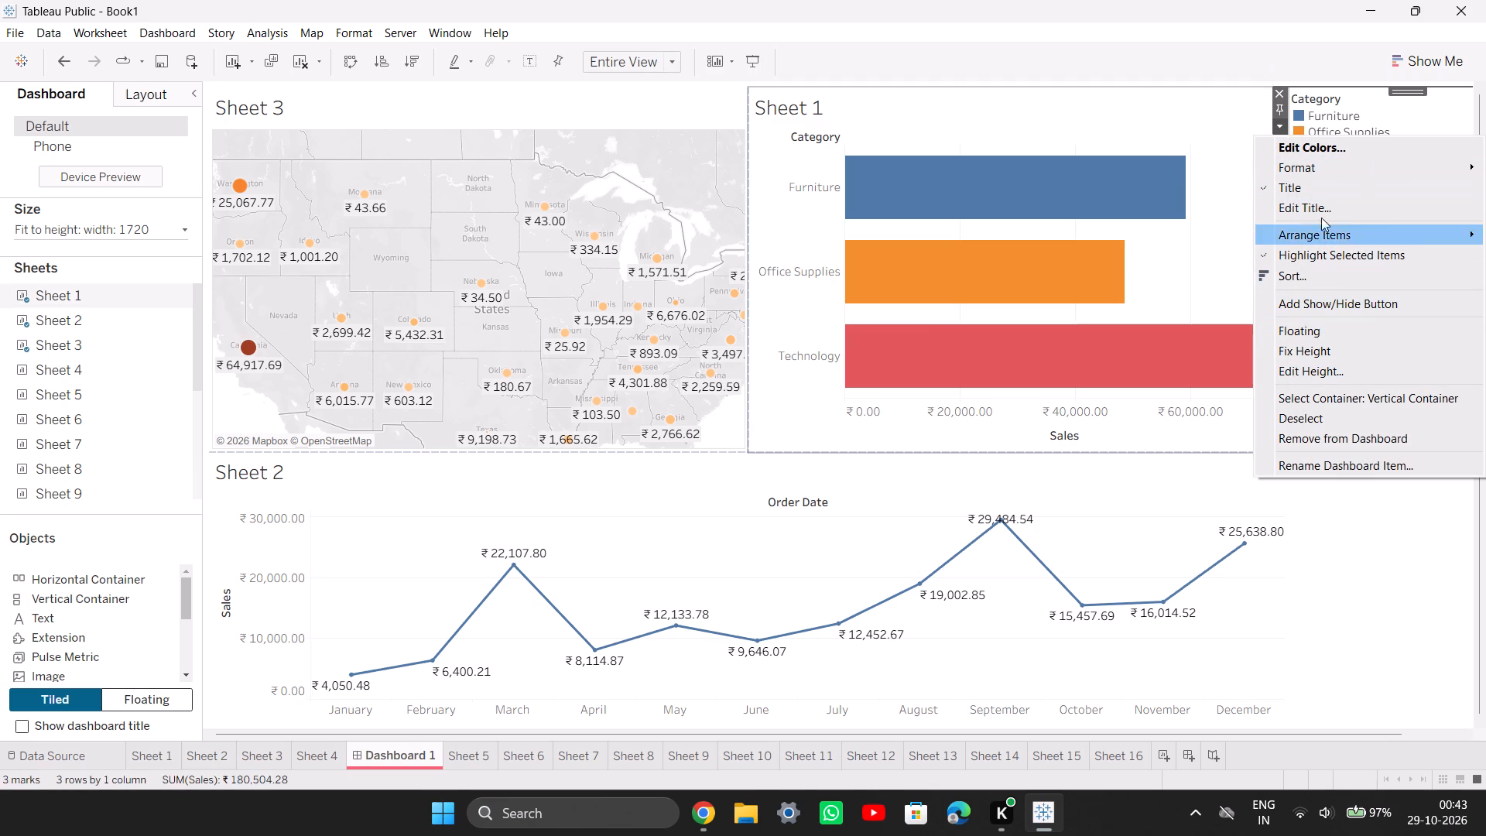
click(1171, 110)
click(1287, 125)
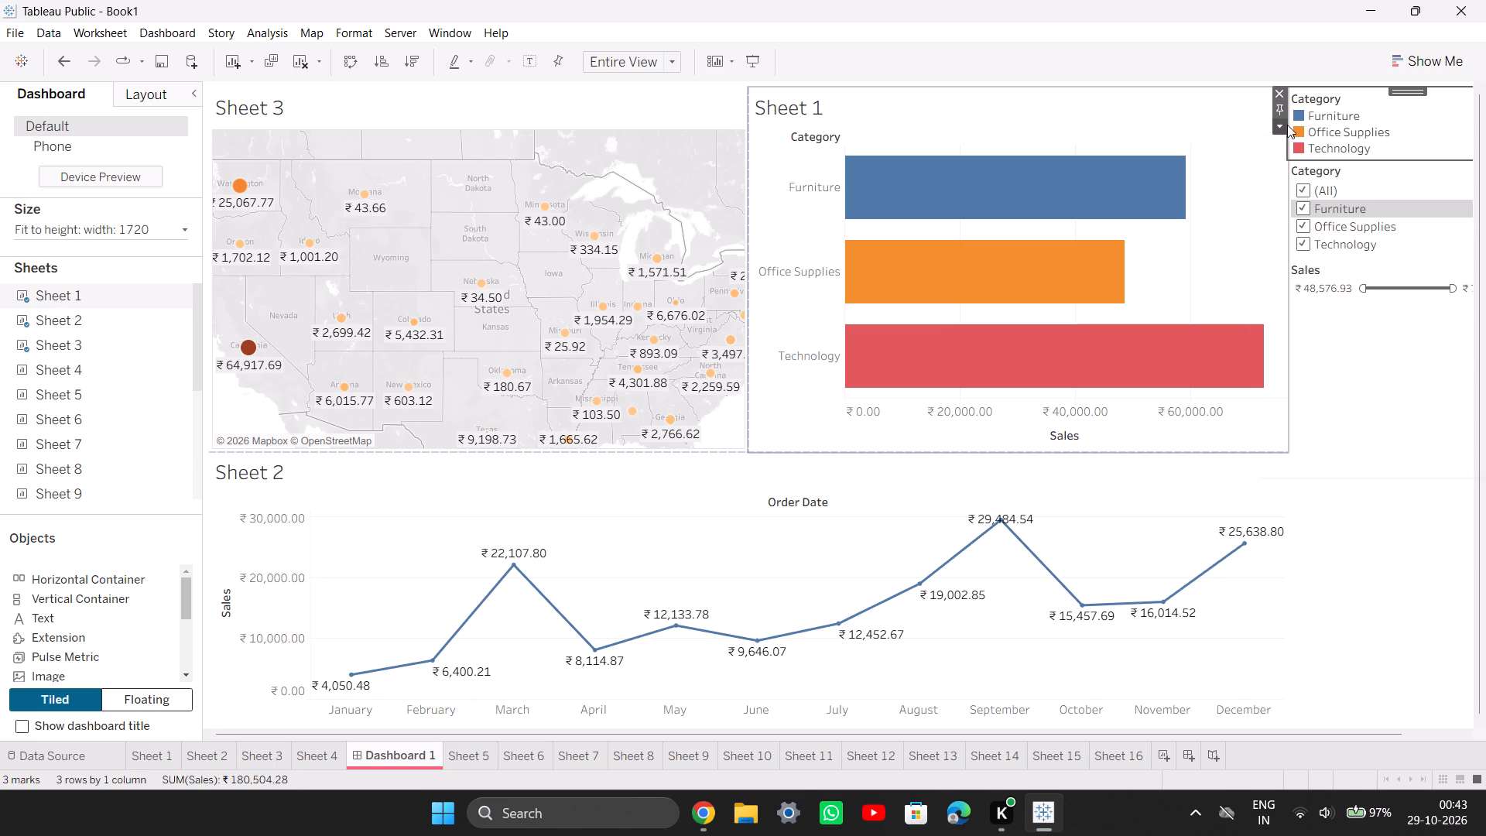
Disable auto update for the filters of the Sheet 1 bar chart on Dashboard 1.
click(1173, 125)
click(1173, 125)
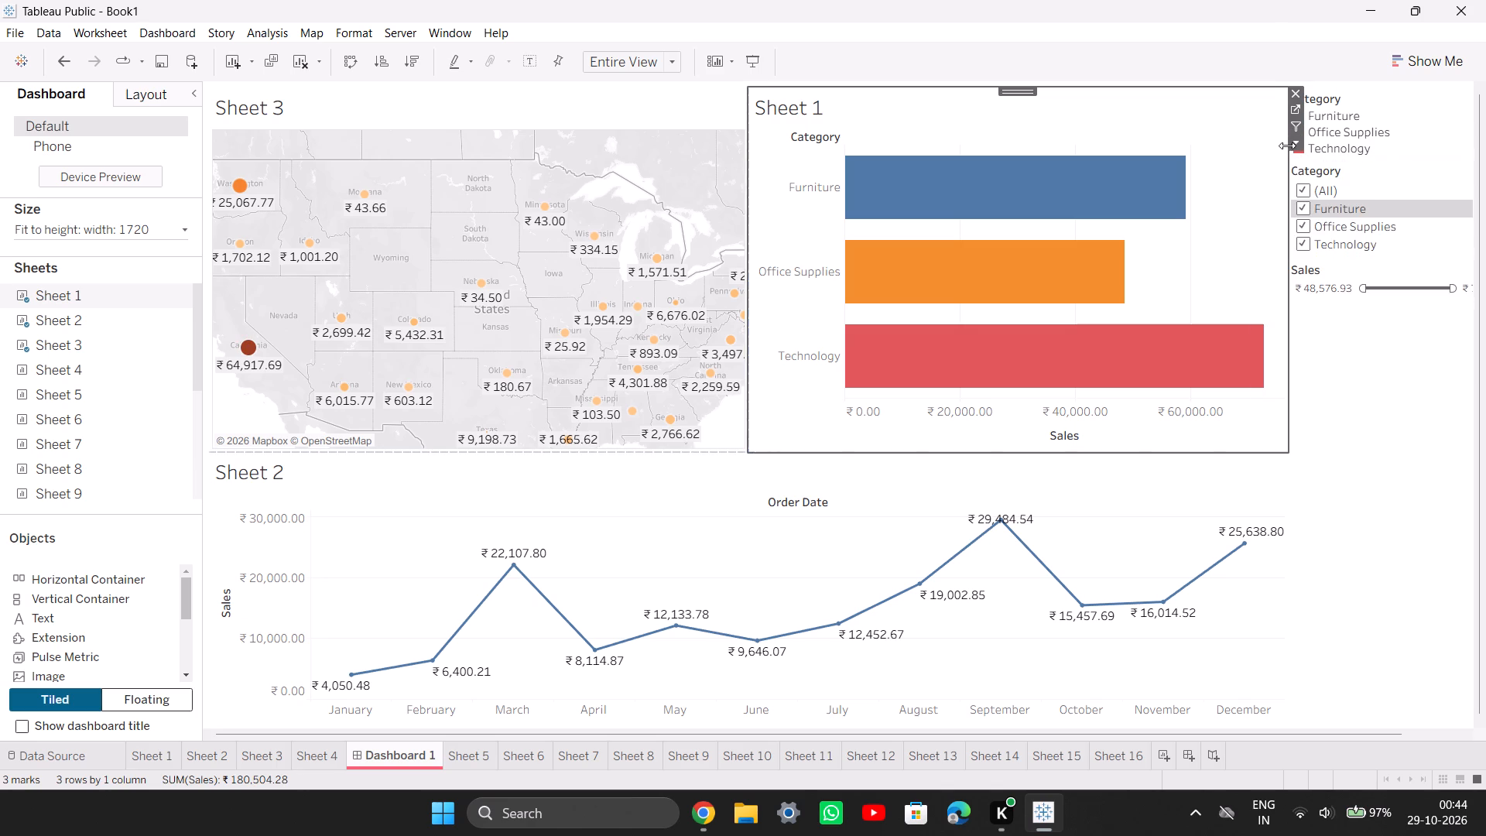
click(1298, 141)
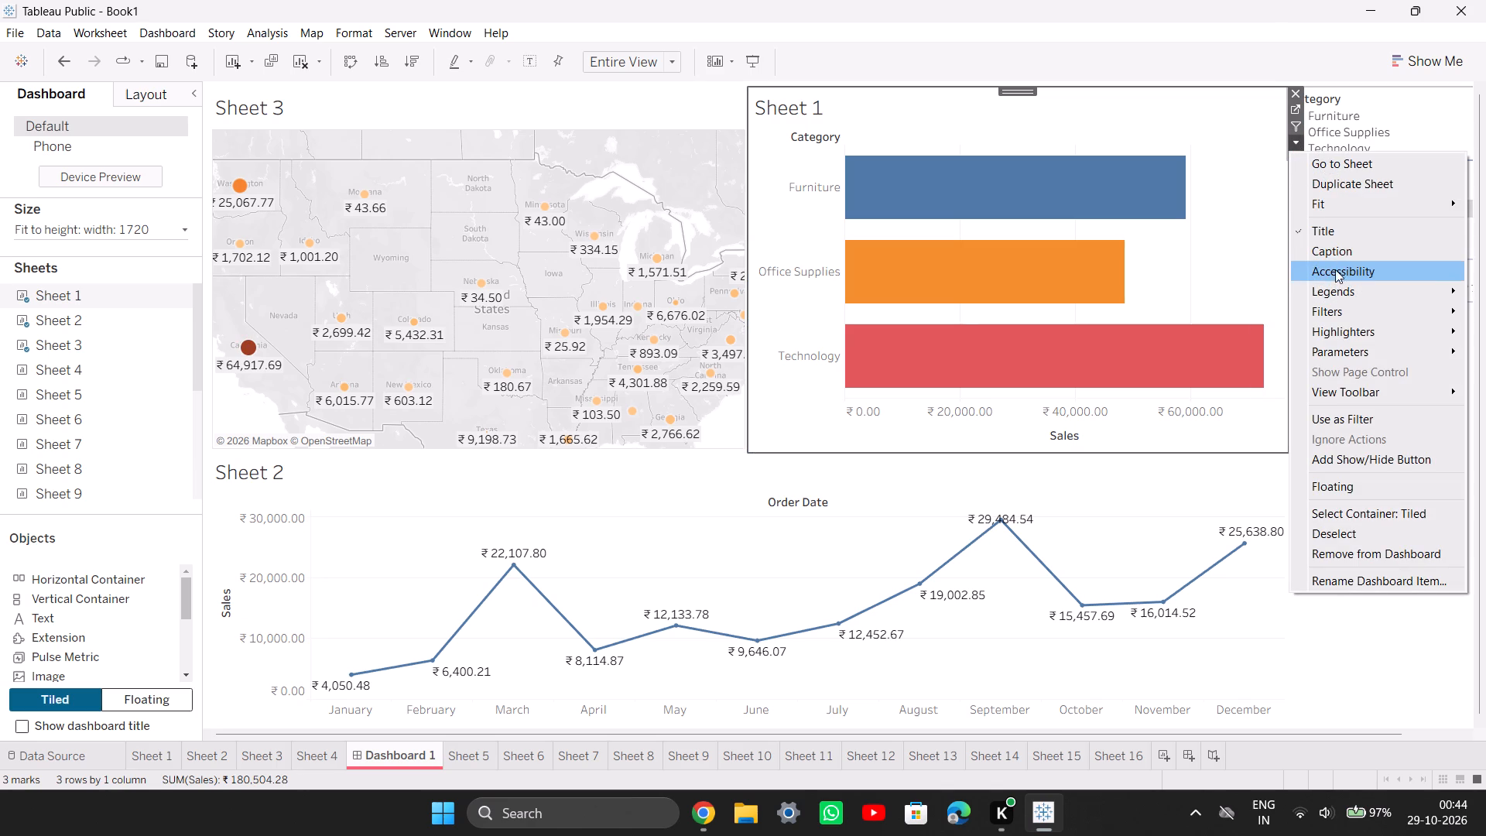
click(1317, 301)
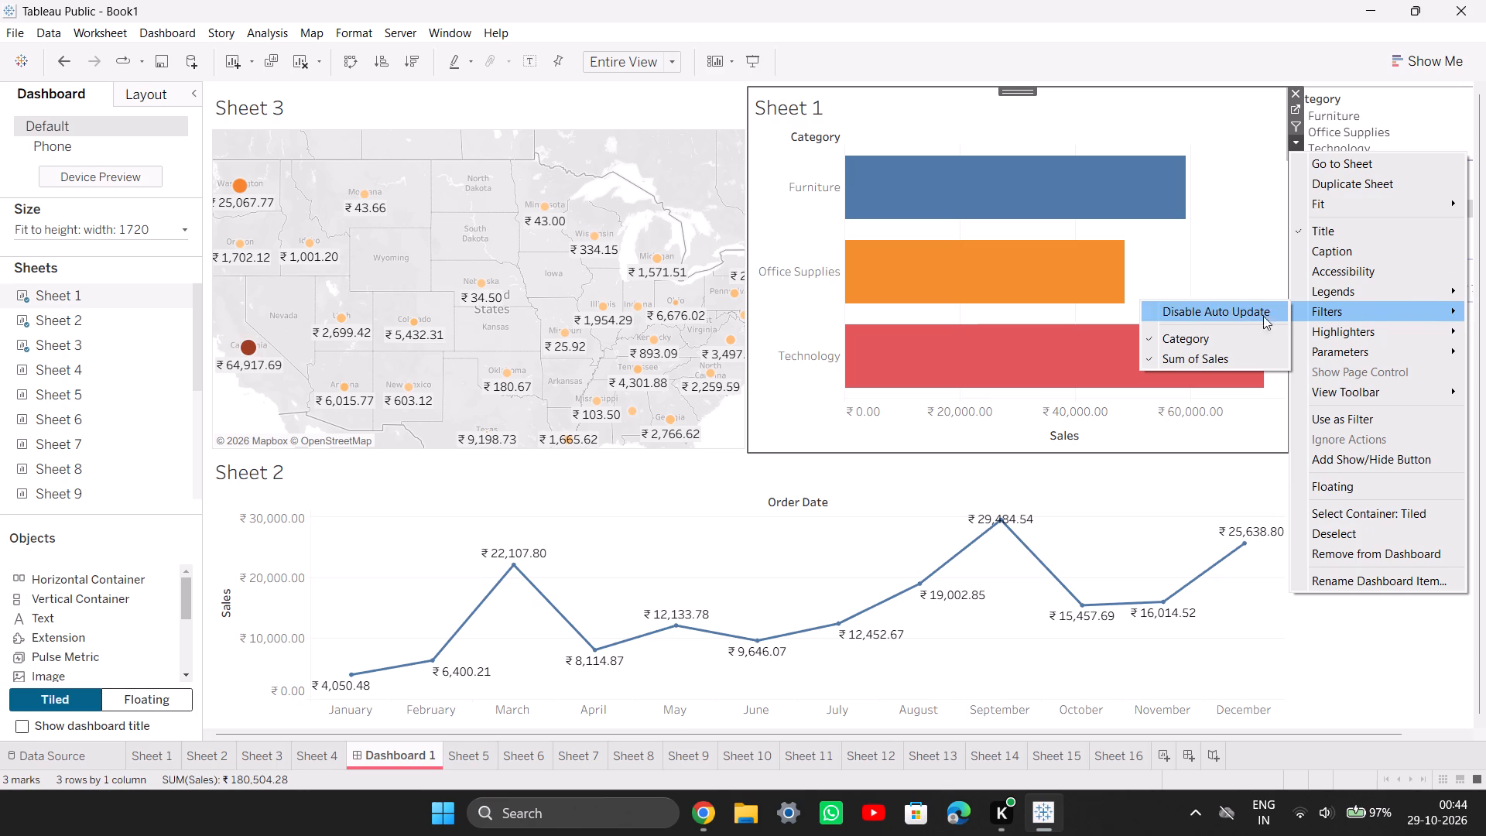
click(1207, 309)
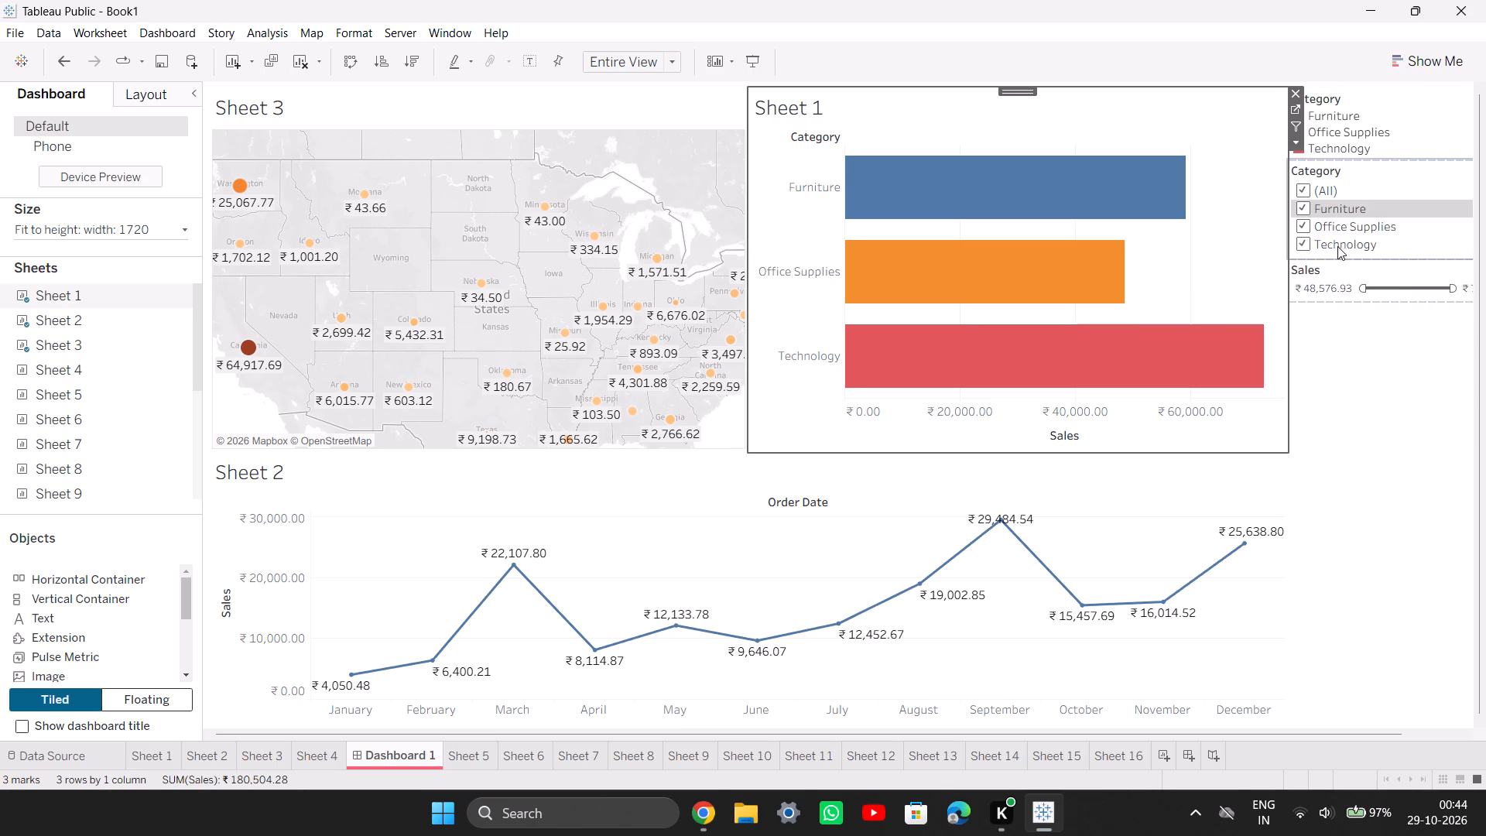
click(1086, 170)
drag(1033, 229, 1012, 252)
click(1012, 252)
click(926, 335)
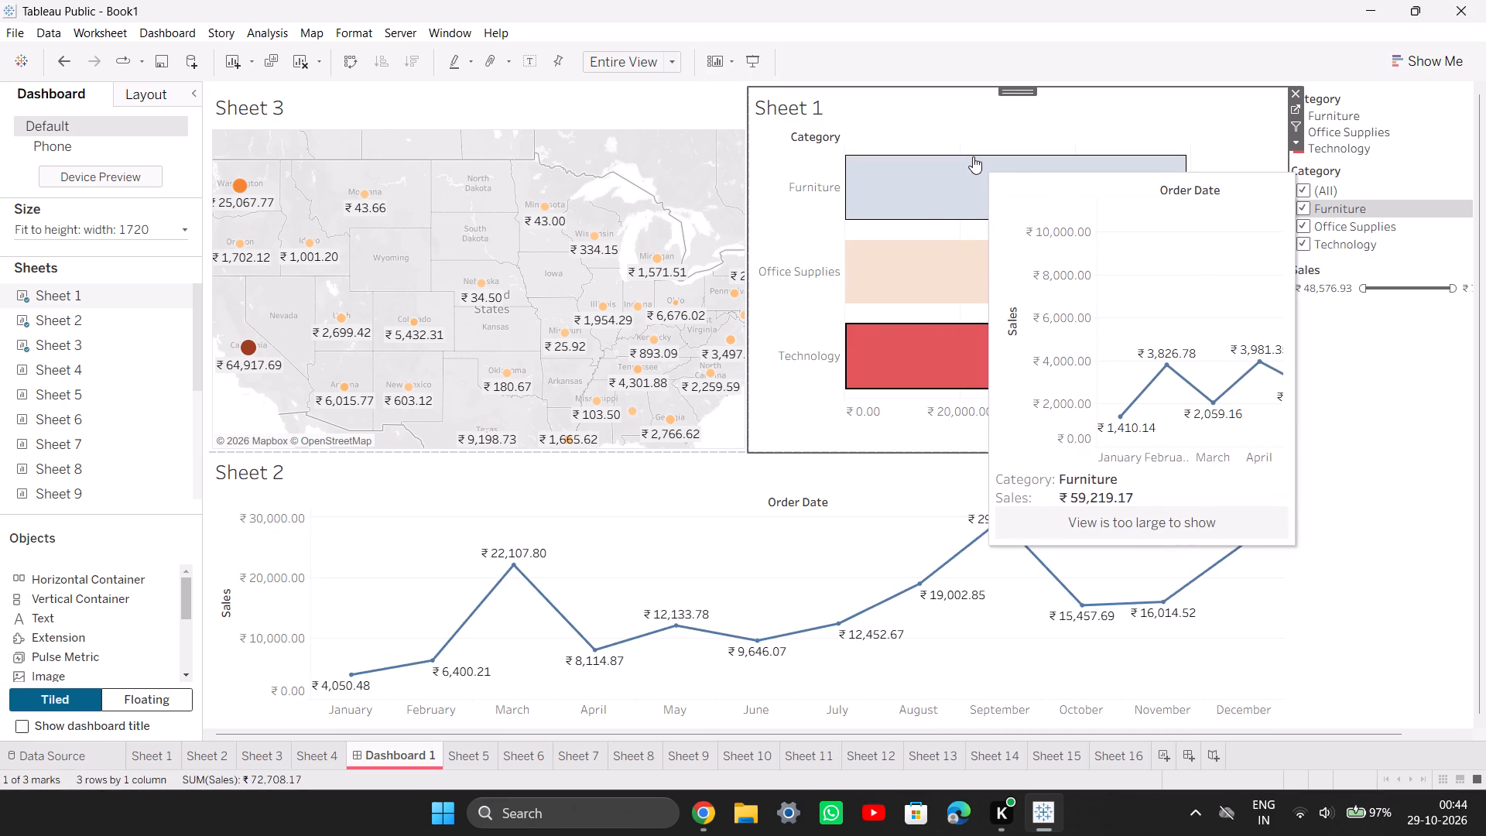
Disable auto update for the filters of the Sheet 3 map on Dashboard 1.
right_click(551, 201)
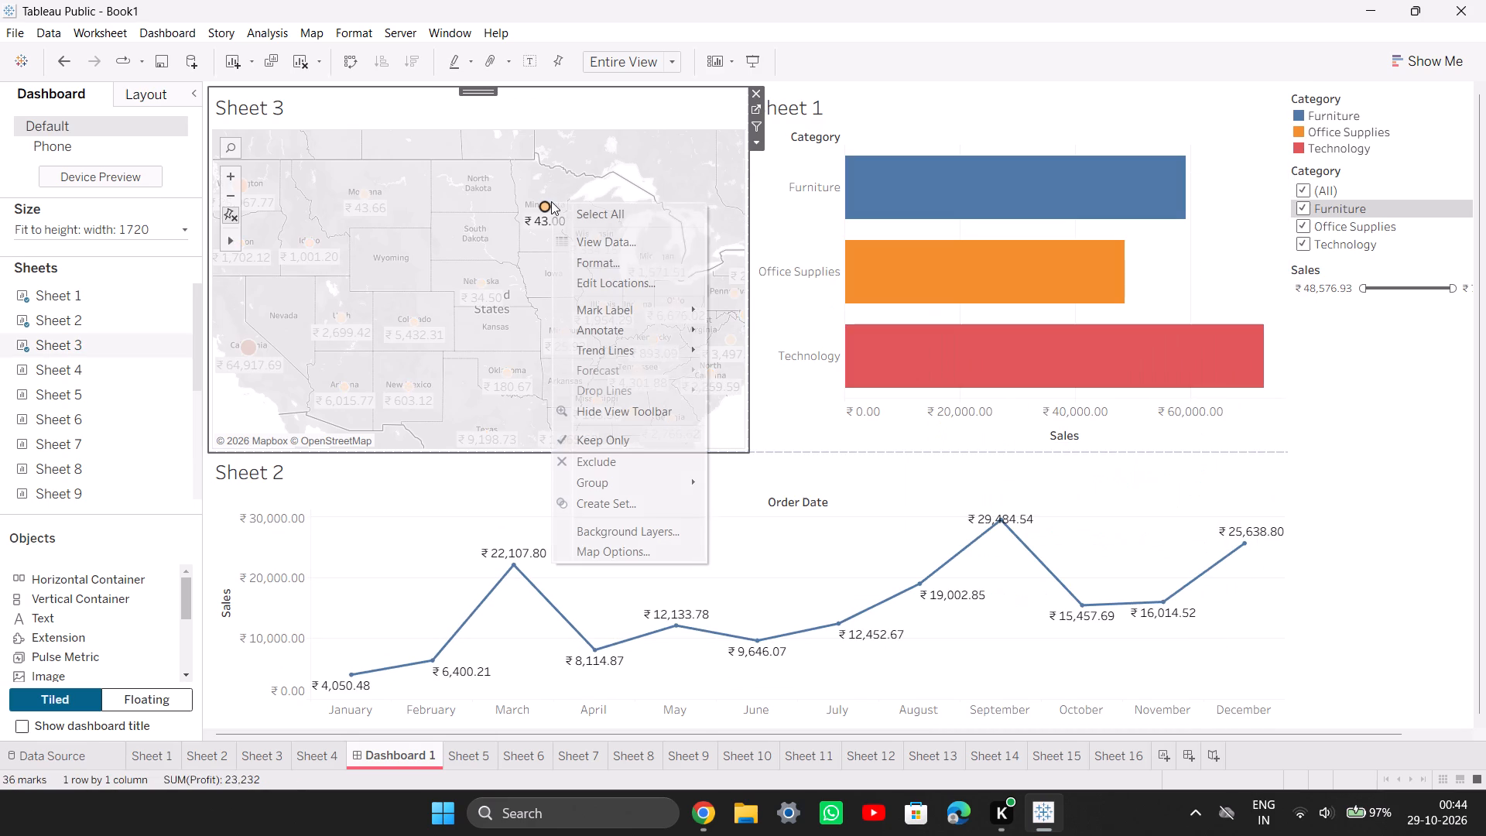
click(550, 151)
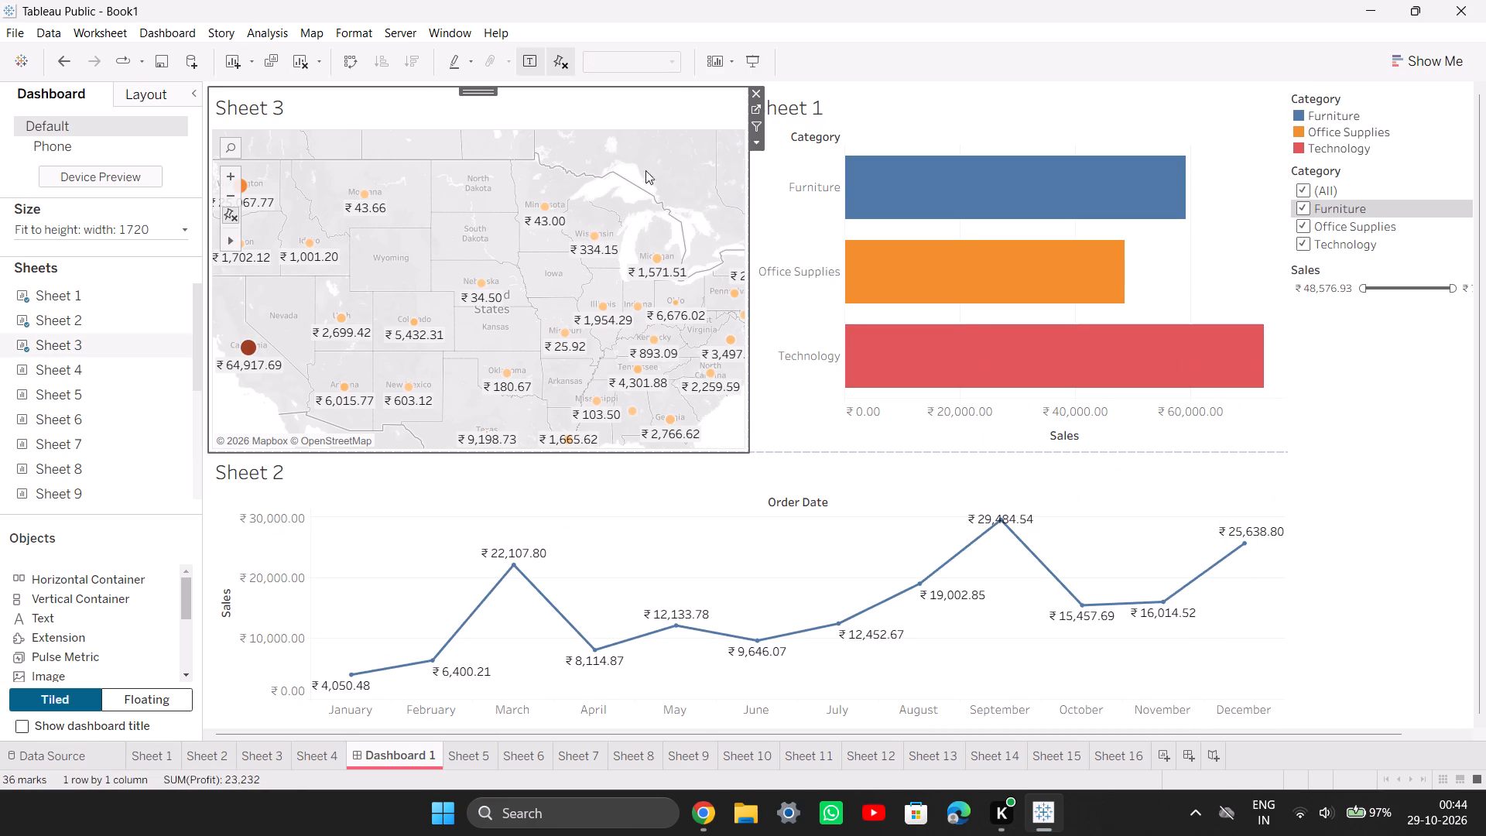
click(754, 138)
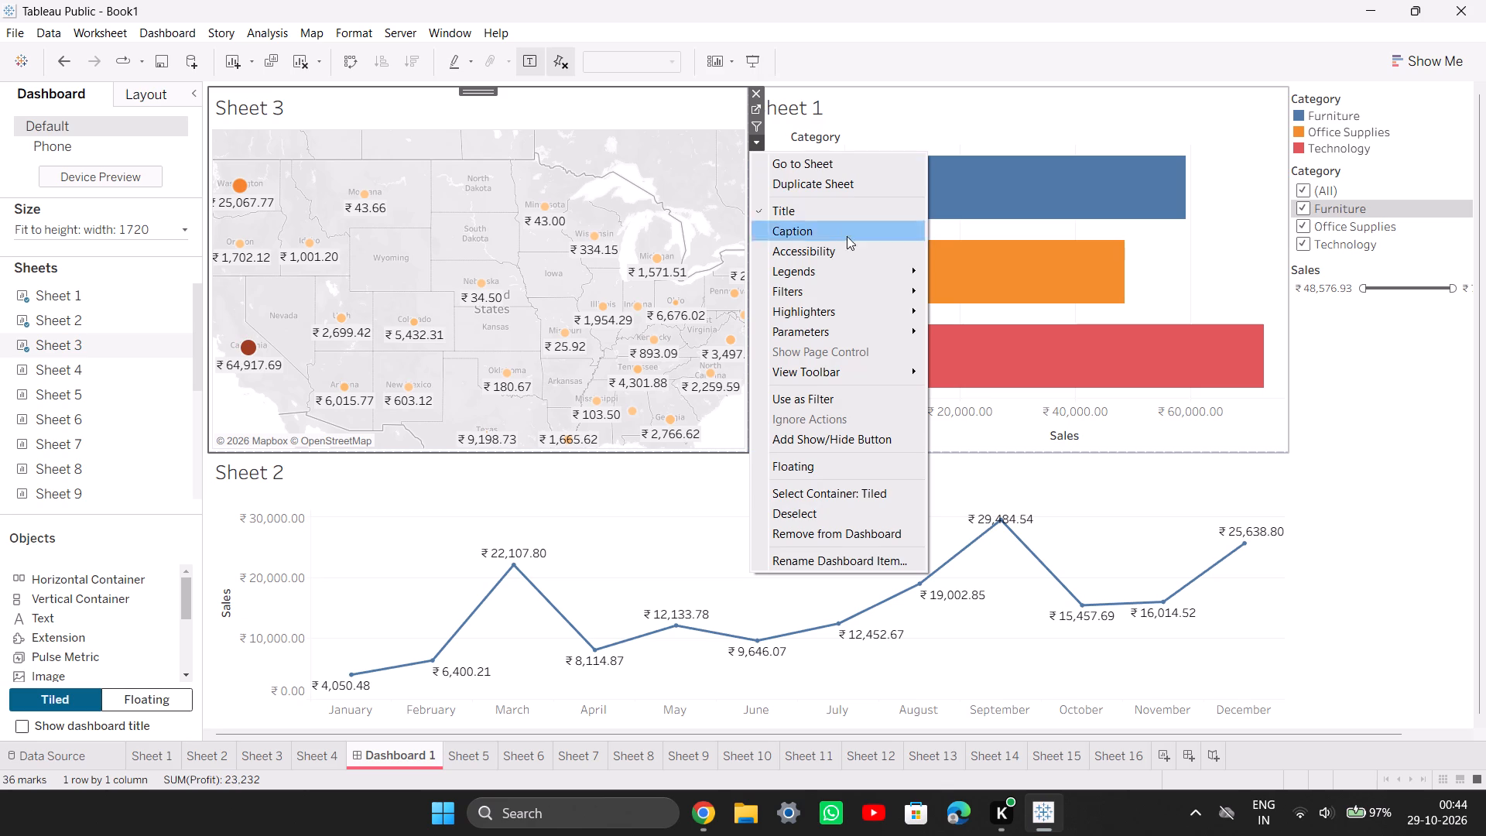
click(813, 291)
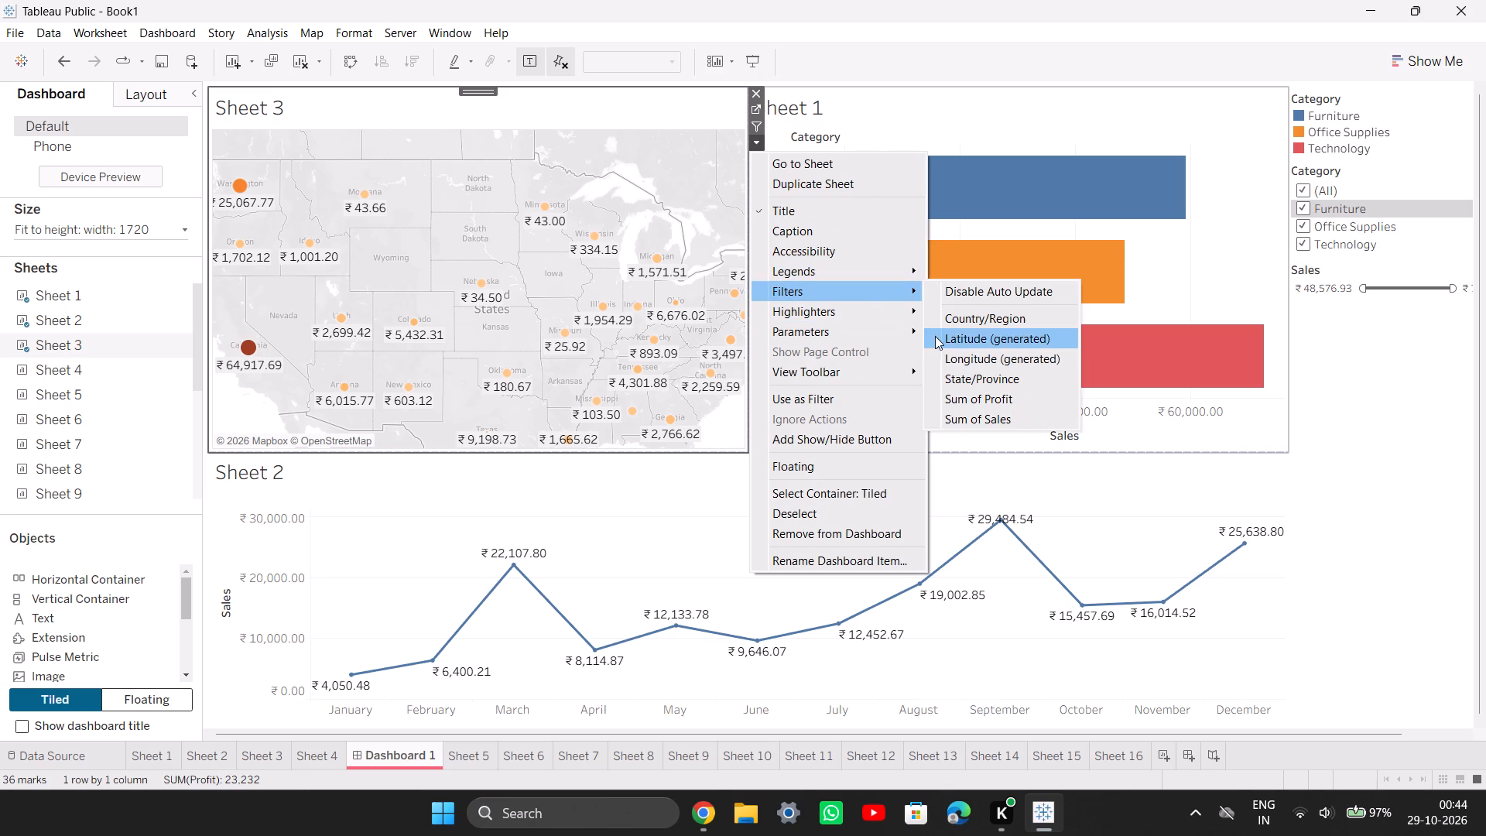
click(984, 298)
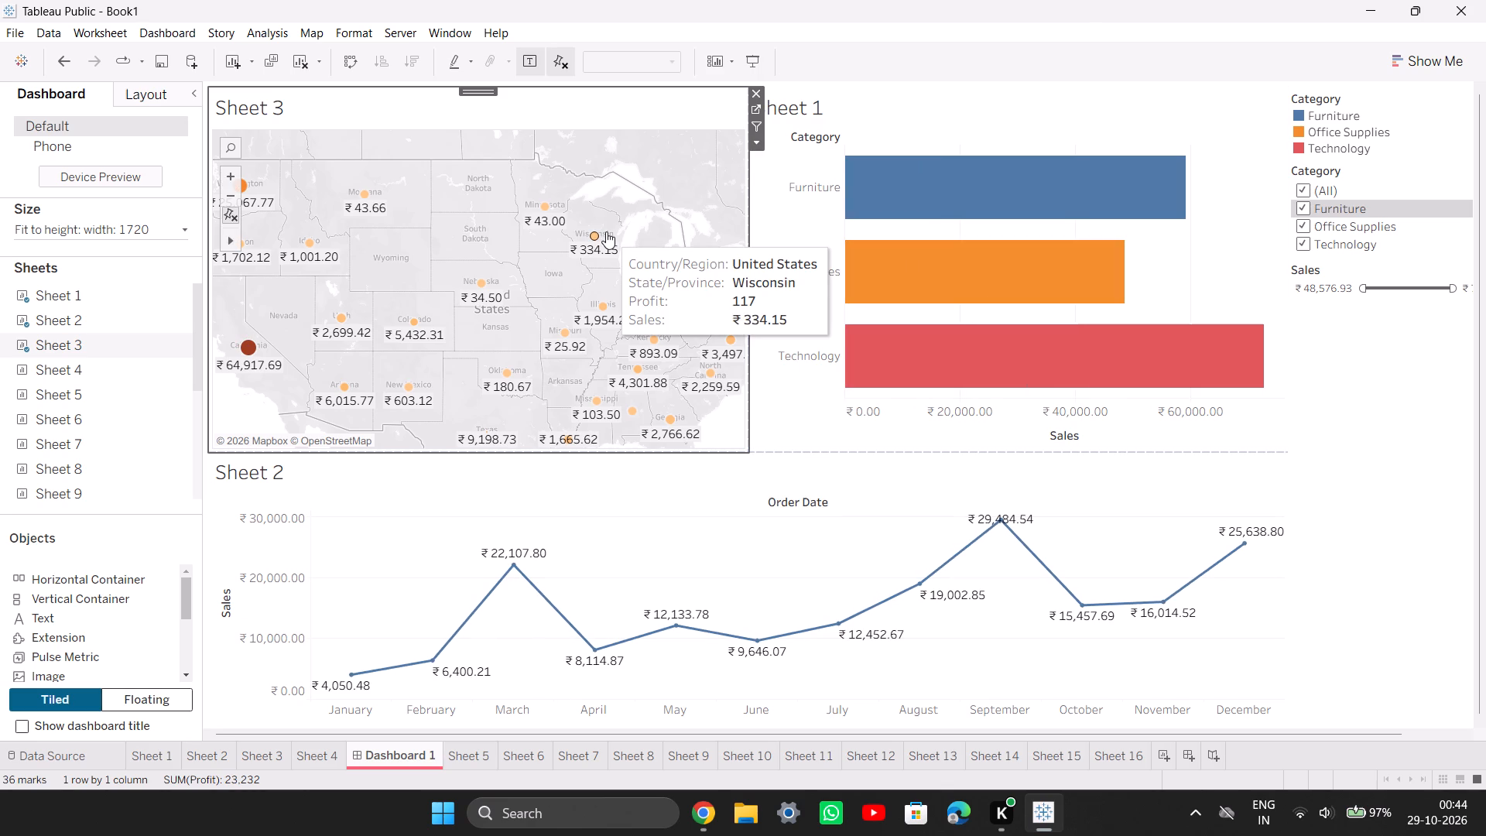
Add a Country/Region filter from the Sheet 3 map to Dashboard 1.
click(601, 303)
click(657, 271)
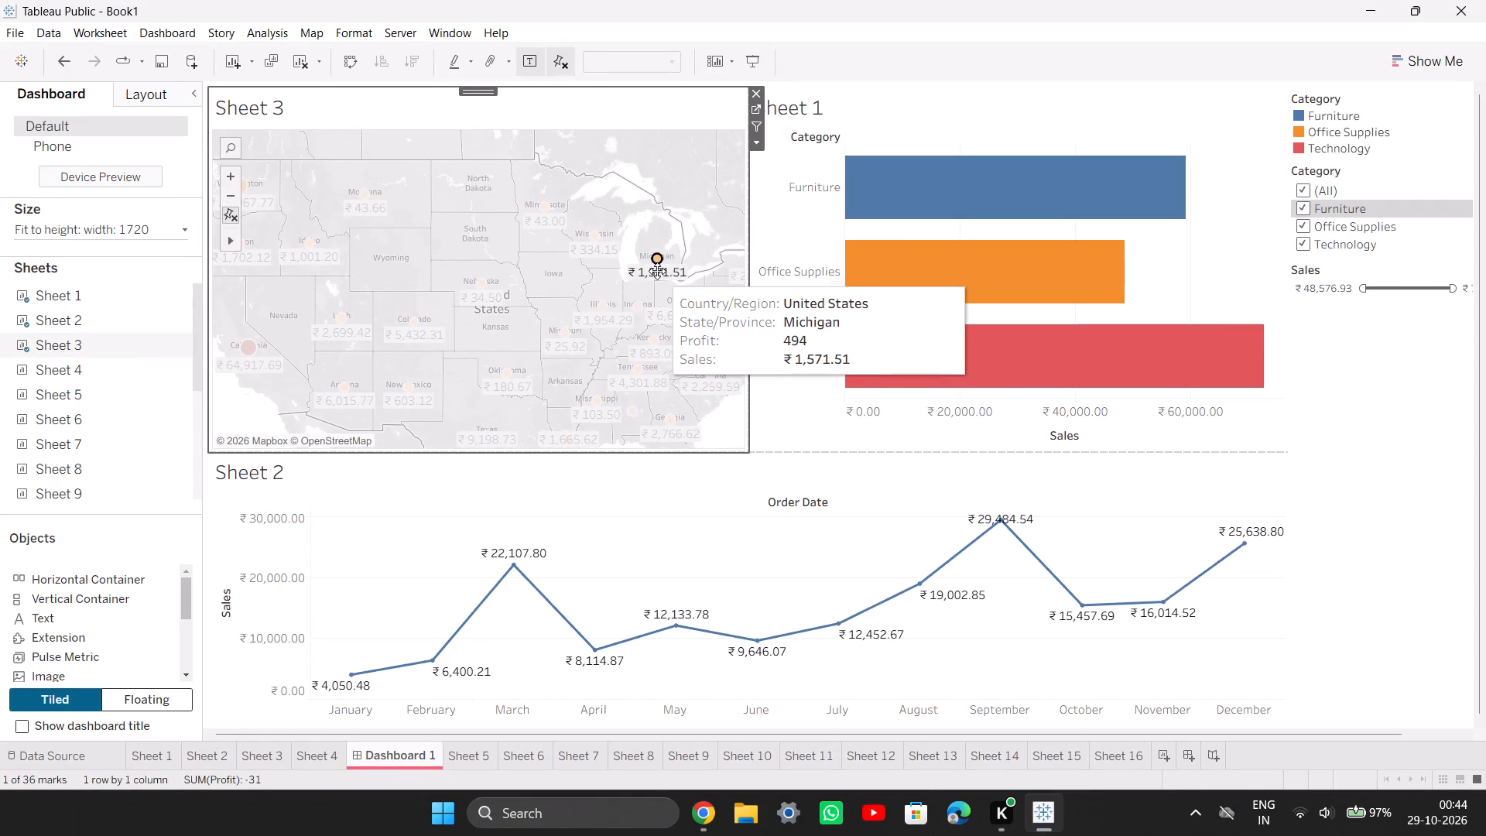
click(753, 143)
click(773, 285)
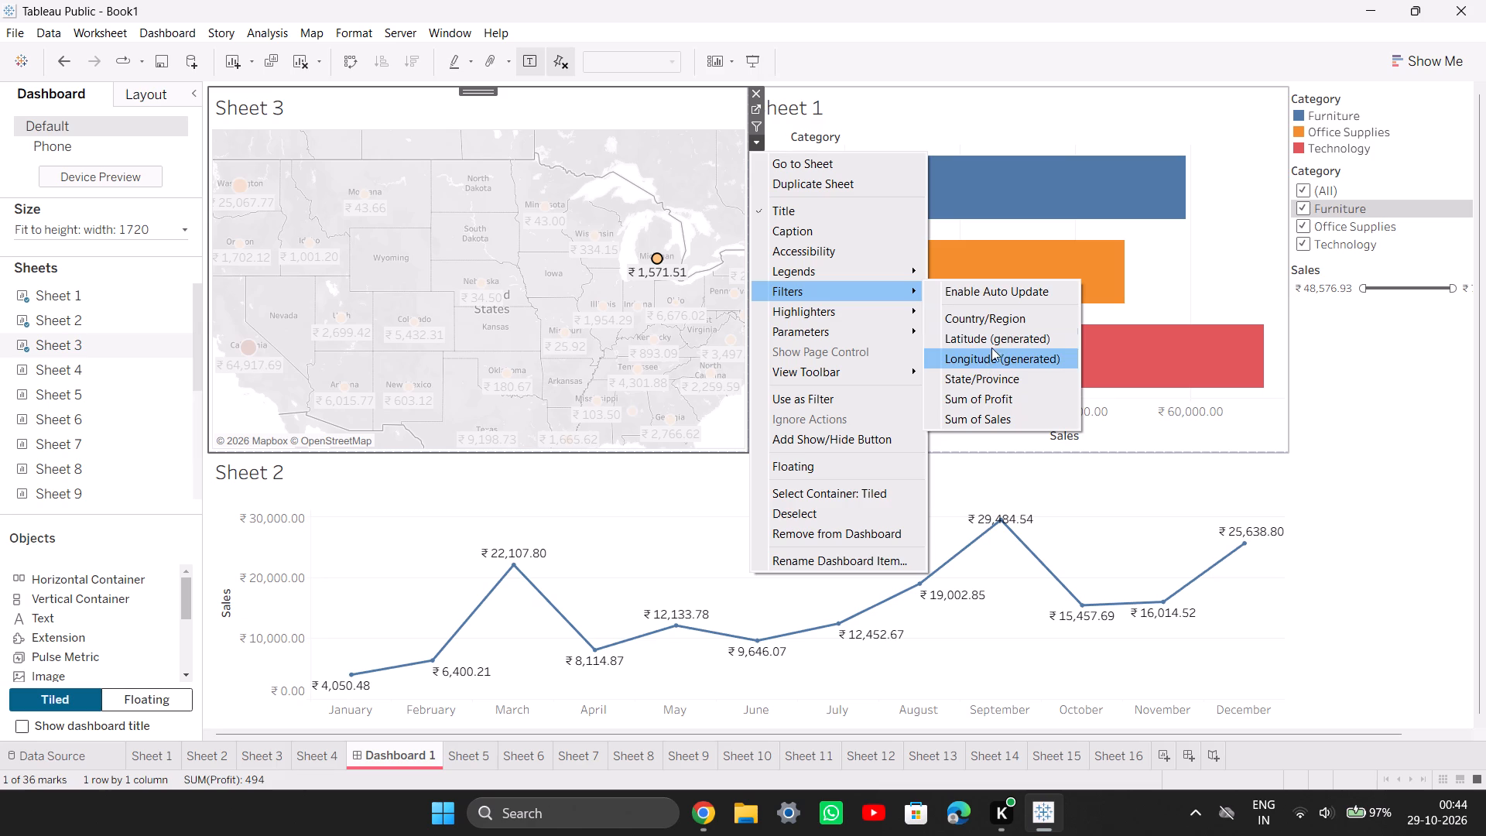
click(1002, 320)
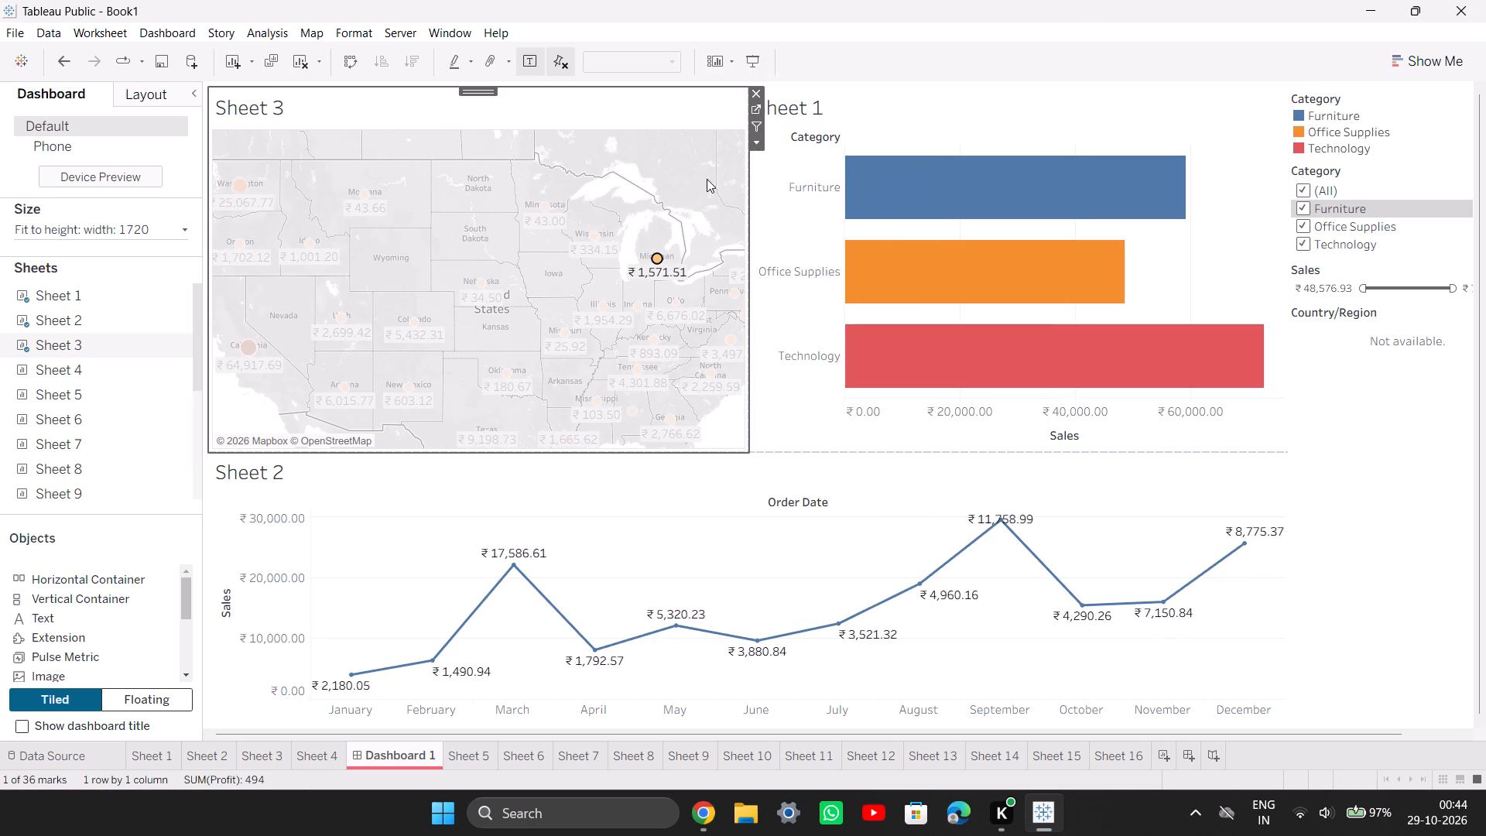
click(496, 297)
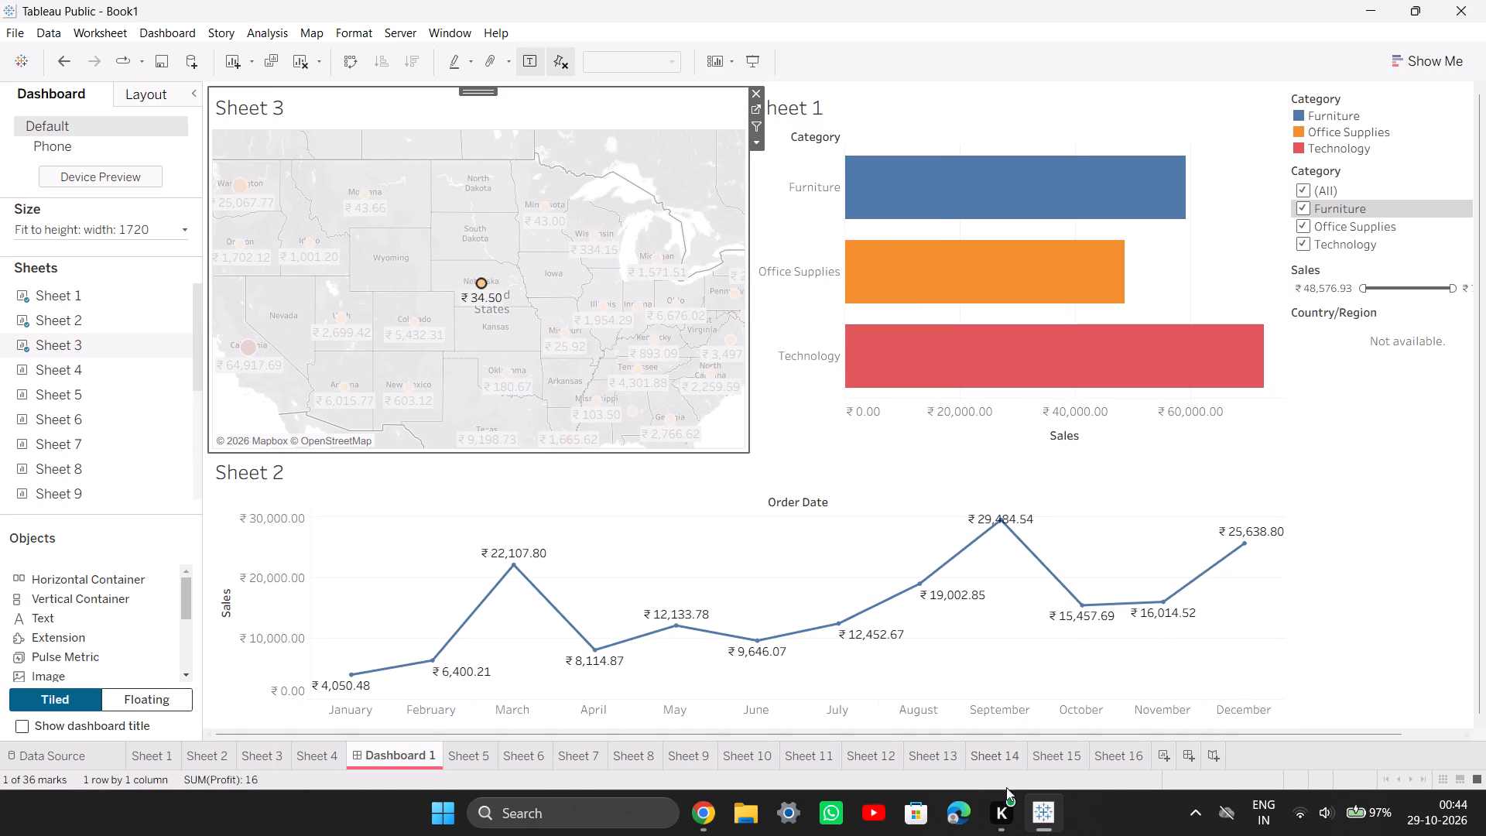
Switch to the practical PDF in Chrome, read the 7.D Add Highlight Action steps, and return to Dashboard 1 in Tableau Public.
click(1028, 807)
scroll(615, 658, down, 1)
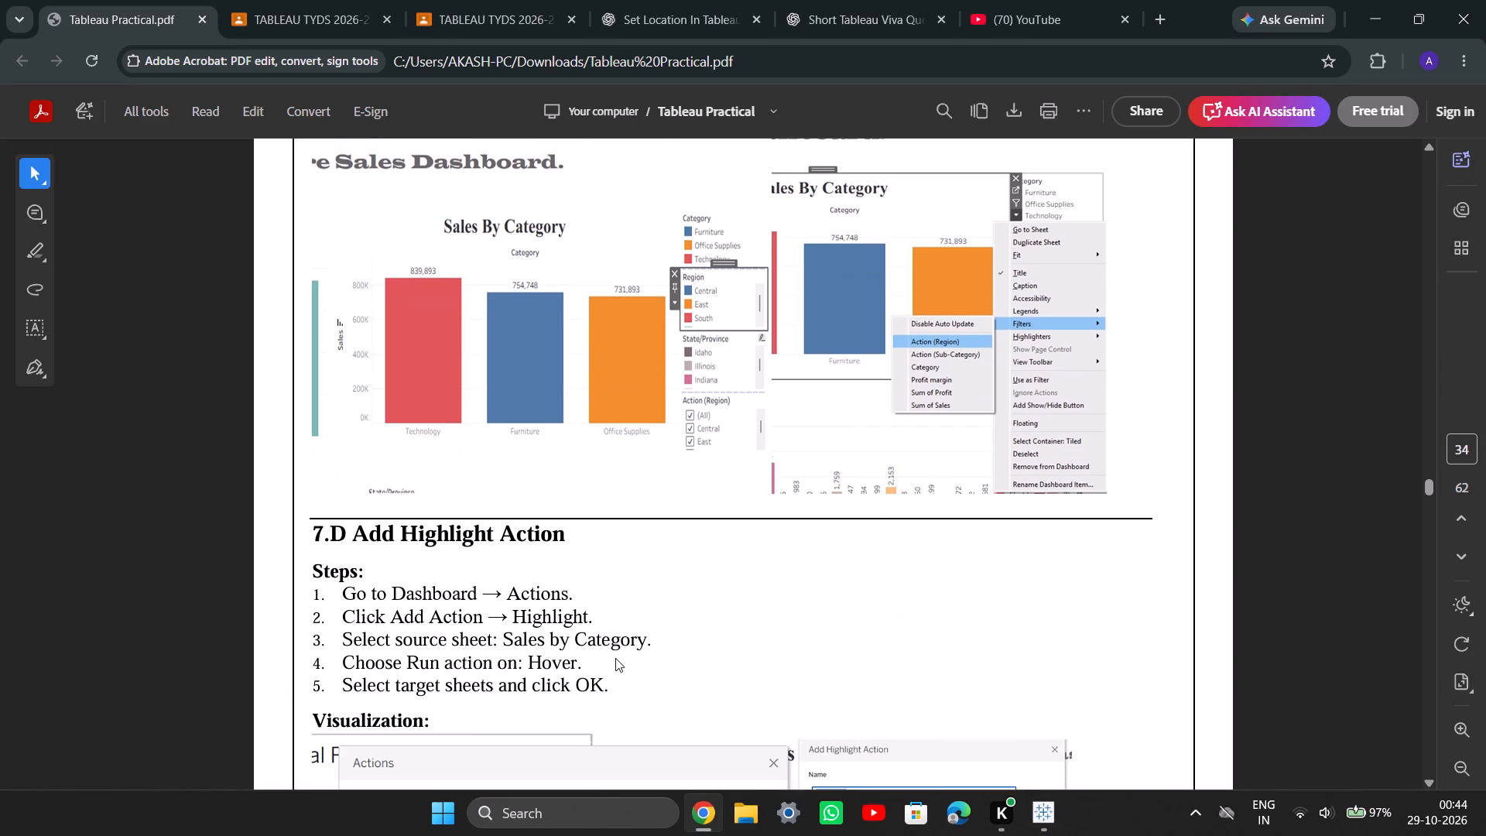
scroll(615, 658, down, 1)
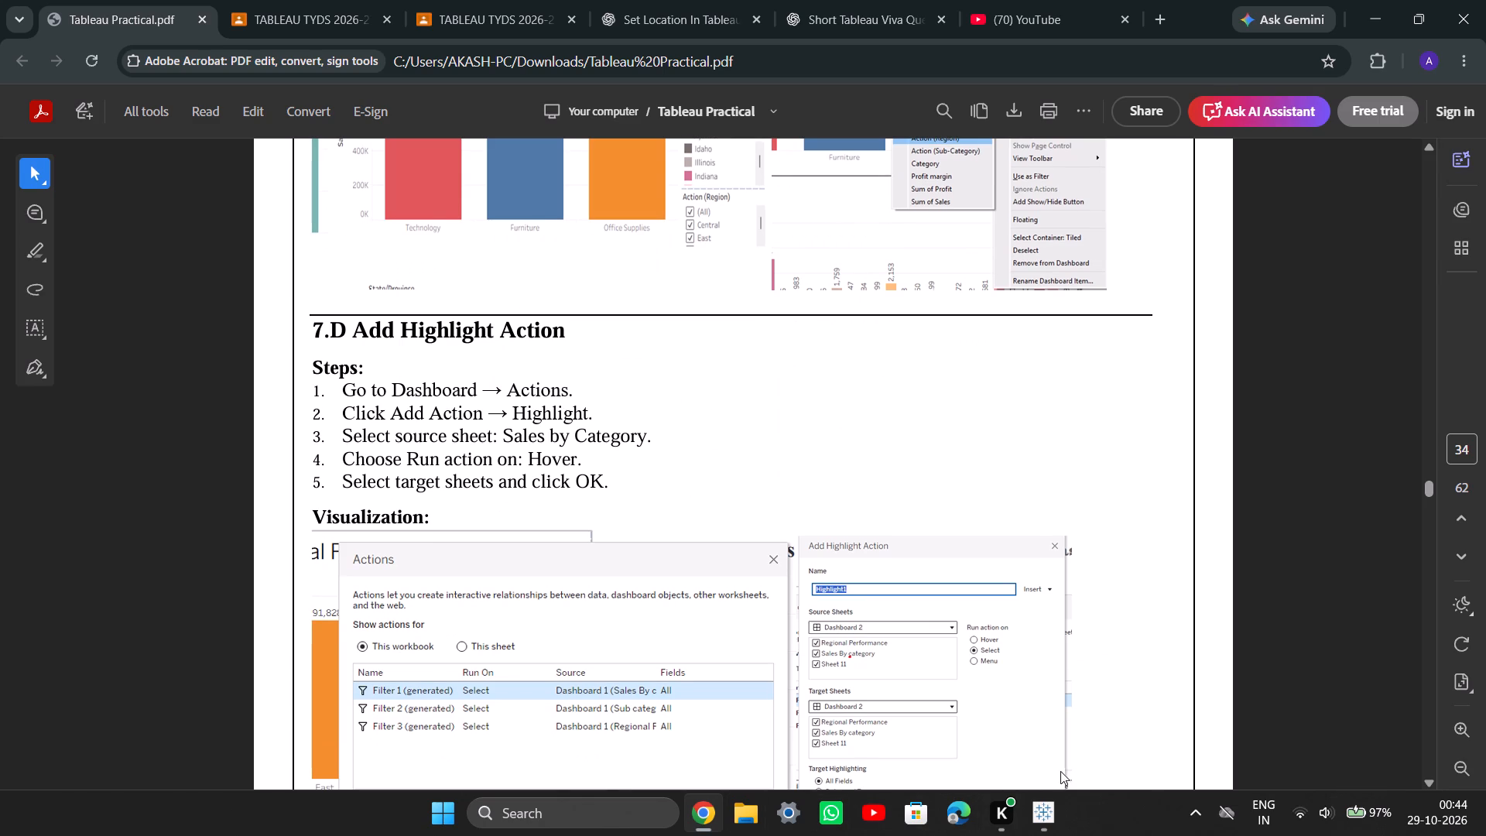
click(1053, 797)
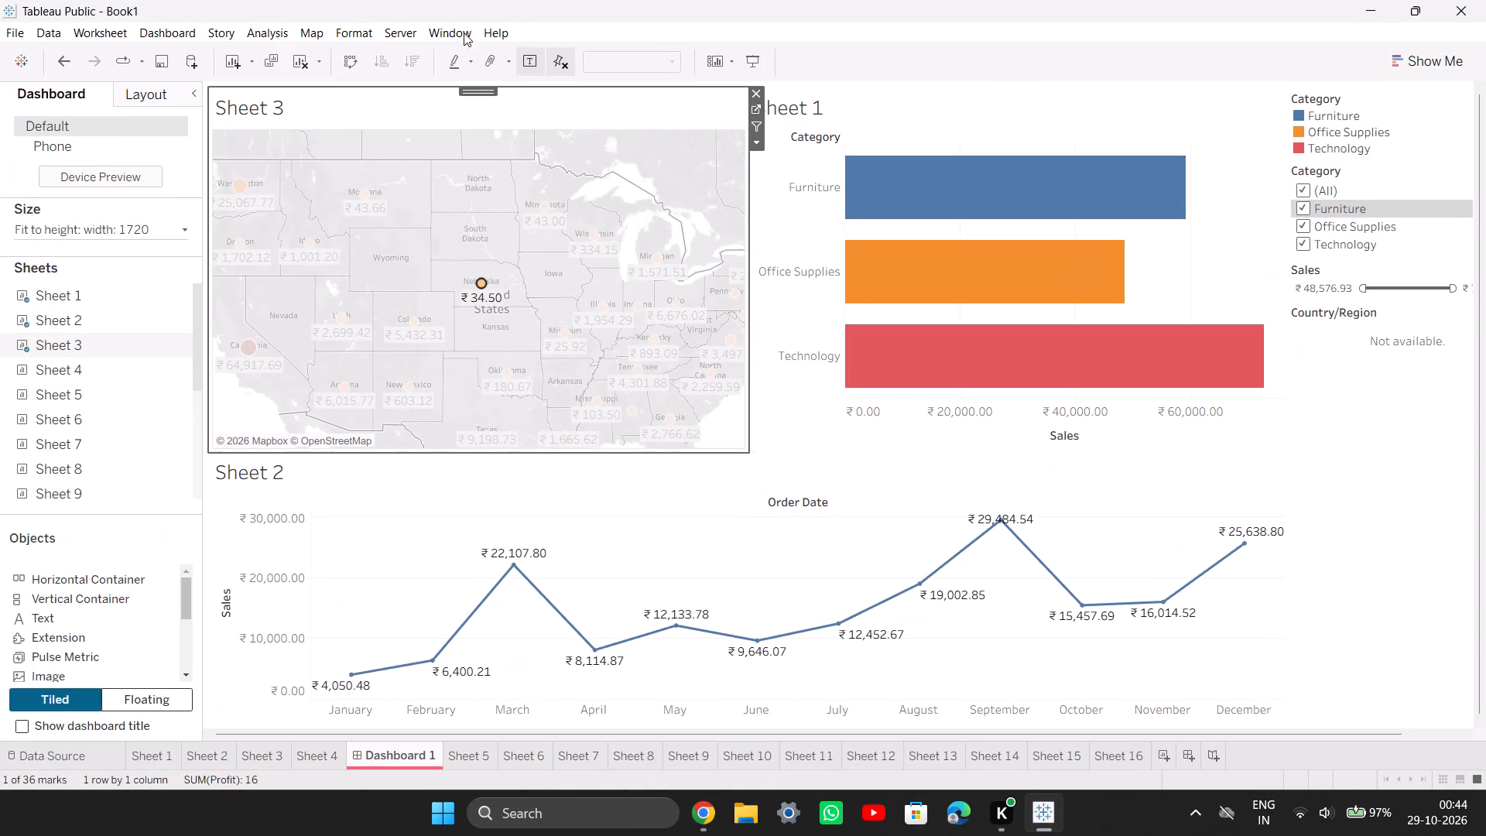
click(1388, 557)
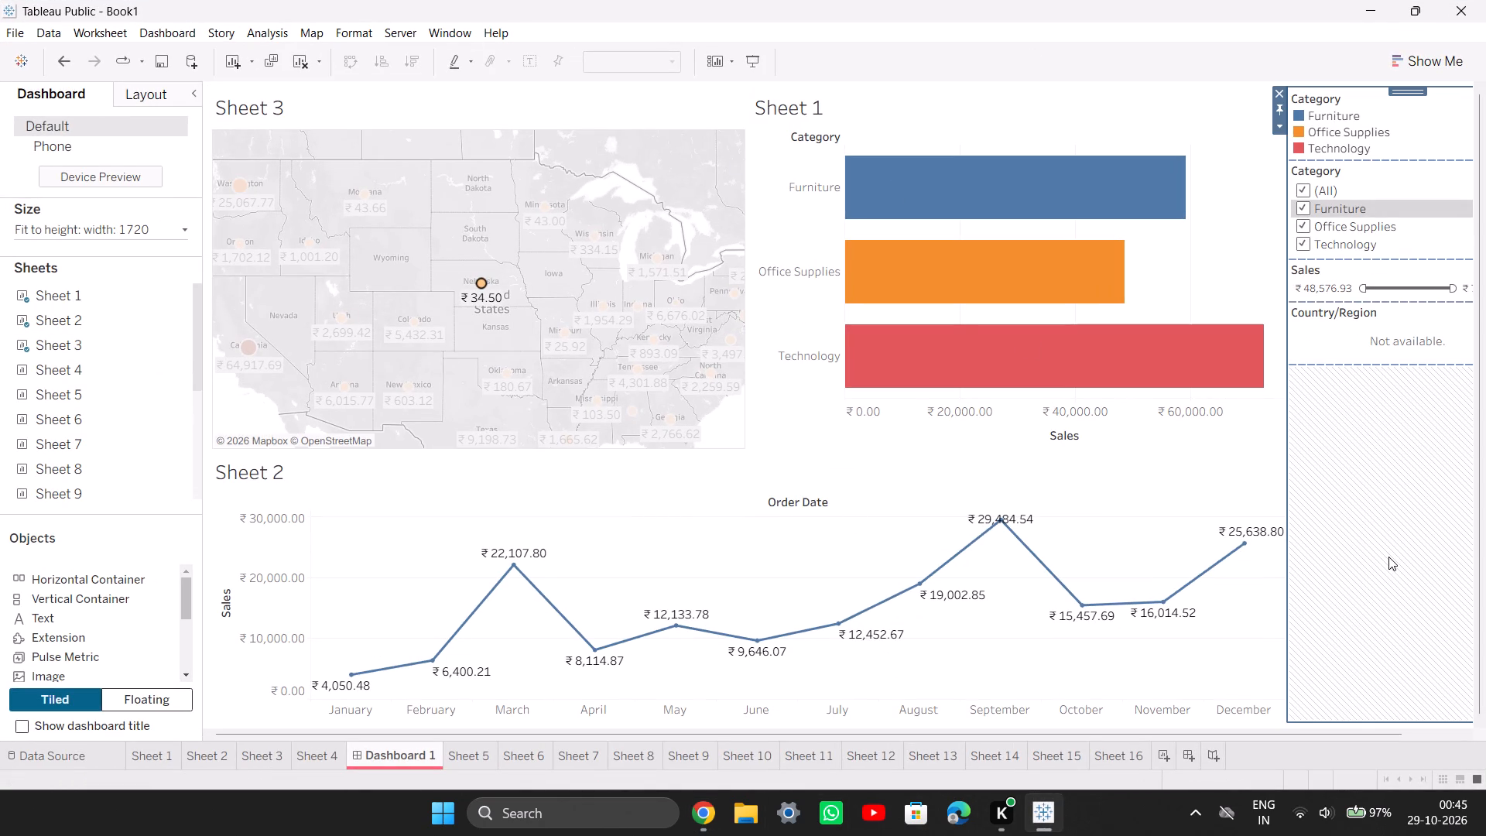
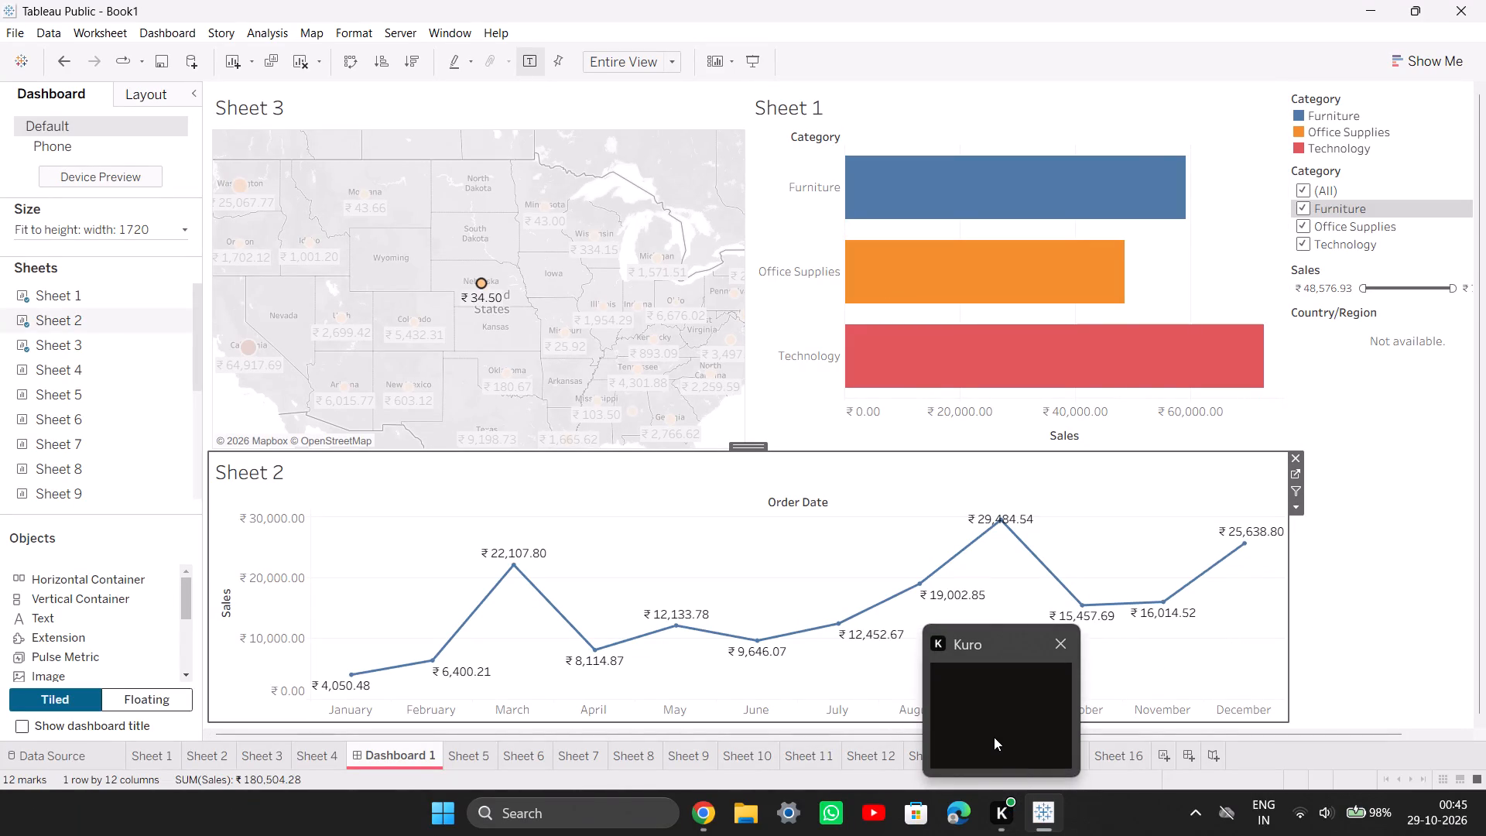
Switch to the practical PDF in Chrome, reread the 7.D Add Highlight Action steps, and return to Dashboard 1 in Tableau Public.
click(693, 829)
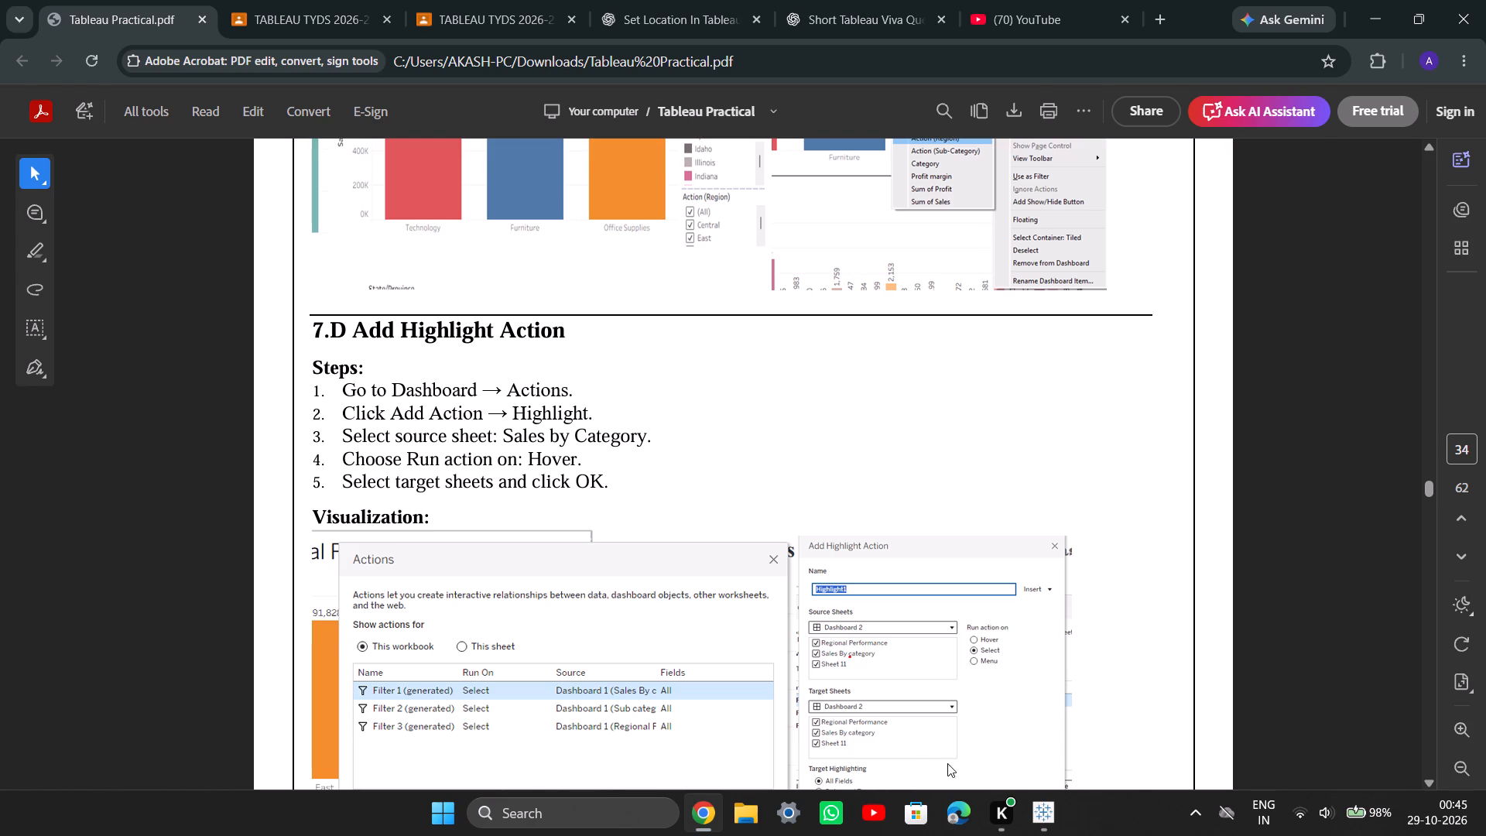
click(1039, 814)
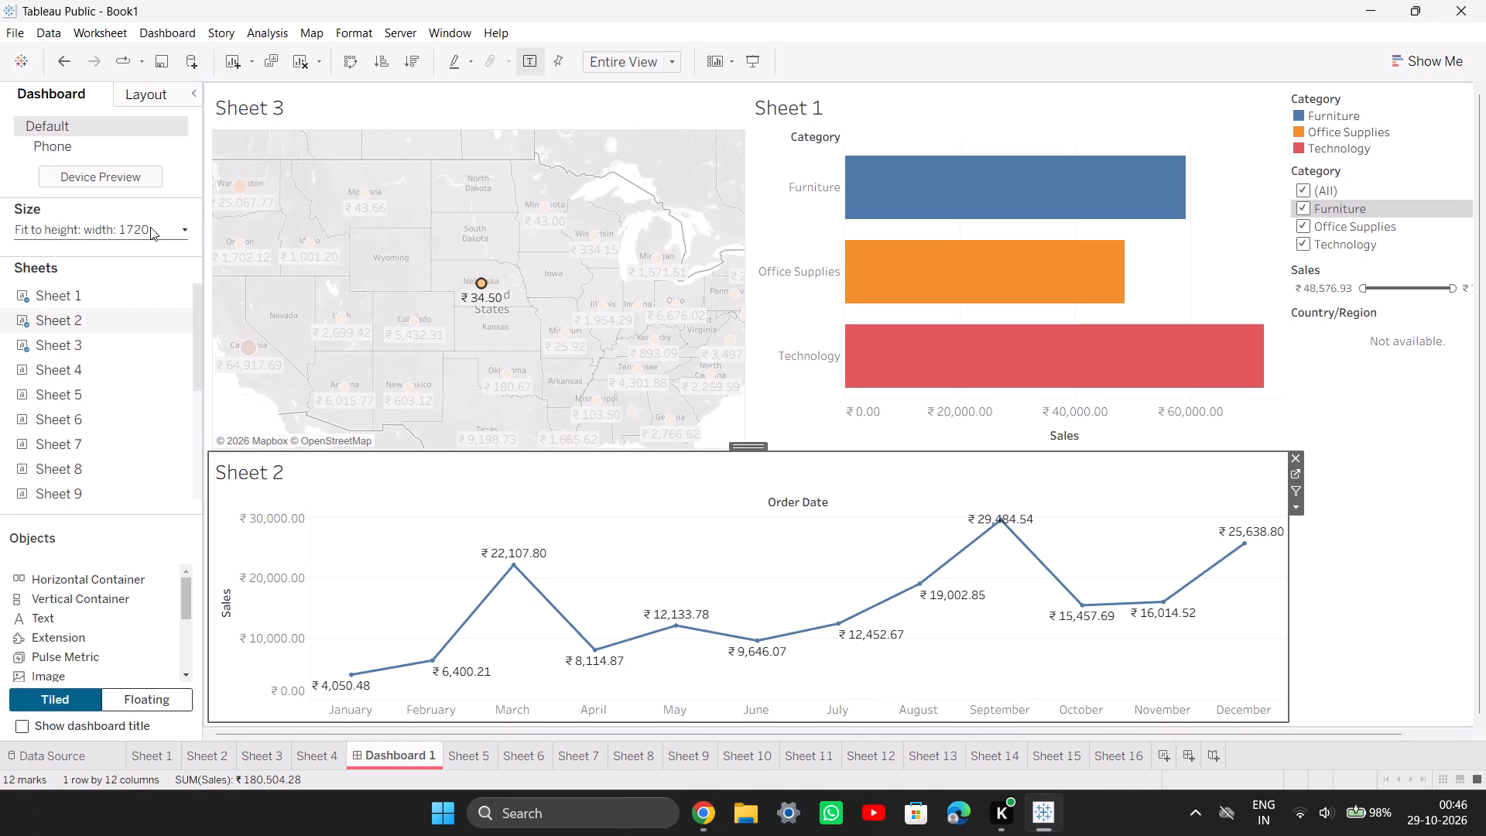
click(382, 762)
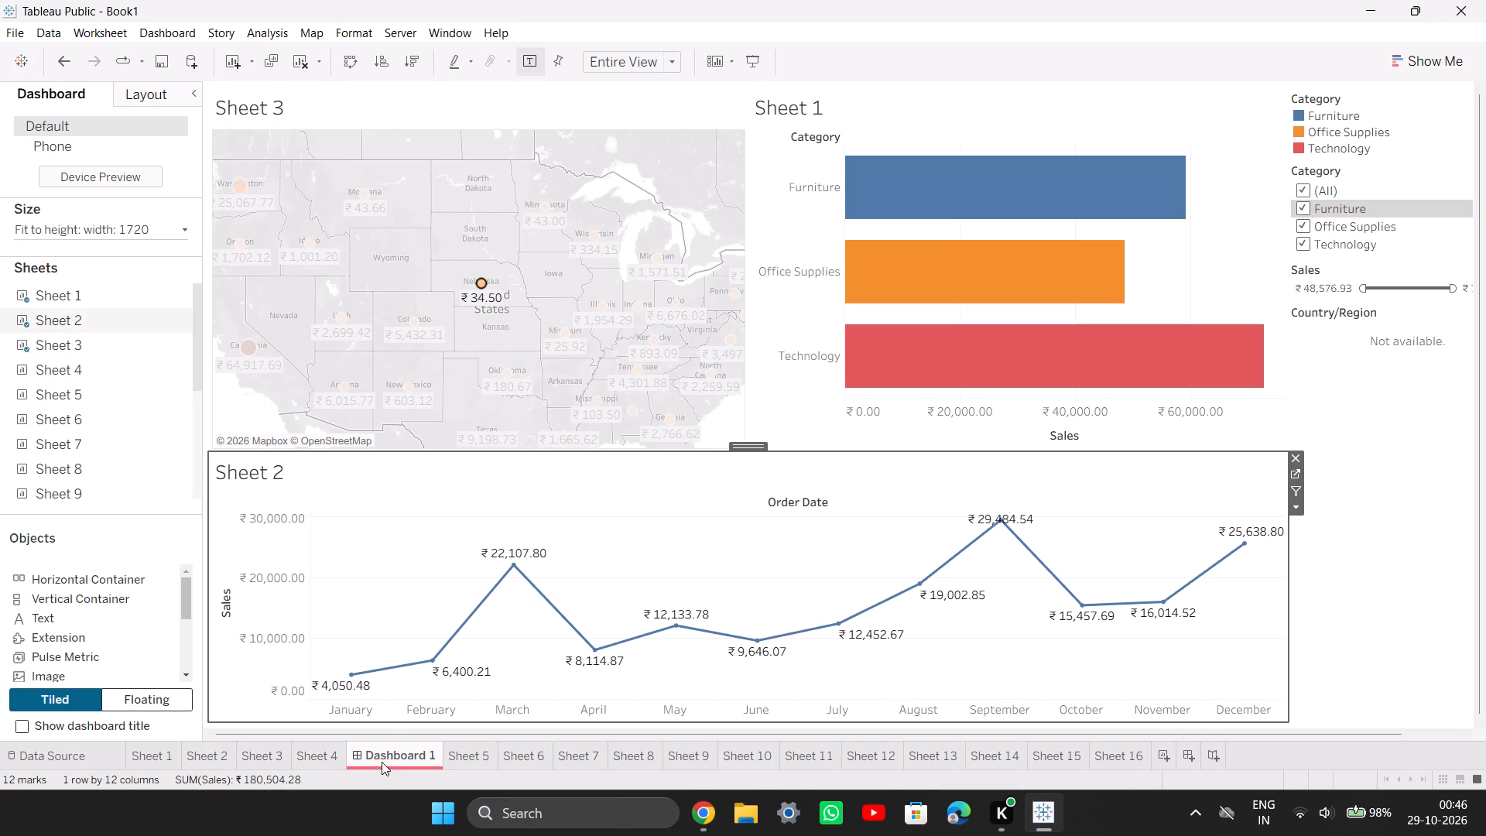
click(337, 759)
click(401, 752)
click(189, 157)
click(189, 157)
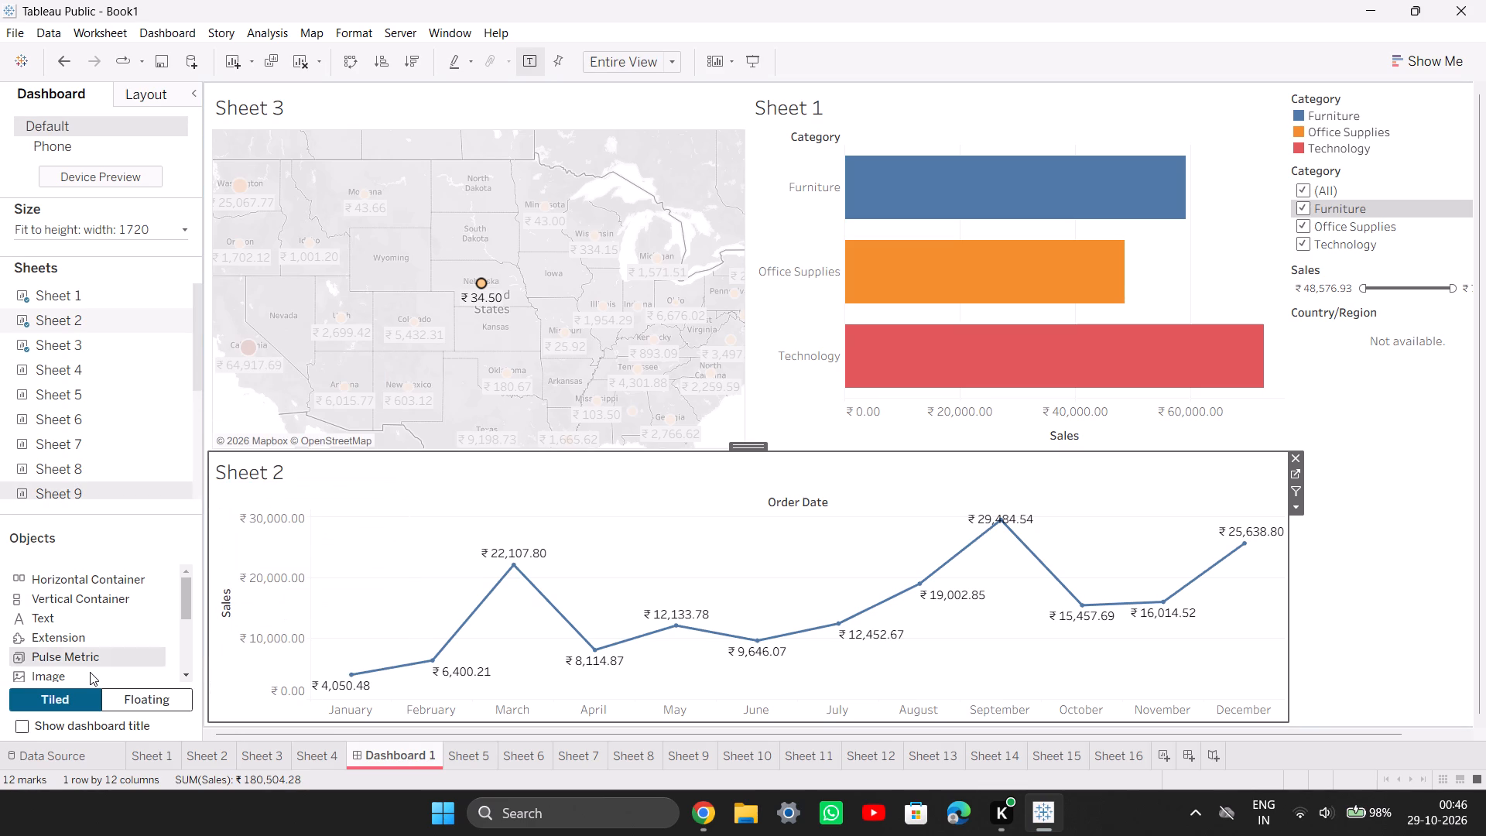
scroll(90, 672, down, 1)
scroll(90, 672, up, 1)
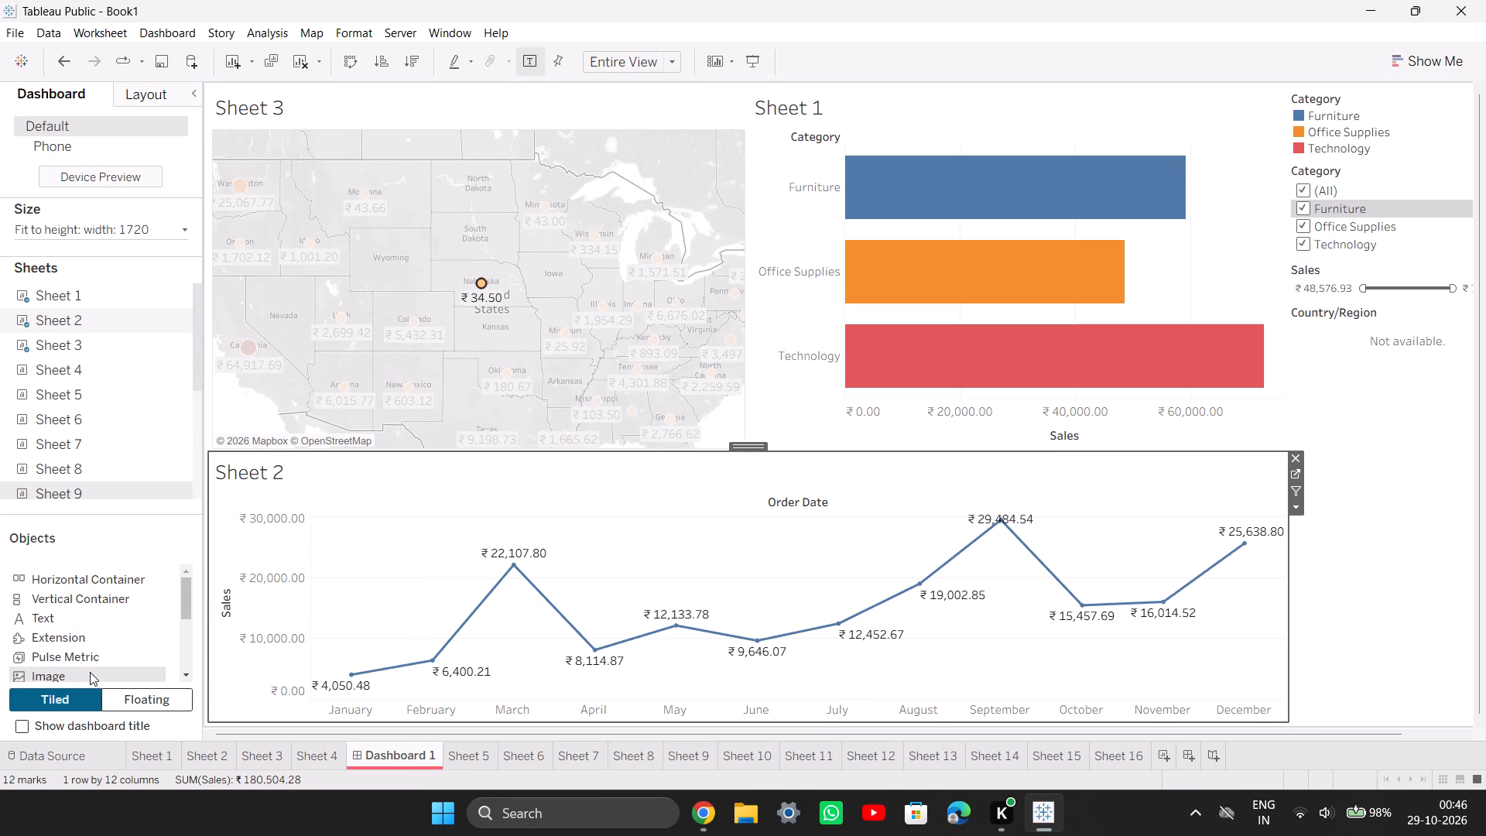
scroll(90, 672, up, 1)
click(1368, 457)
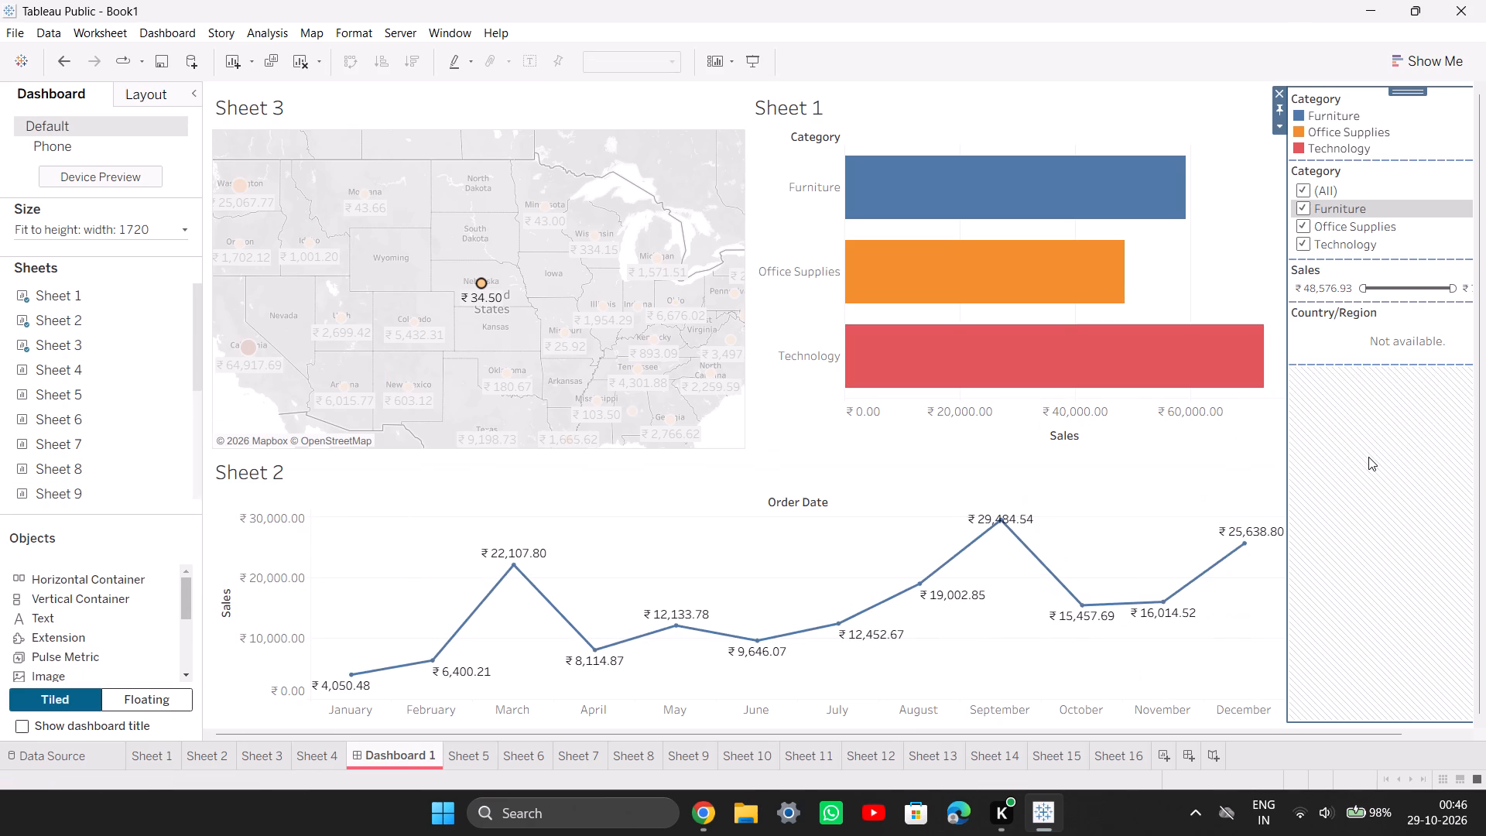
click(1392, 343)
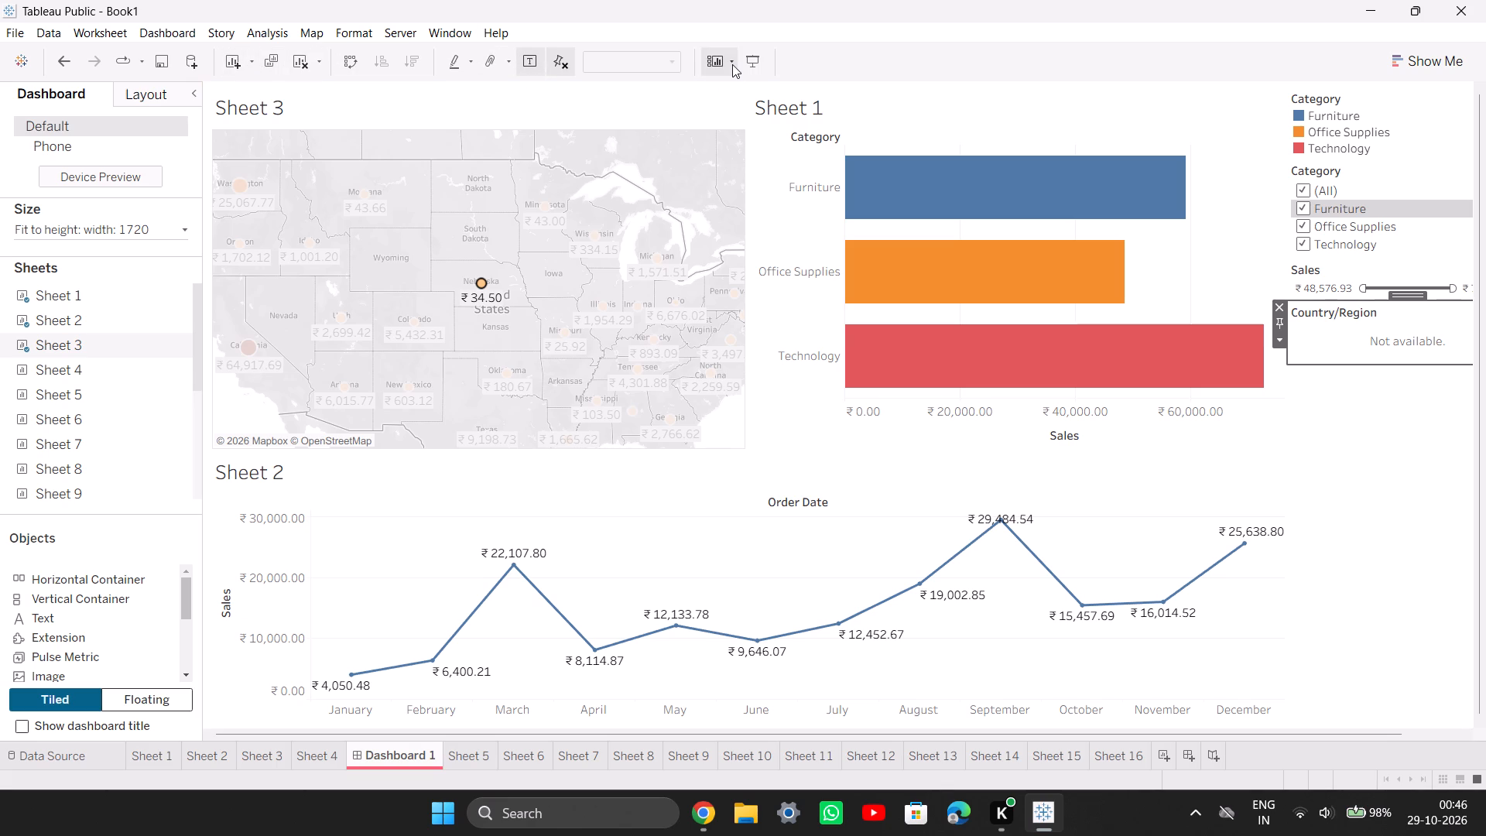
Clear the selected mark on the Sheet 3 map on Dashboard 1.
click(556, 237)
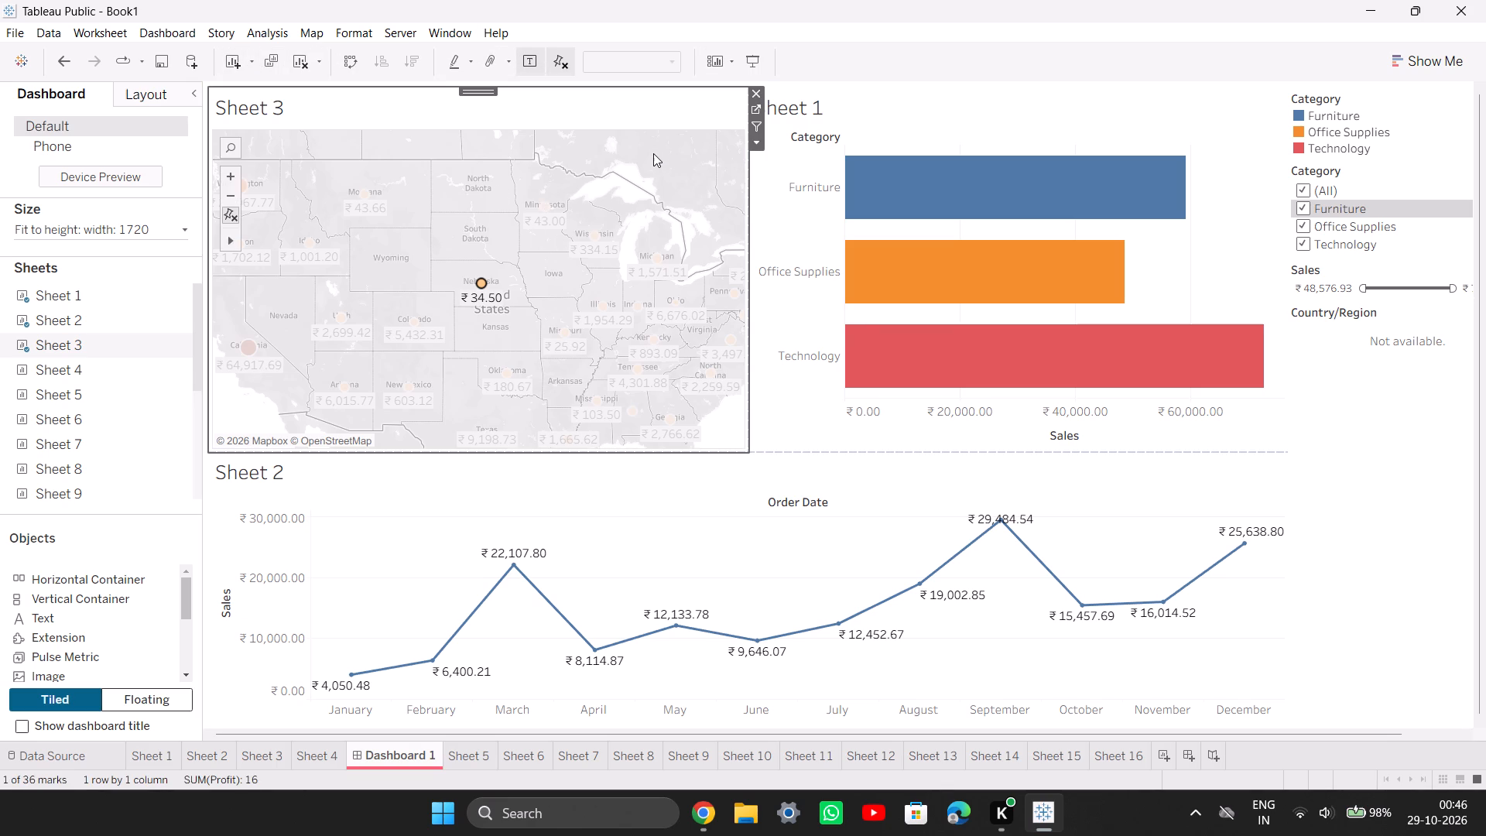
click(654, 149)
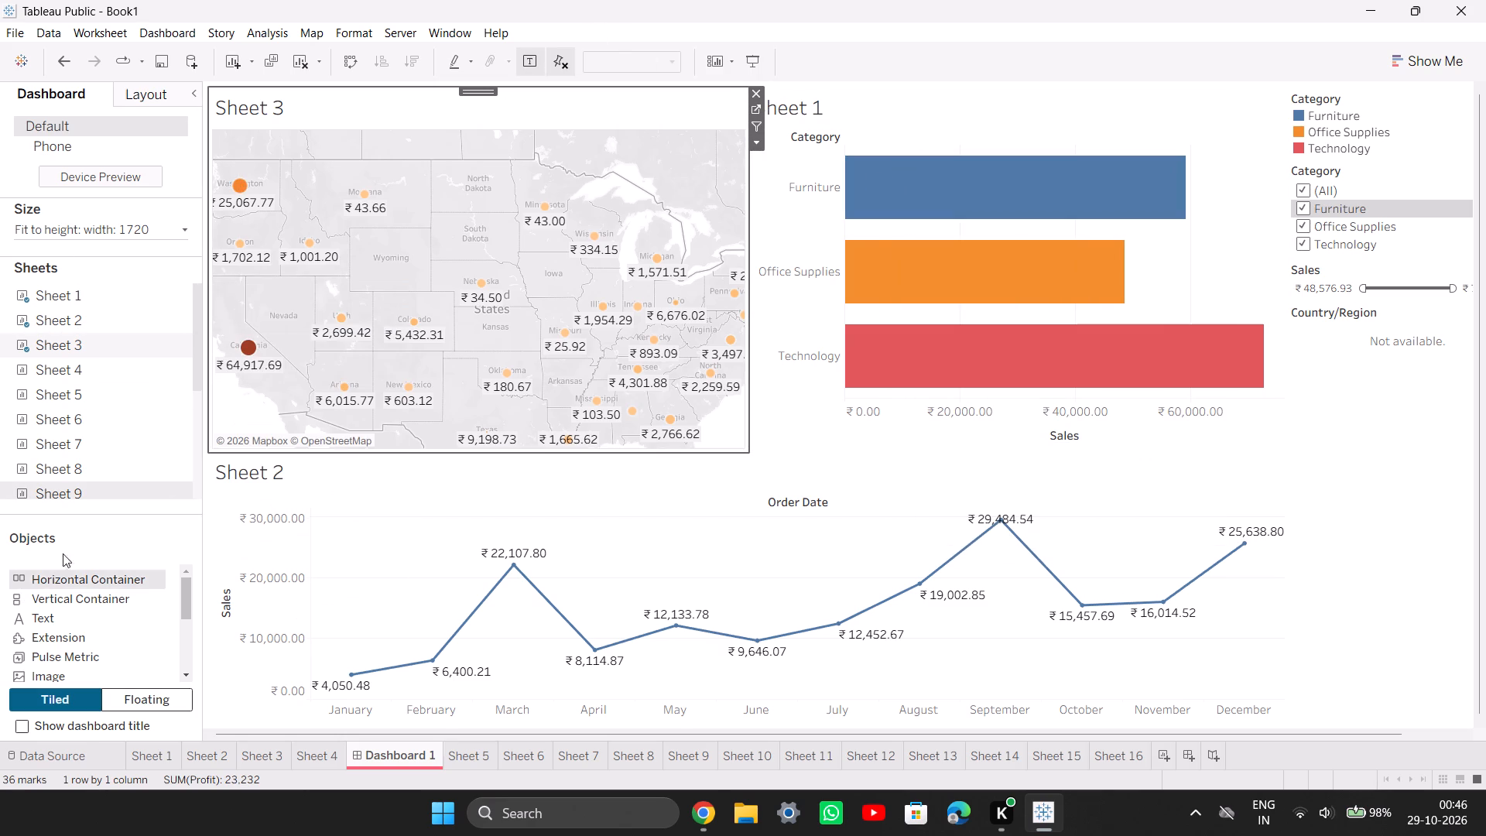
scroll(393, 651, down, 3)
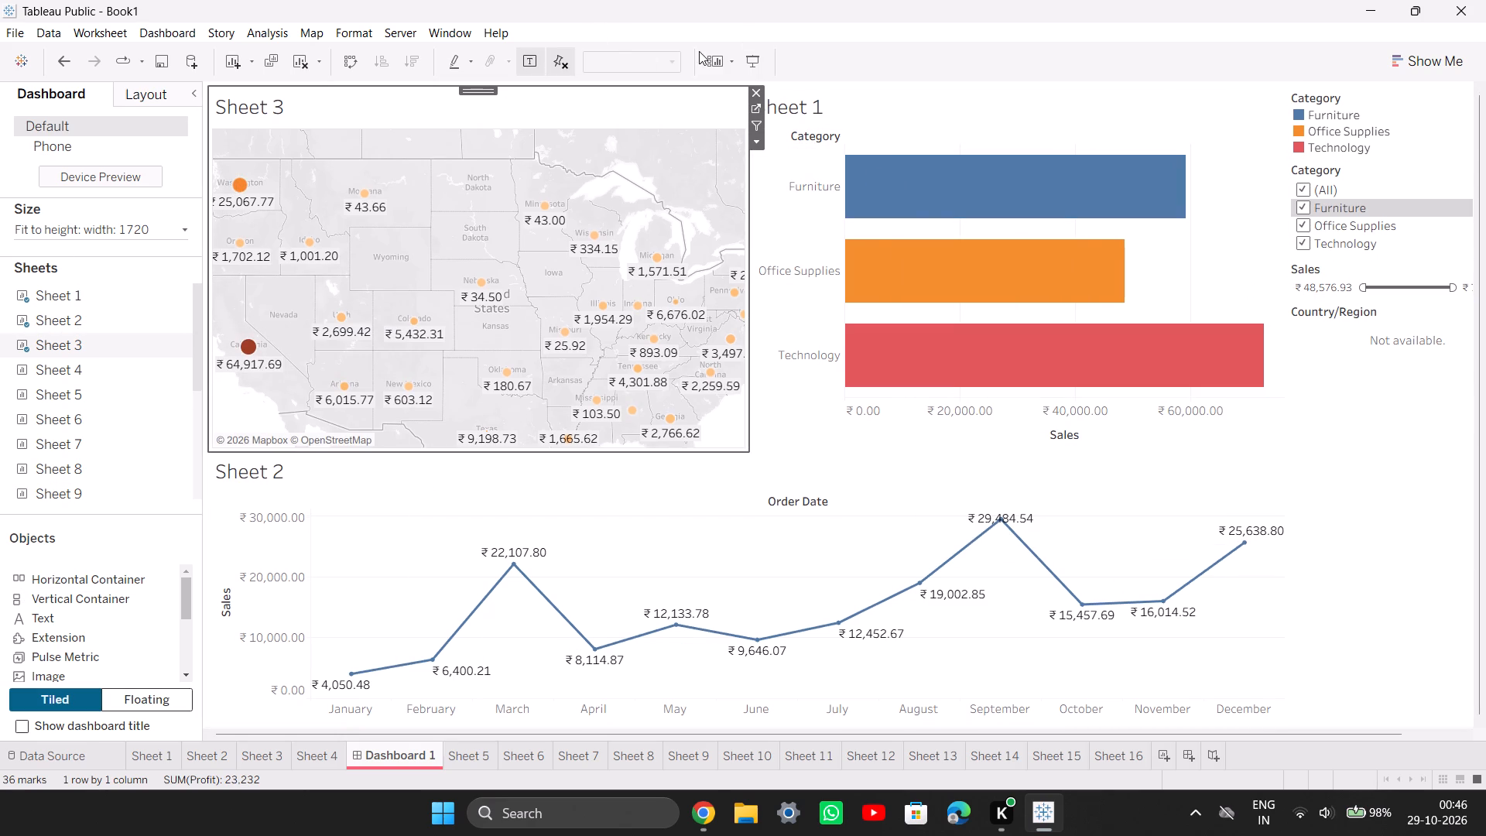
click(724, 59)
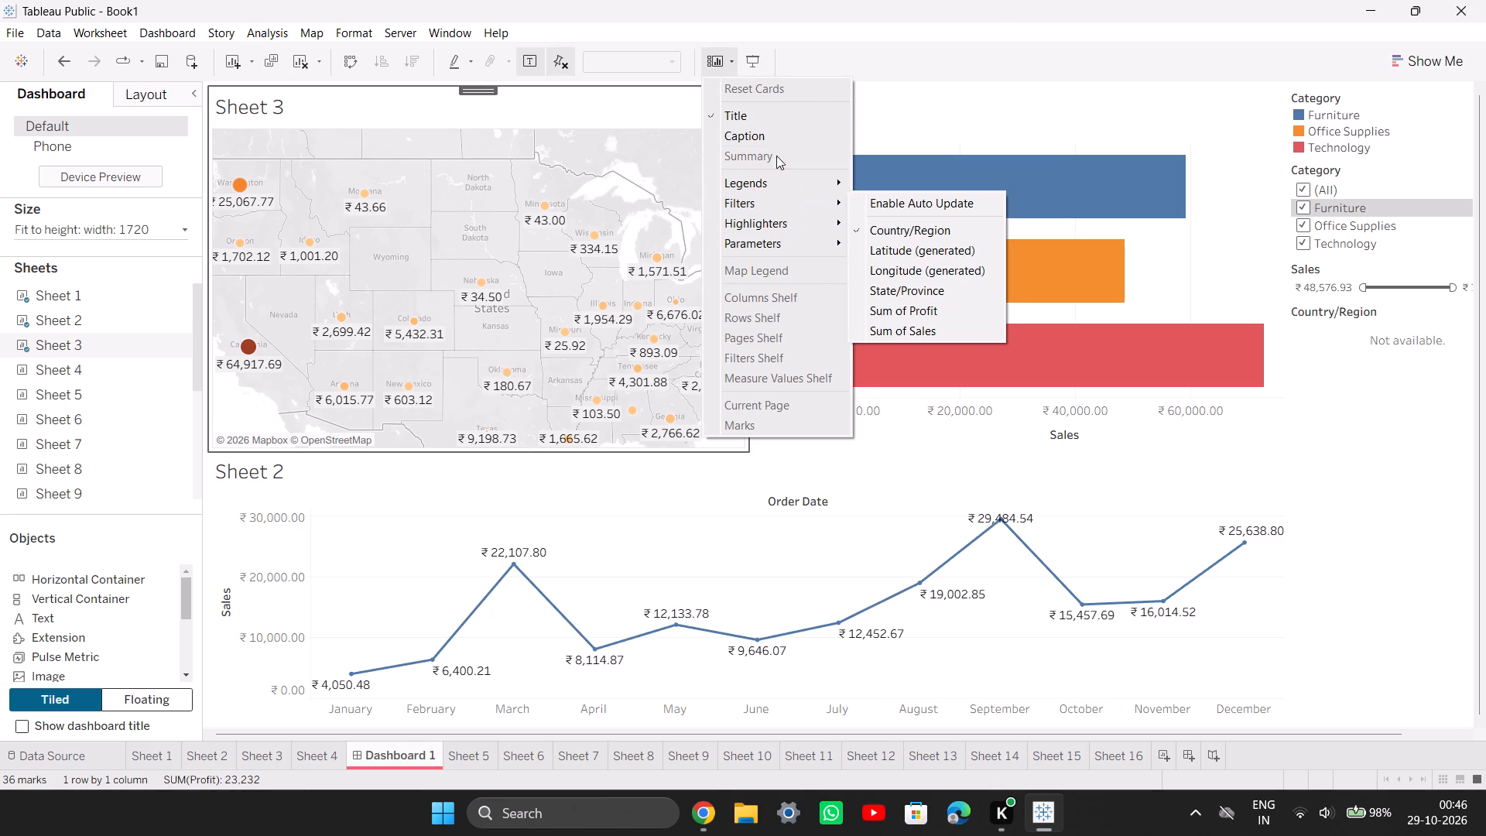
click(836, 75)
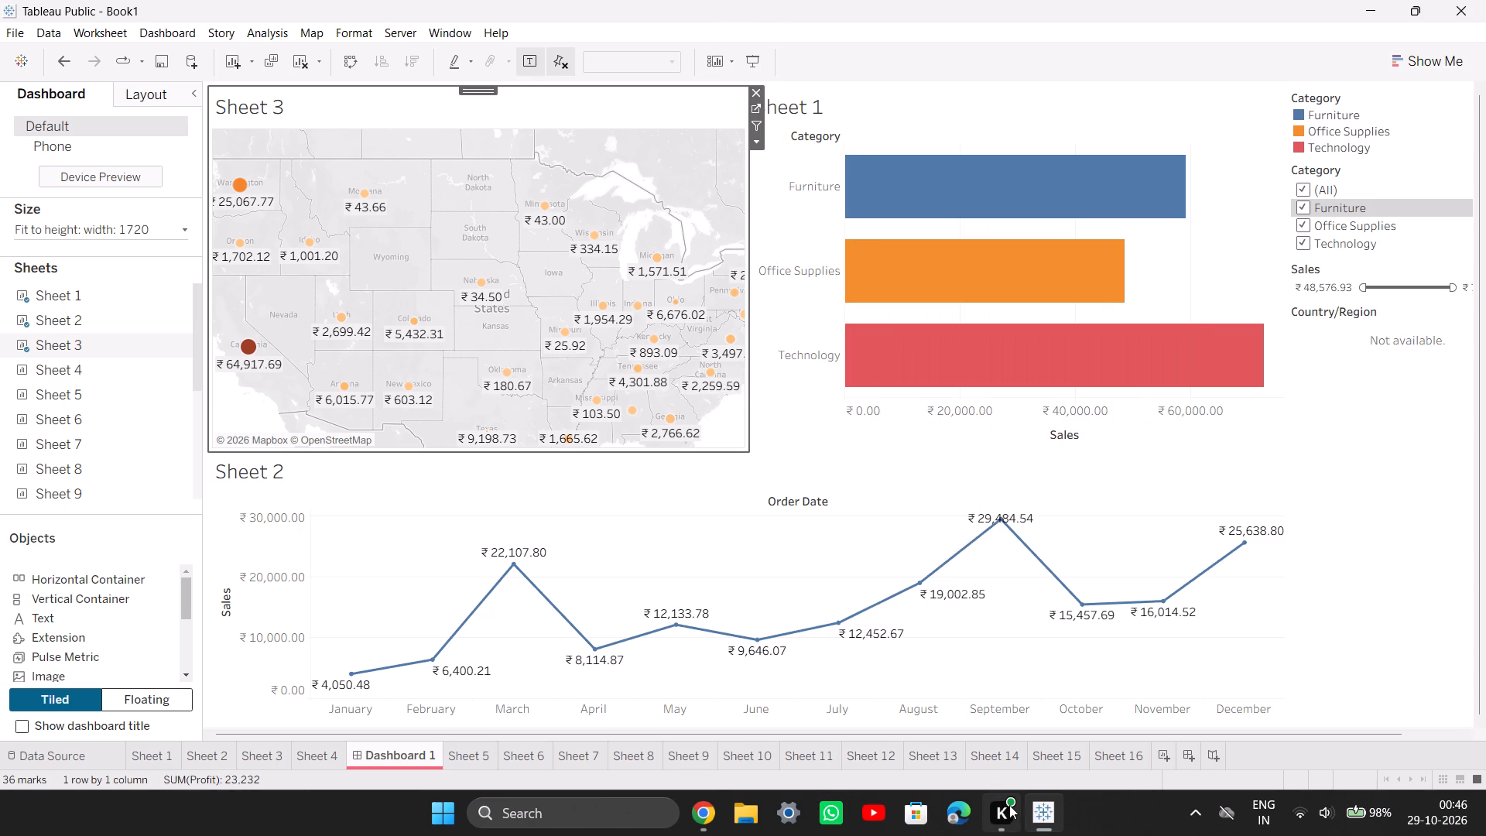
Switch to the practical PDF in Chrome, examine the 7.D steps and dialog illustrations, and return to Tableau Public.
click(1025, 818)
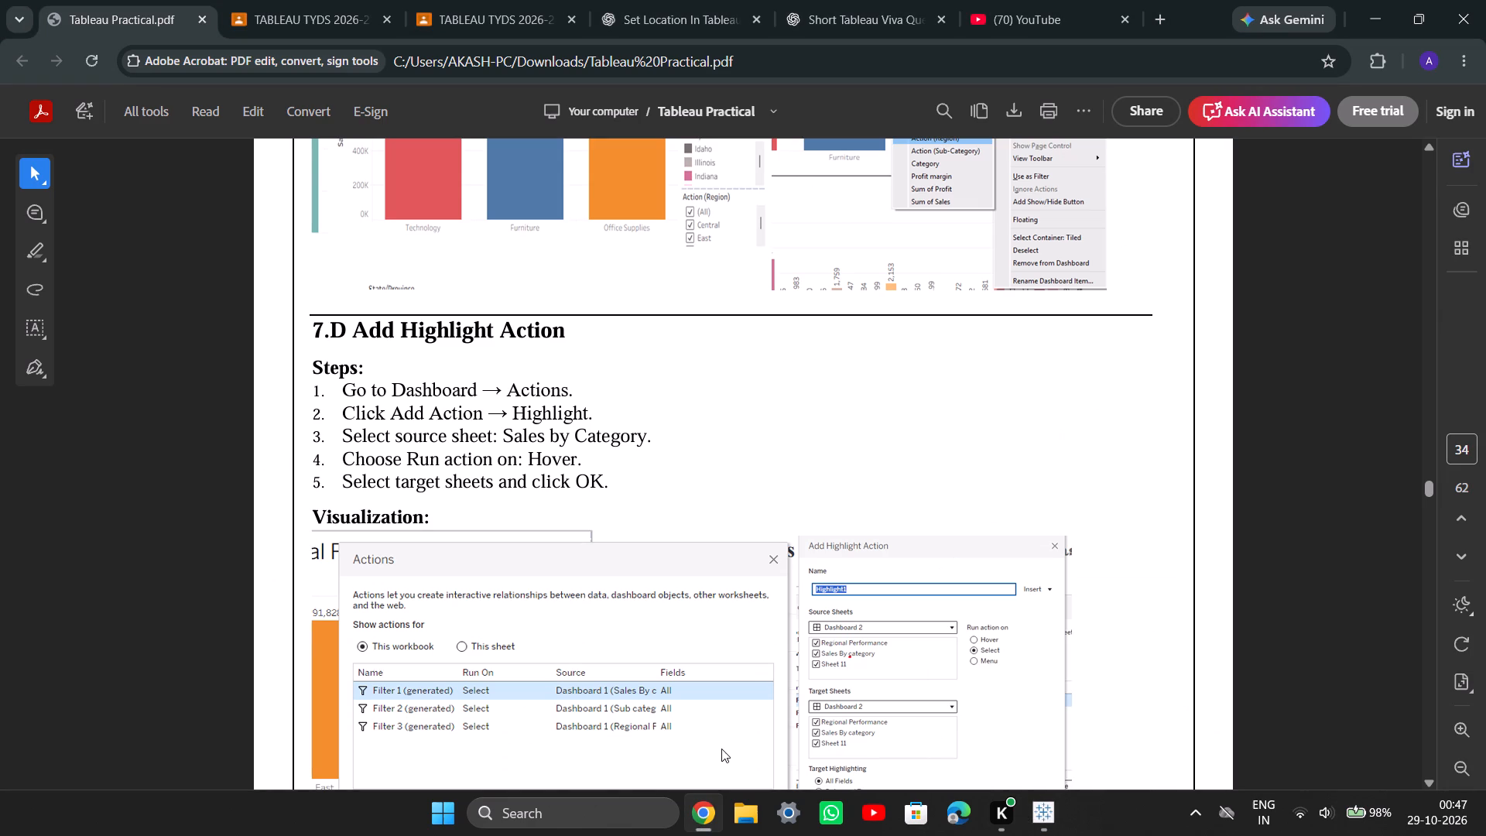
scroll(721, 749, down, 1)
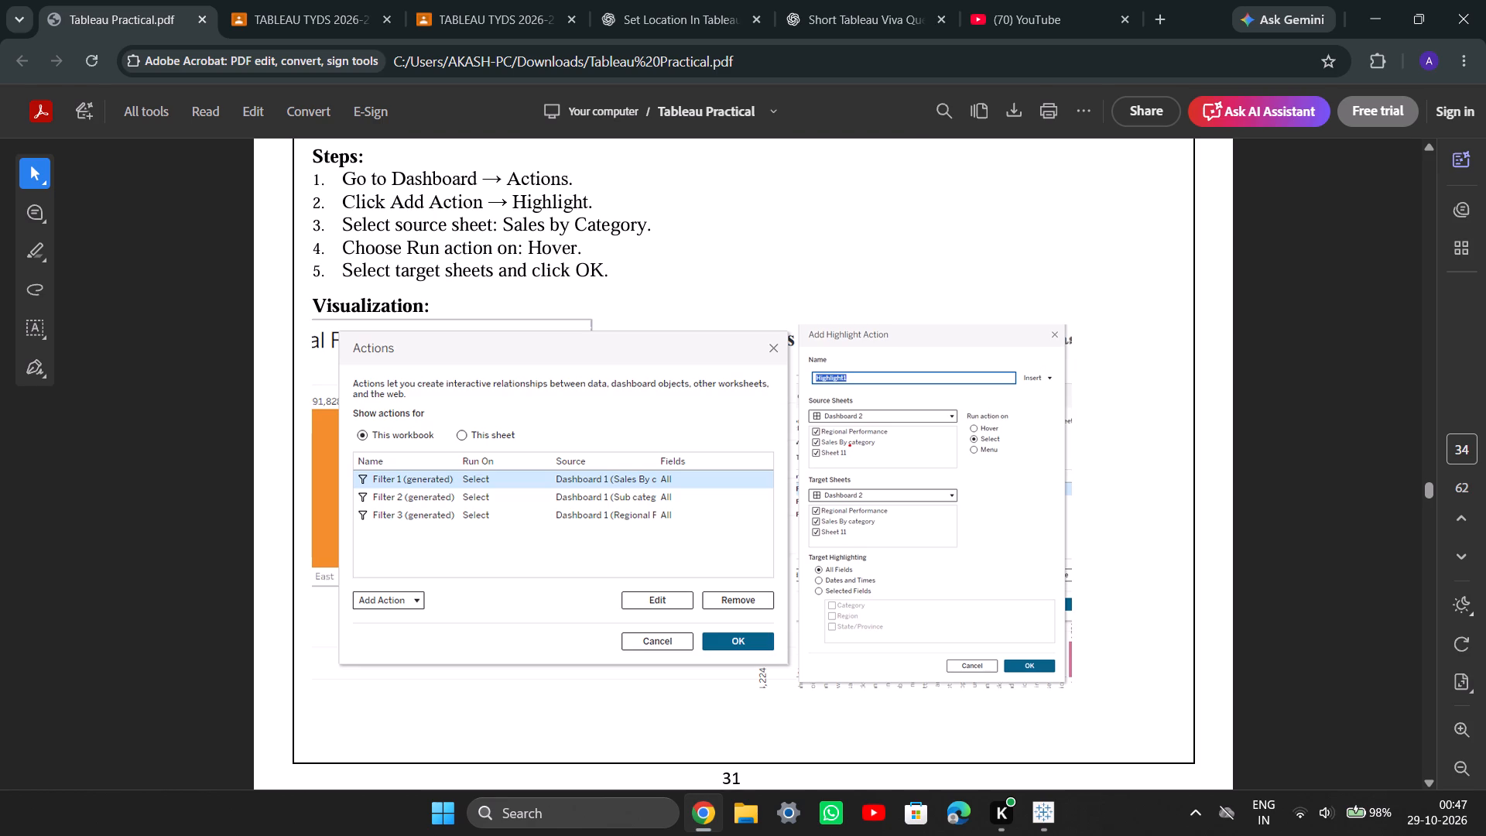
click(1044, 821)
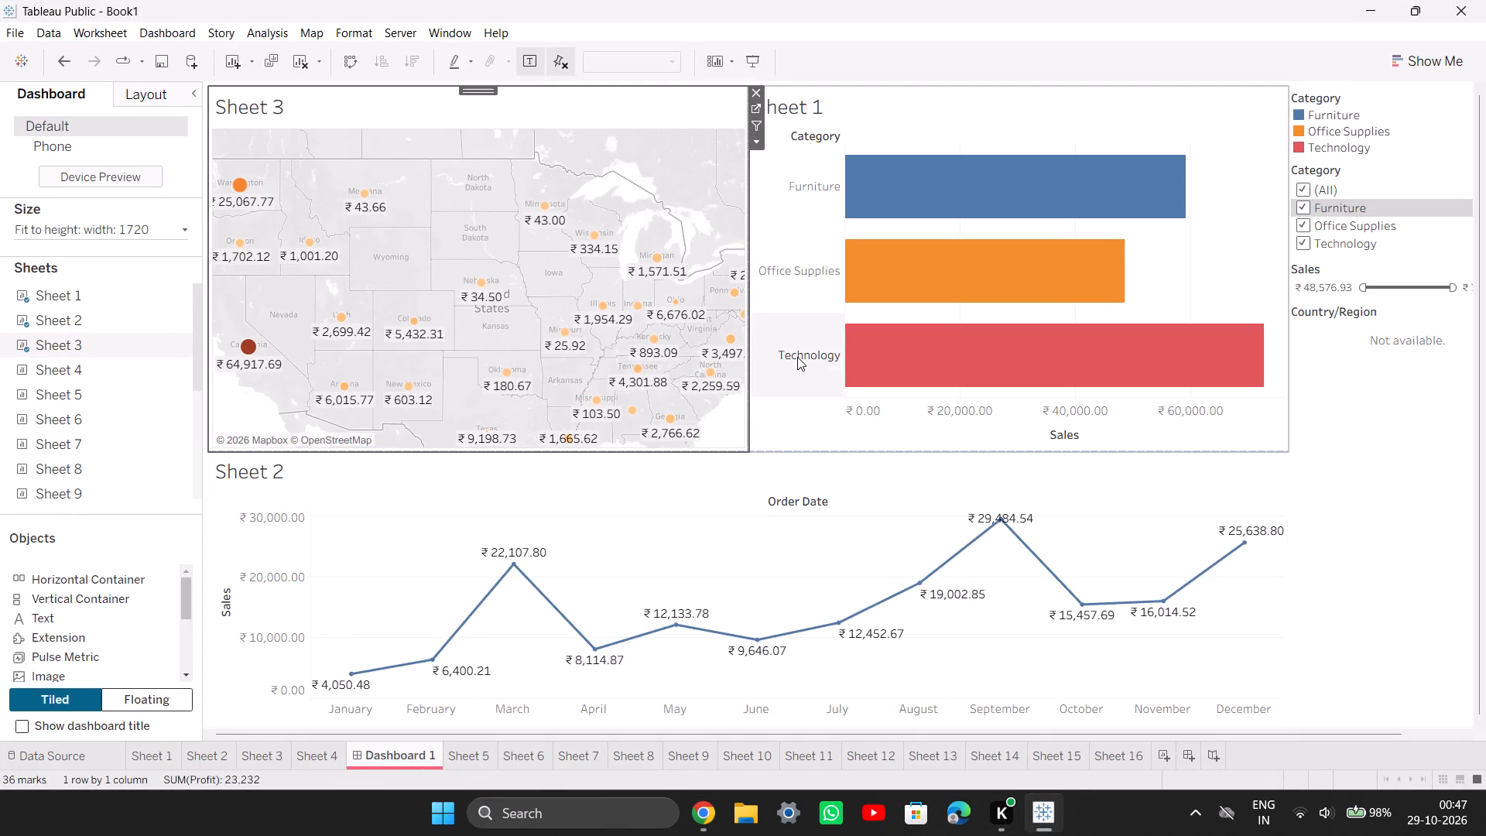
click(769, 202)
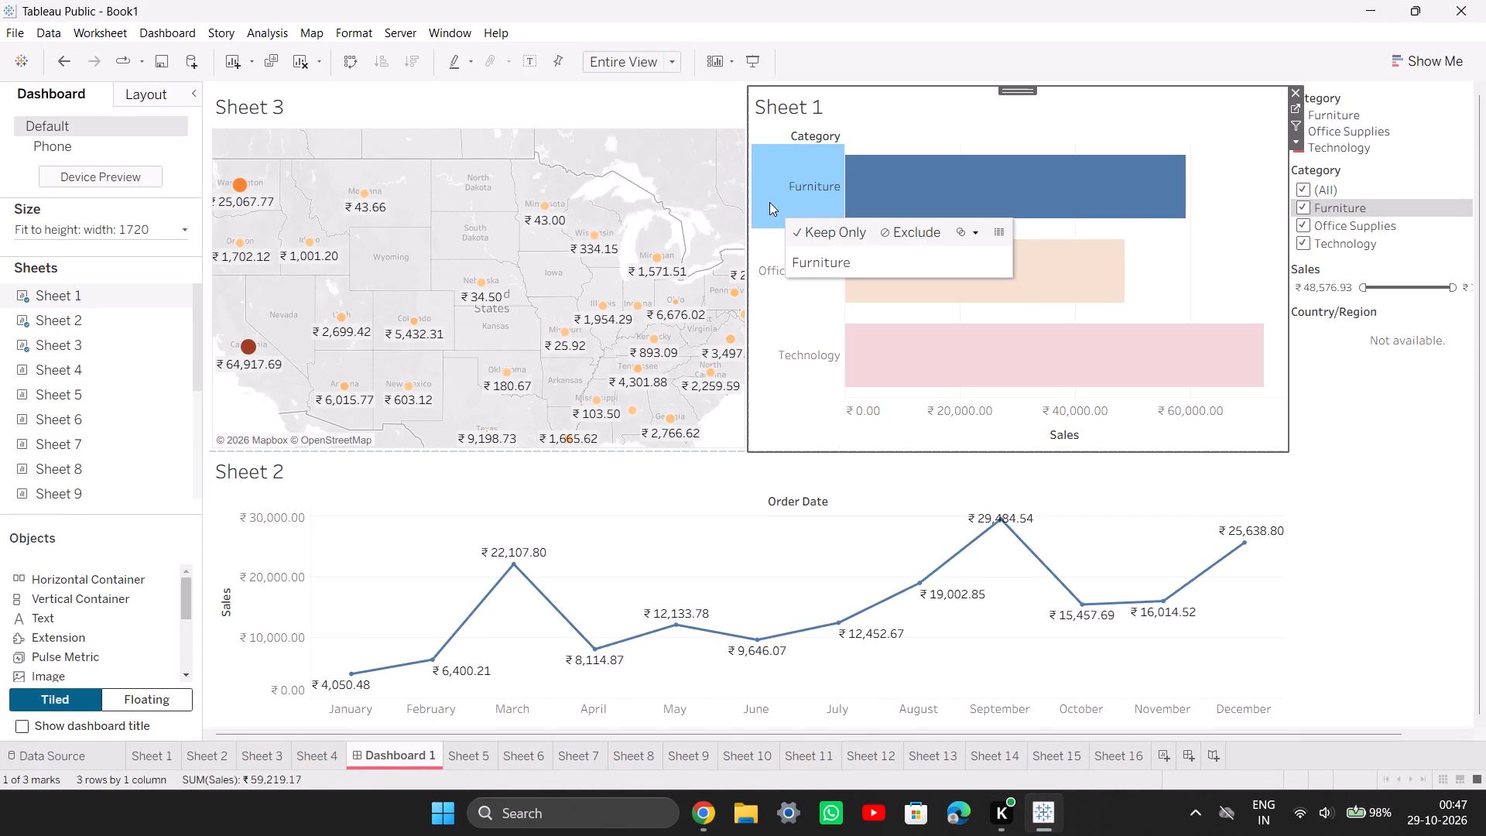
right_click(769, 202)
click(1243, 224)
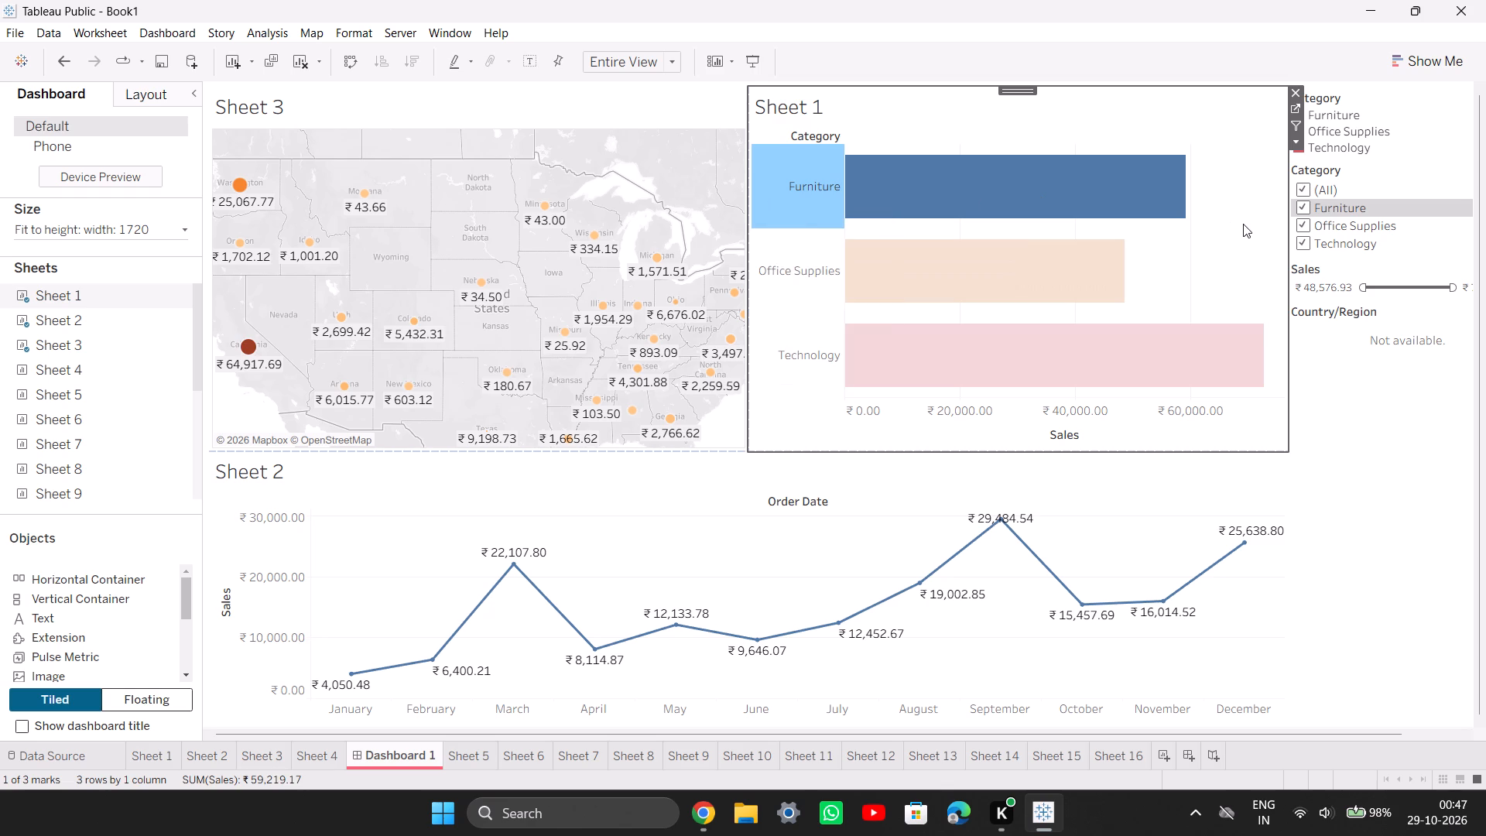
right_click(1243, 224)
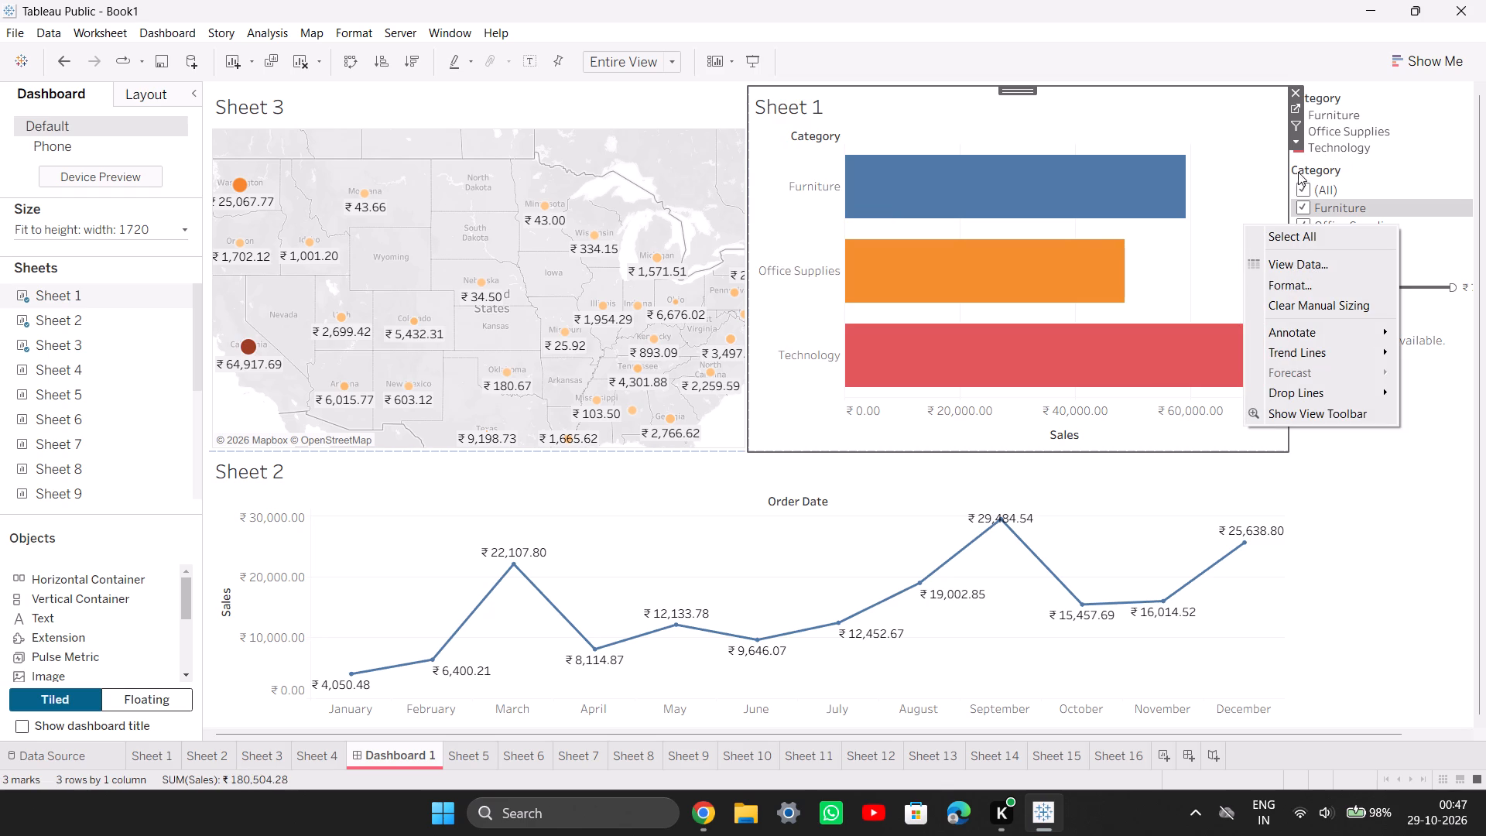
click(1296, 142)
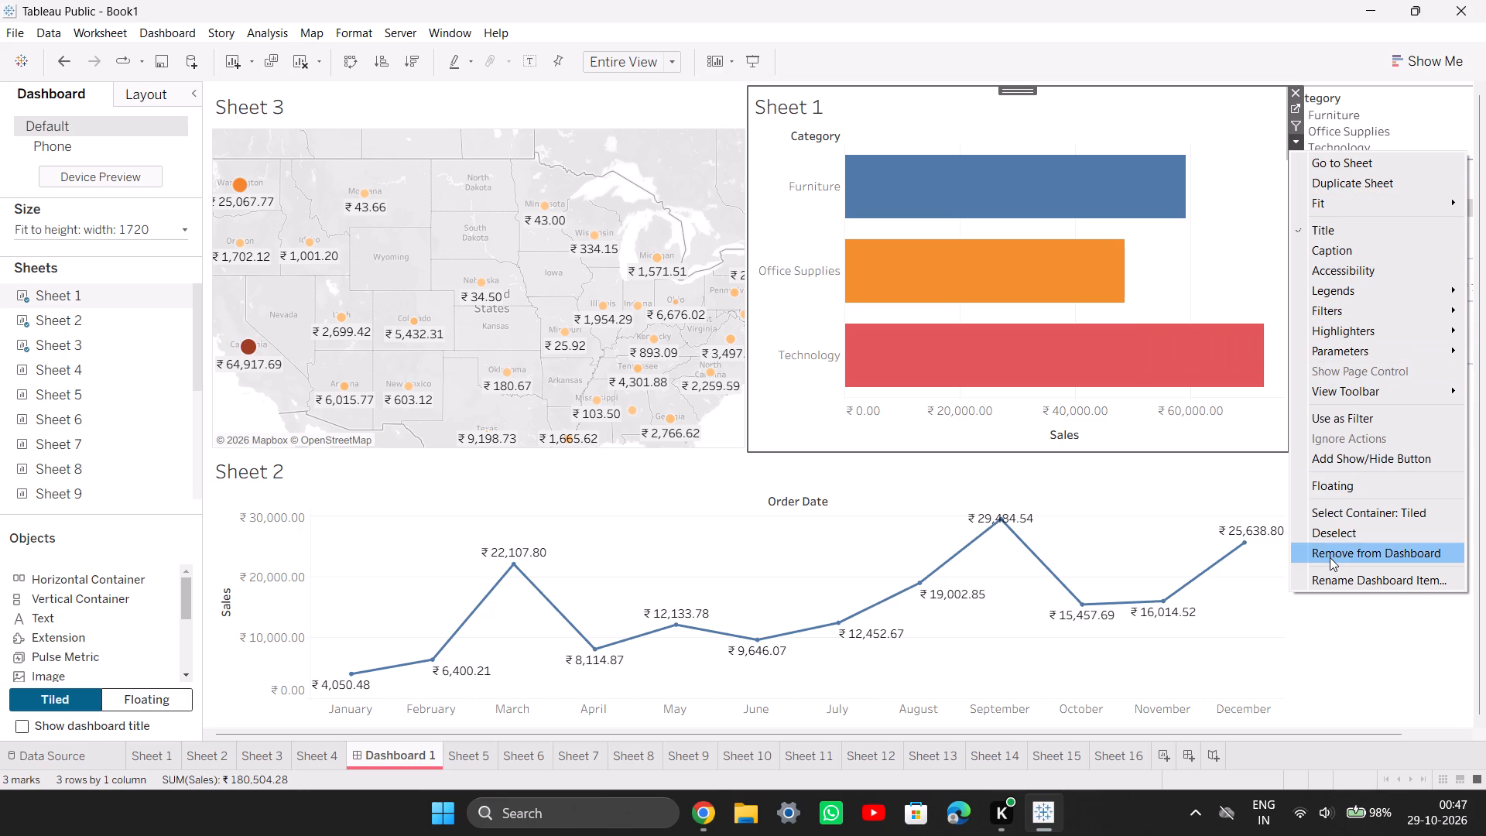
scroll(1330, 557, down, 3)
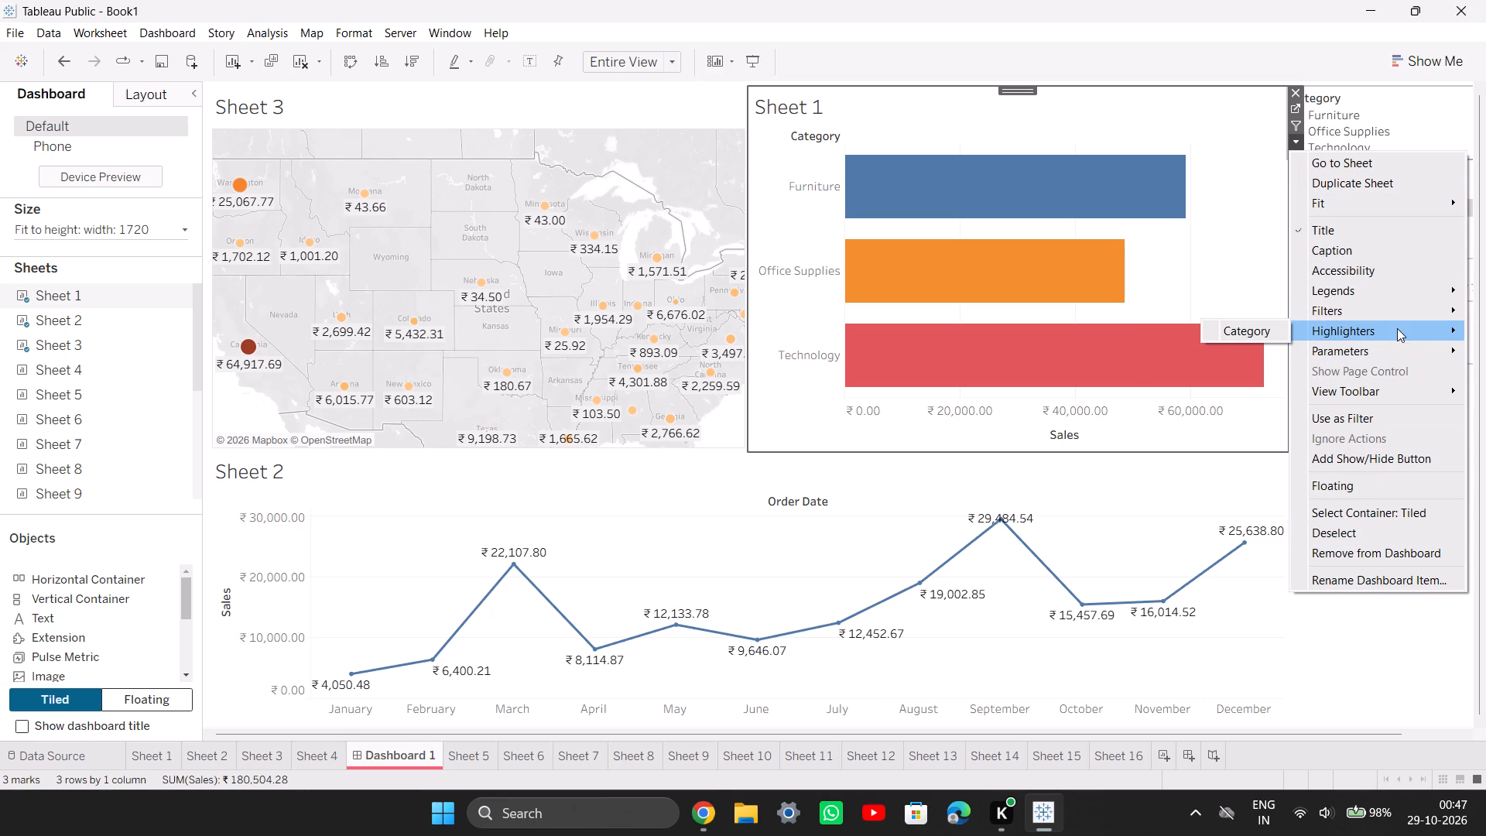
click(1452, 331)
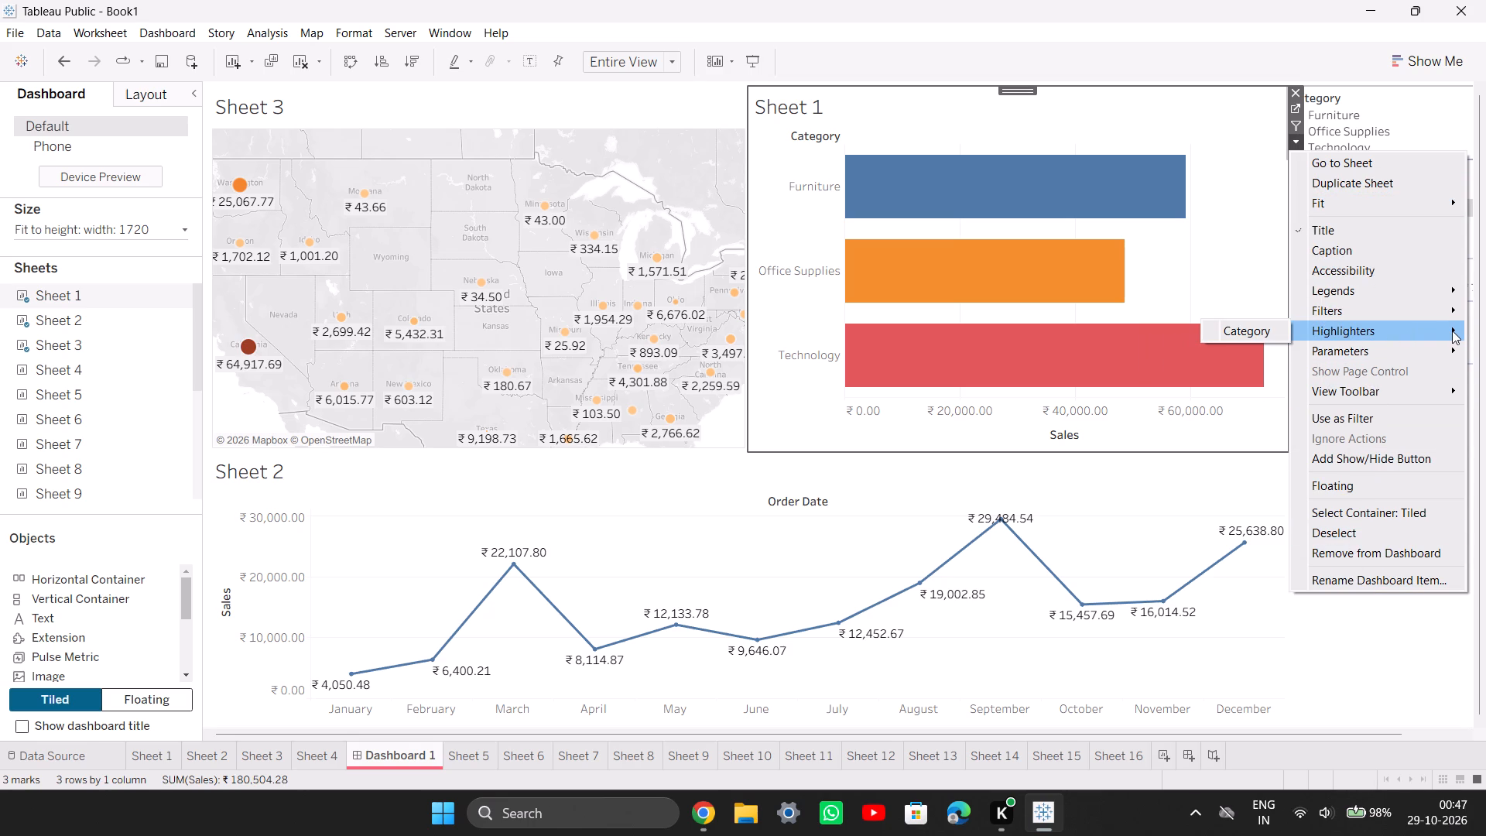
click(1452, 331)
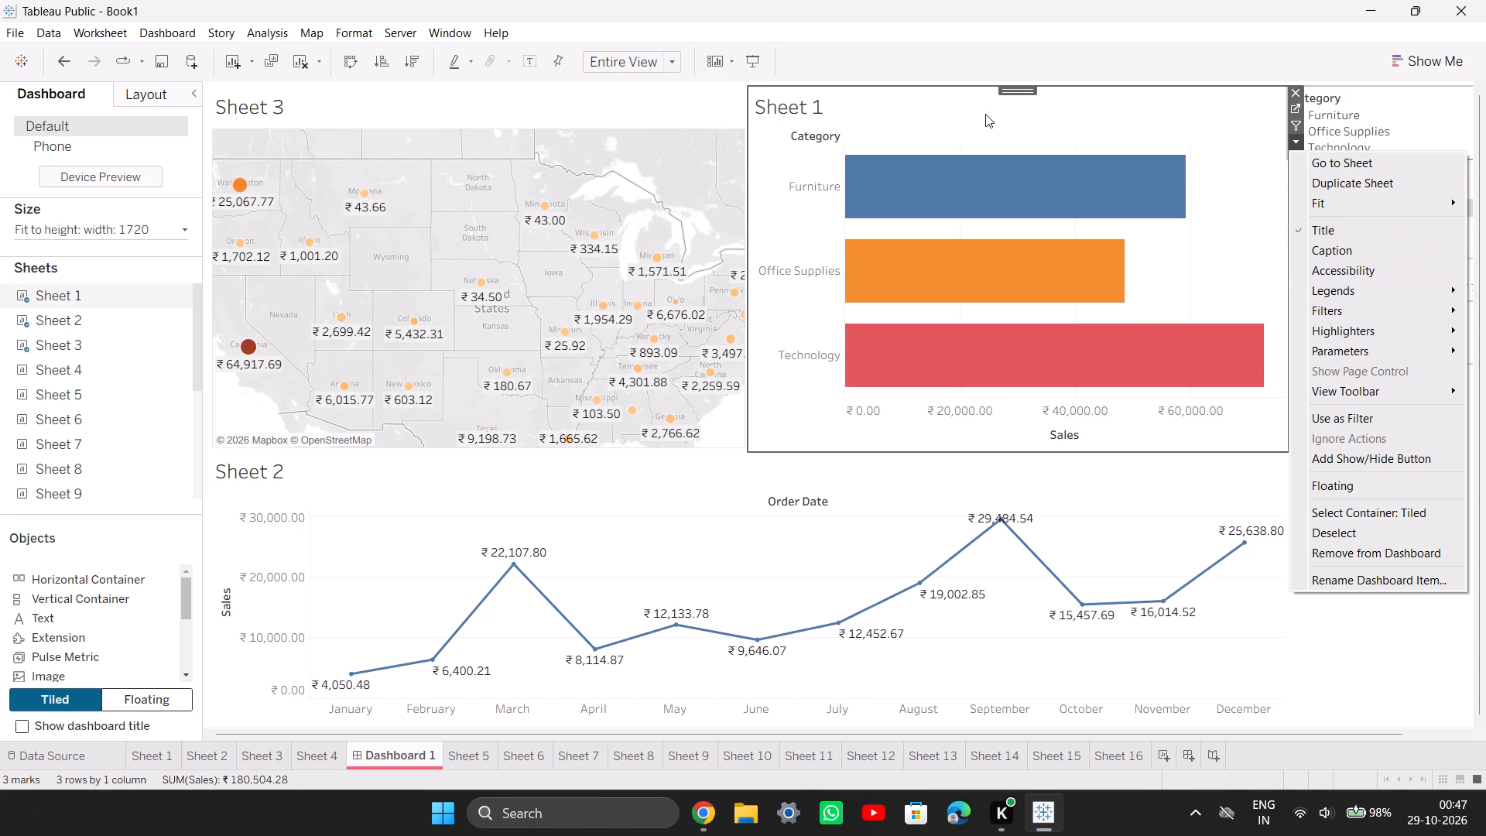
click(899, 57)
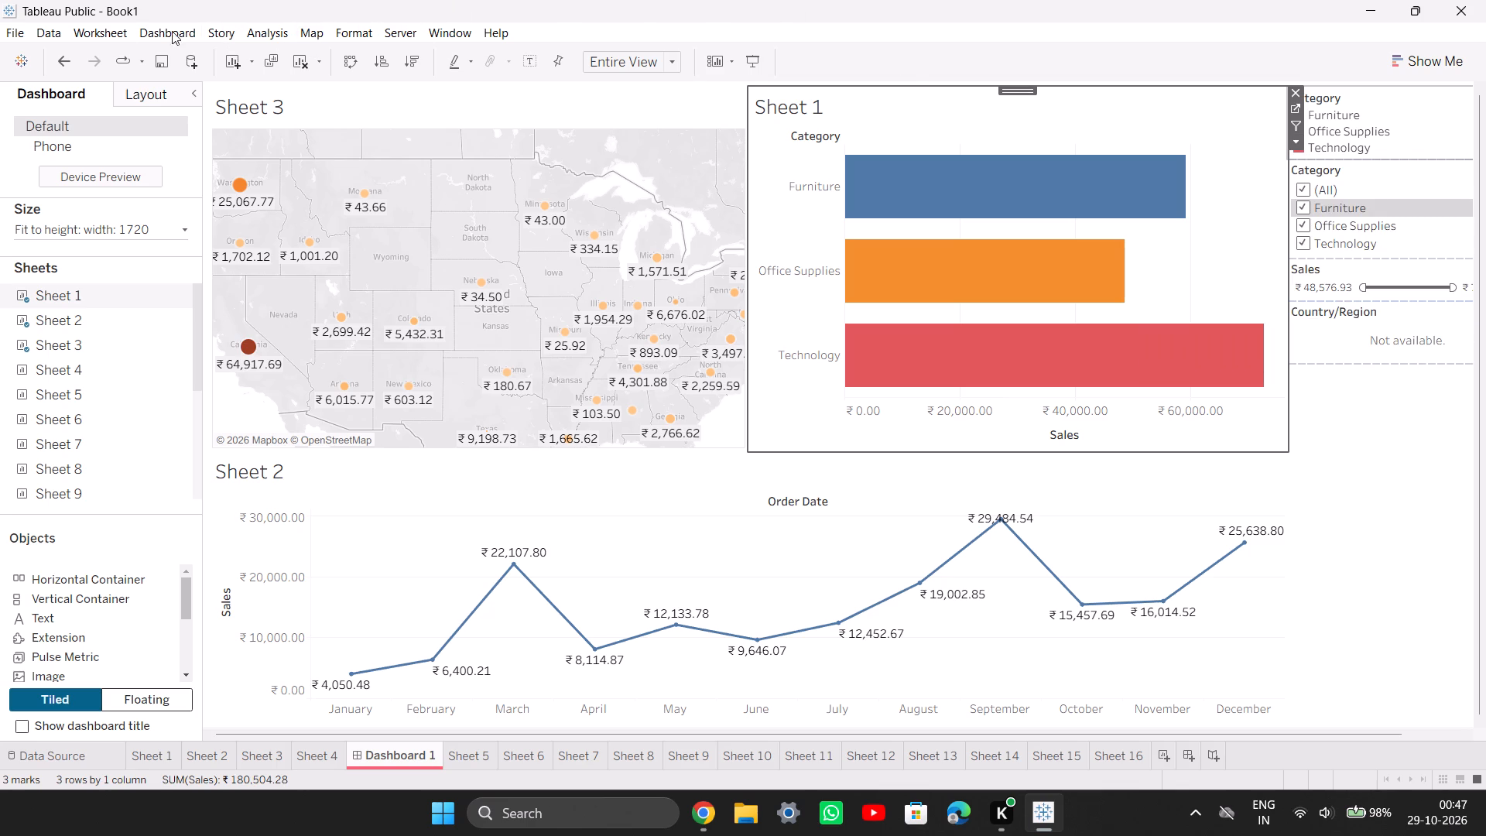
Add a workbook highlight action with Sheet 1 as source, run on Hover, Sheet 16 as target, and All Fields highlighted.
click(46, 32)
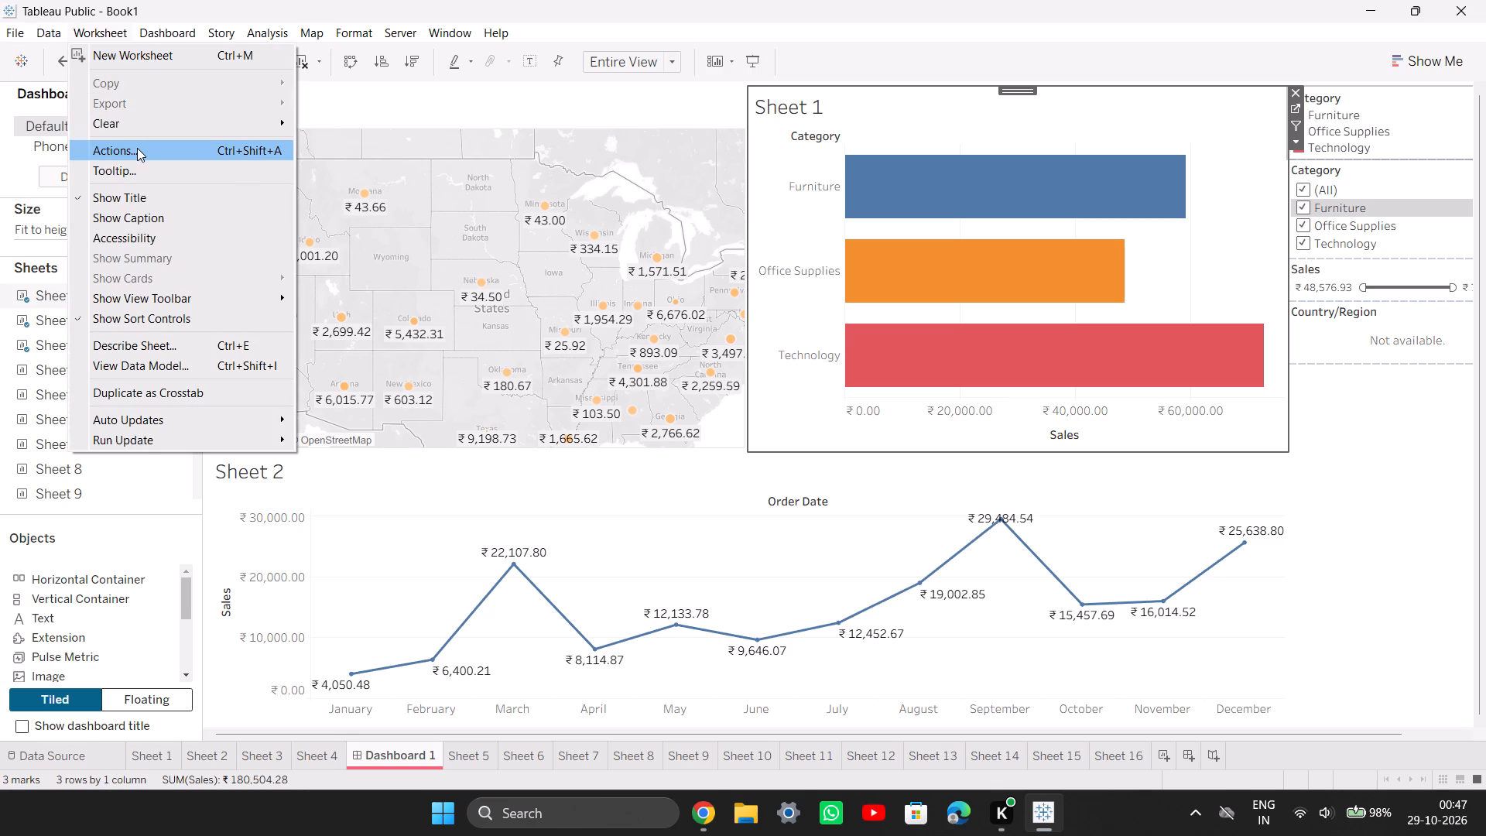
click(137, 148)
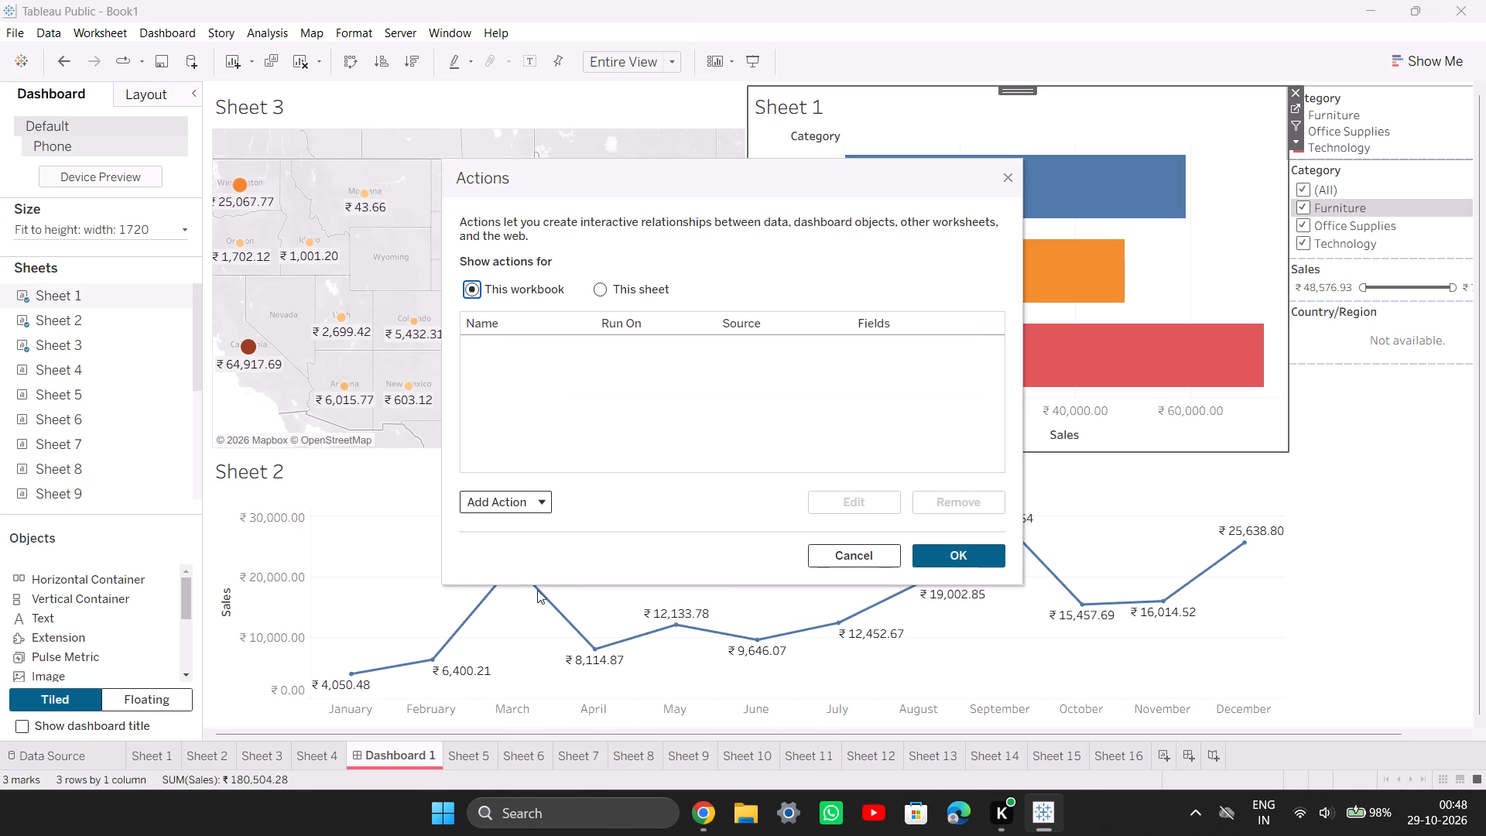
click(524, 509)
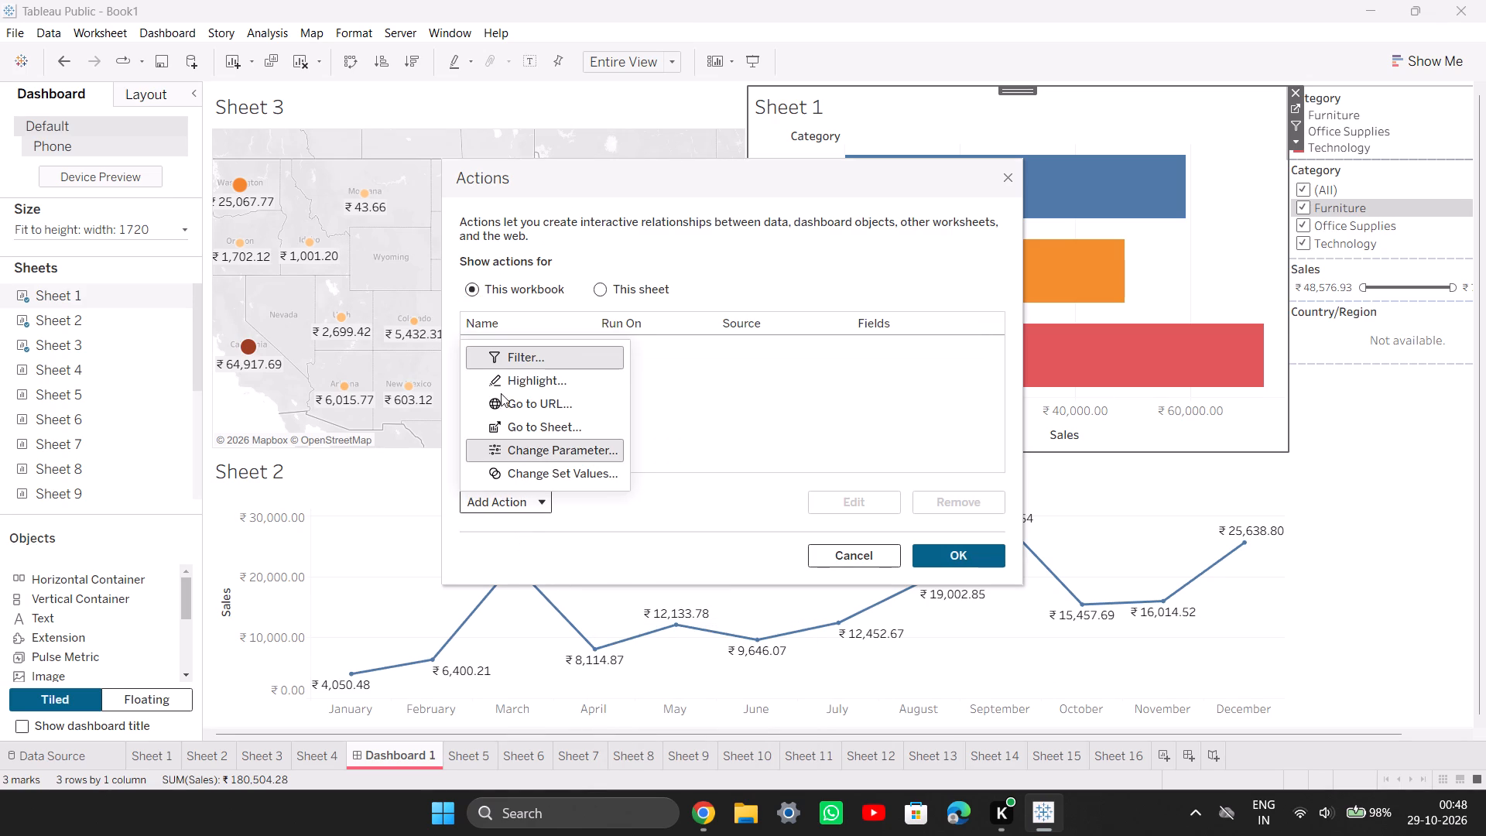
click(505, 373)
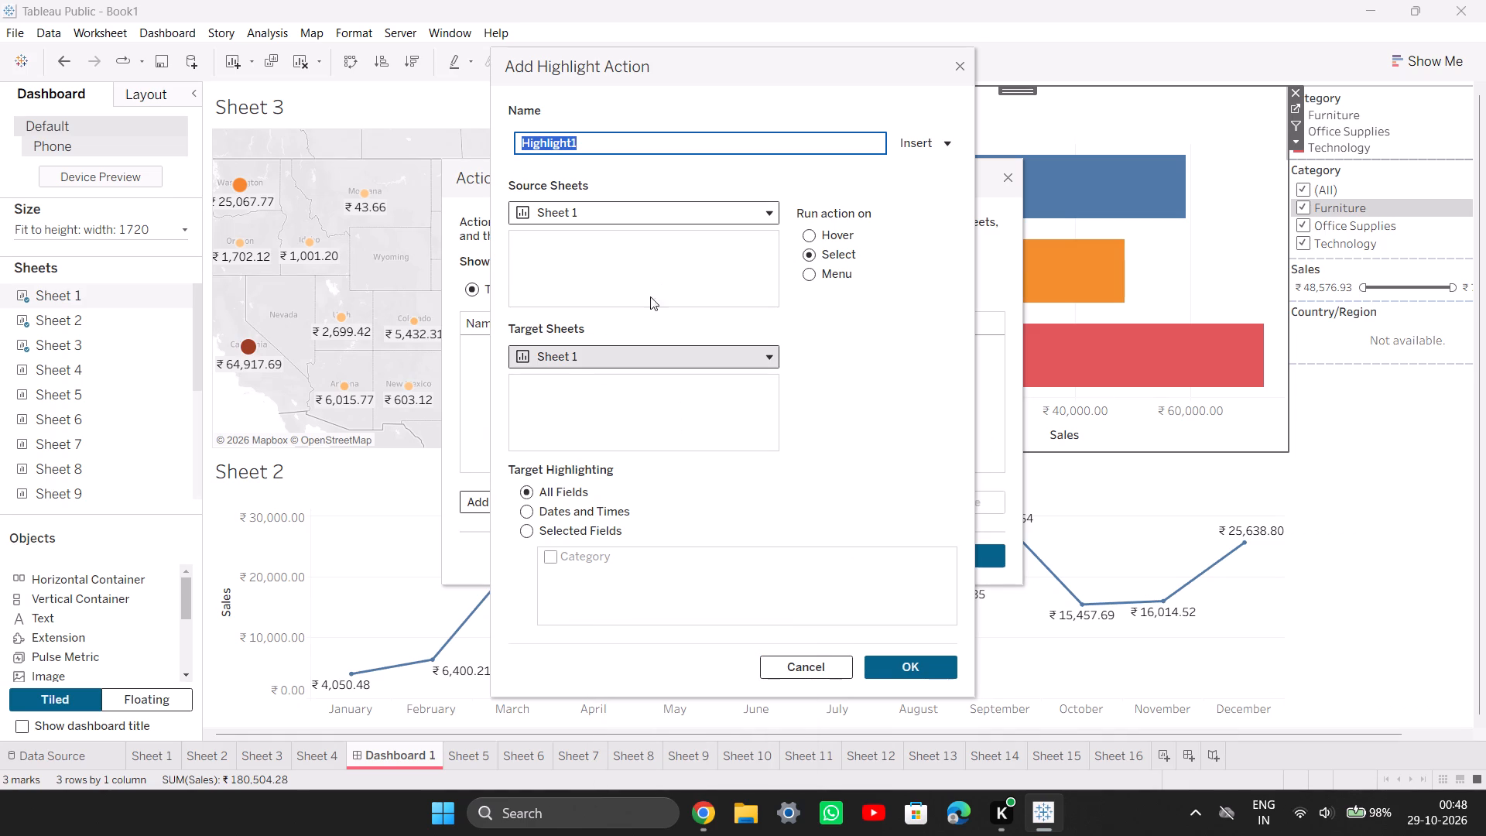
click(702, 242)
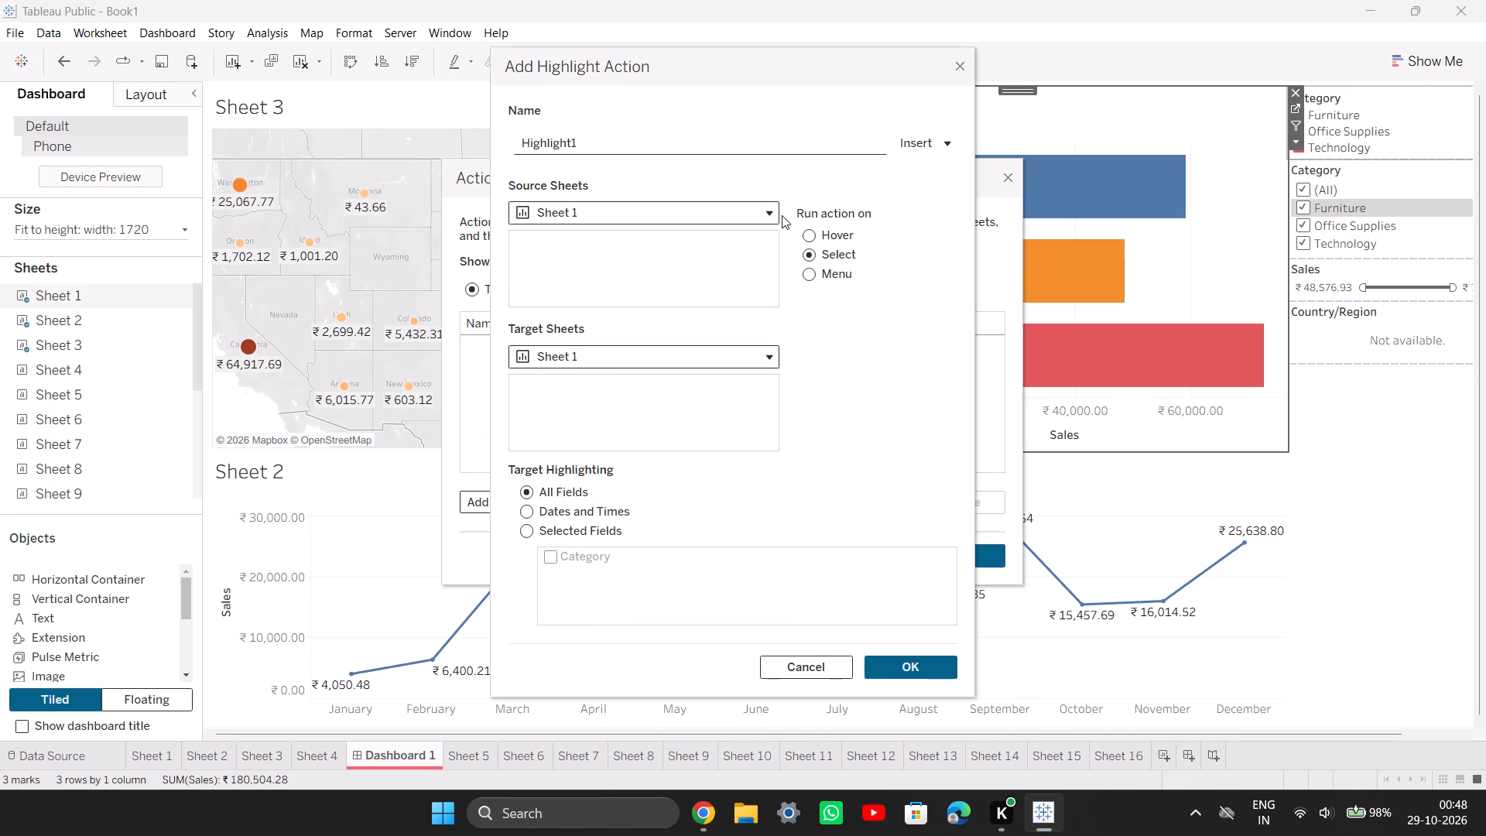
click(807, 238)
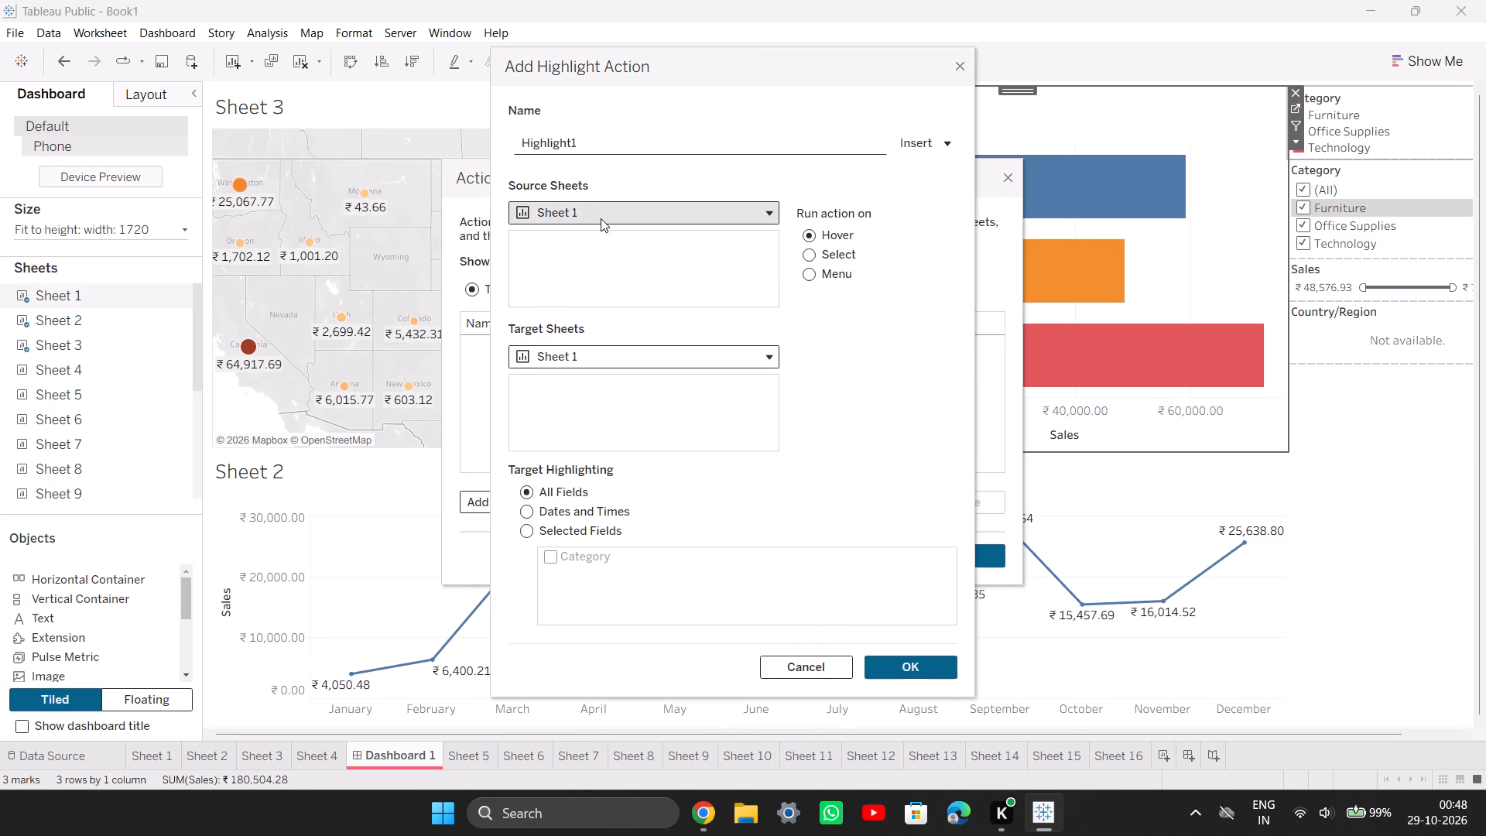
click(600, 217)
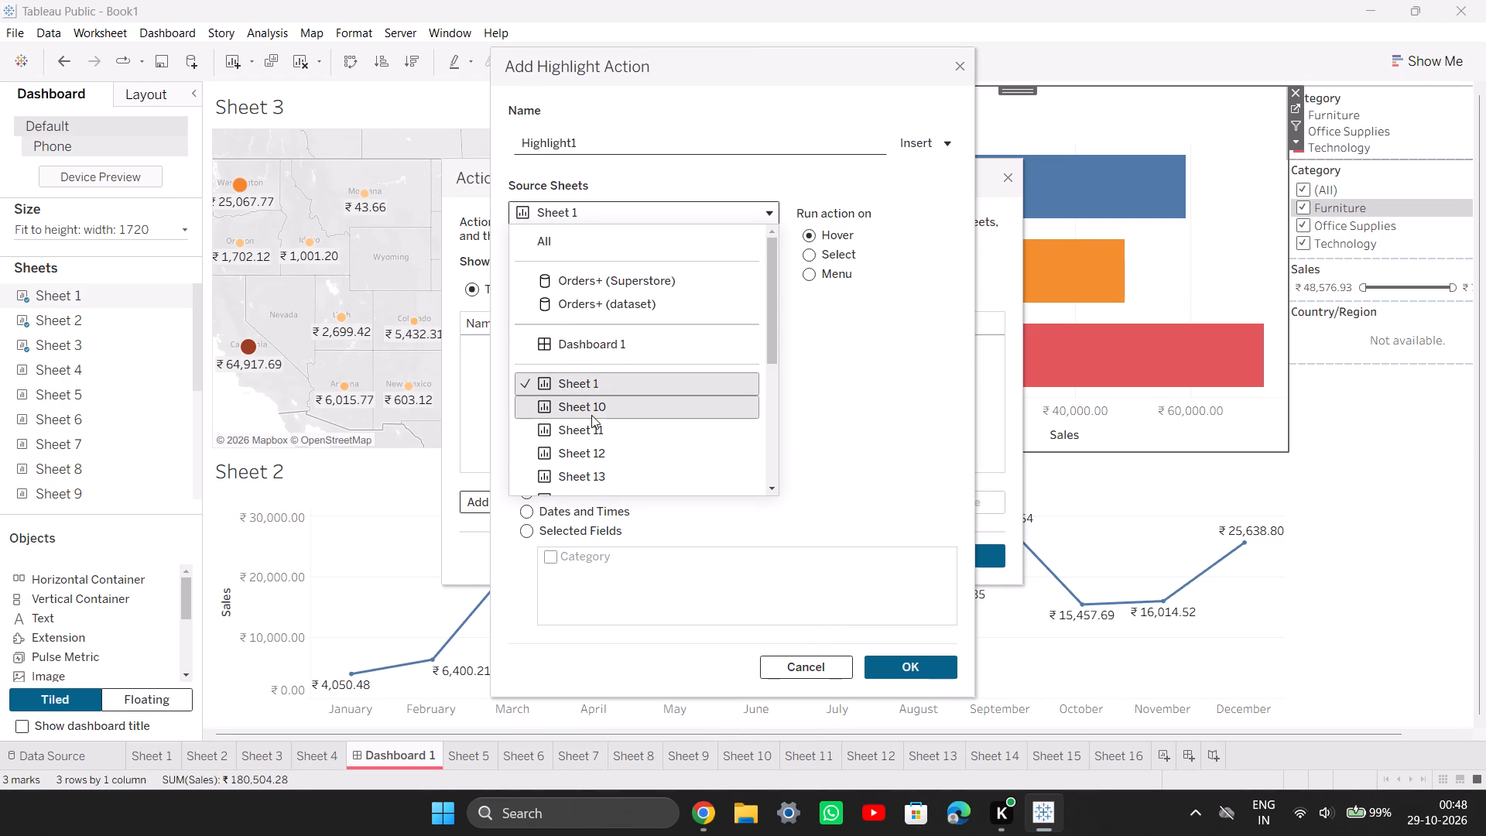
drag(887, 460, 638, 384)
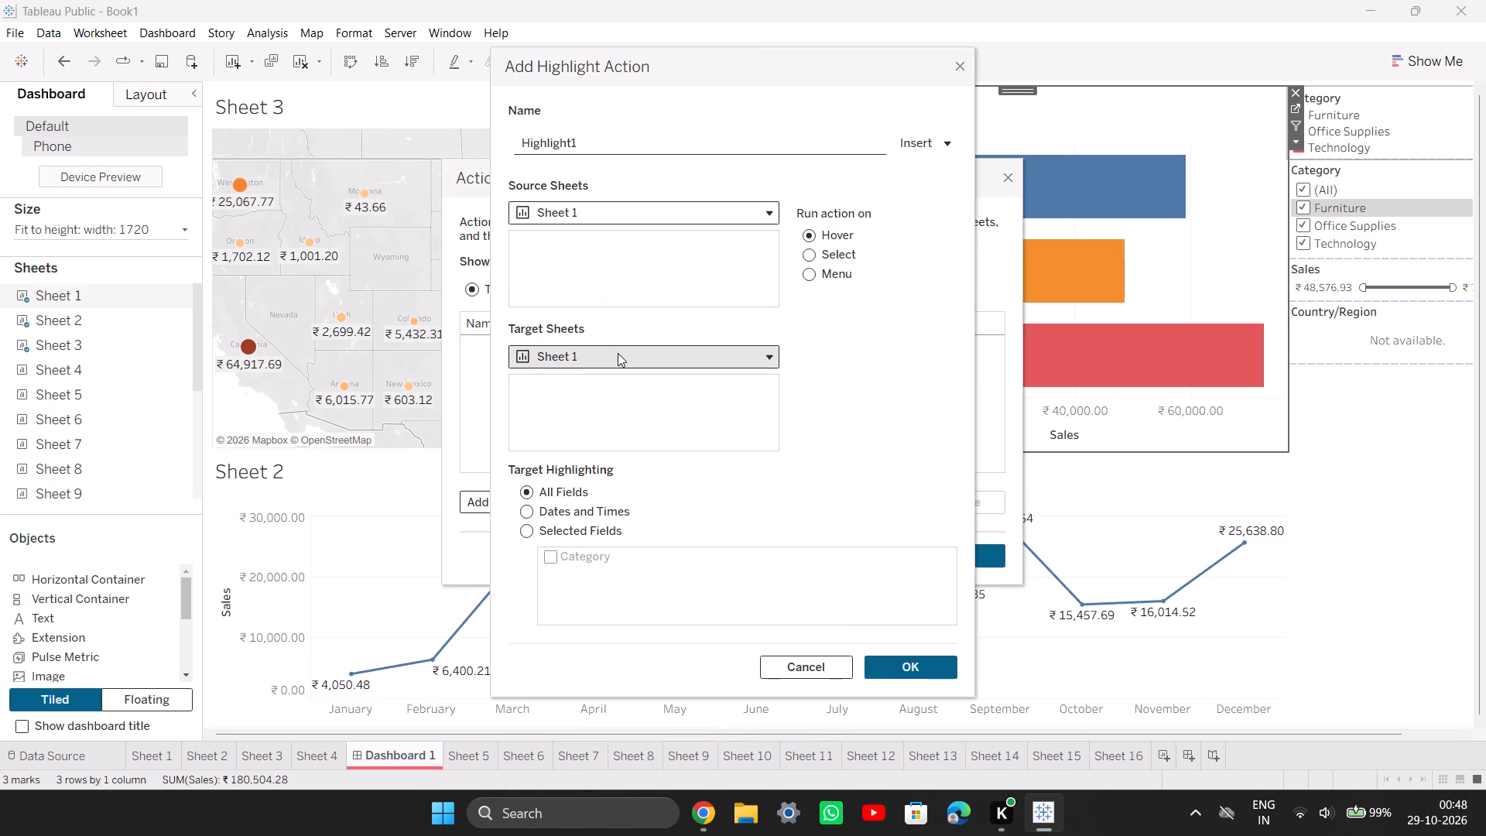
click(618, 353)
click(574, 594)
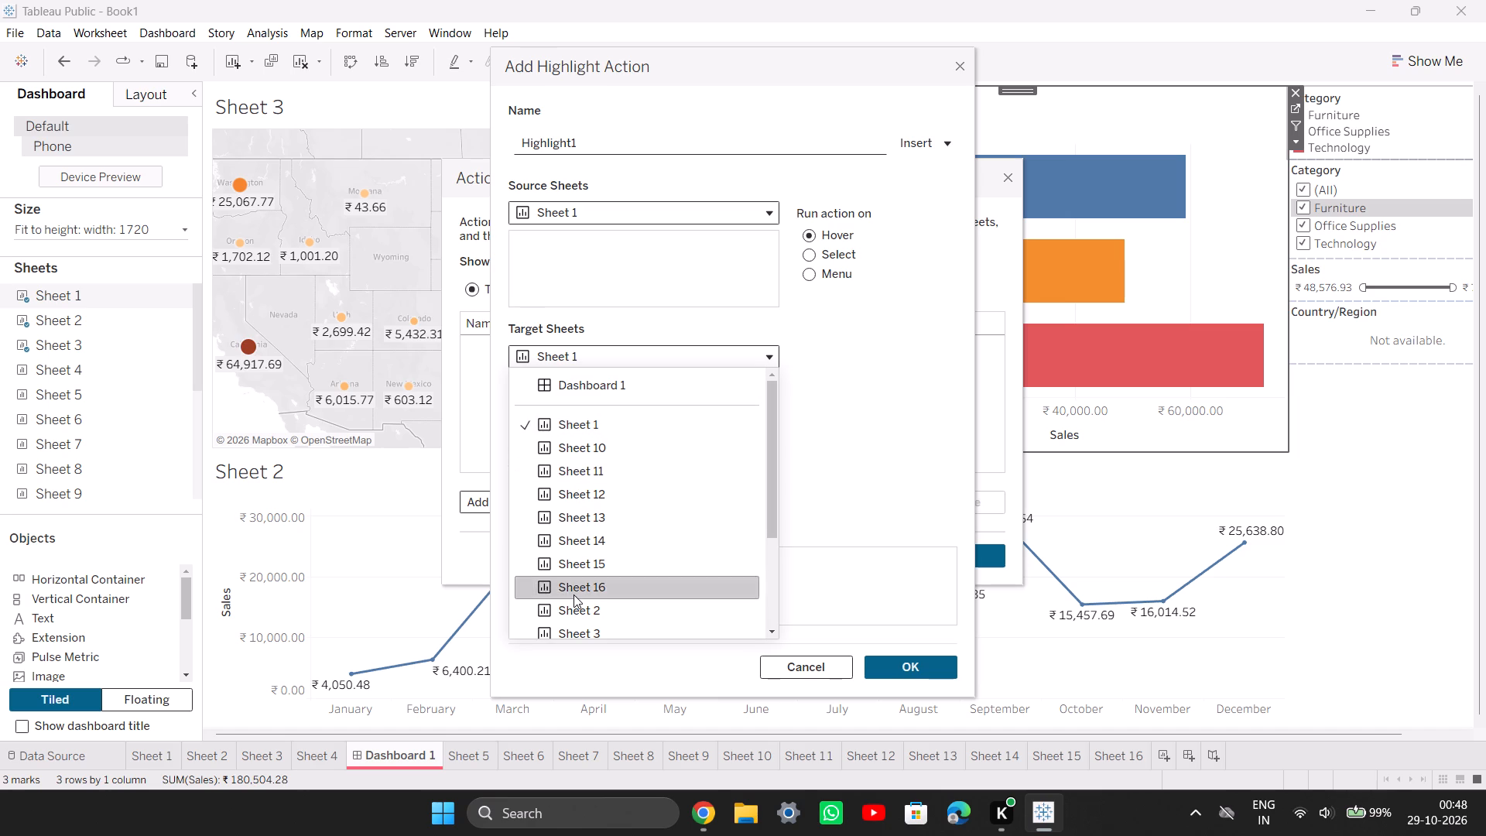
click(891, 660)
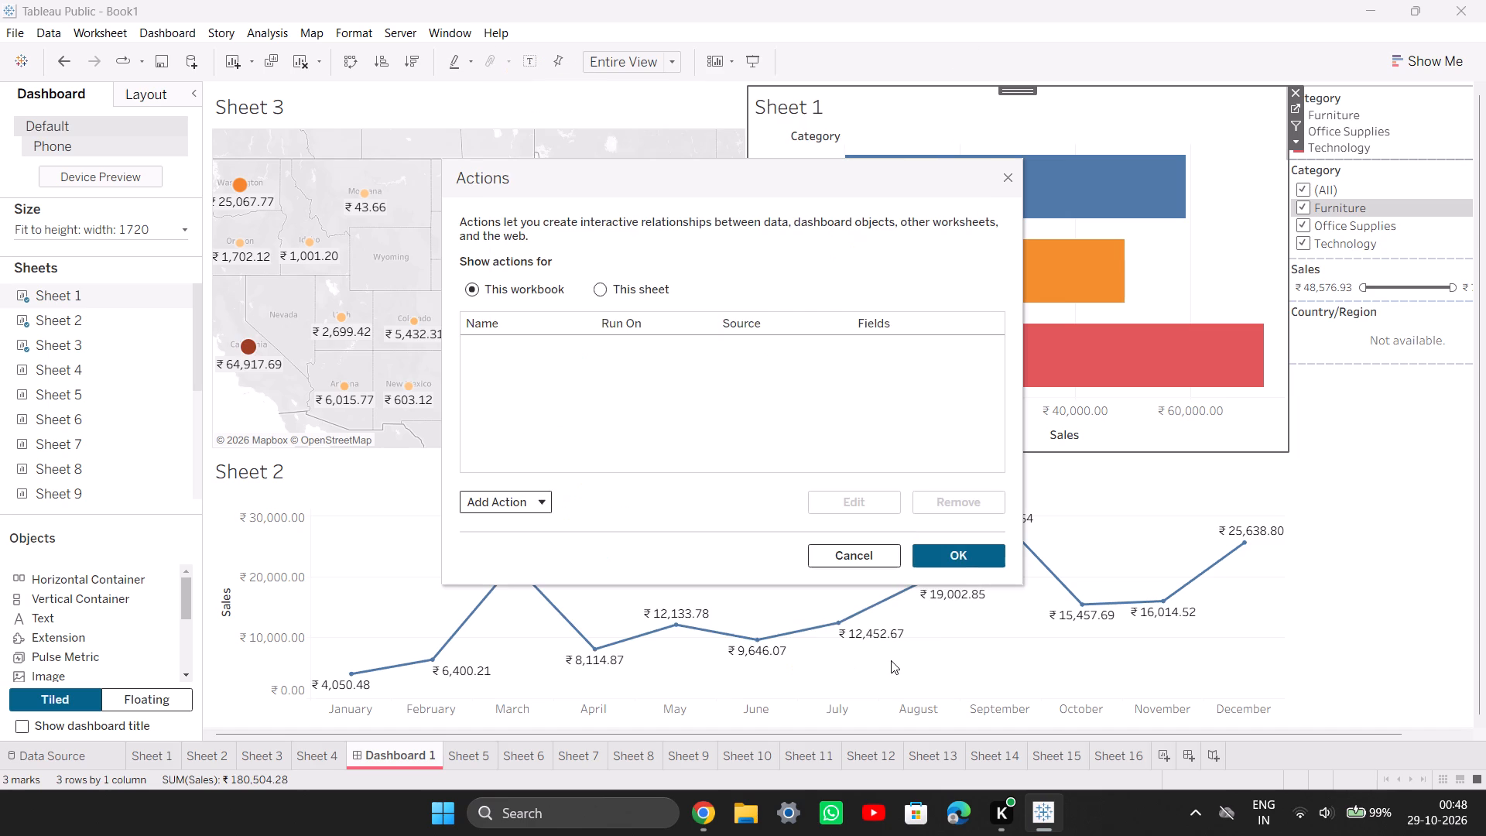
click(931, 559)
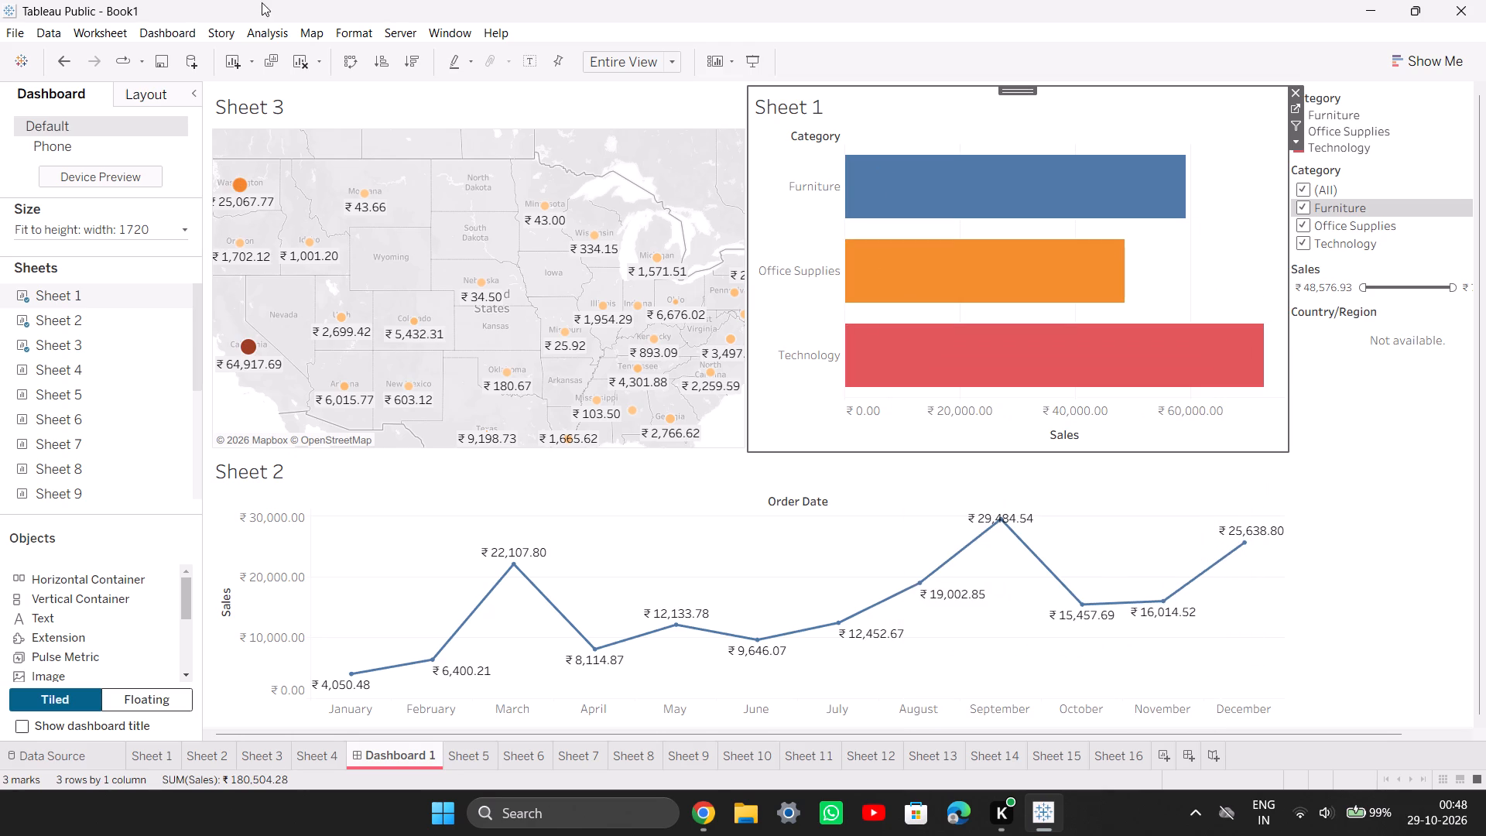
Add a workbook highlight action with Sheet 2 as source, run on Hover, and Sheet 8 as target.
click(127, 26)
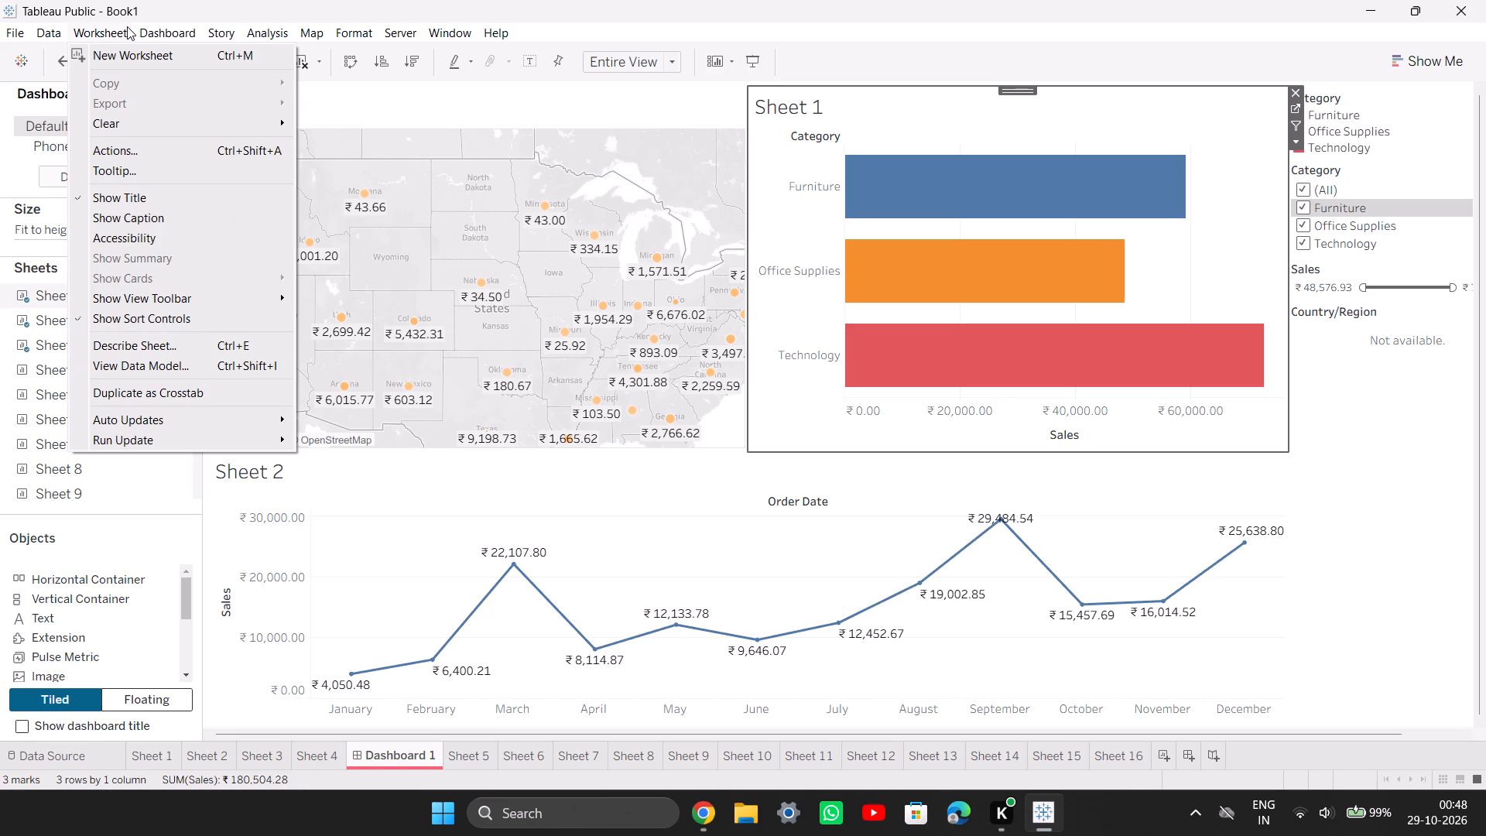
click(160, 154)
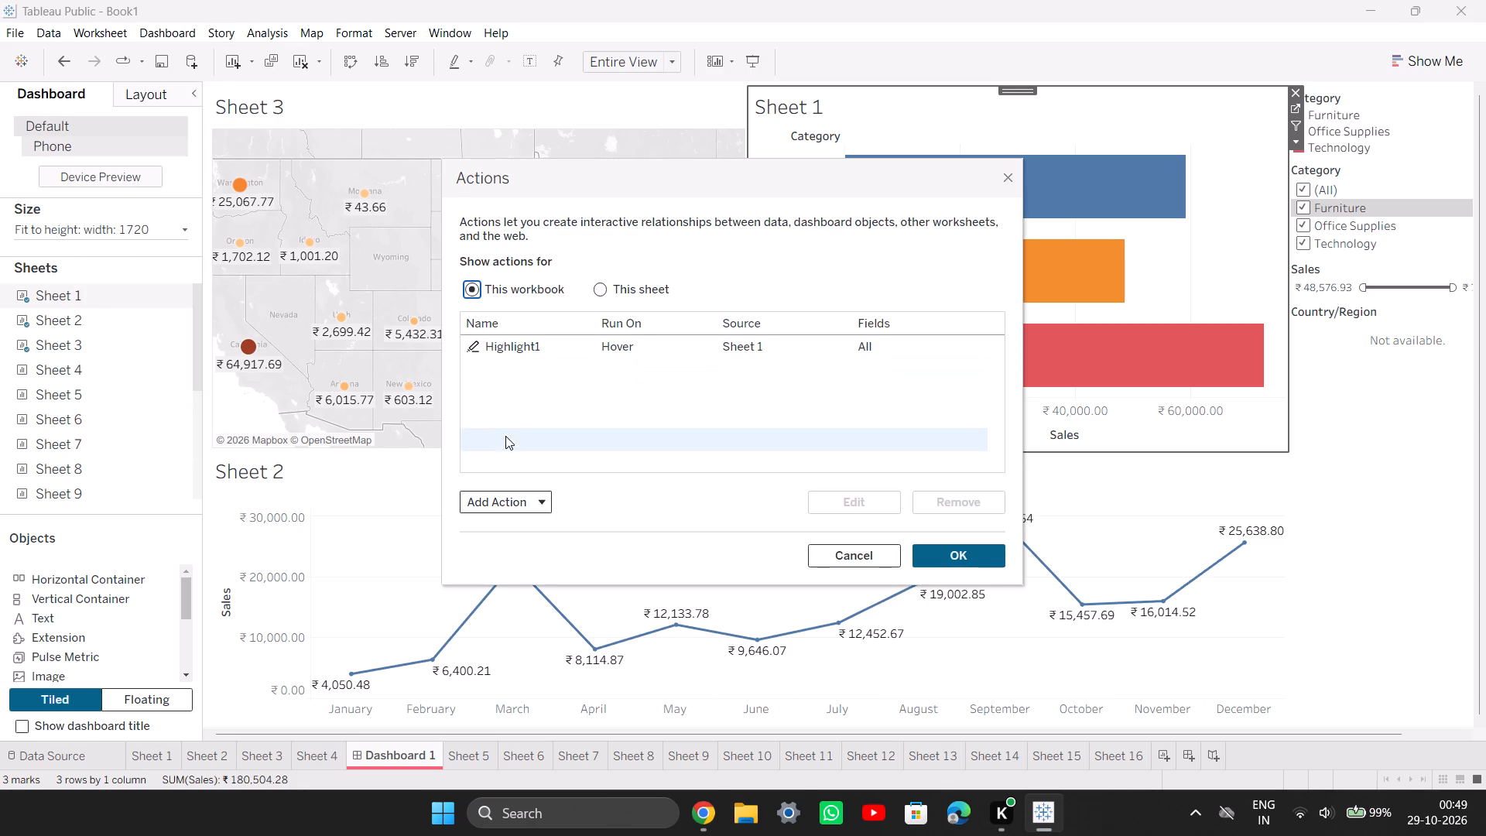
click(502, 495)
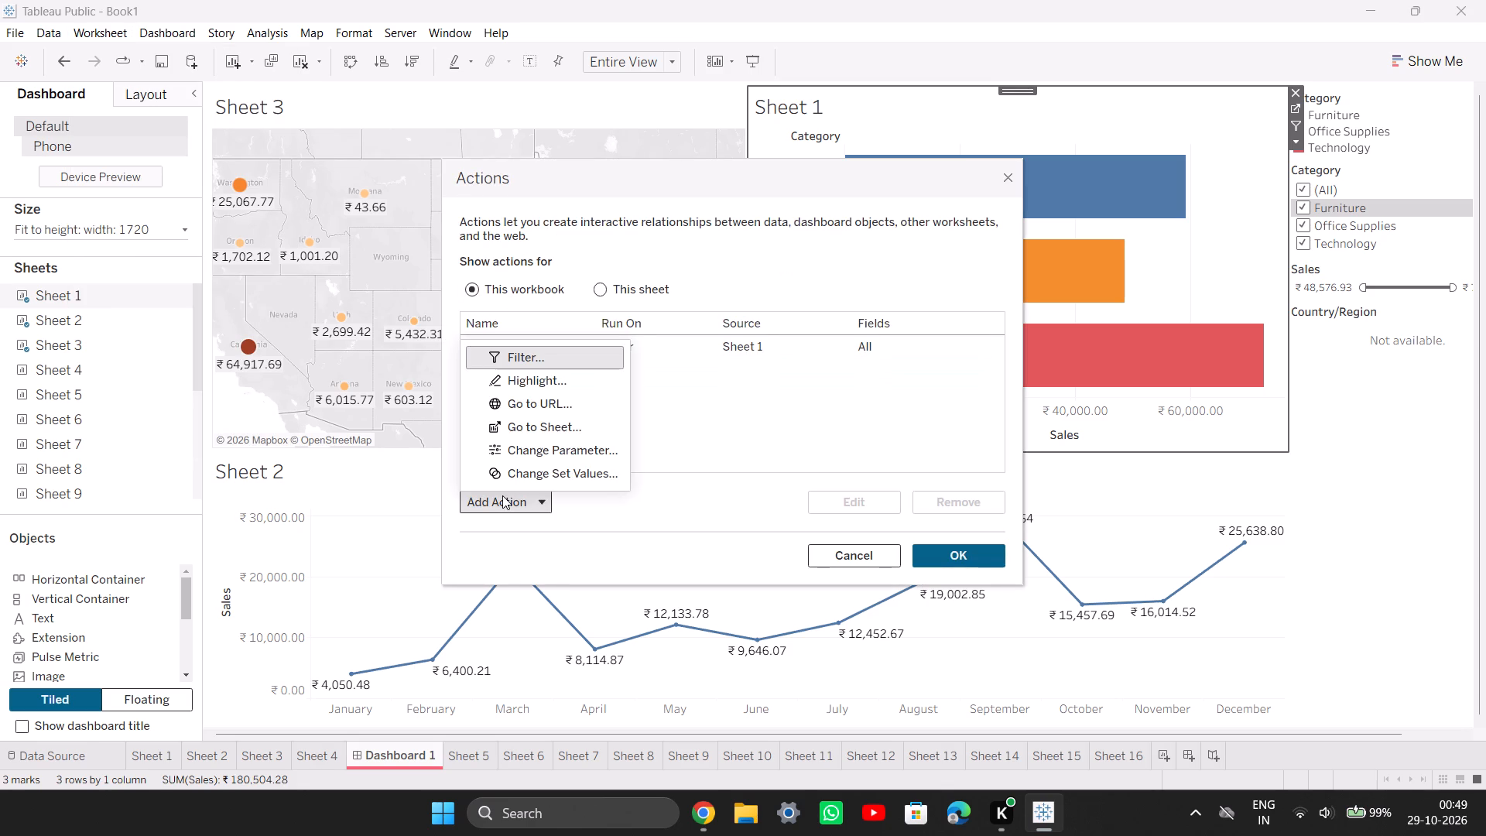
click(507, 381)
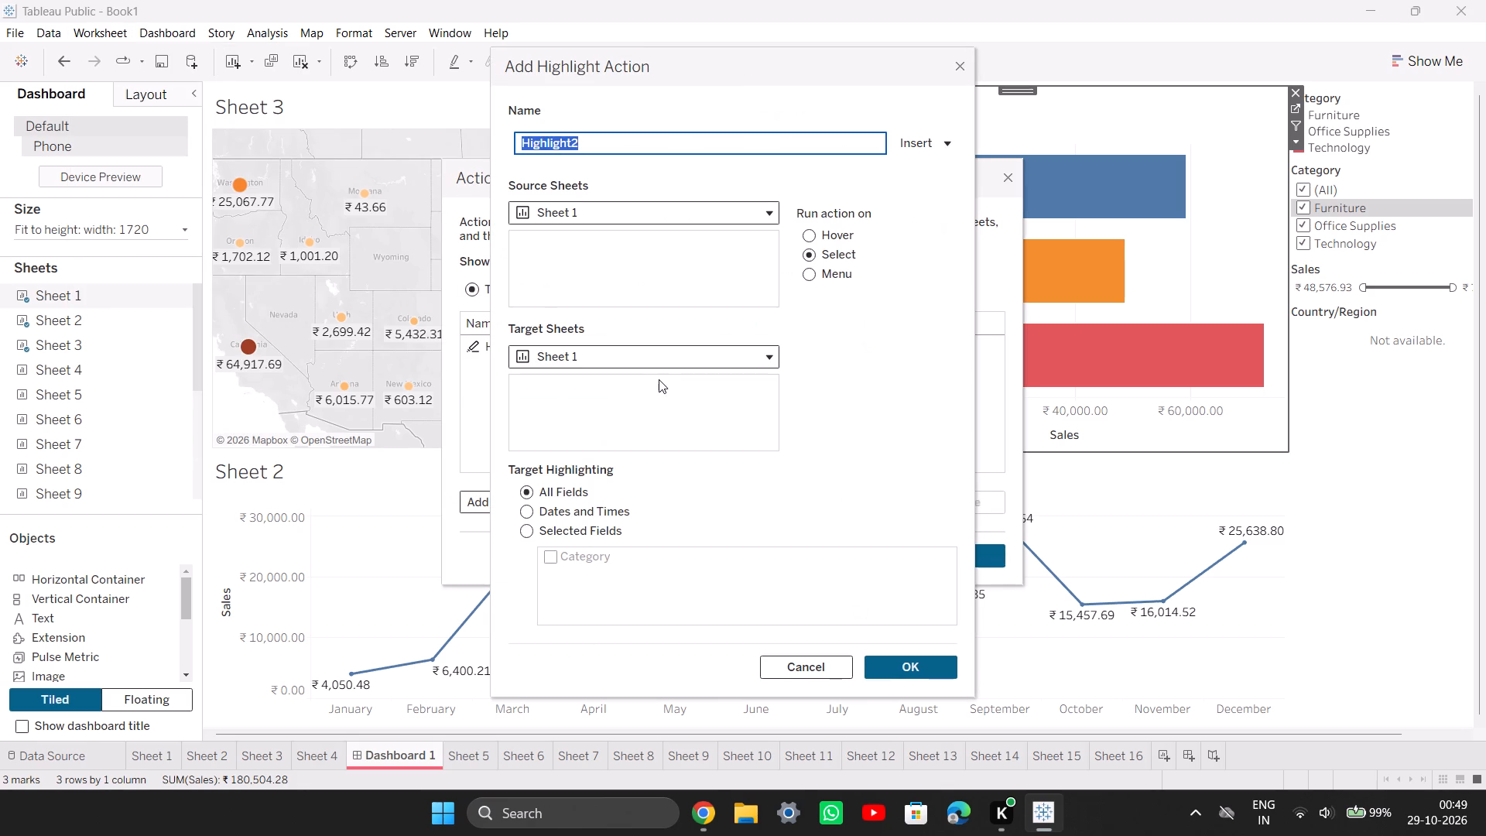
click(830, 241)
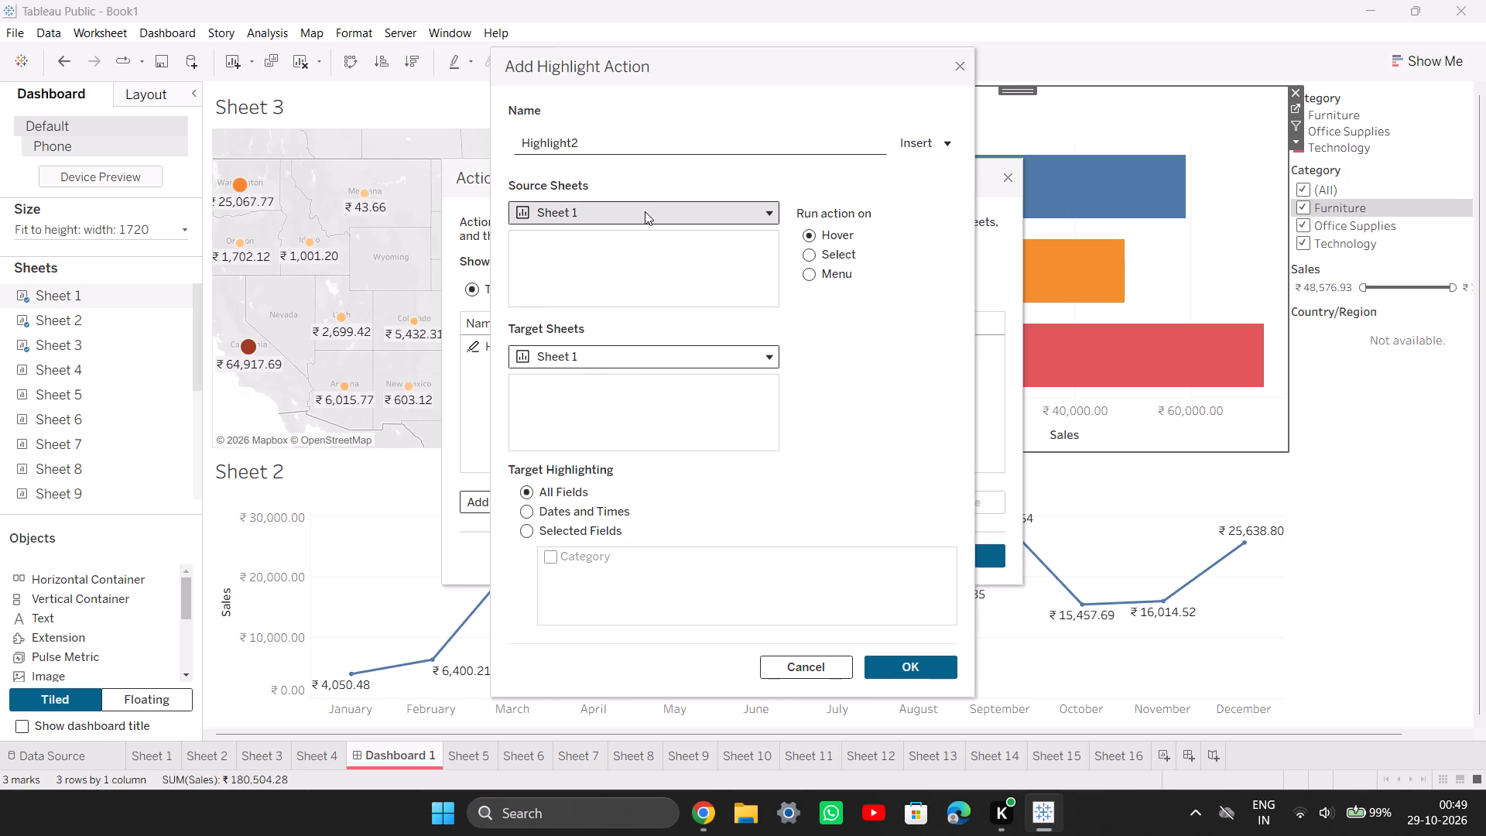
click(645, 211)
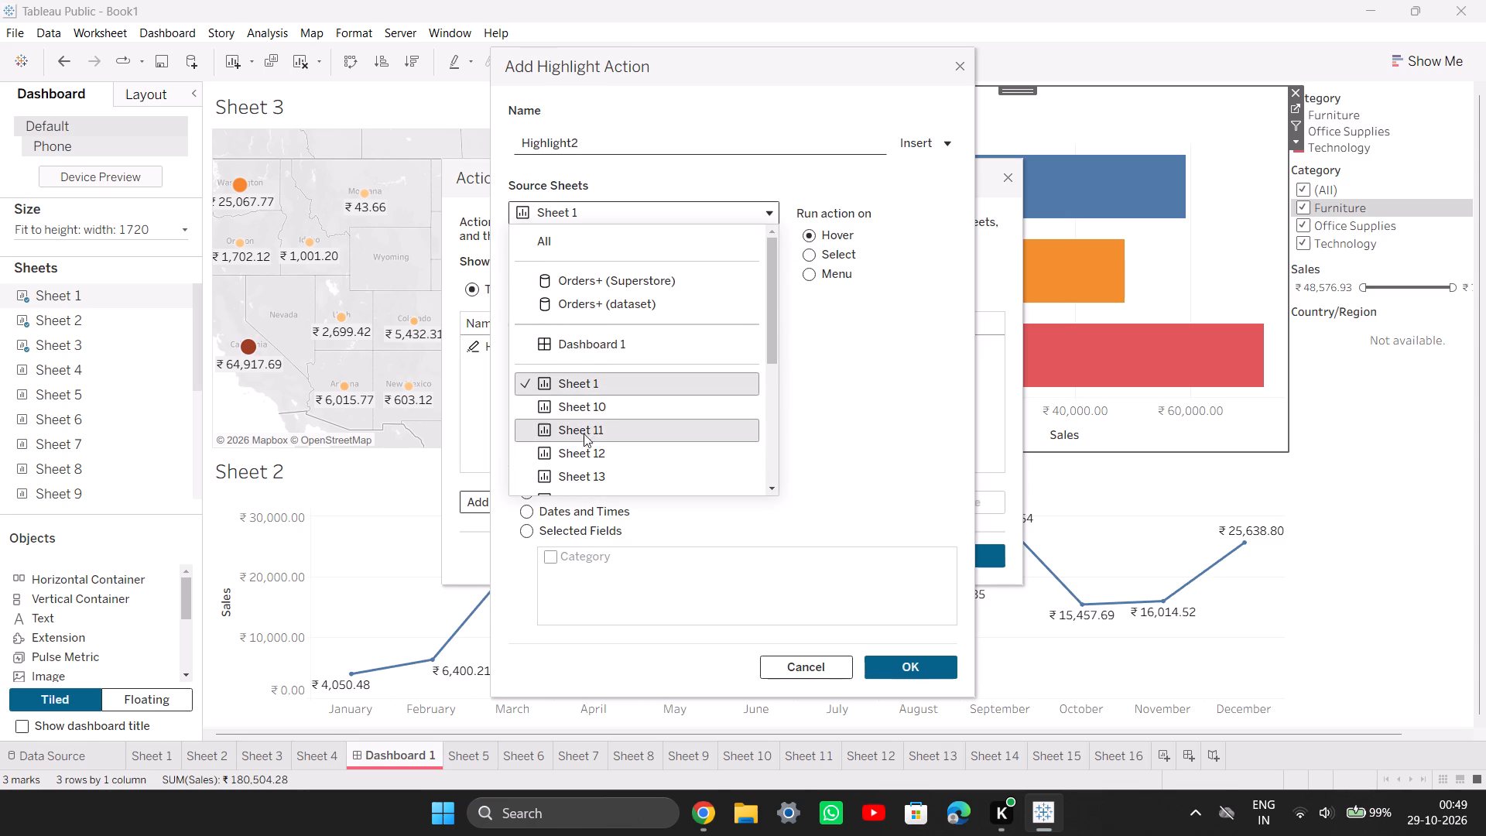
scroll(584, 454, down, 5)
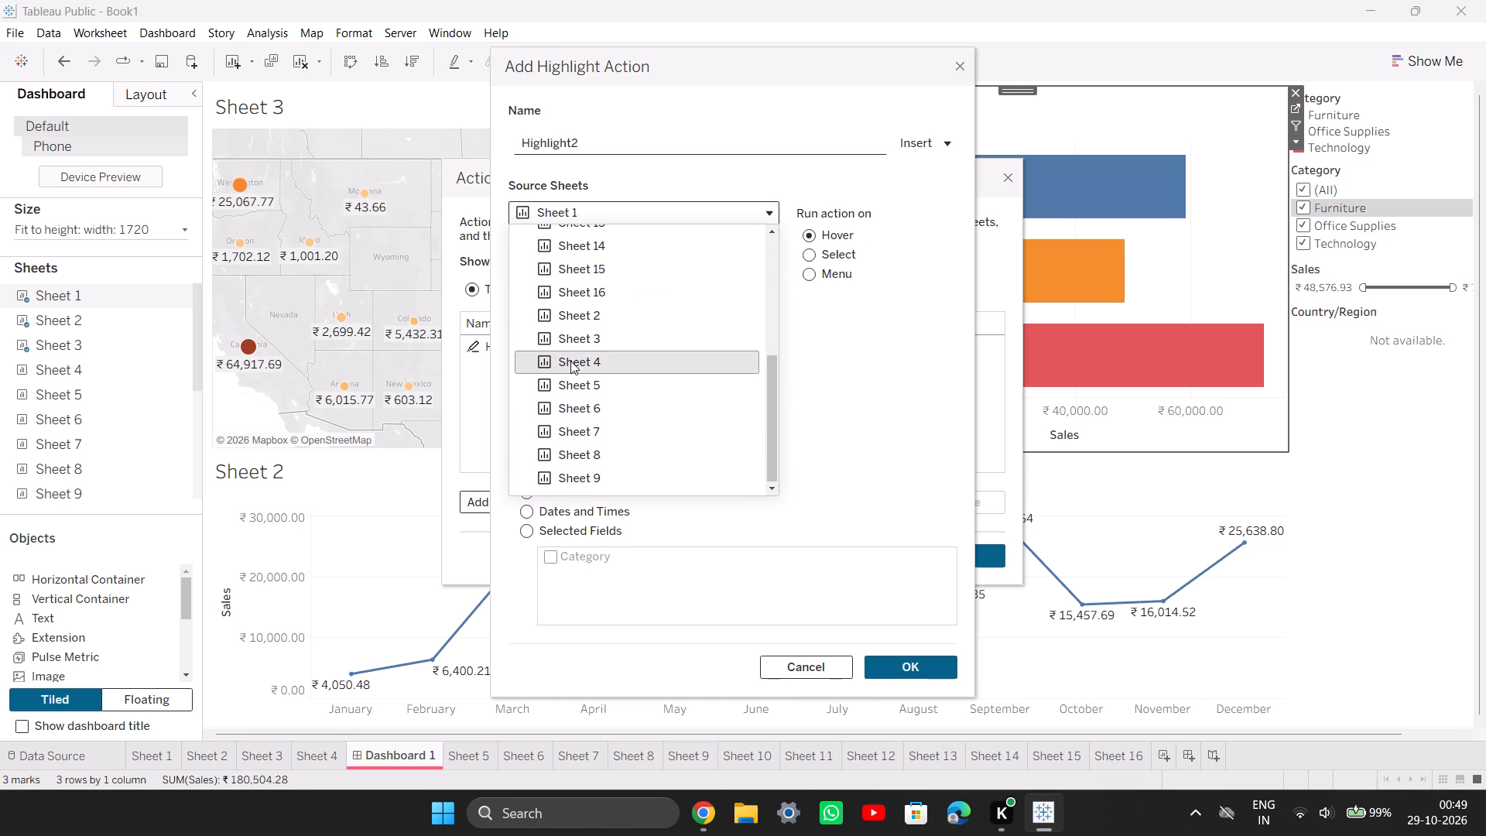
click(569, 316)
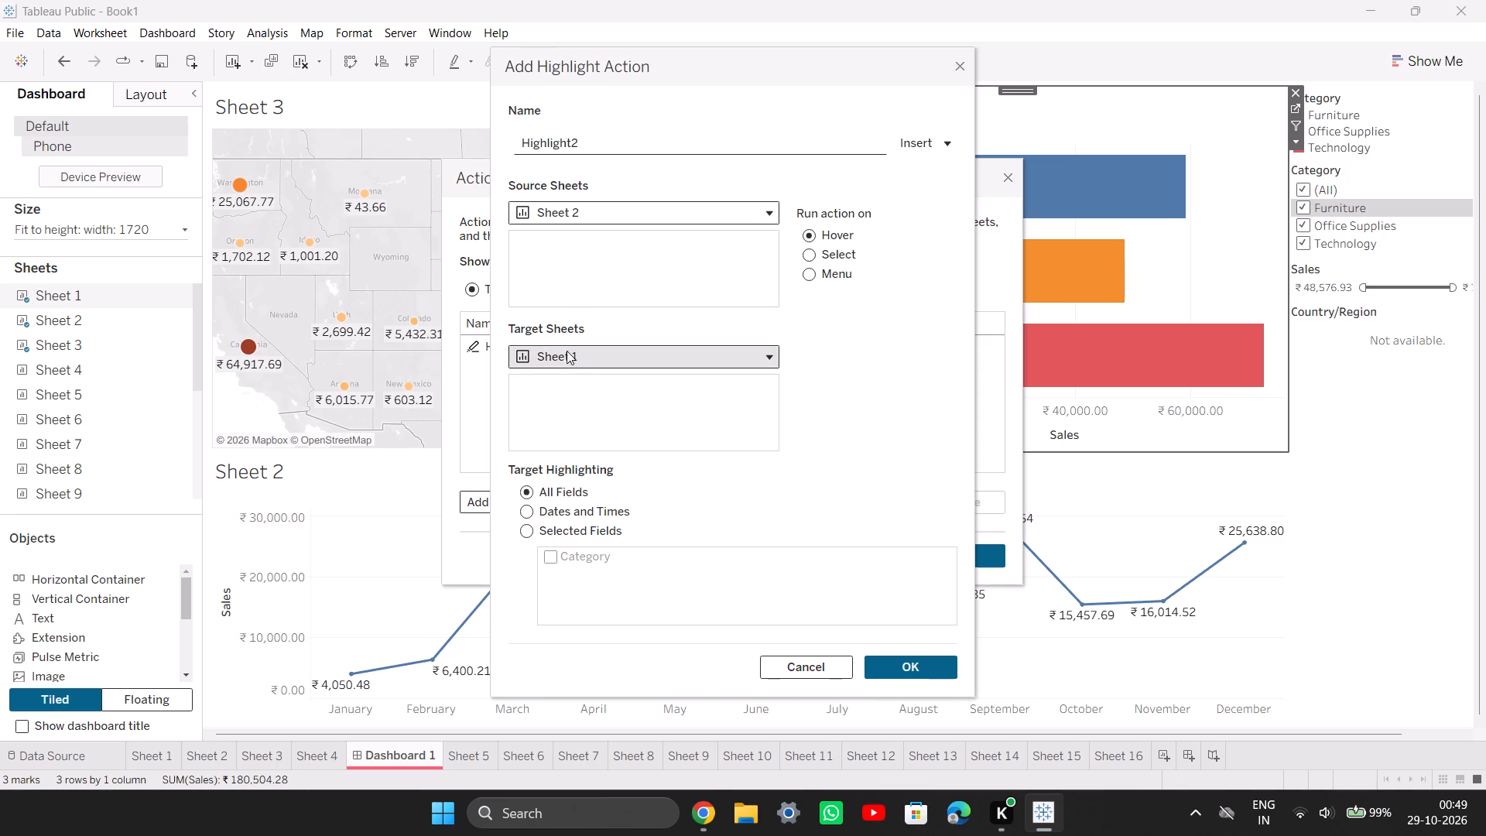
click(569, 360)
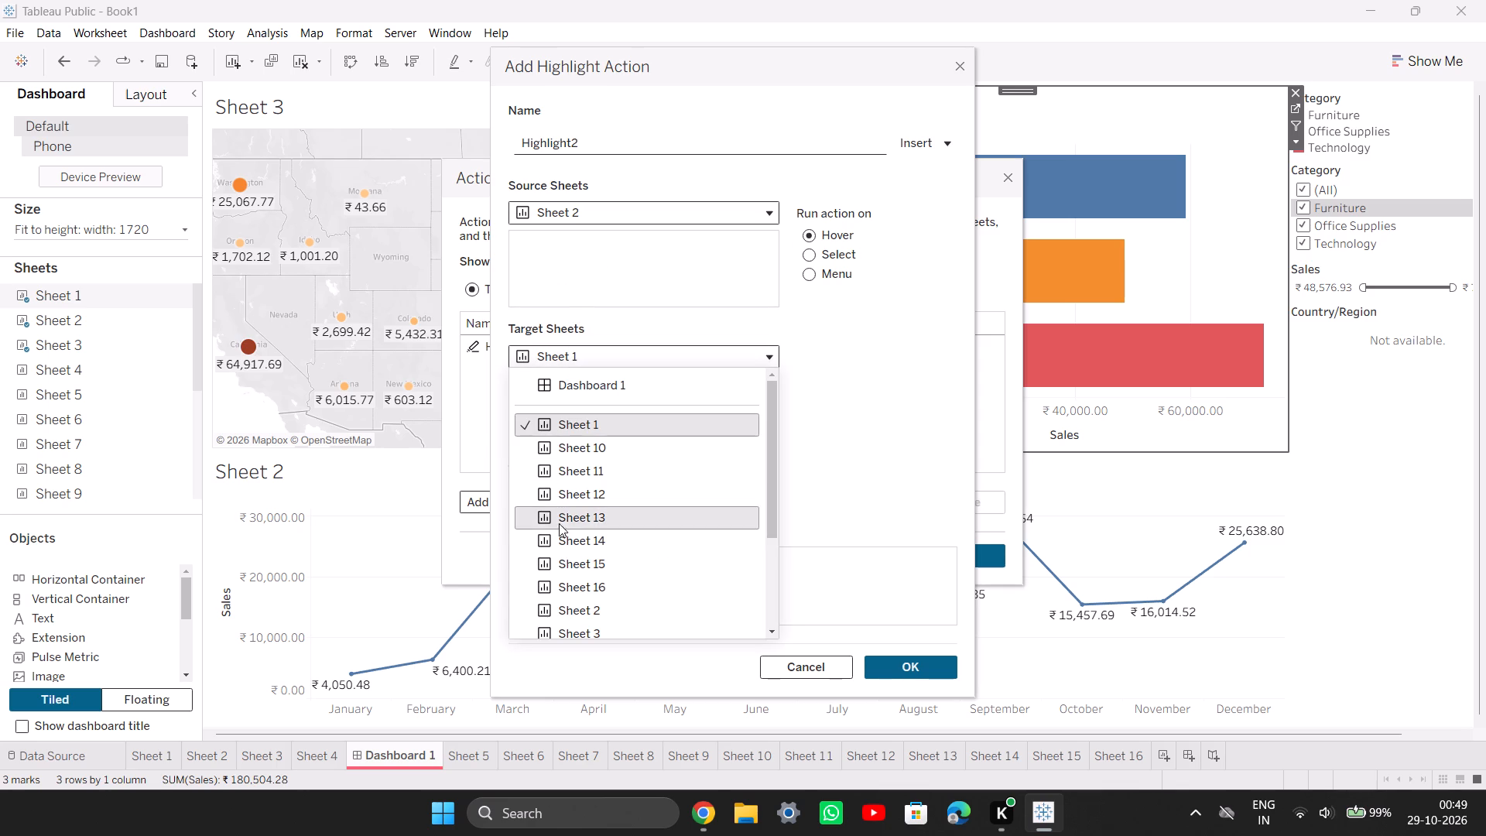
scroll(551, 613, down, 1)
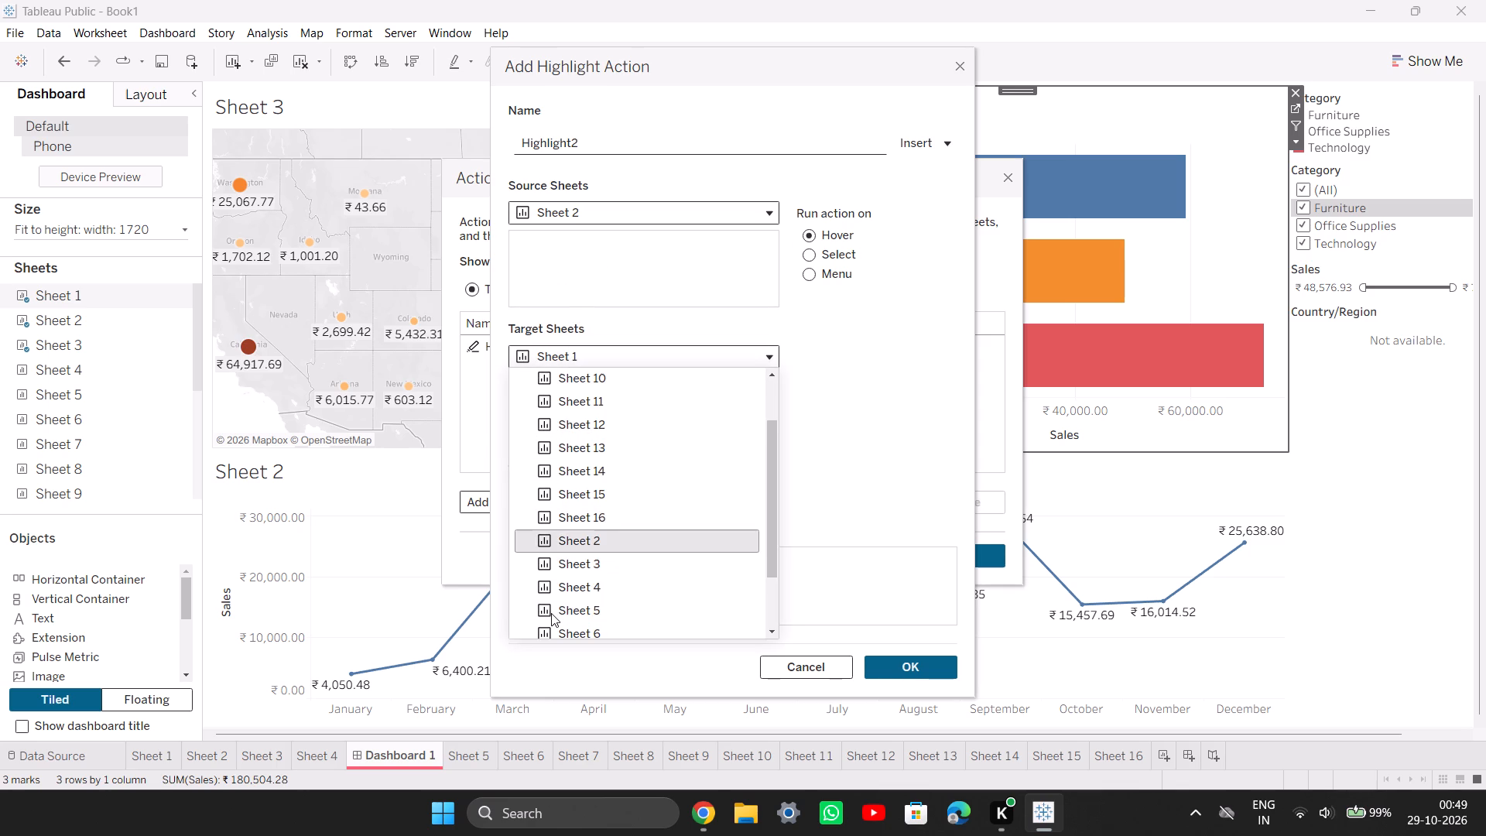
click(569, 587)
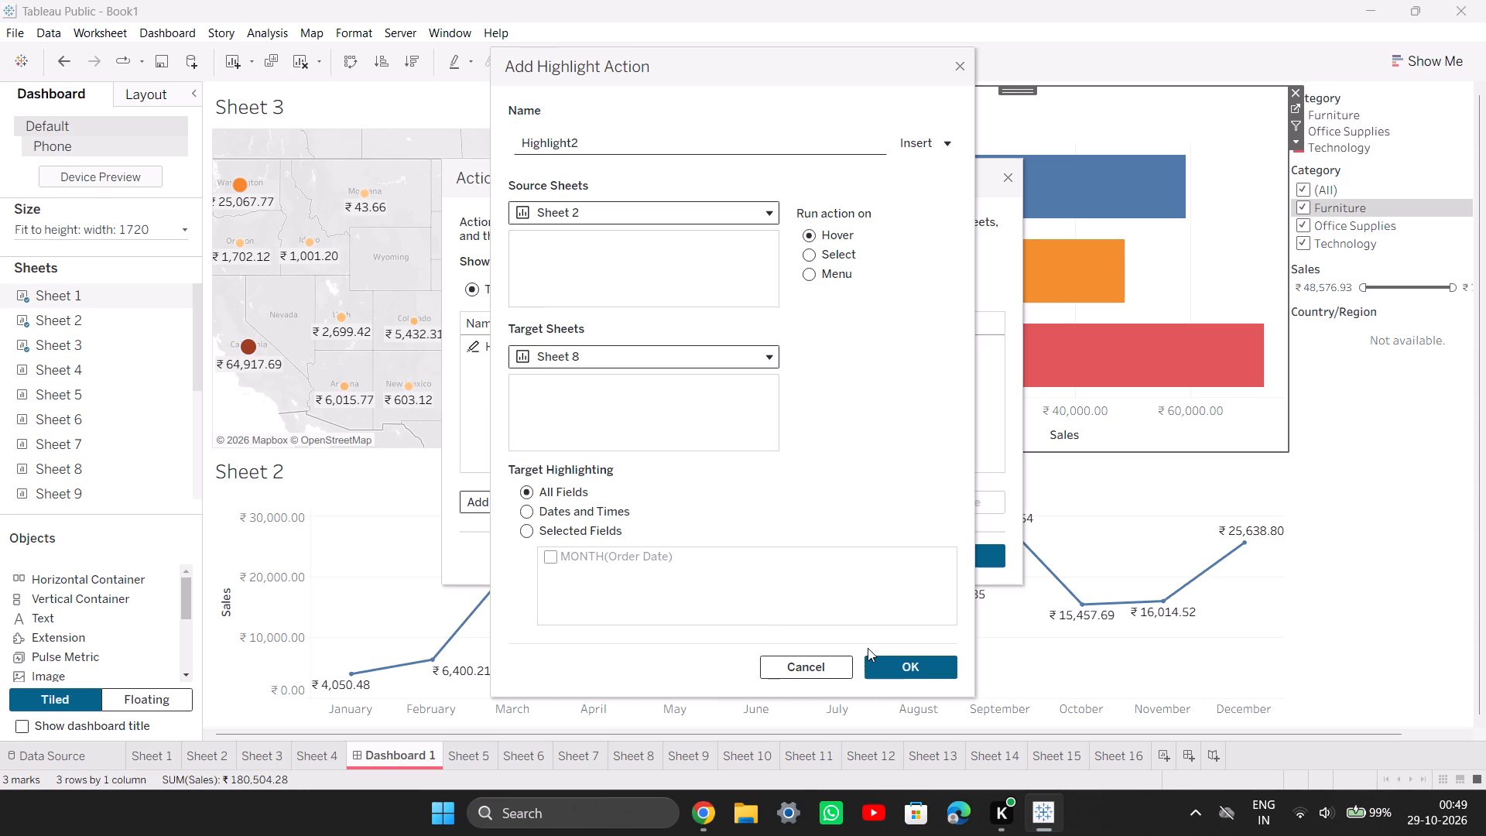
click(870, 670)
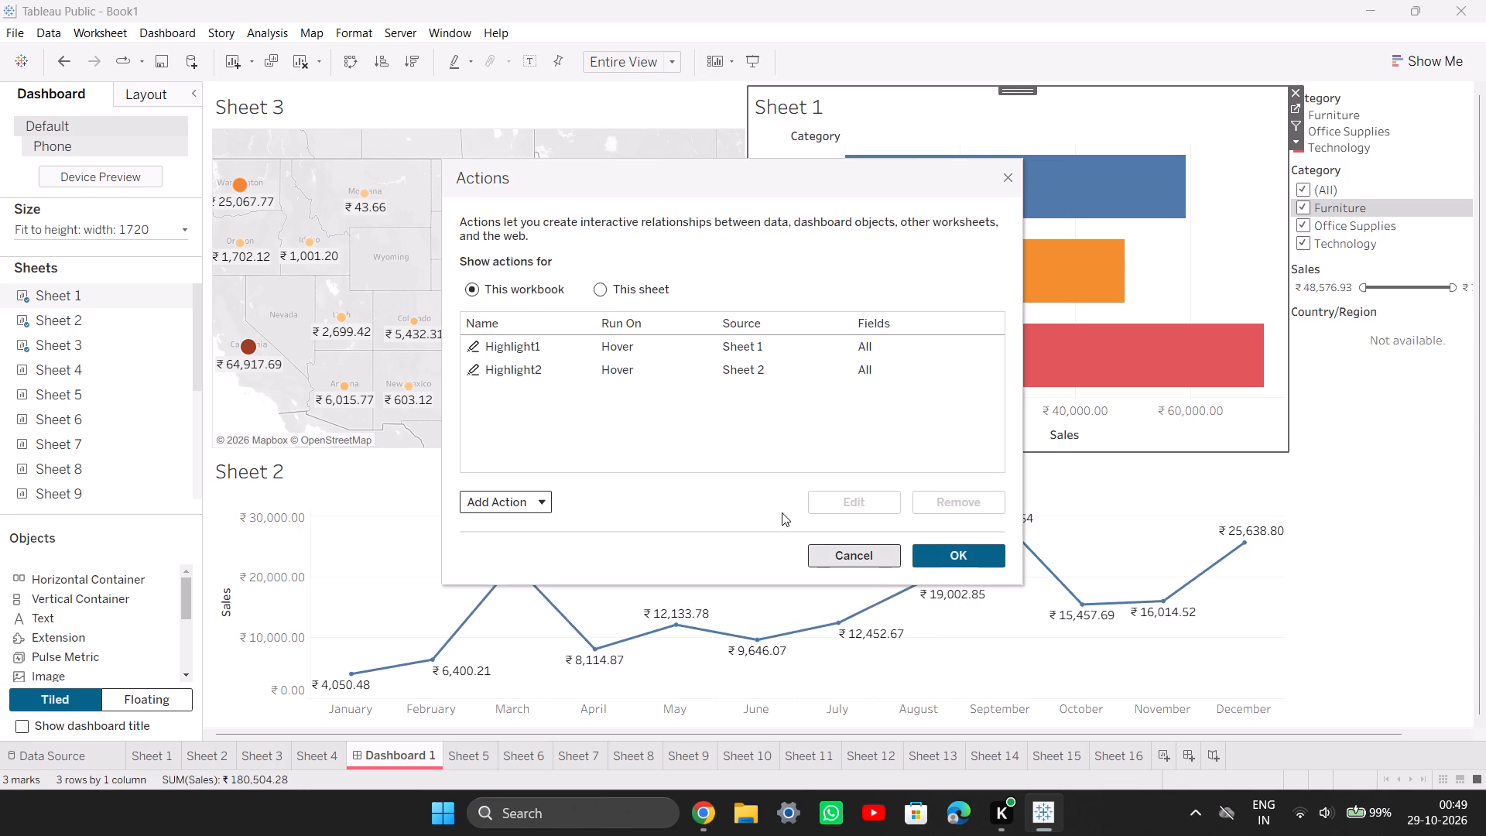
click(954, 557)
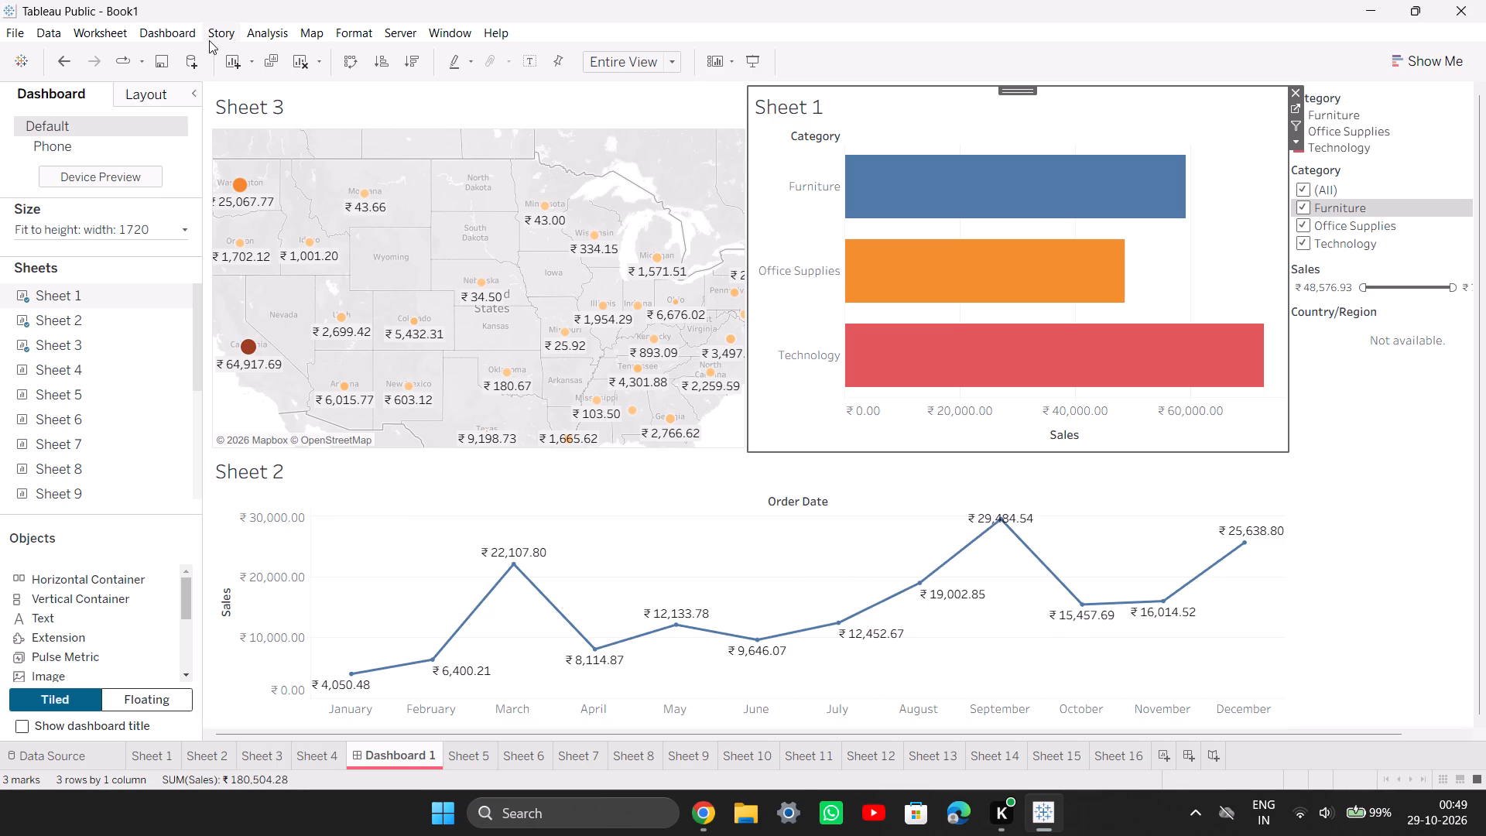
Edit the Sheet 2 highlight action so its target highlighting uses Selected Fields with only MONTH(Order Date).
click(121, 36)
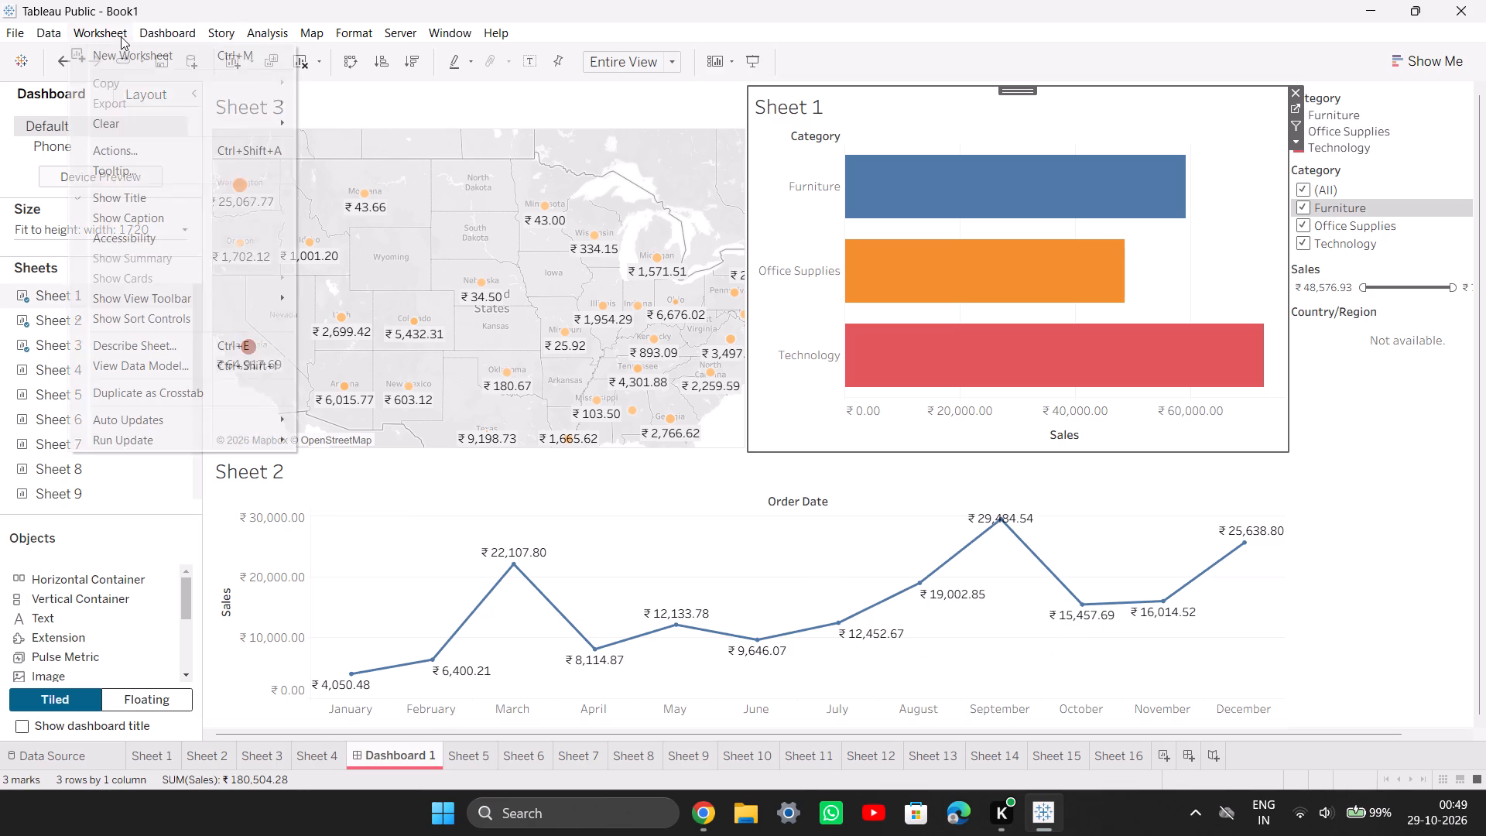
click(136, 150)
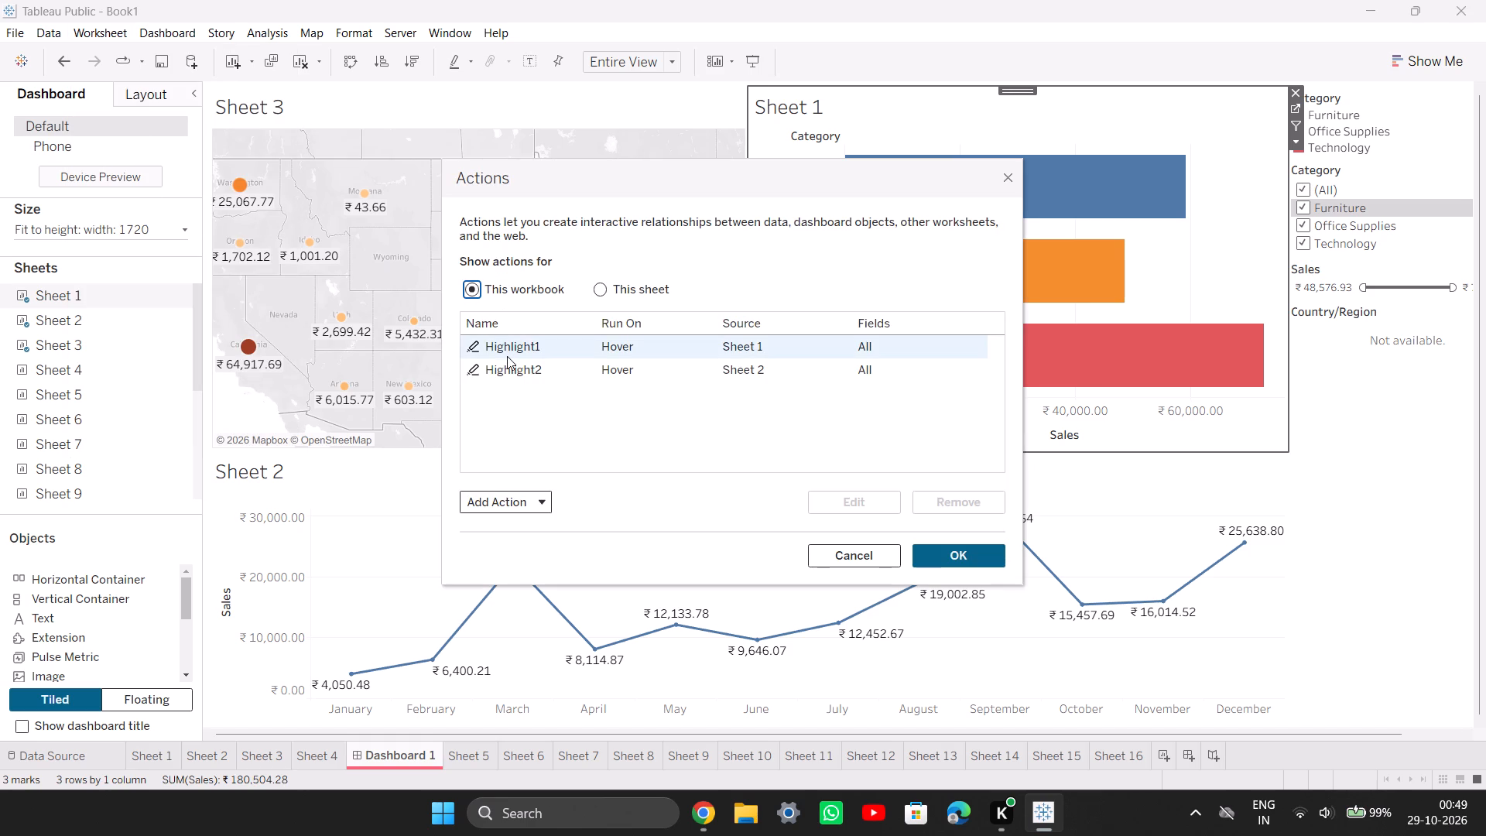
click(507, 358)
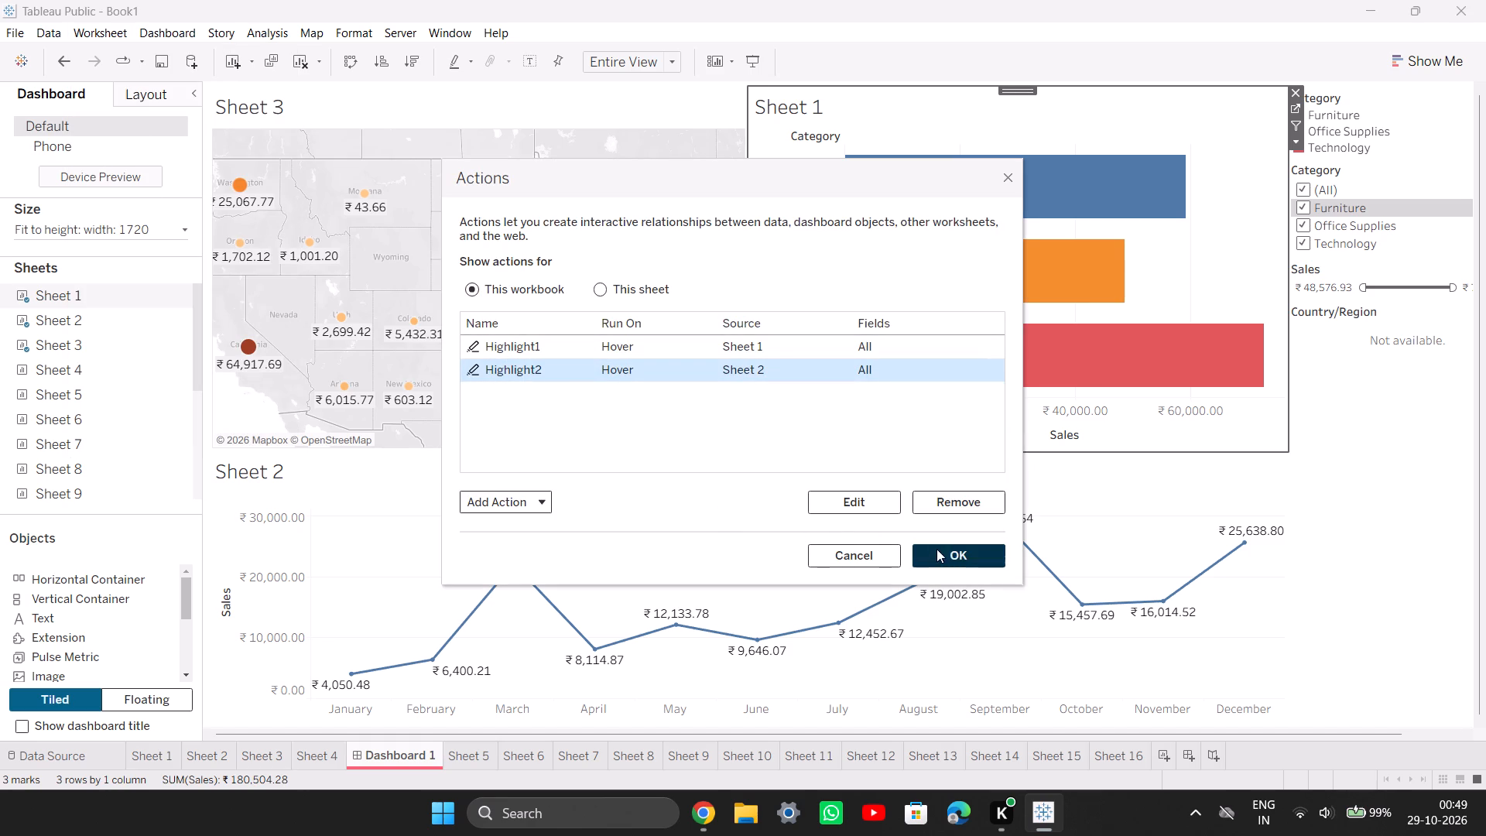
right_click(785, 370)
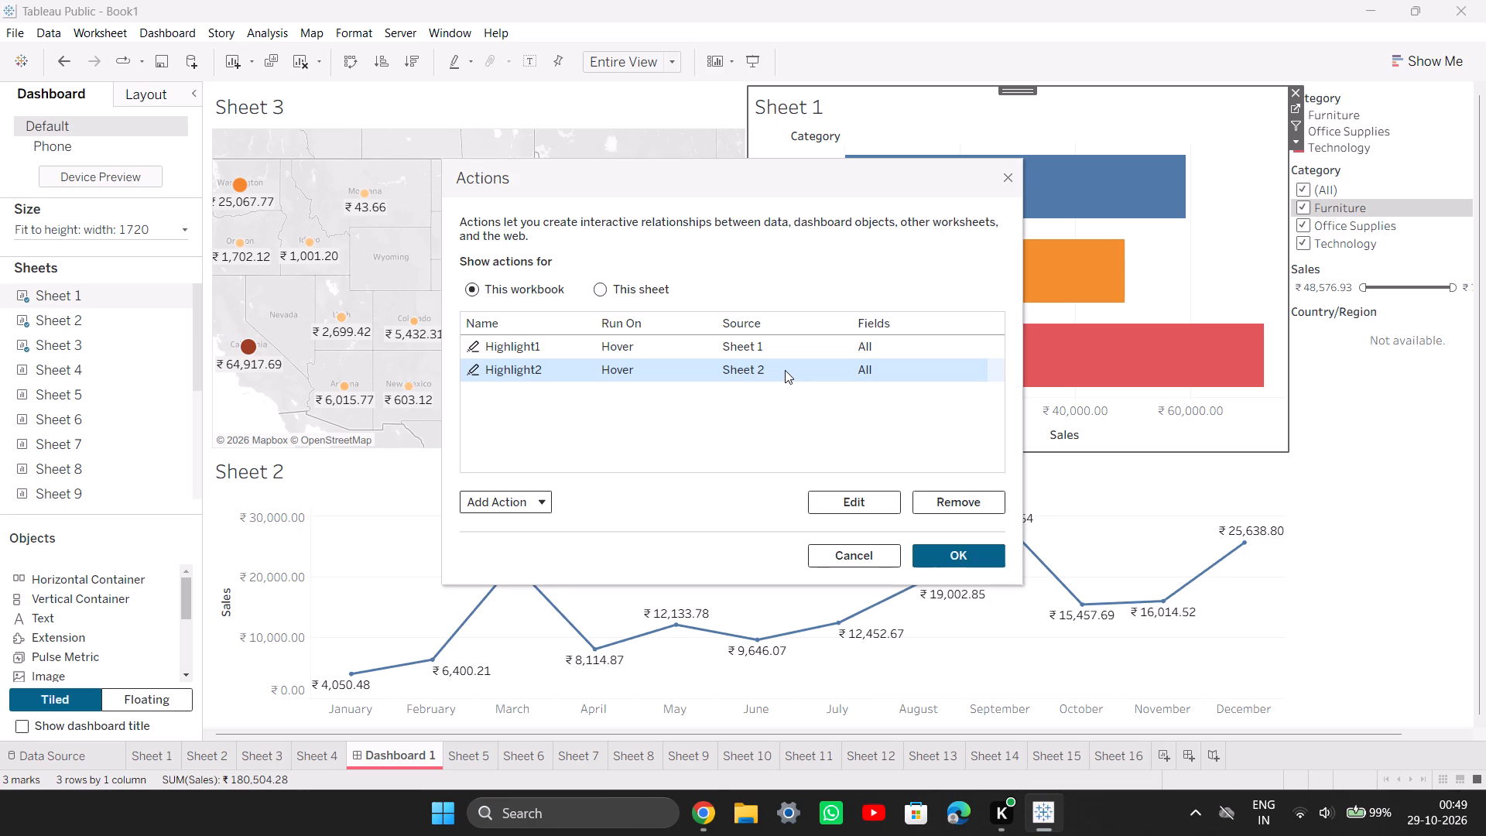
right_click(785, 370)
drag(816, 516, 827, 499)
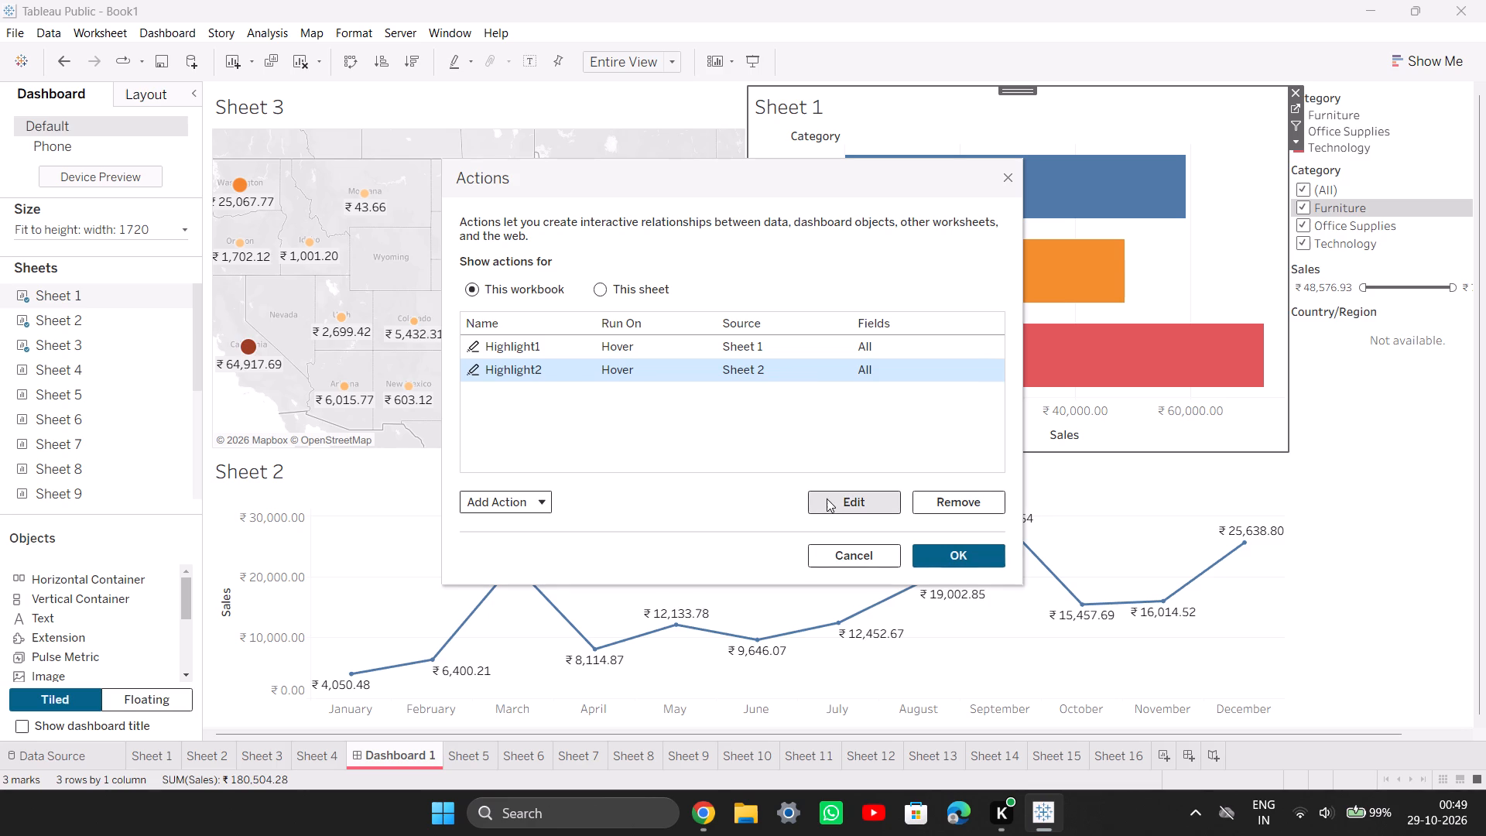
drag(827, 499, 827, 498)
click(827, 498)
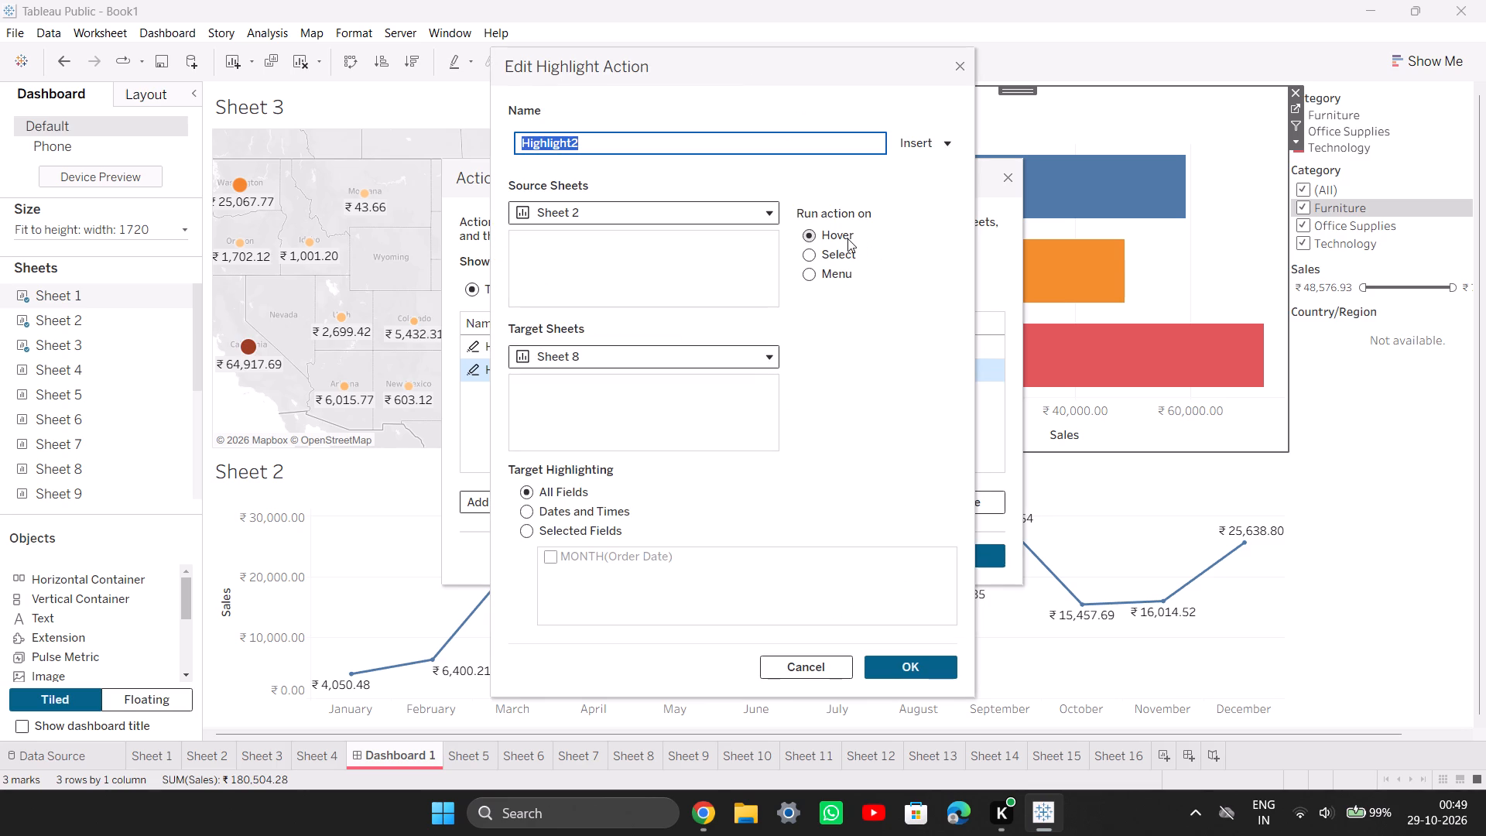
click(640, 249)
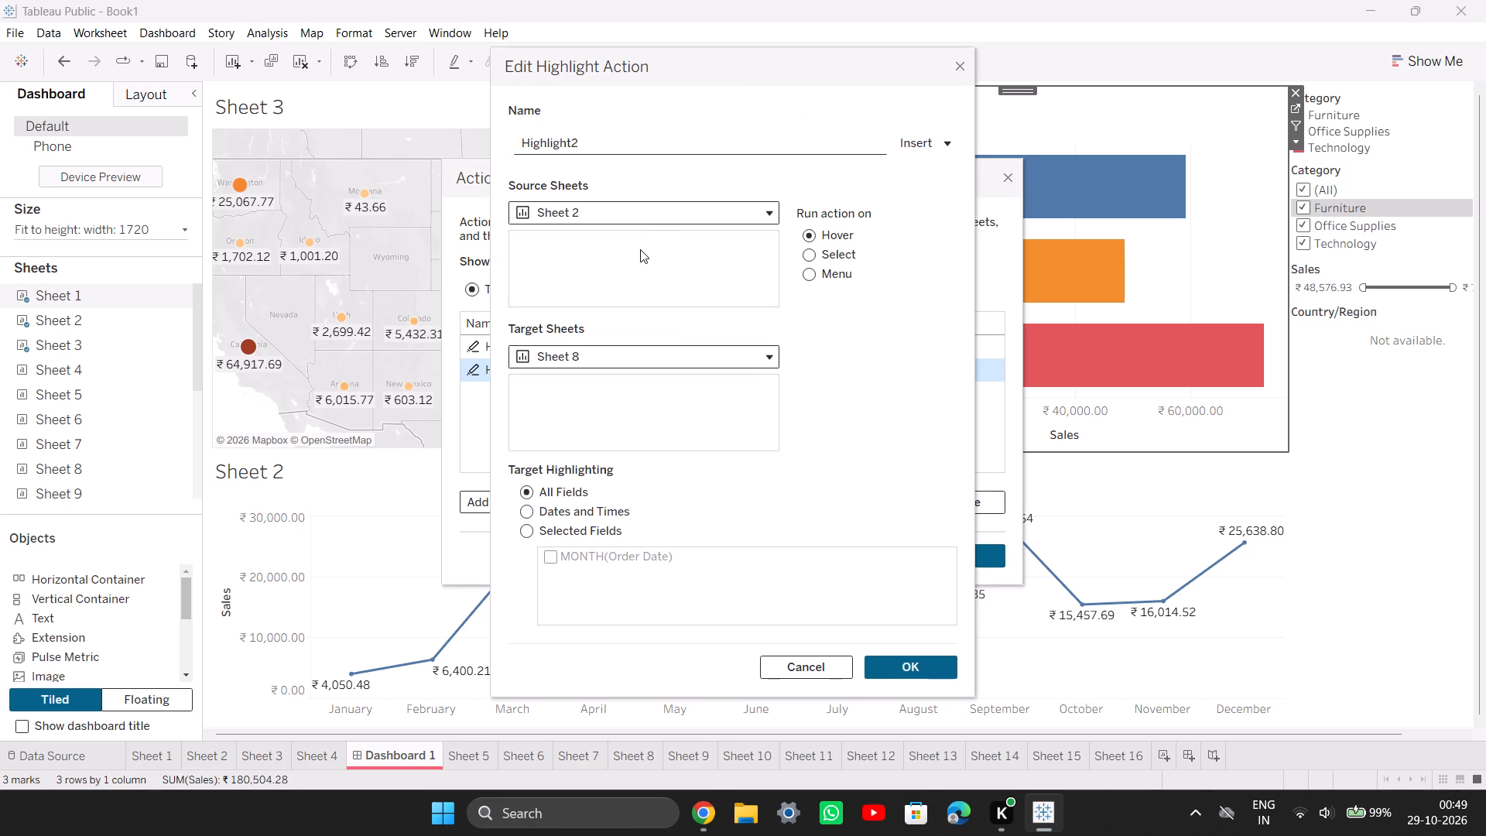
click(531, 509)
click(523, 526)
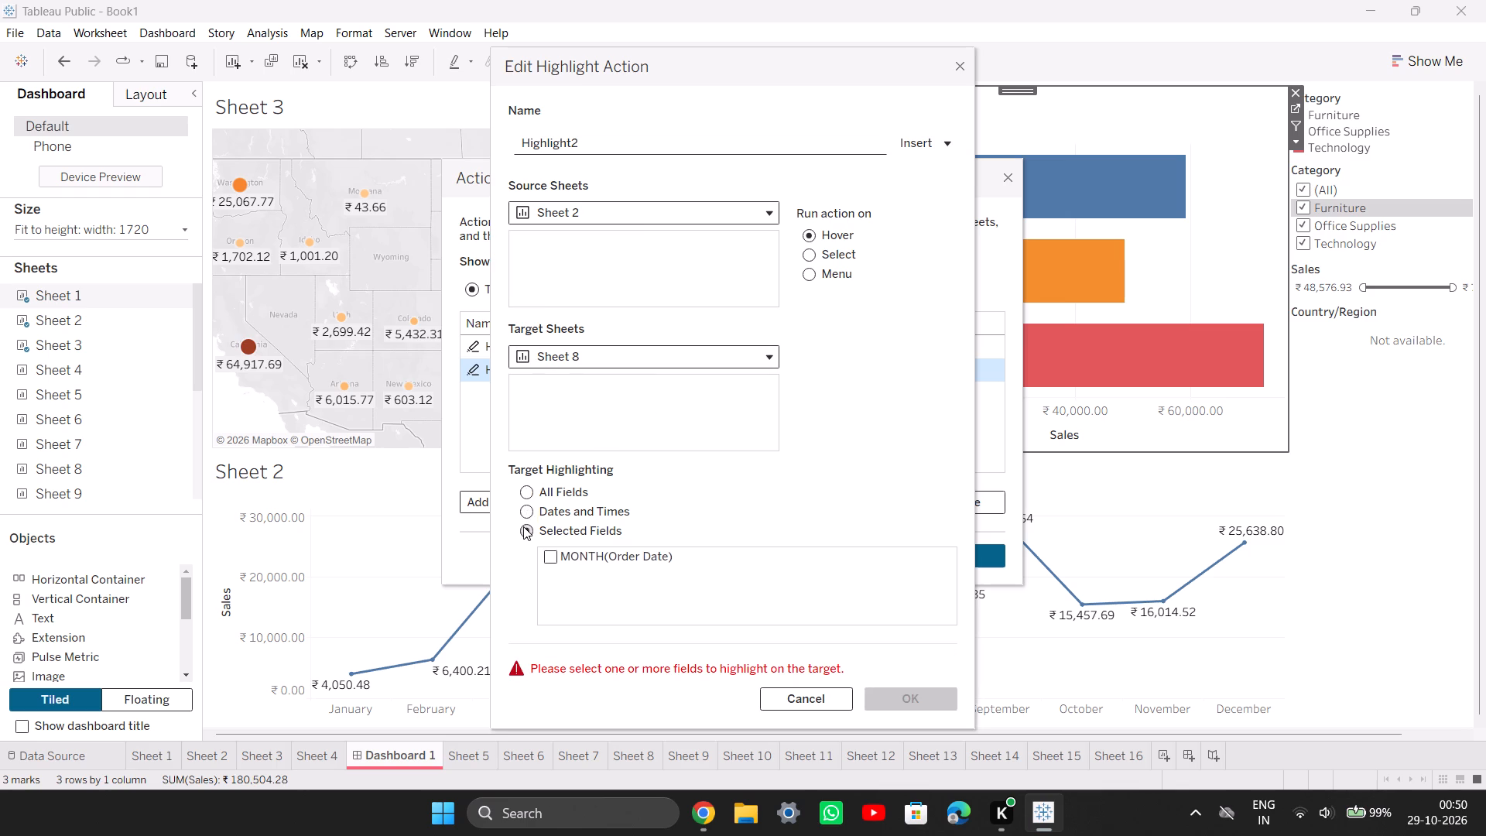
click(529, 487)
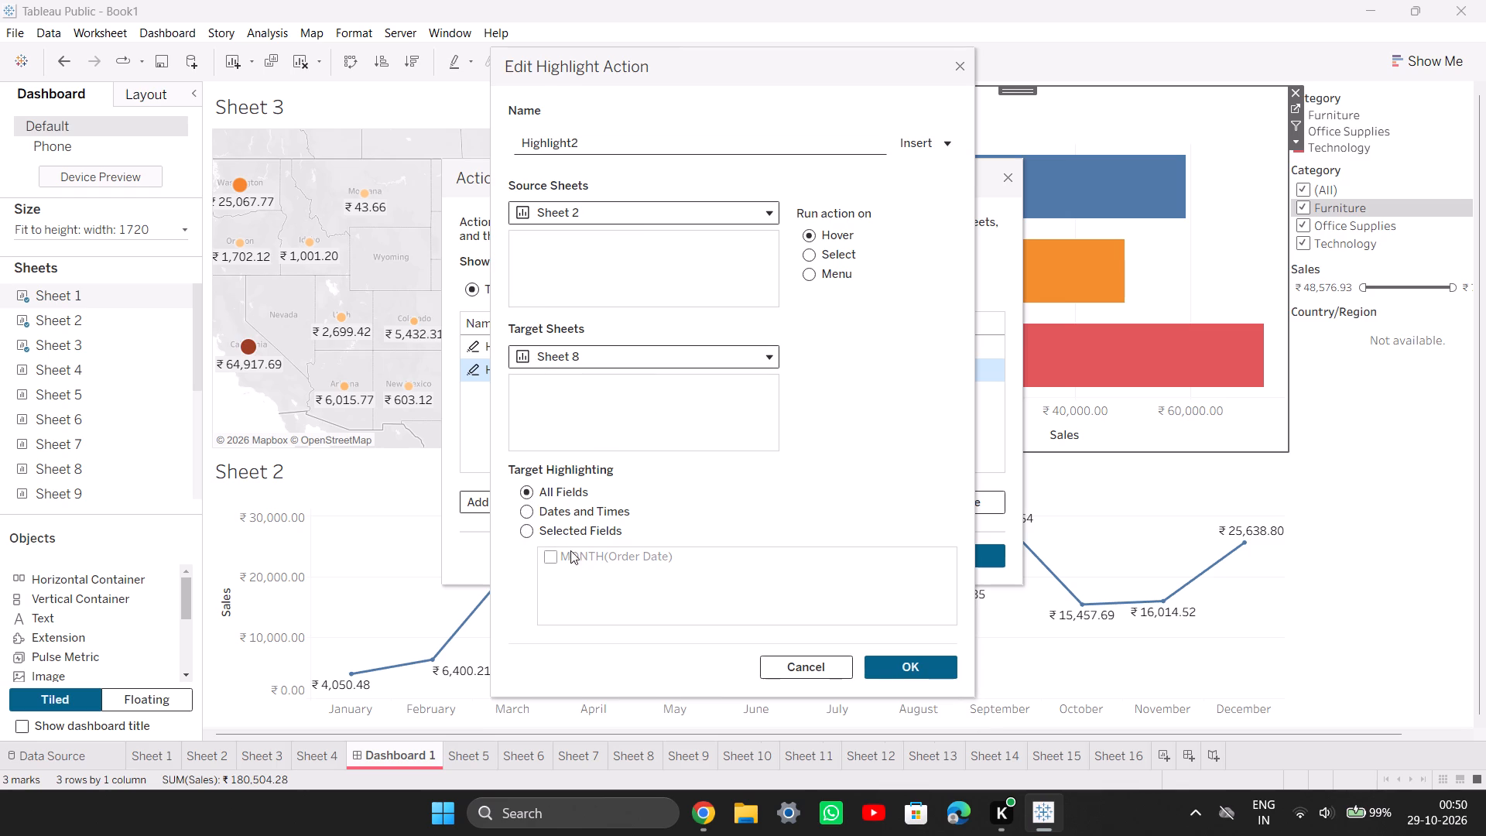
click(539, 526)
click(553, 553)
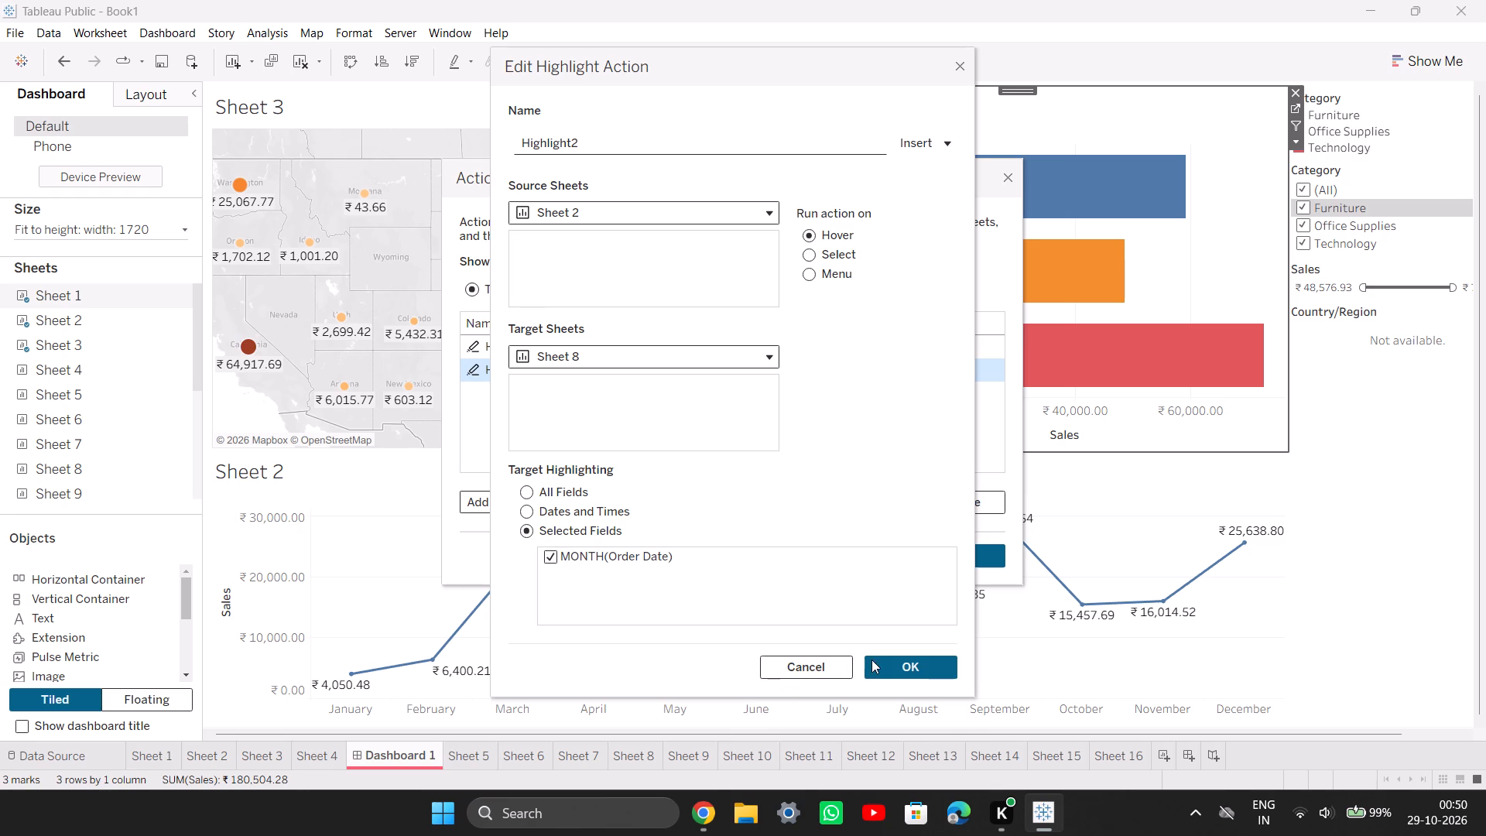
click(888, 664)
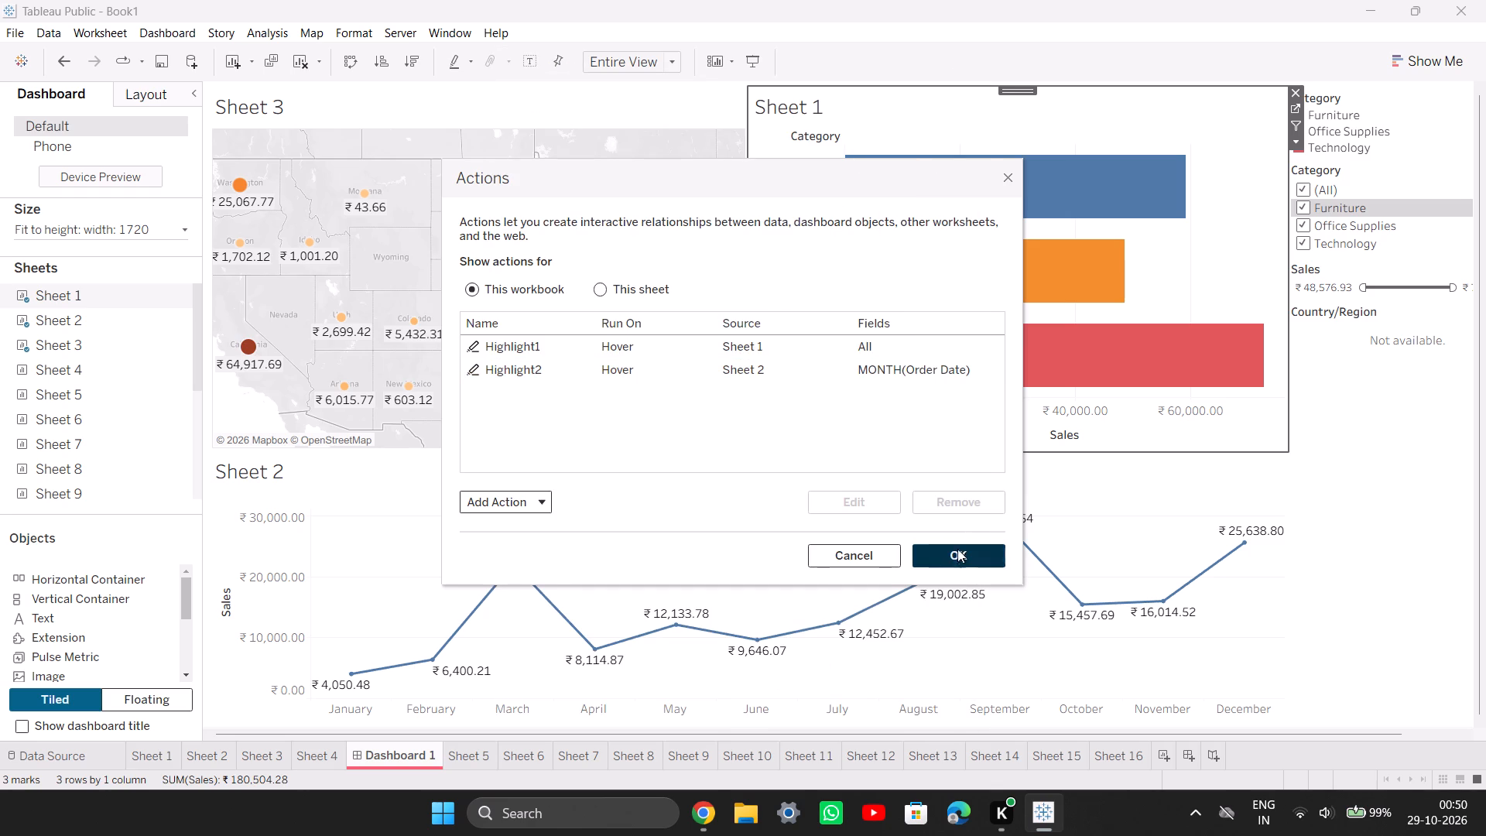
click(956, 553)
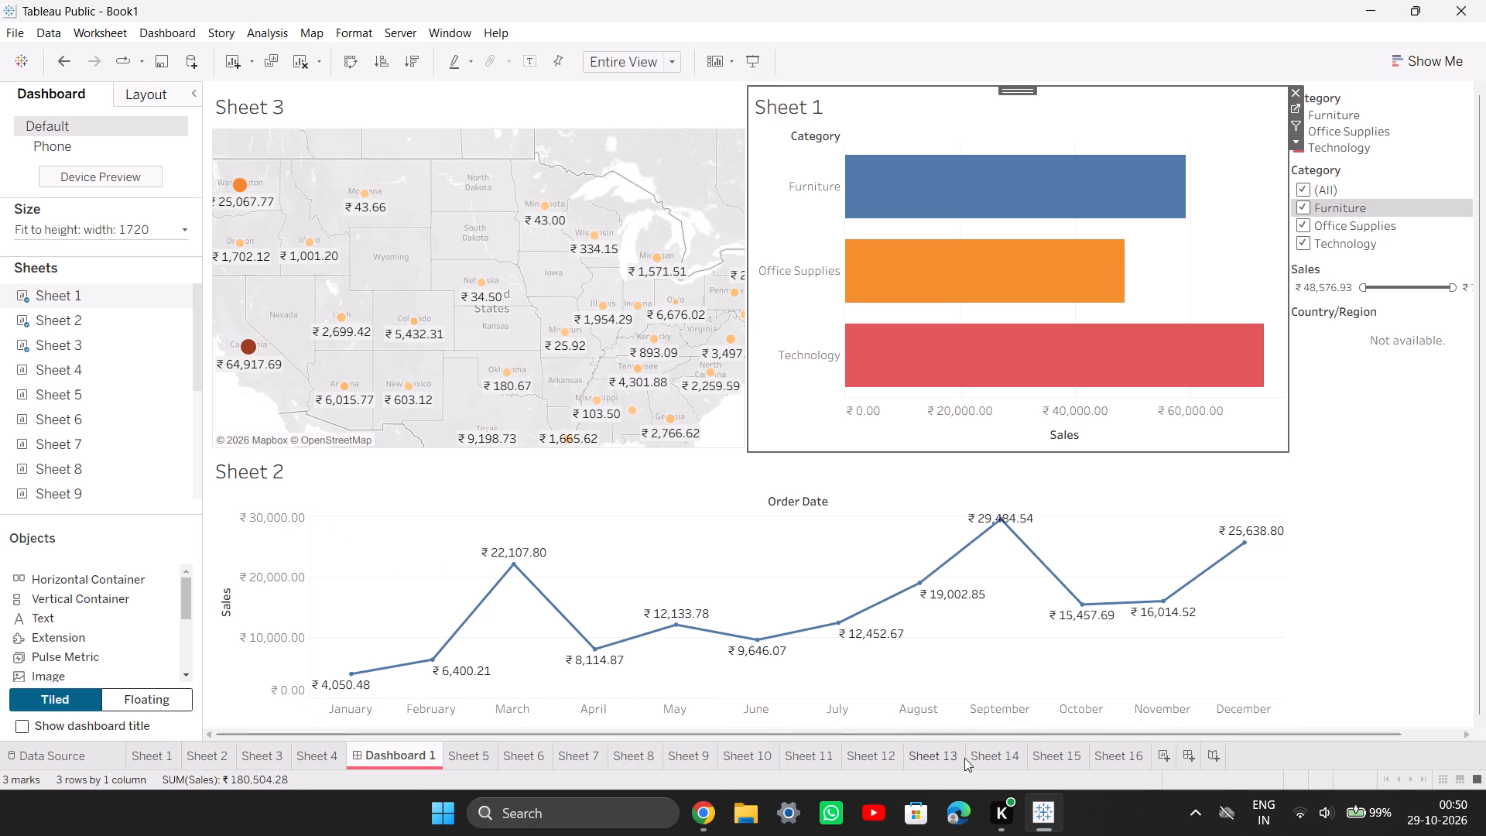
Open the Sheet 10 worksheet to view its chart.
click(748, 751)
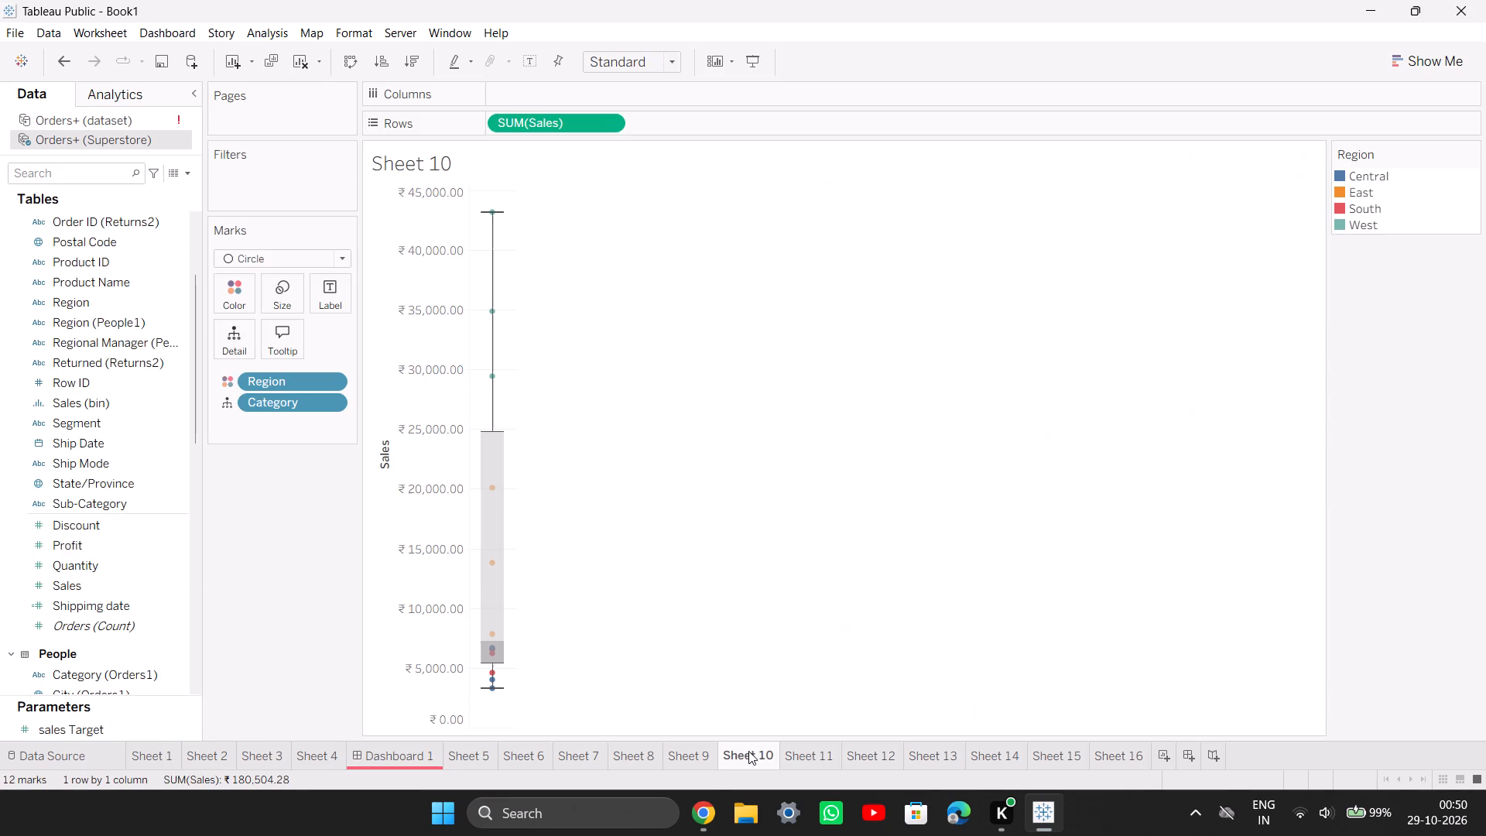
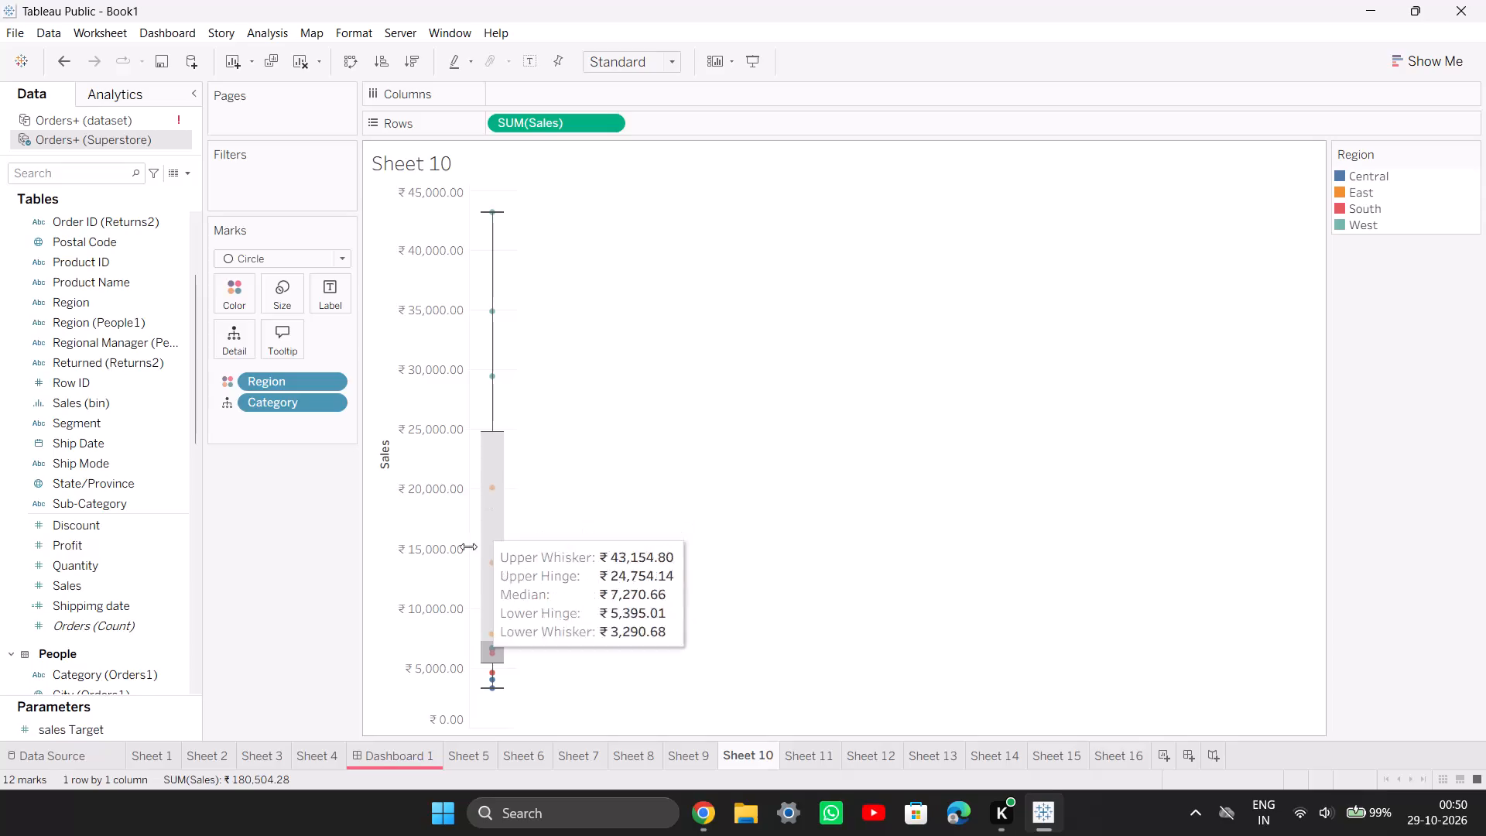
Show the Month of Order Date highlighter for Sheet 2 on Dashboard 1.
click(225, 752)
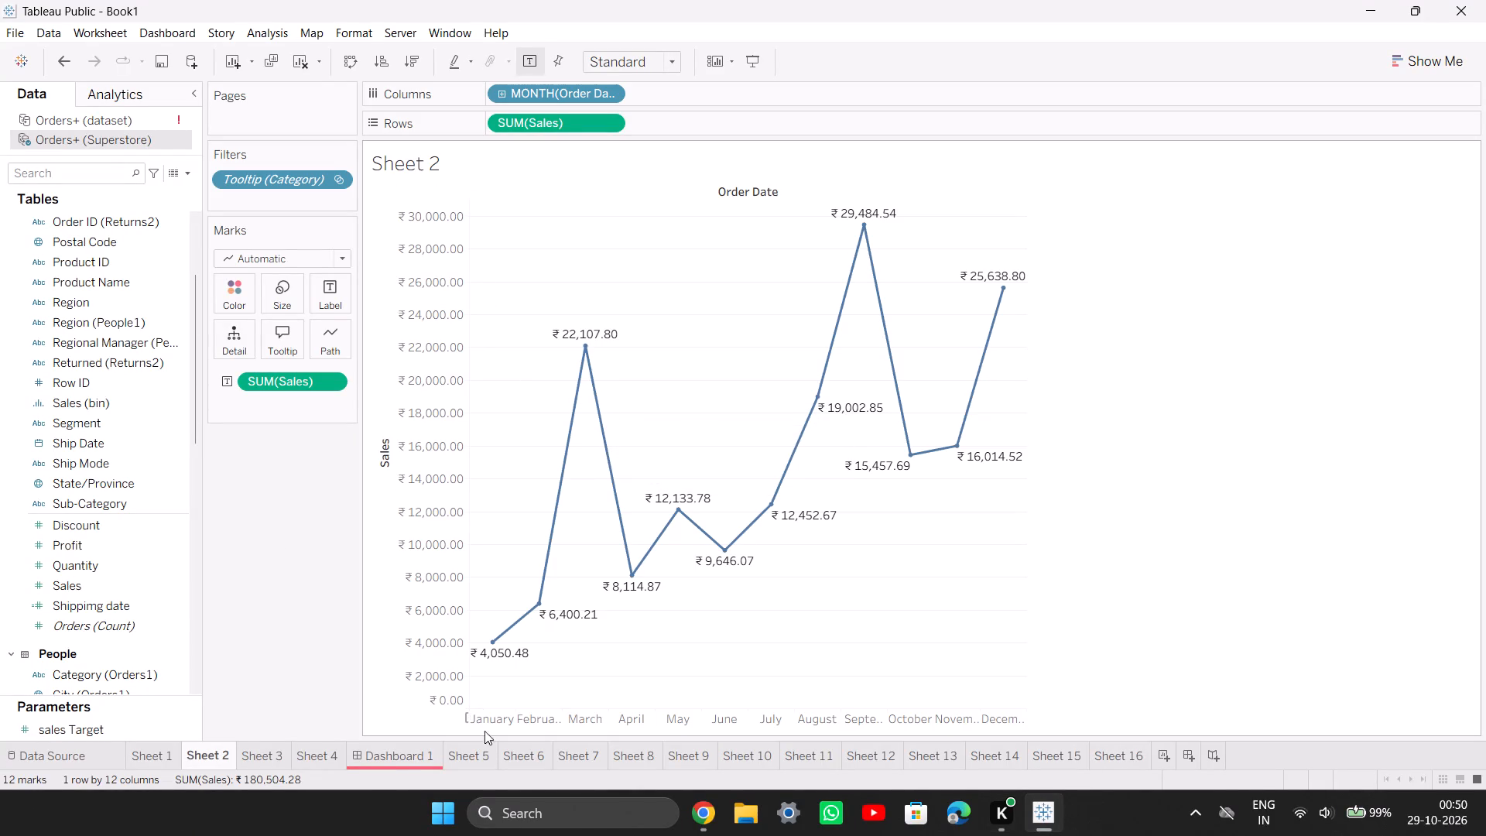
click(389, 757)
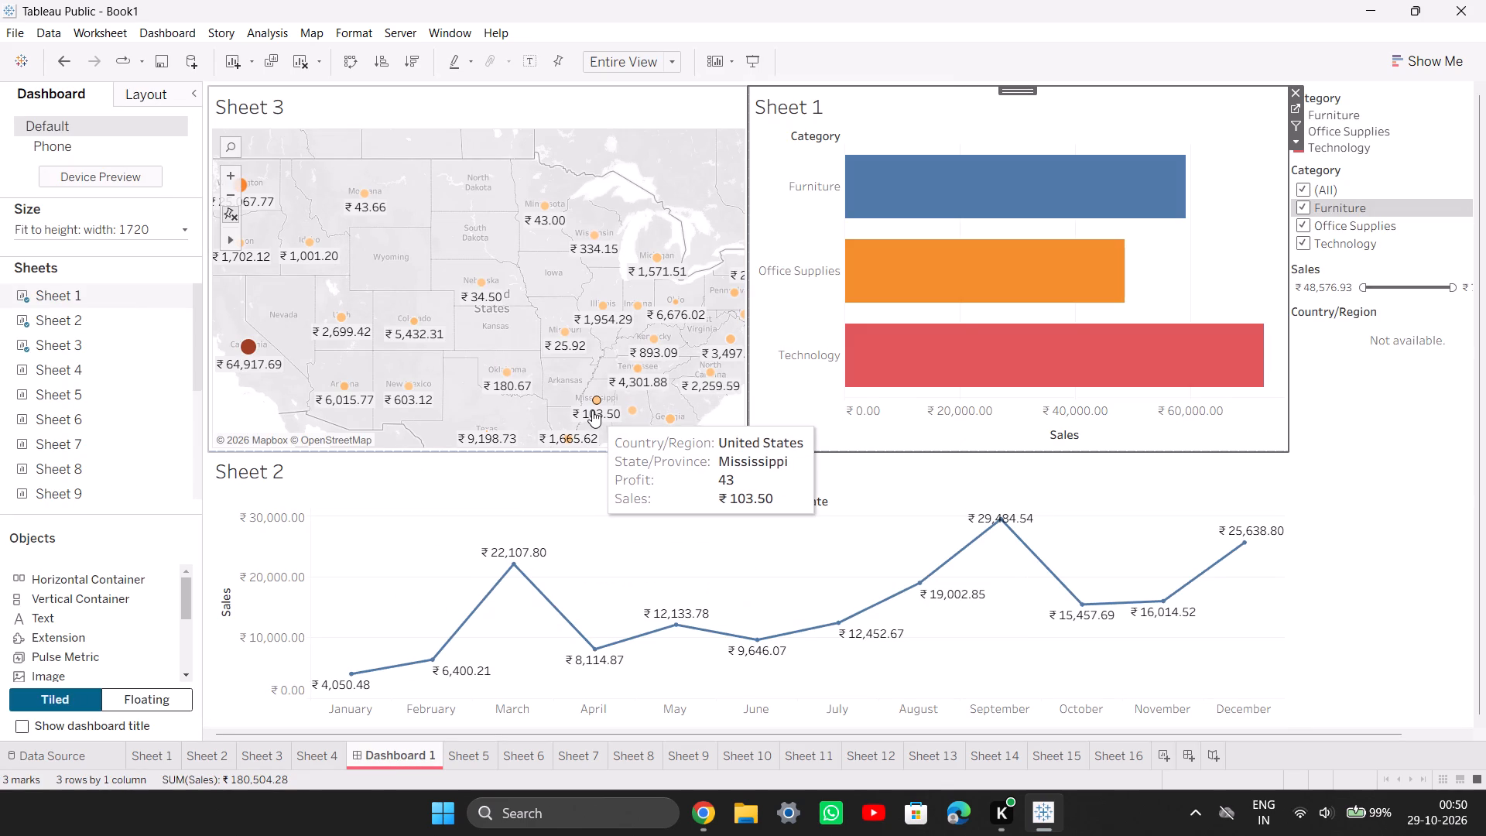
right_click(530, 536)
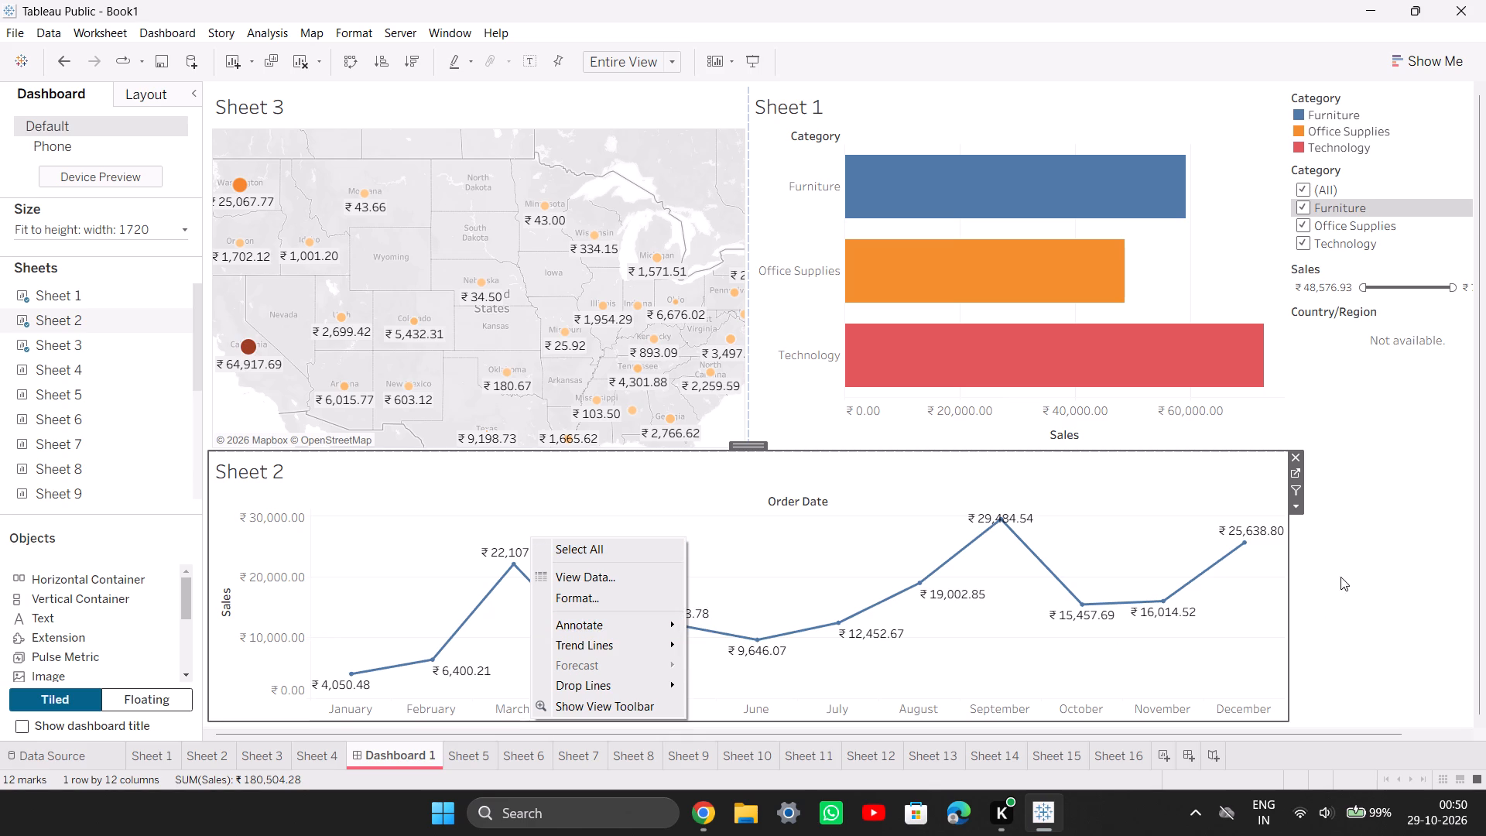
click(1296, 507)
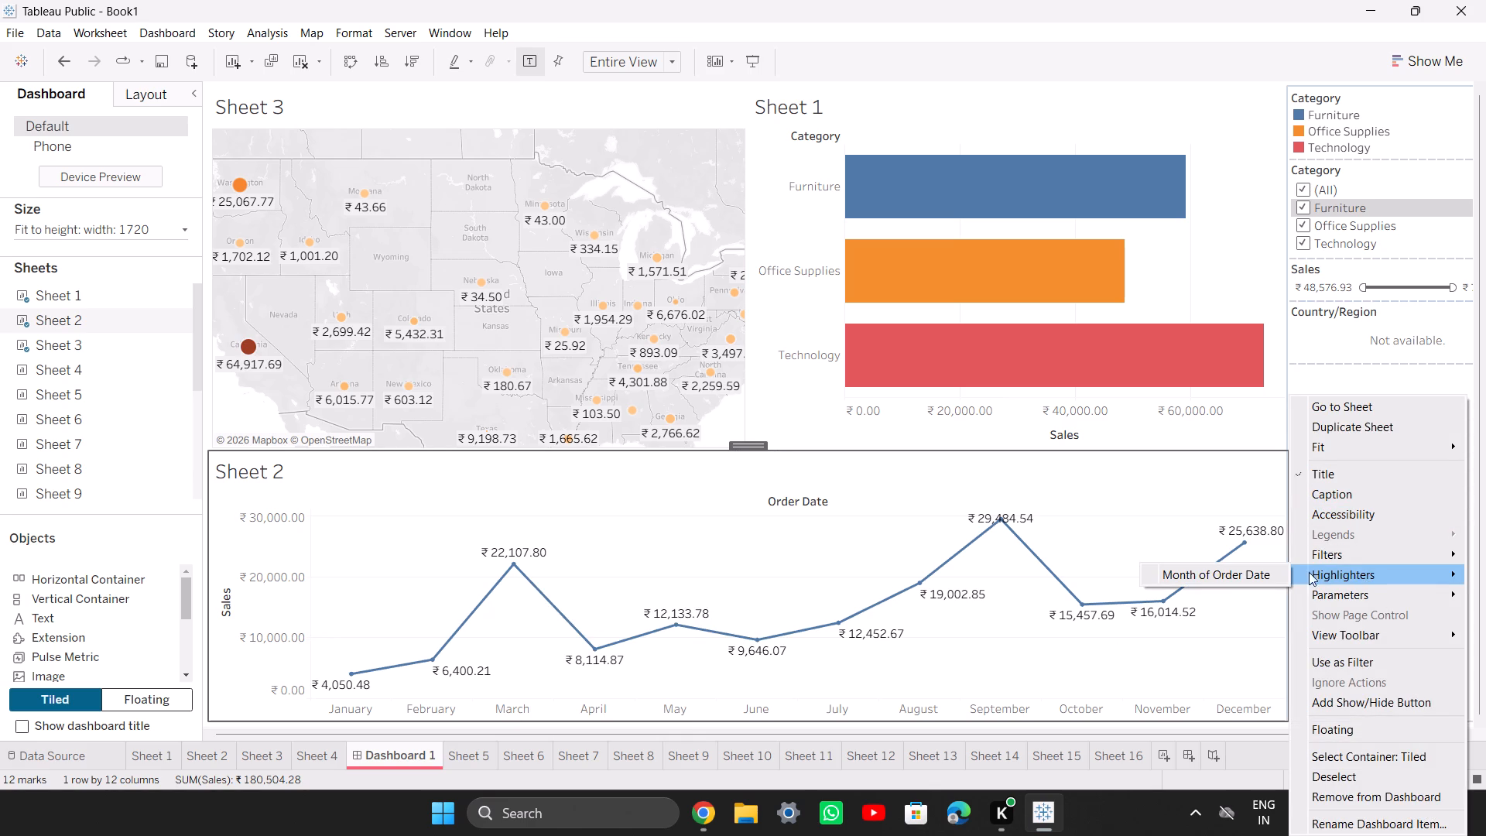
click(1265, 570)
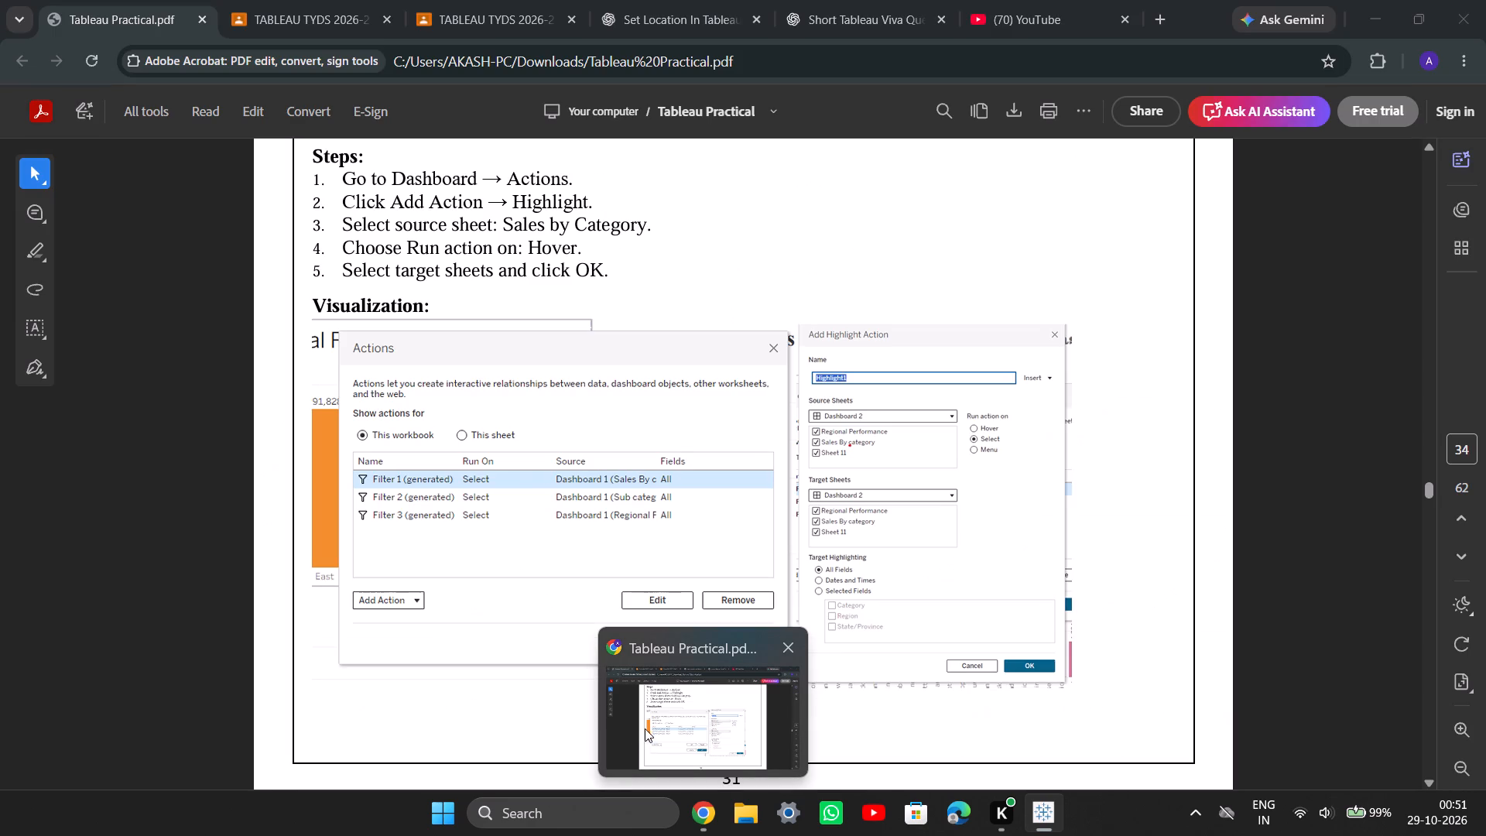
Switch to the Tableau practical PDF in Chrome, review the 7.D example result and 7.E Add Filter Action instructions, and return to Tableau.
click(1064, 816)
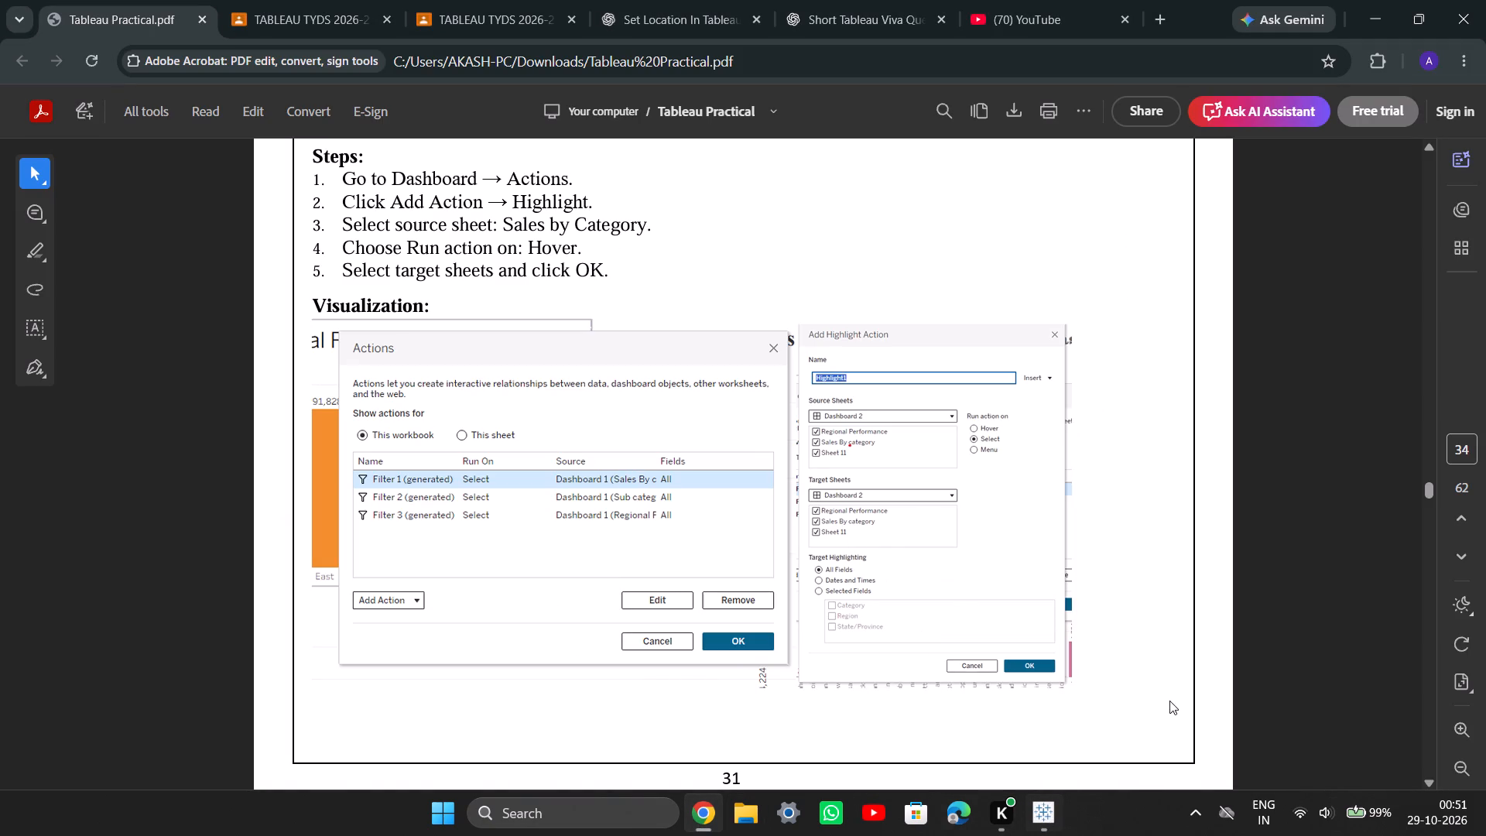
scroll(916, 611, down, 6)
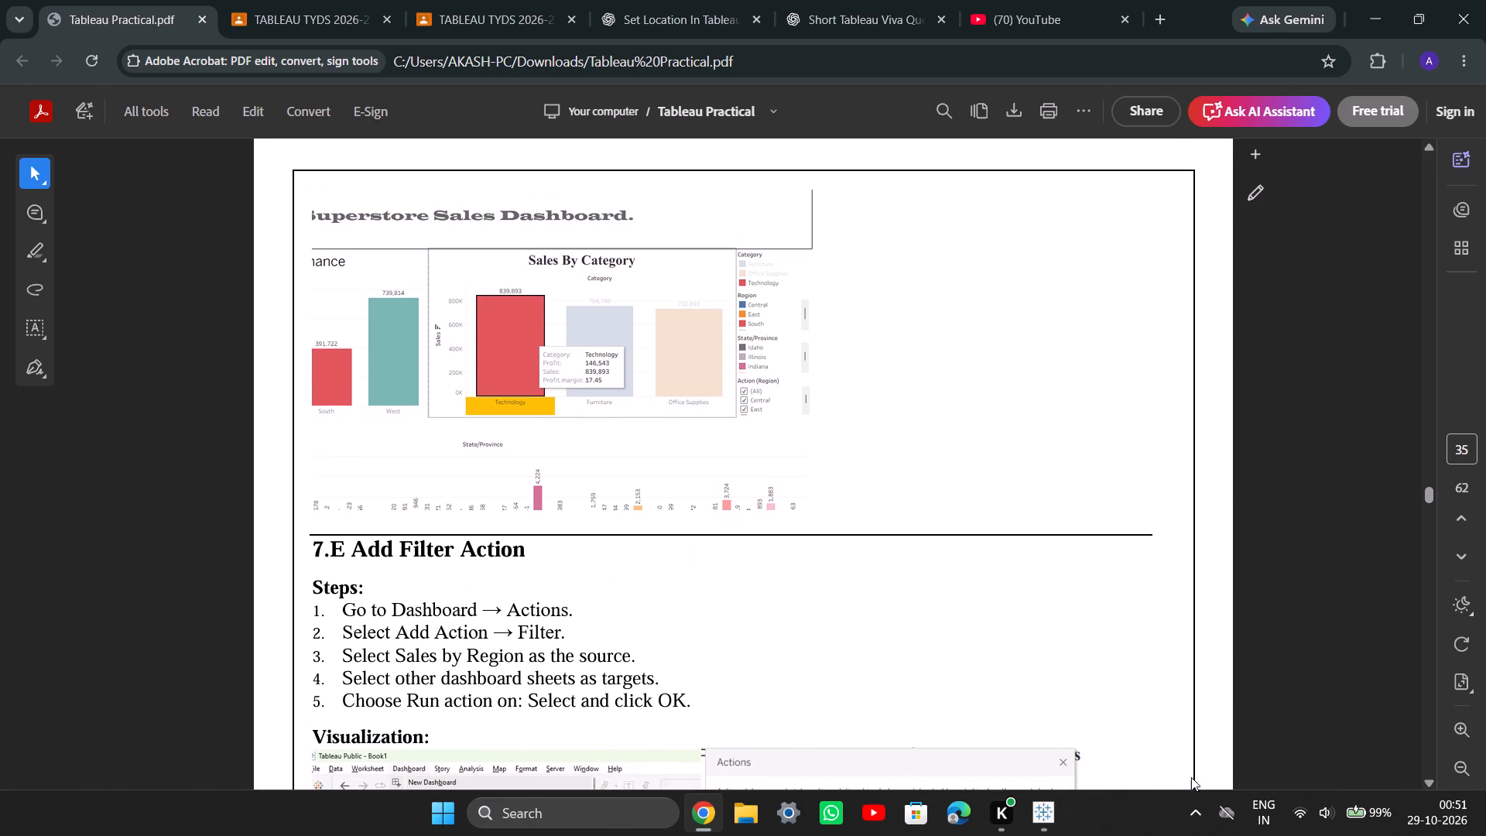
click(1052, 812)
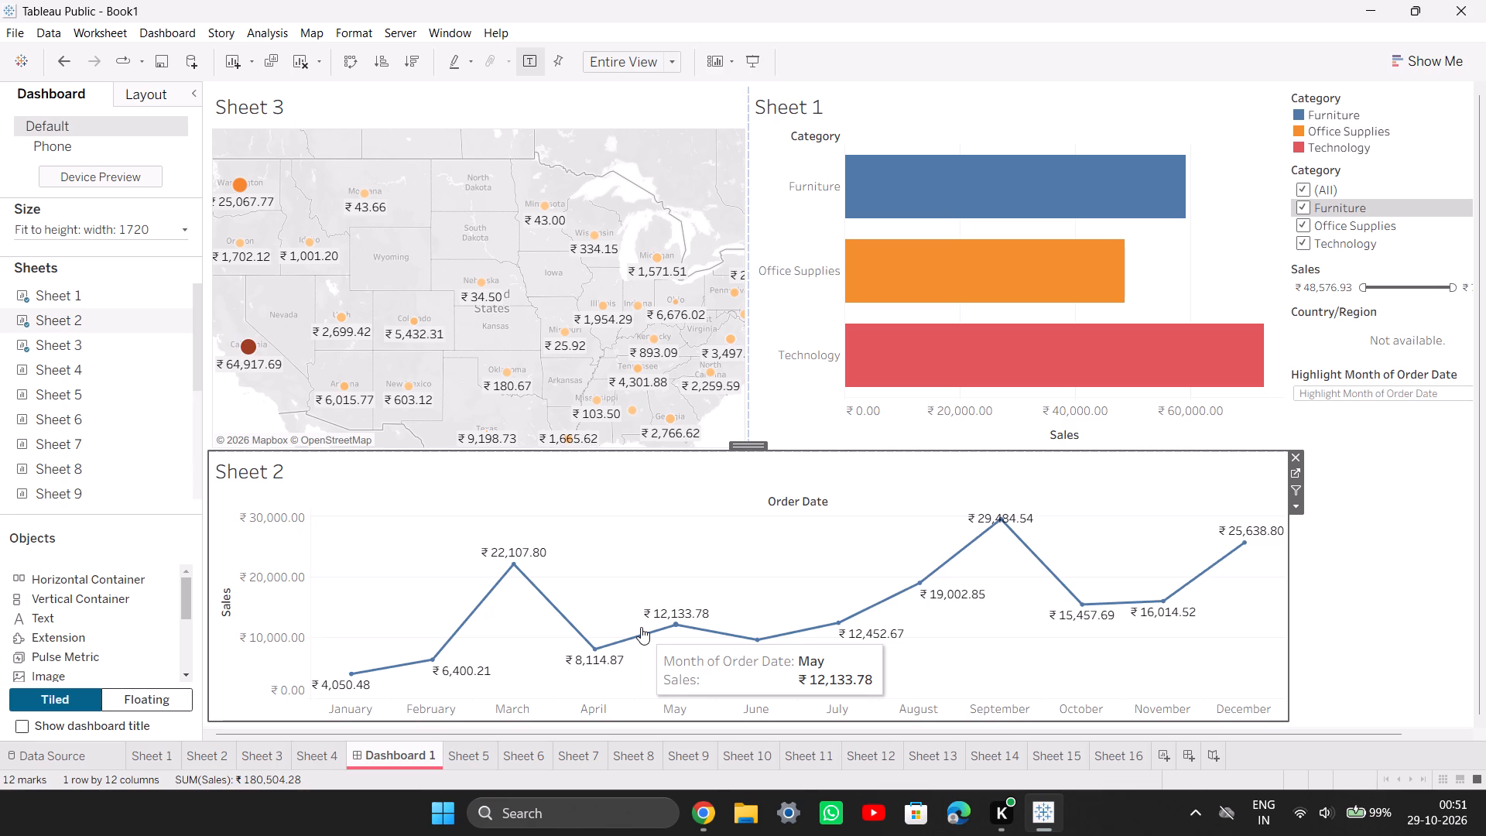
right_click(641, 627)
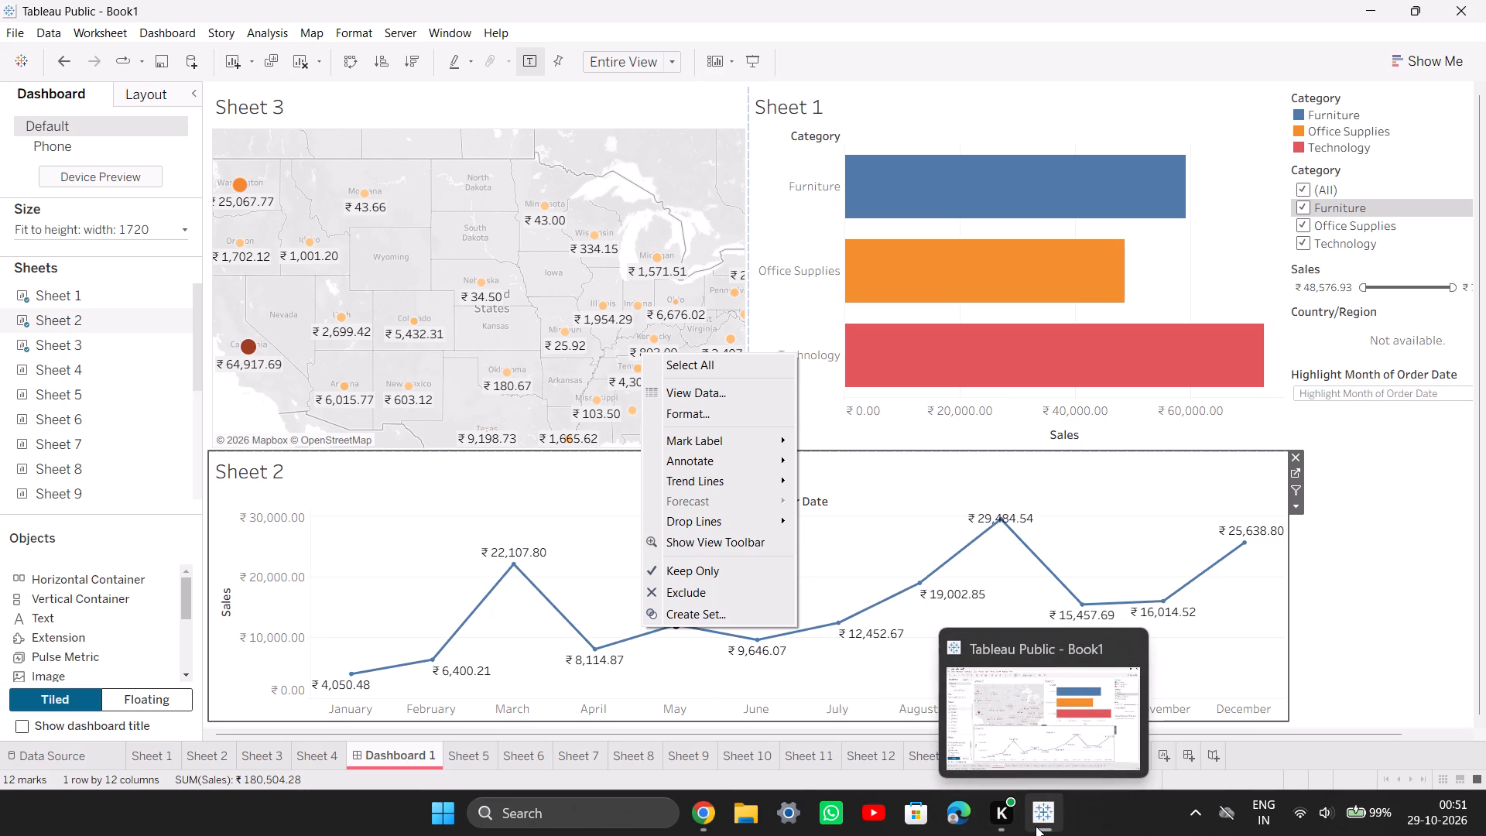
click(665, 496)
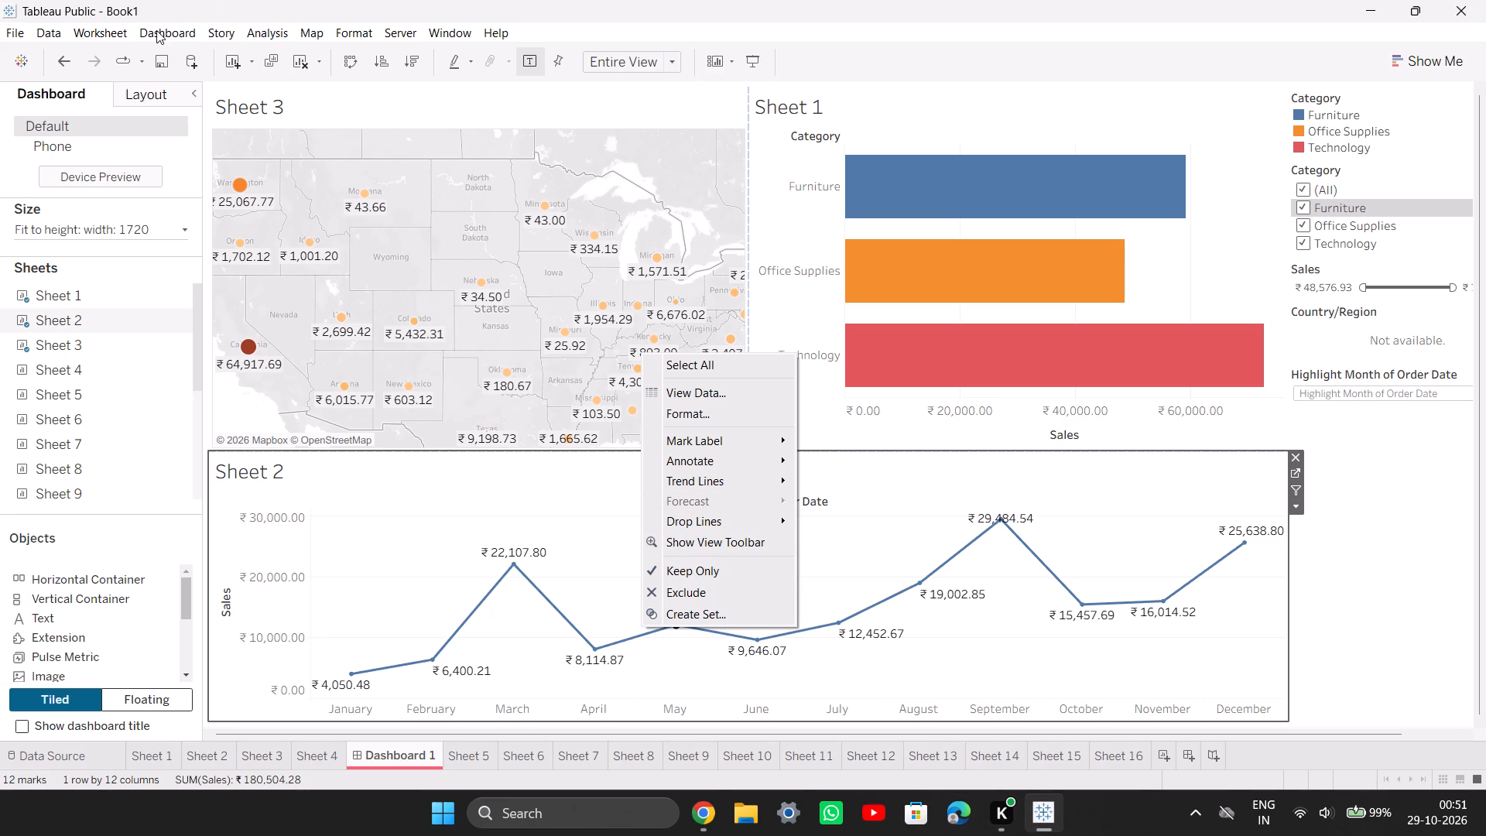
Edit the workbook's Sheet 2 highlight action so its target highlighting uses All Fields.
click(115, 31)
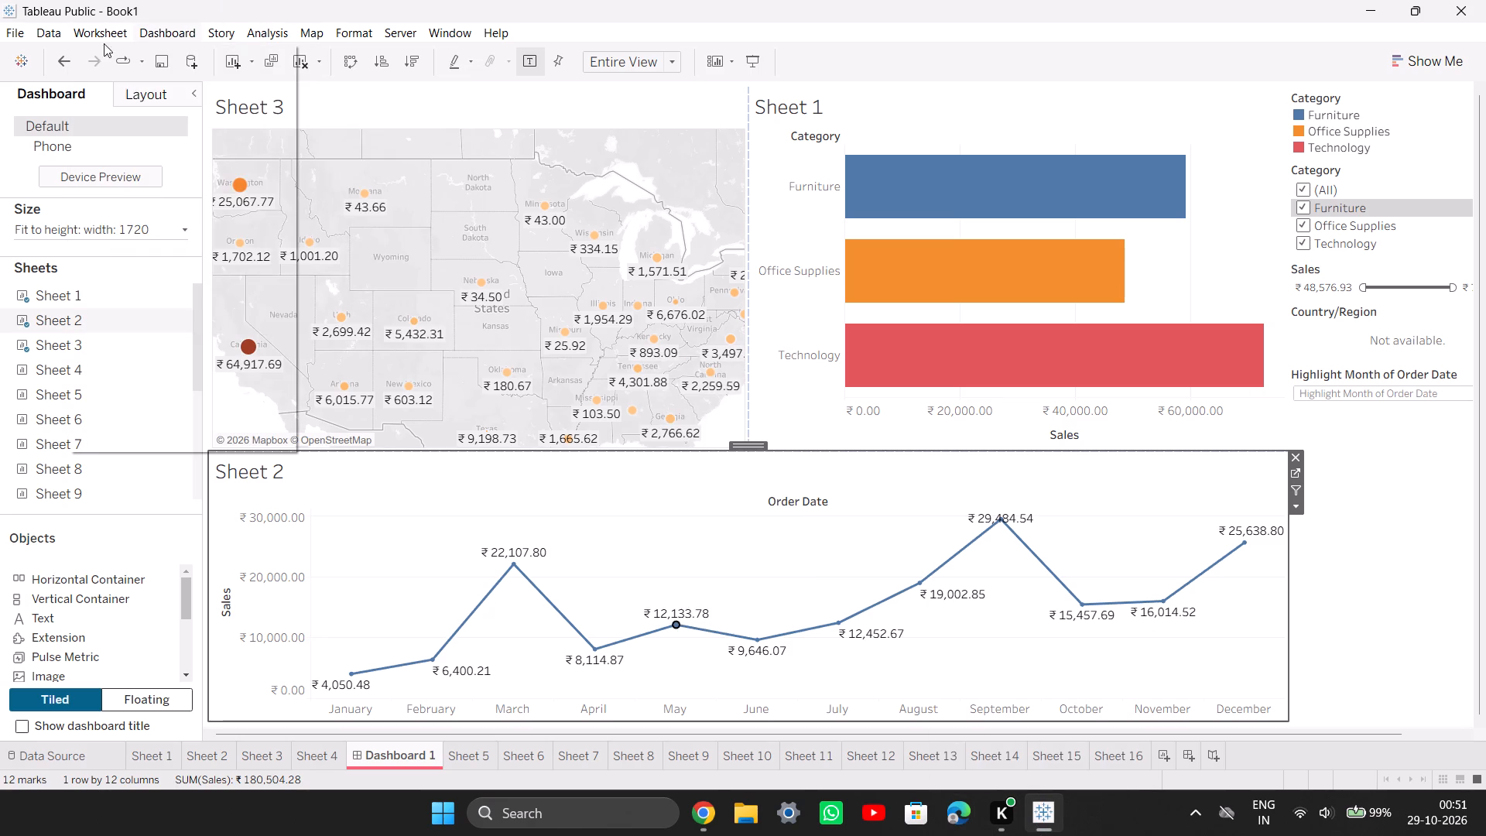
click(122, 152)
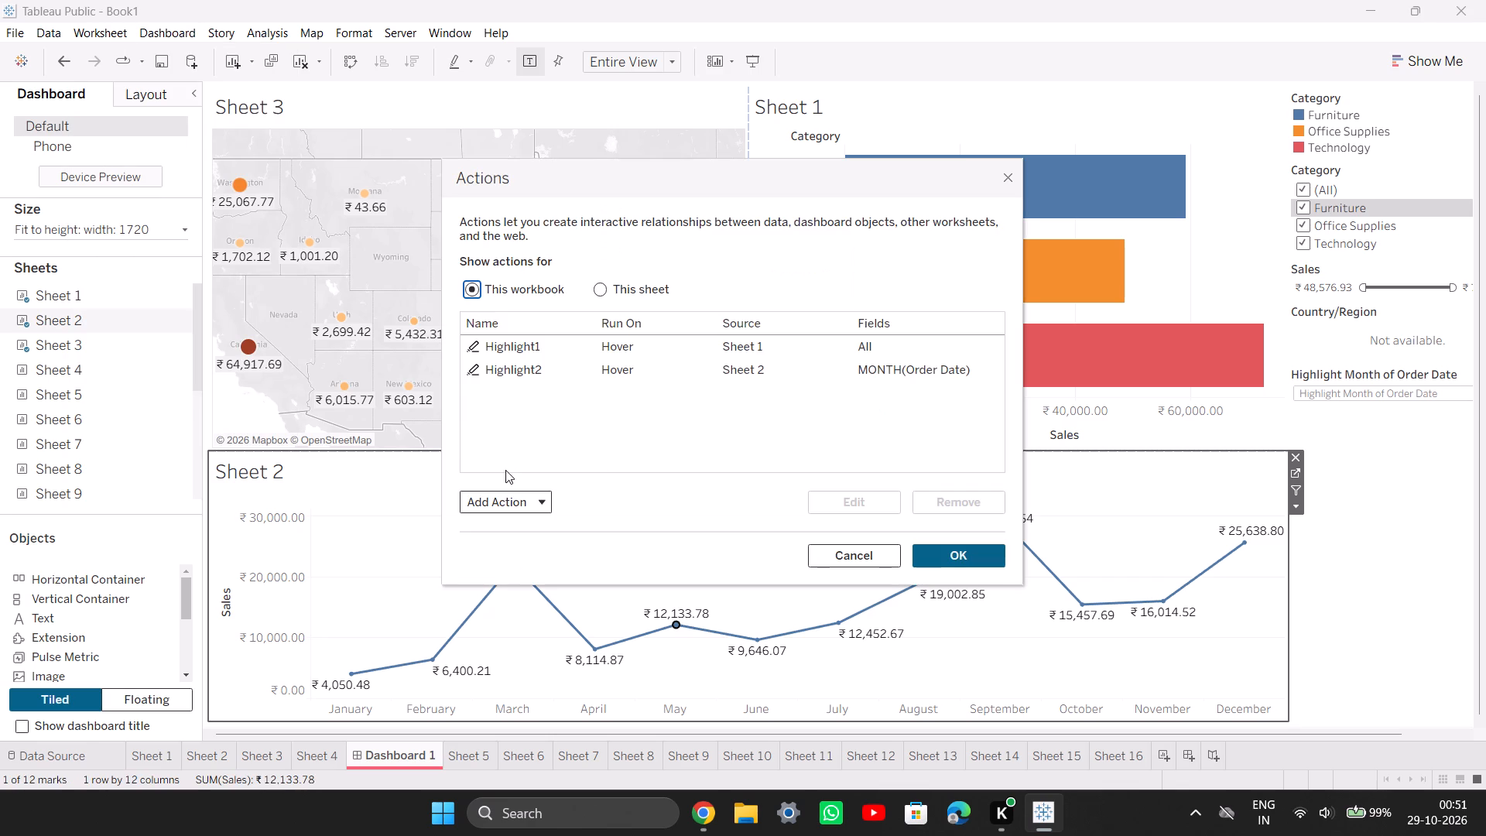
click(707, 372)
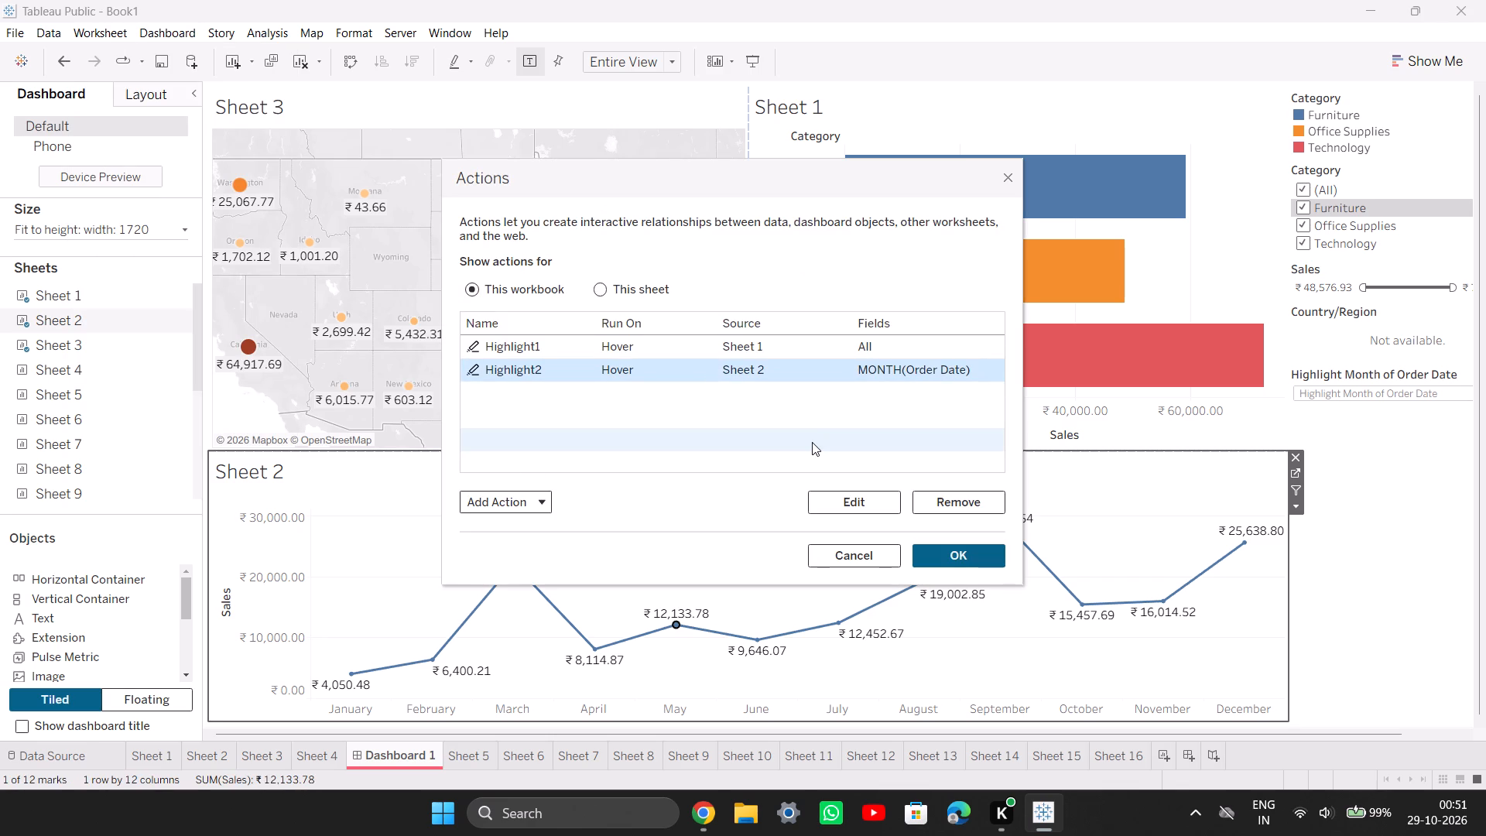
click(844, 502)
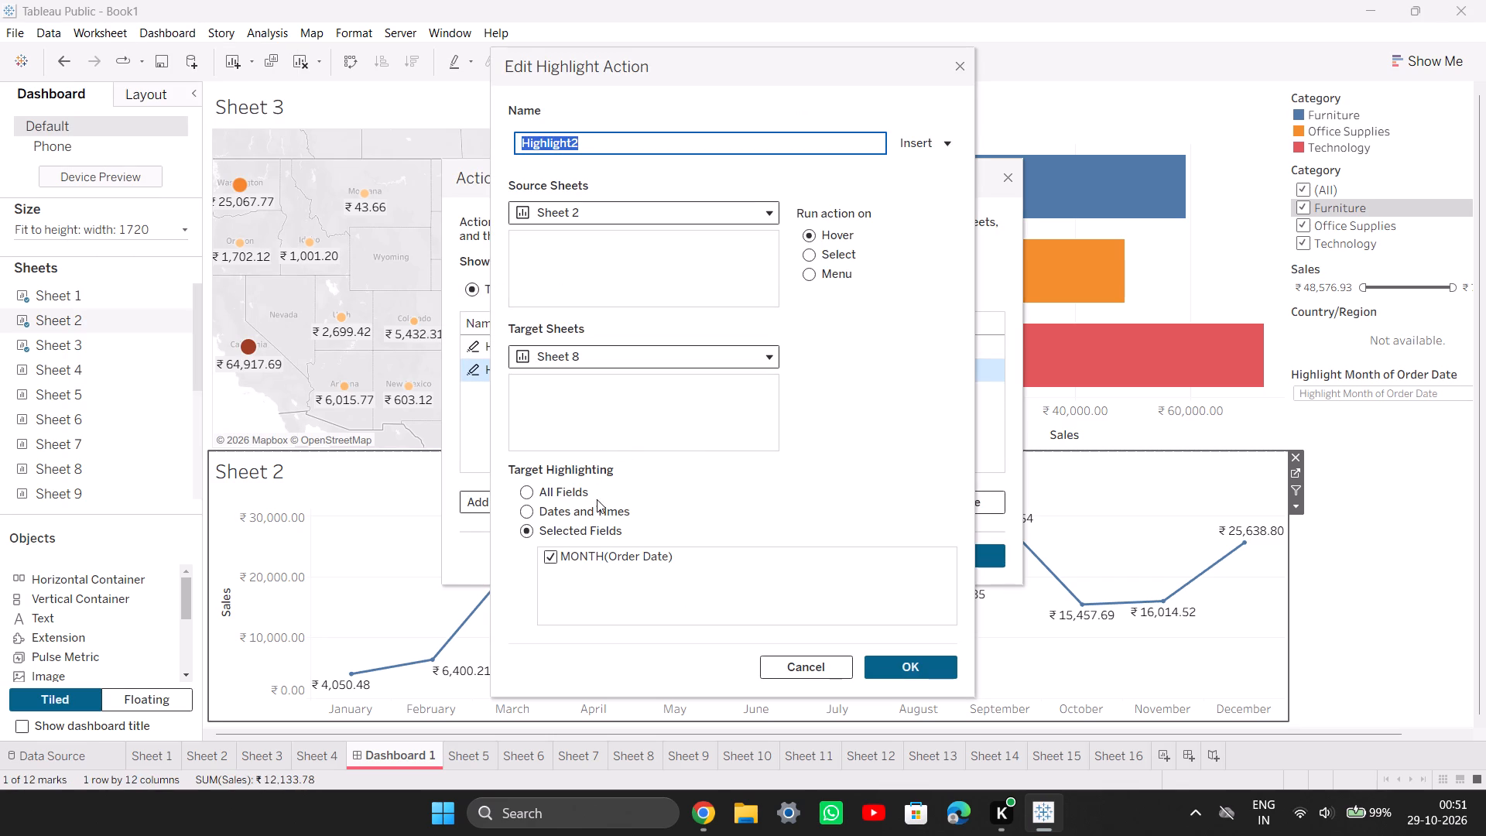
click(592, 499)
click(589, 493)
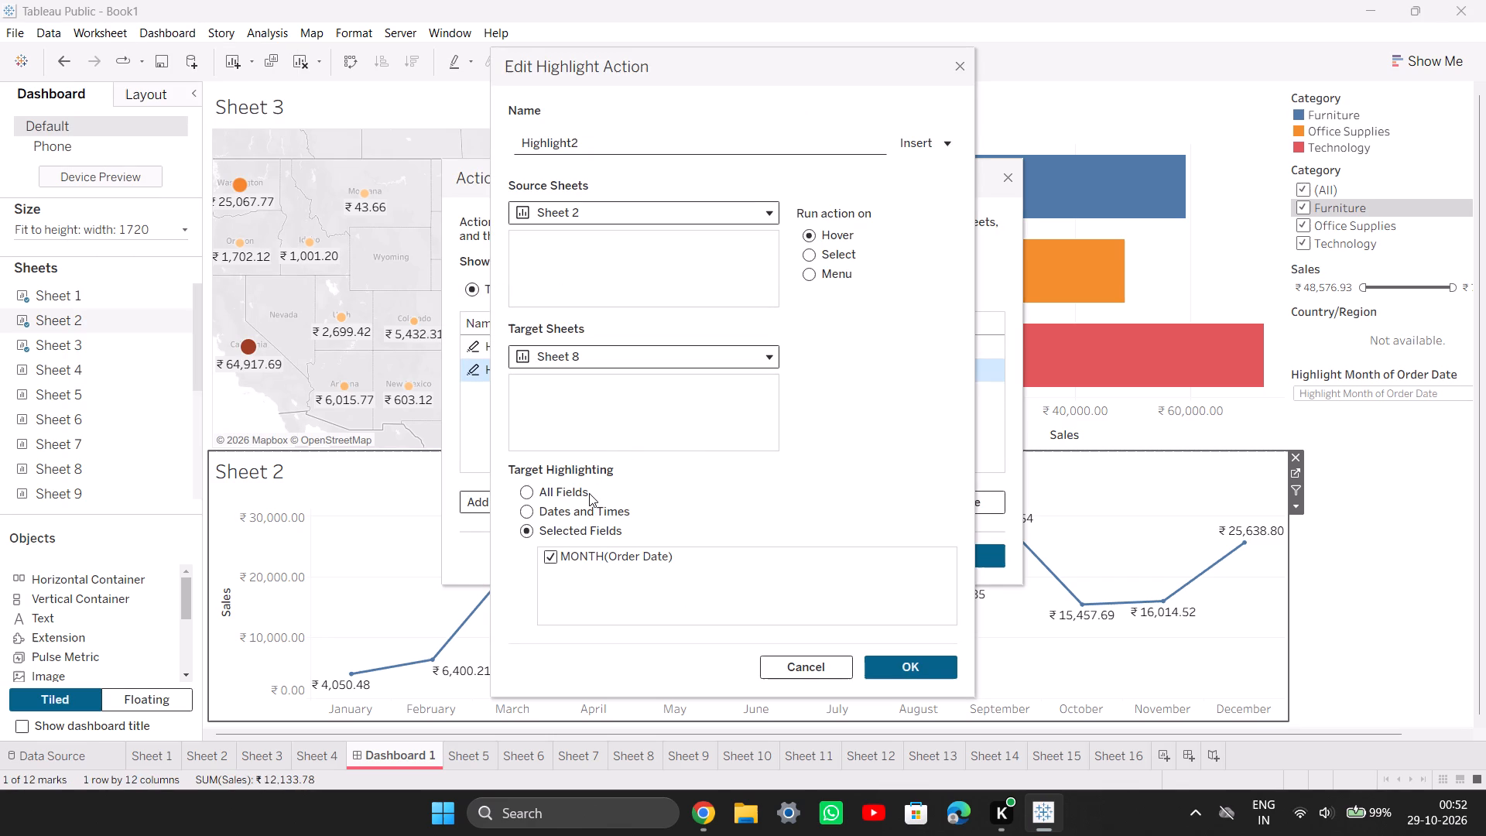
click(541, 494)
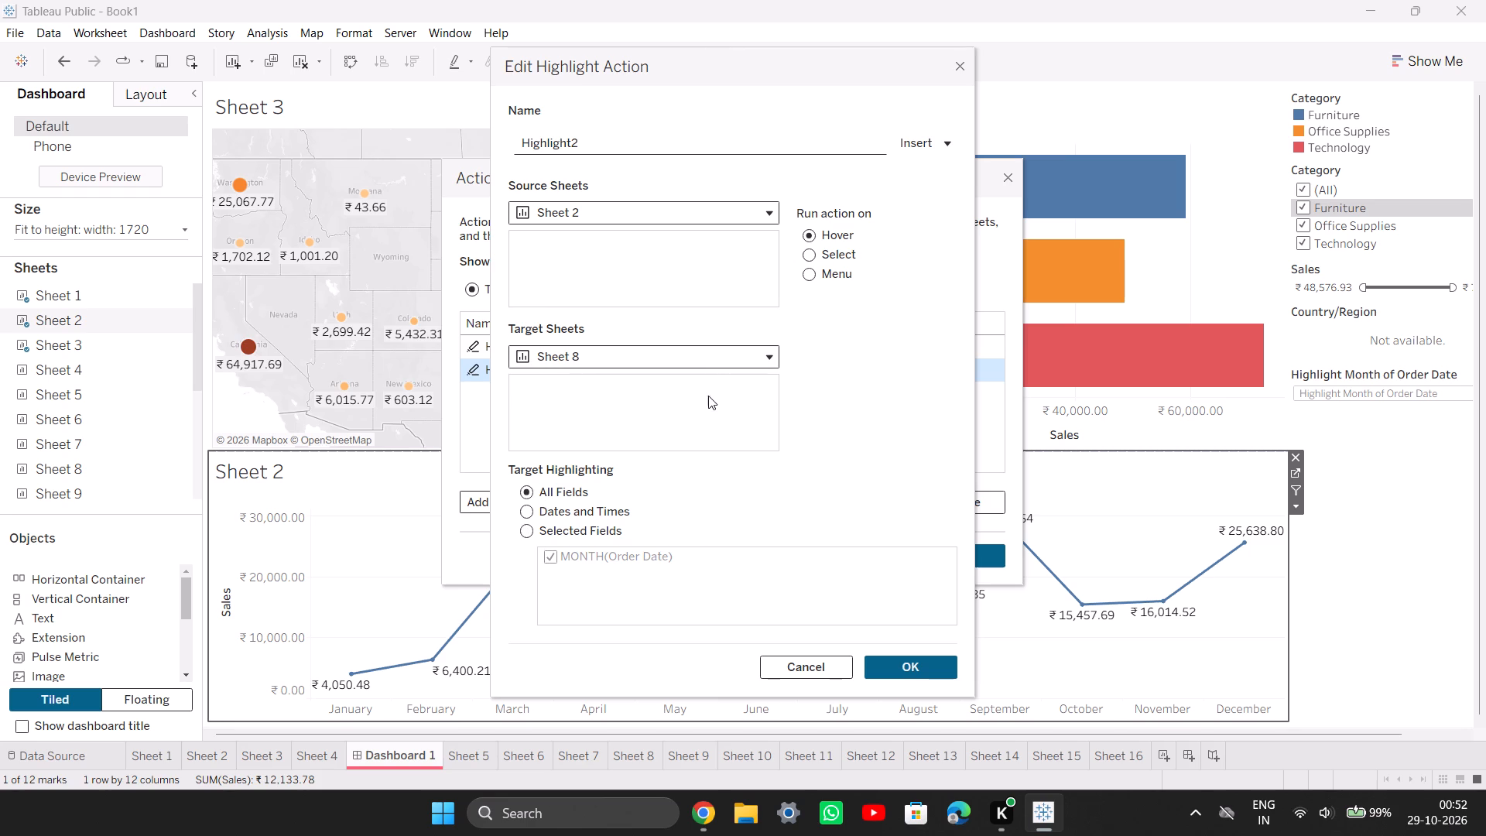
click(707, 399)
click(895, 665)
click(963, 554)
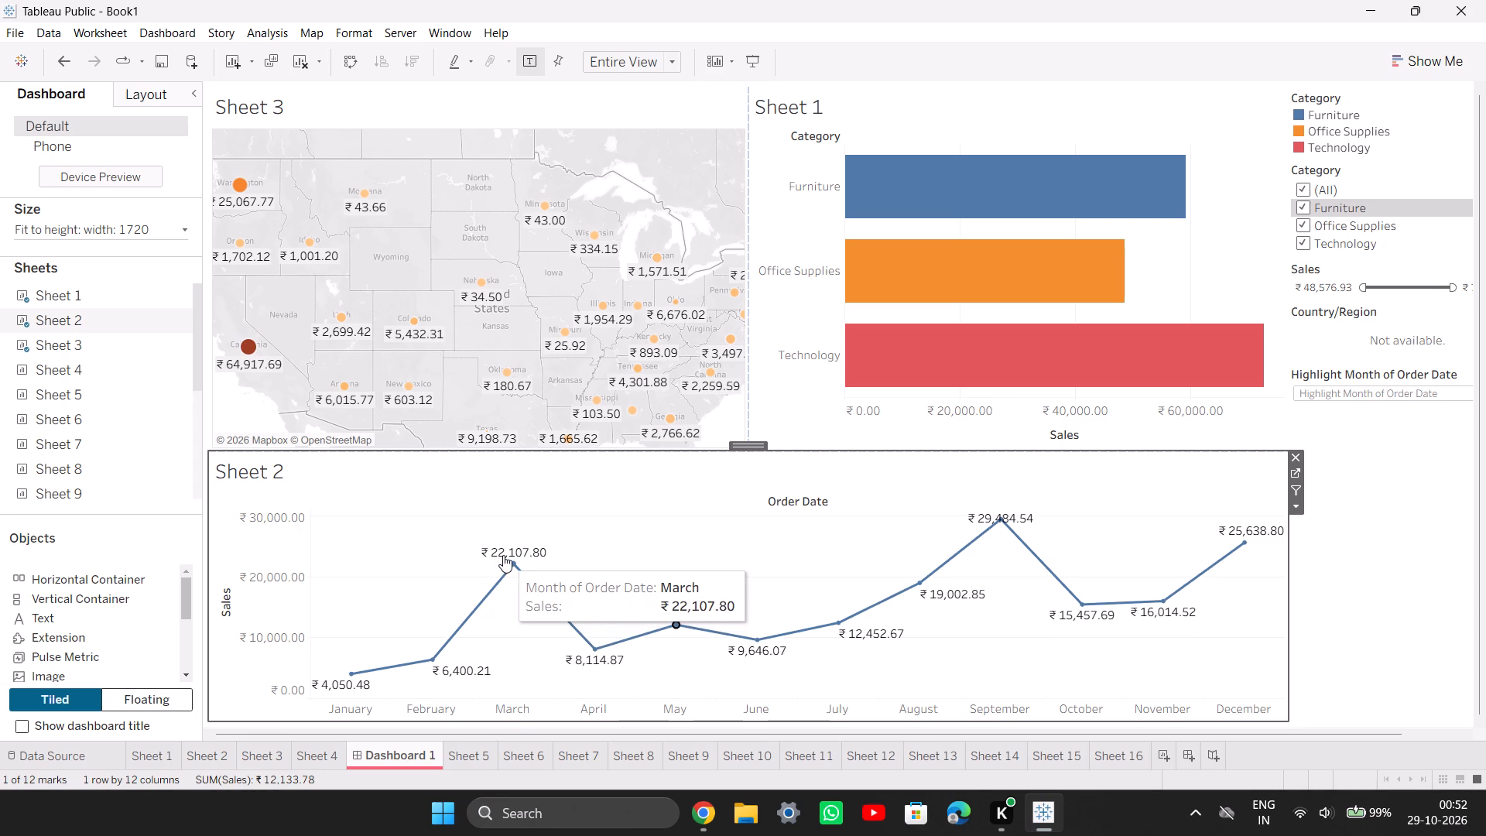
Remove the Sheet 2 highlight action from the workbook's actions.
click(120, 24)
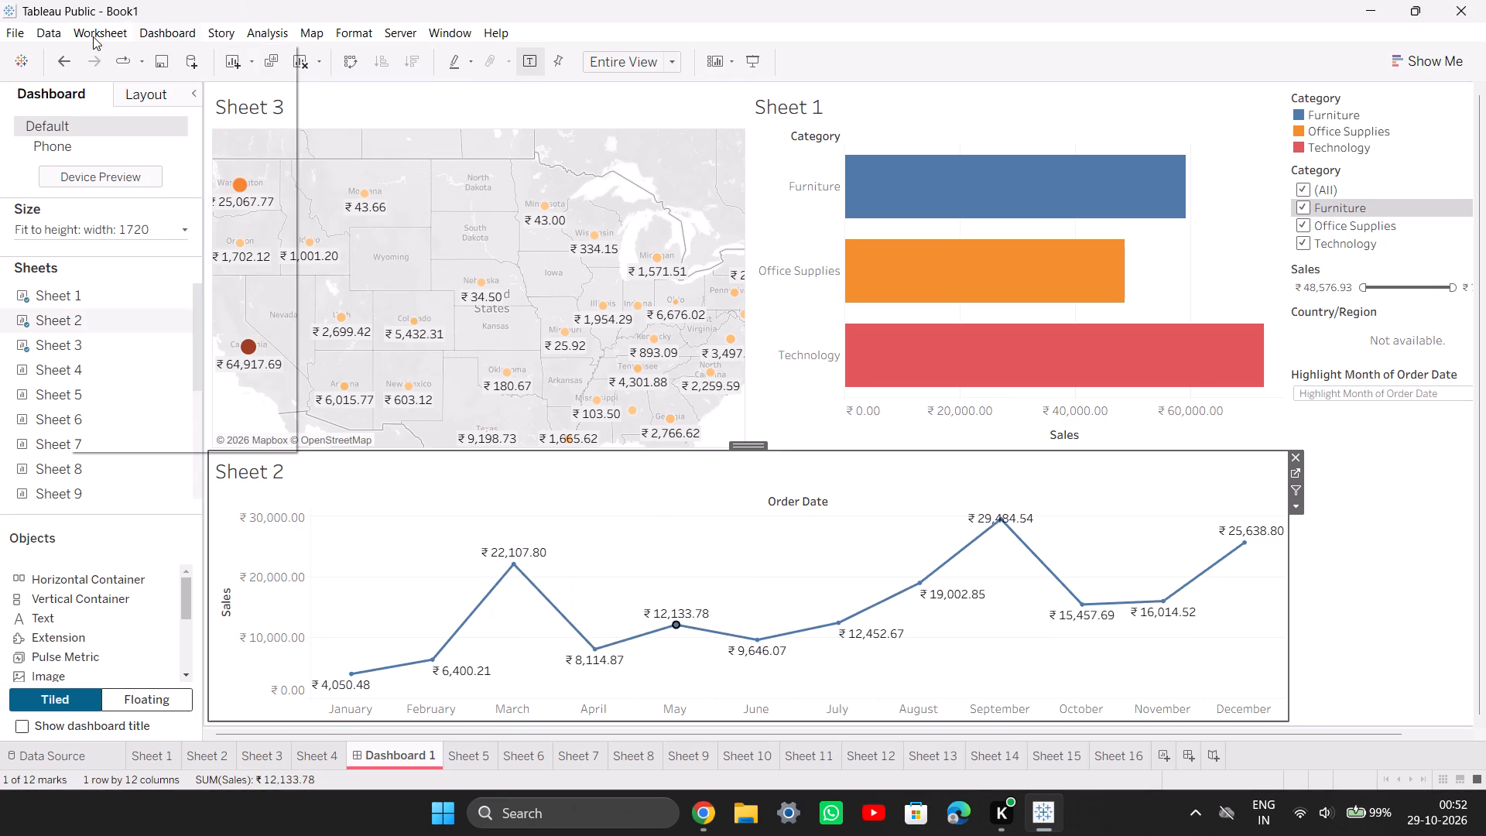
click(122, 152)
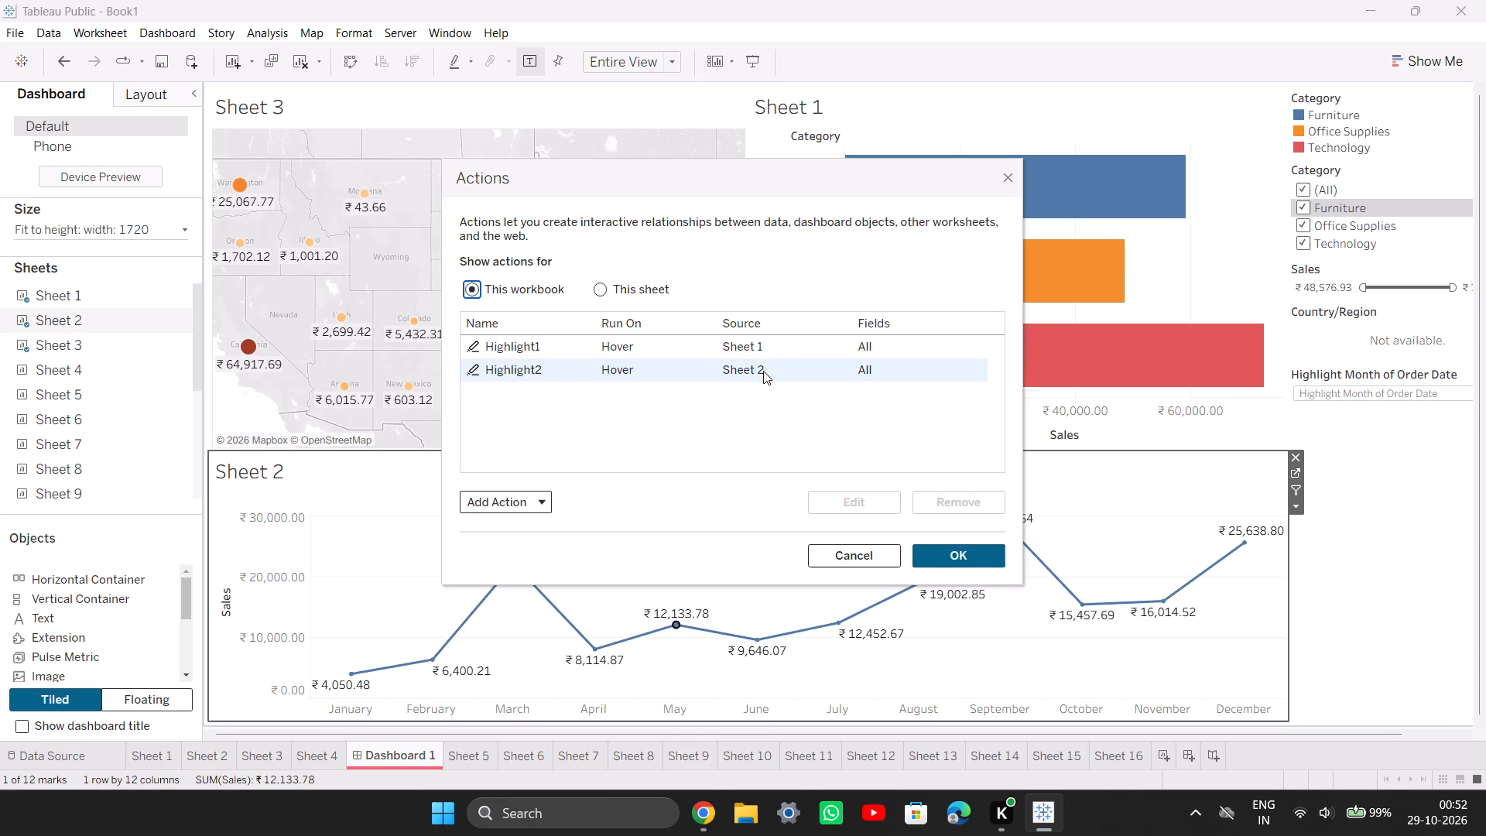
right_drag(763, 371, 756, 372)
click(989, 499)
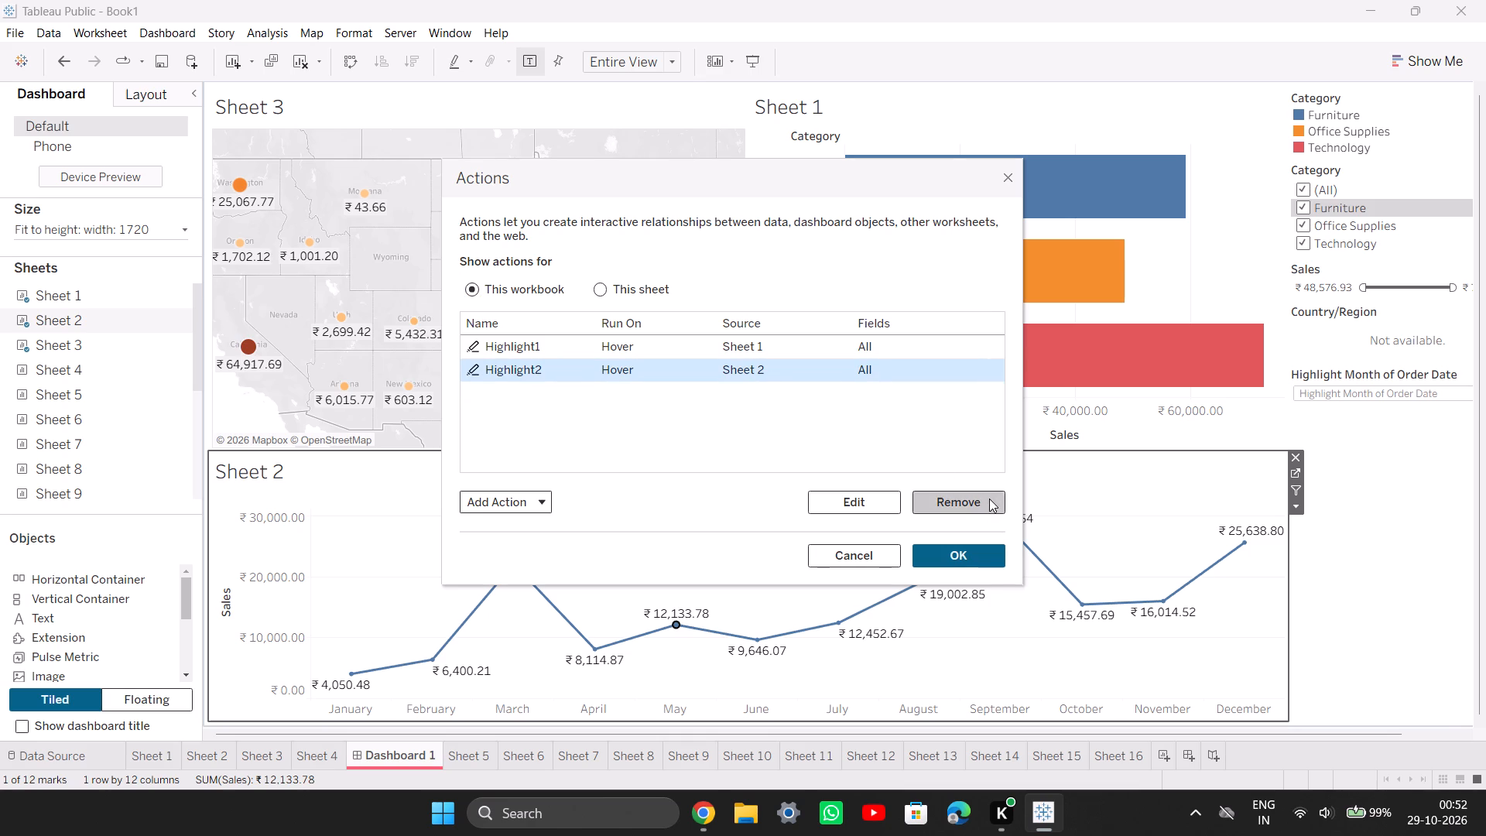
click(978, 559)
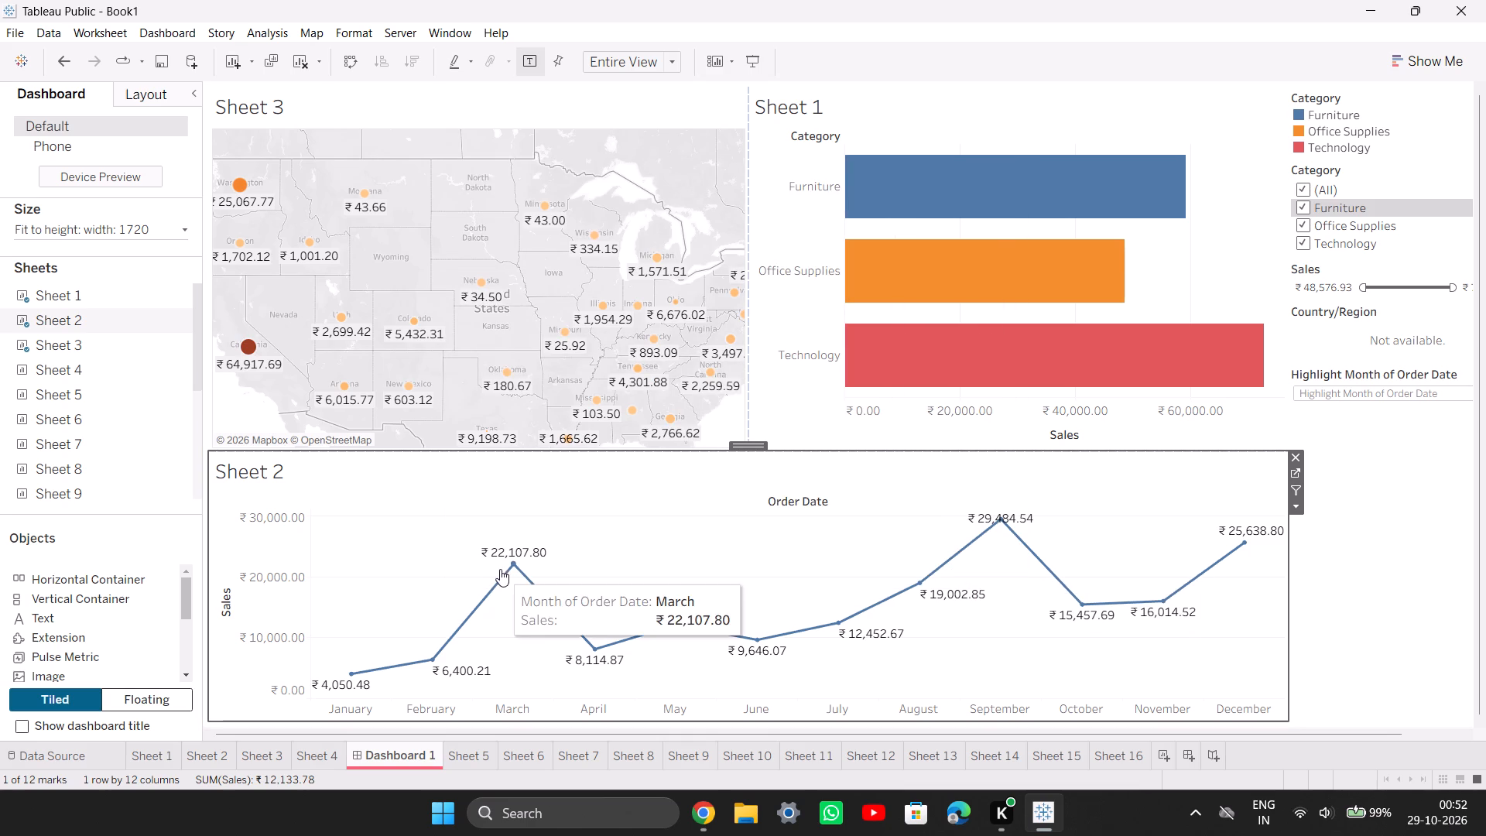
Switch to the practical PDF in Chrome, review the 7.D Add Highlight Action example settings, and return to Tableau.
click(1033, 798)
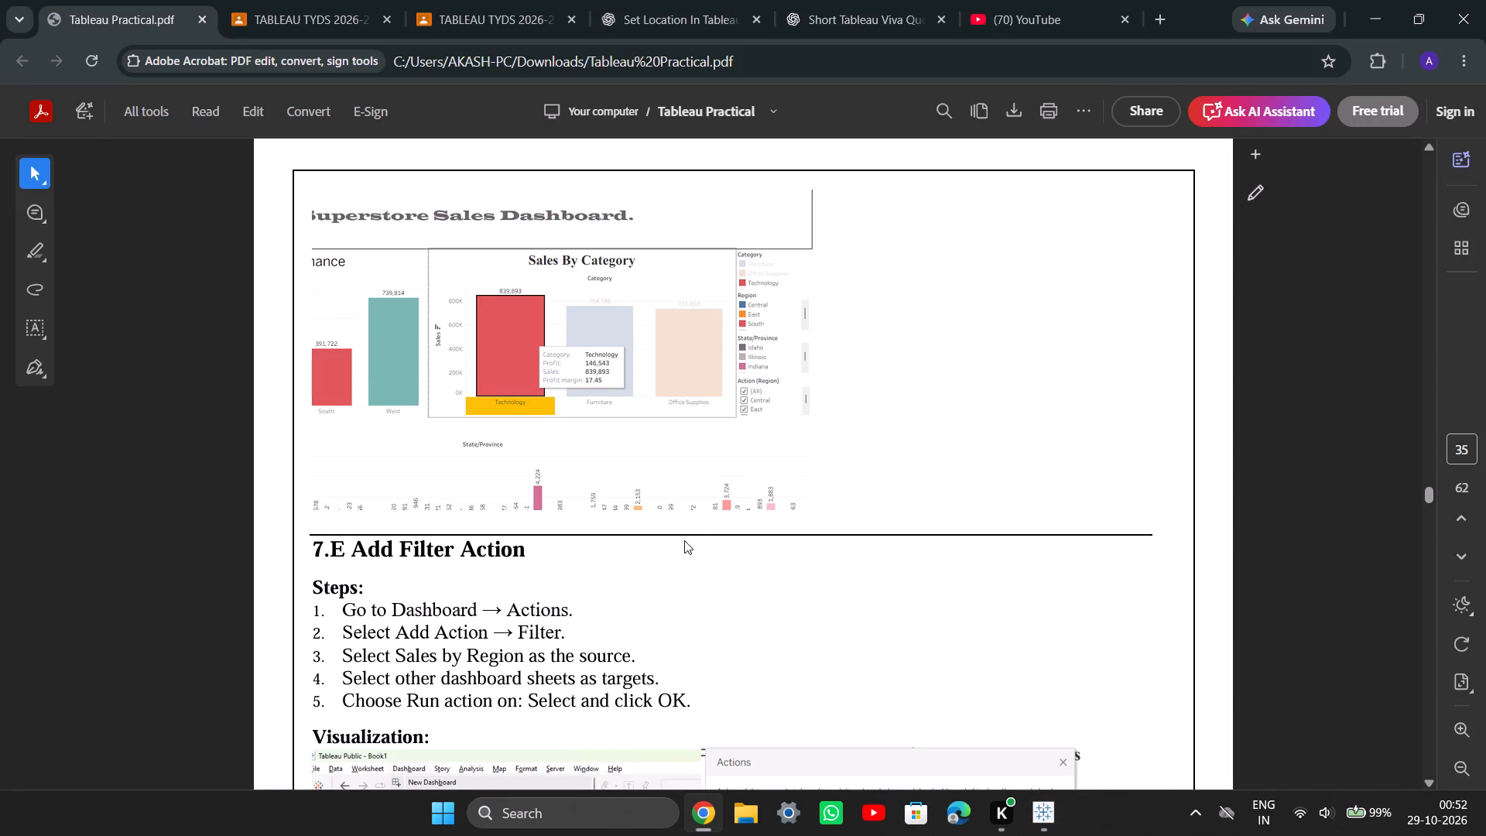
scroll(684, 540, up, 3)
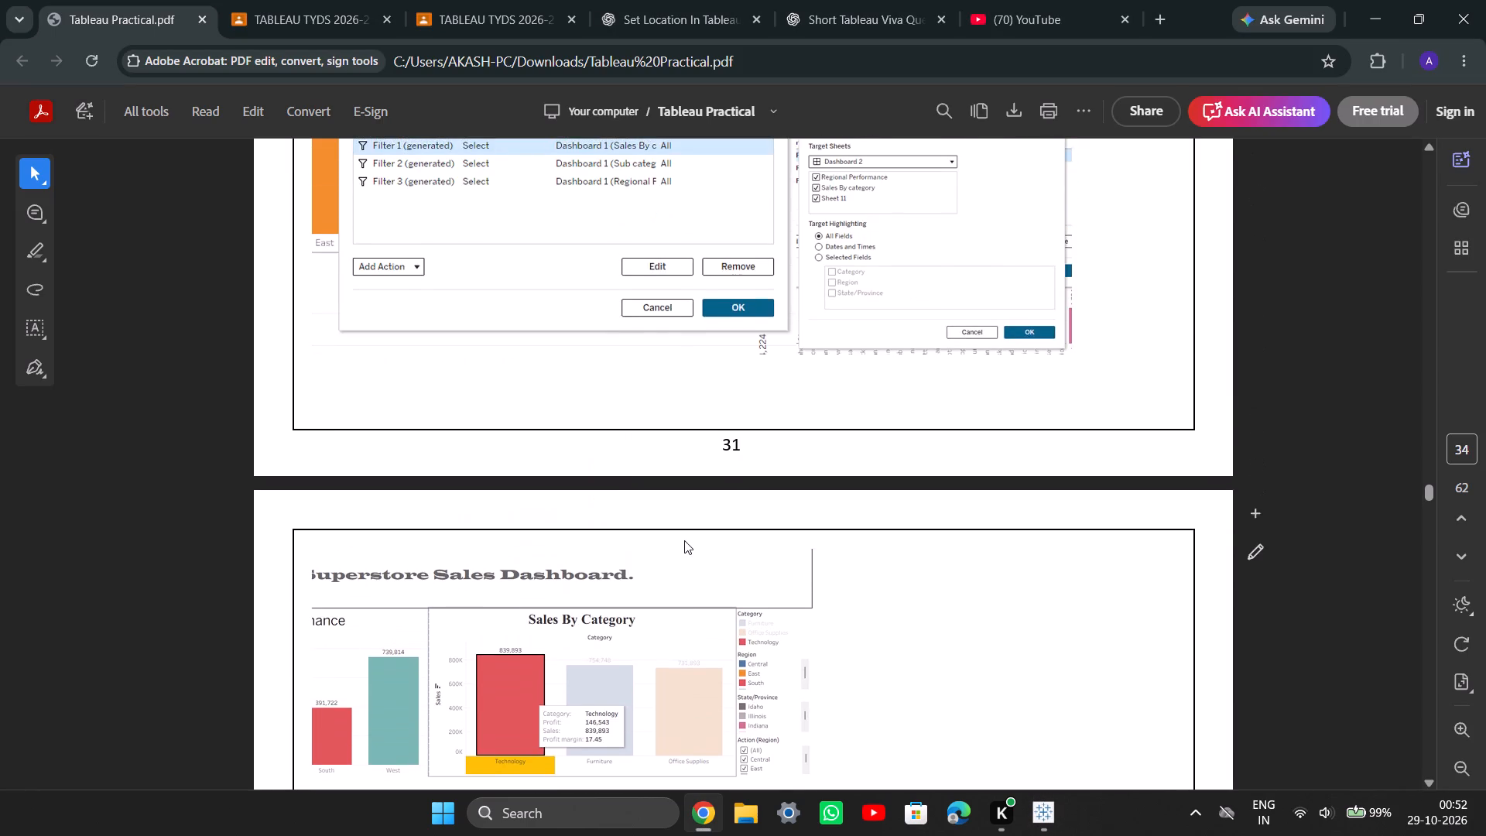
scroll(684, 540, up, 2)
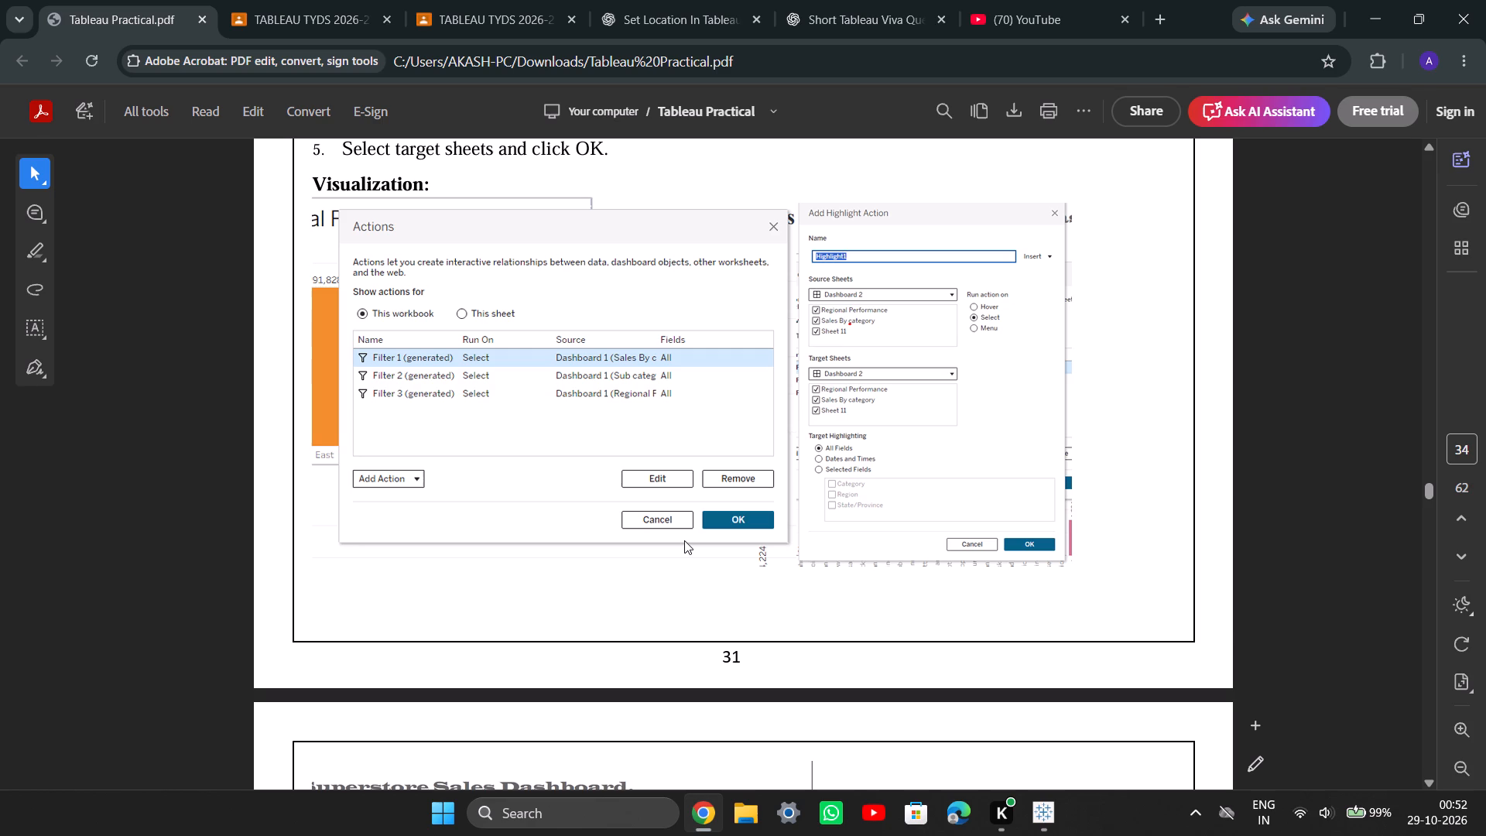
click(1025, 793)
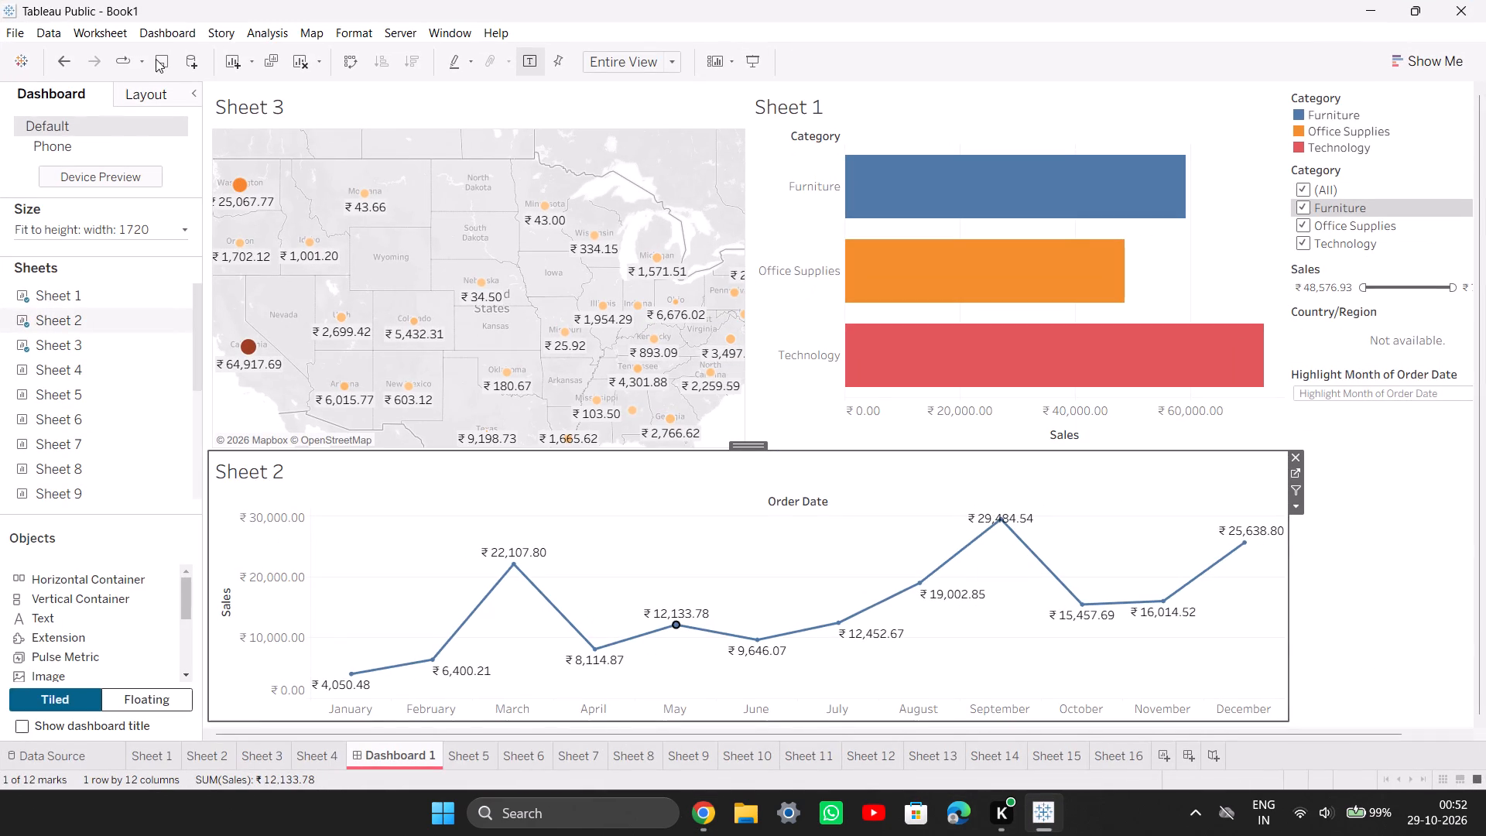
Edit the workbook's Highlight1 action with source Sheet 1 so it runs on Select.
click(125, 35)
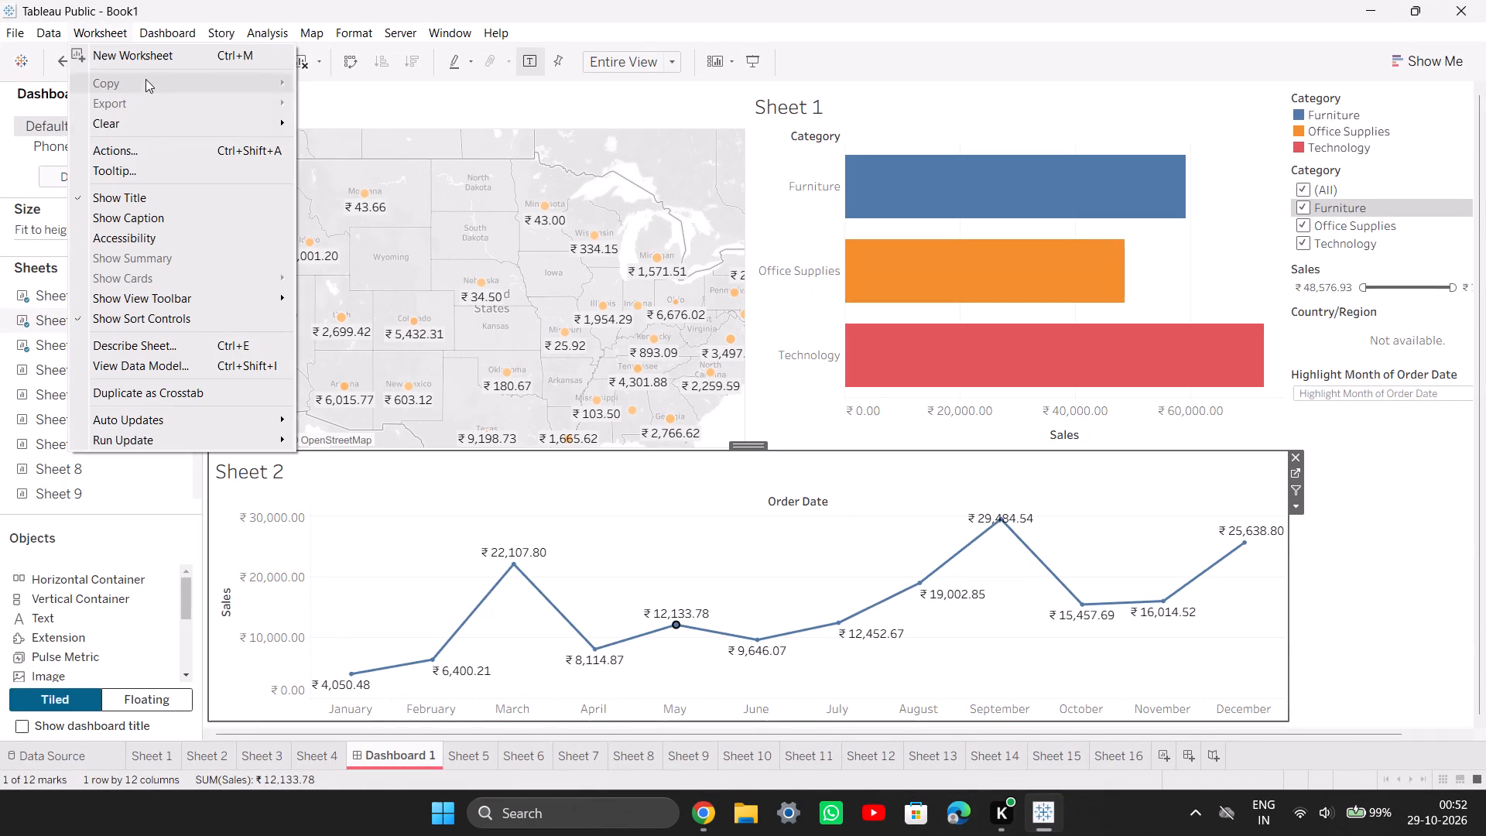
click(152, 157)
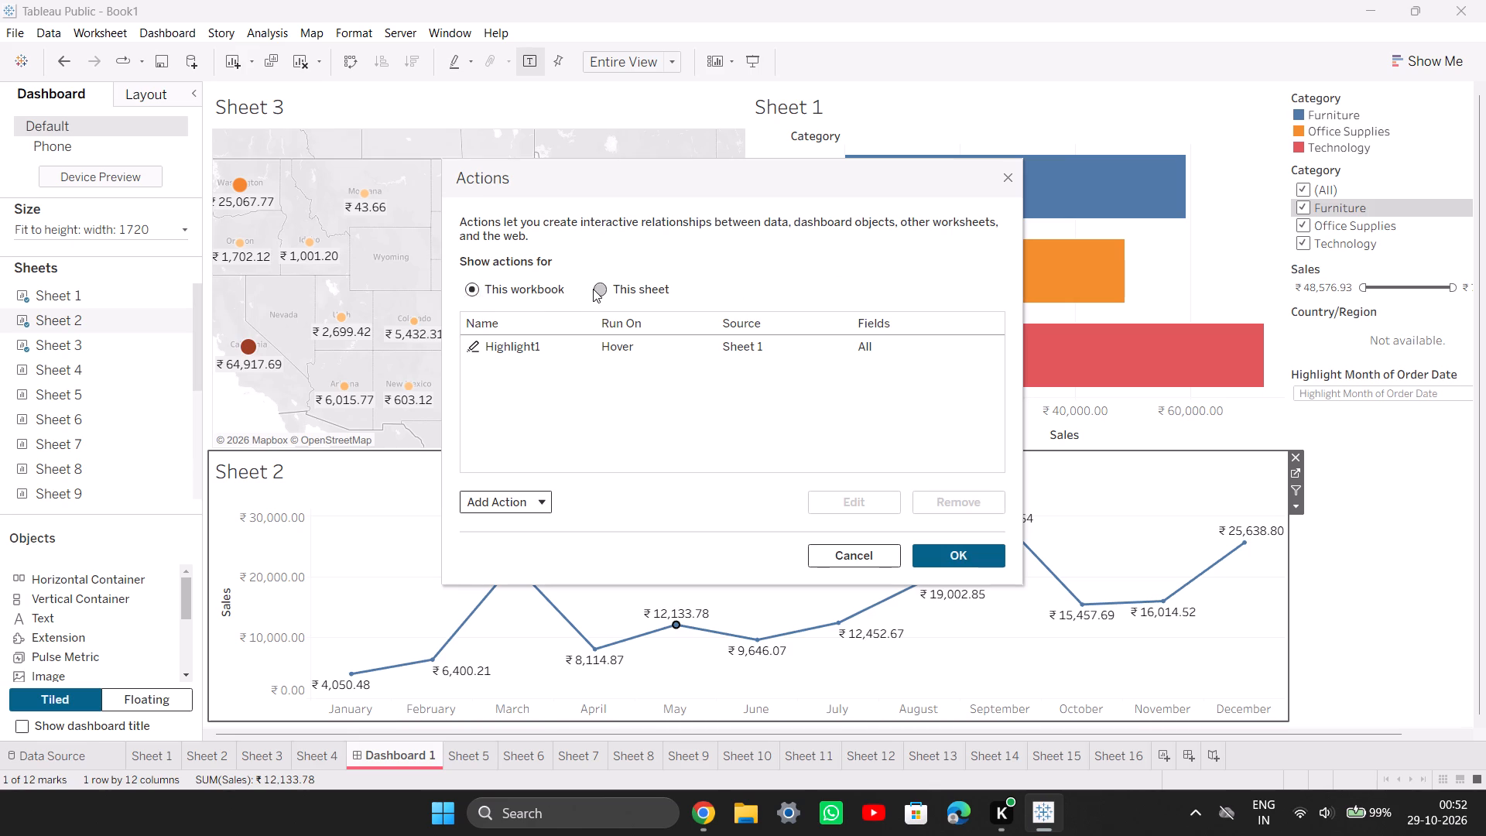
click(593, 289)
click(495, 286)
click(748, 351)
right_click(748, 351)
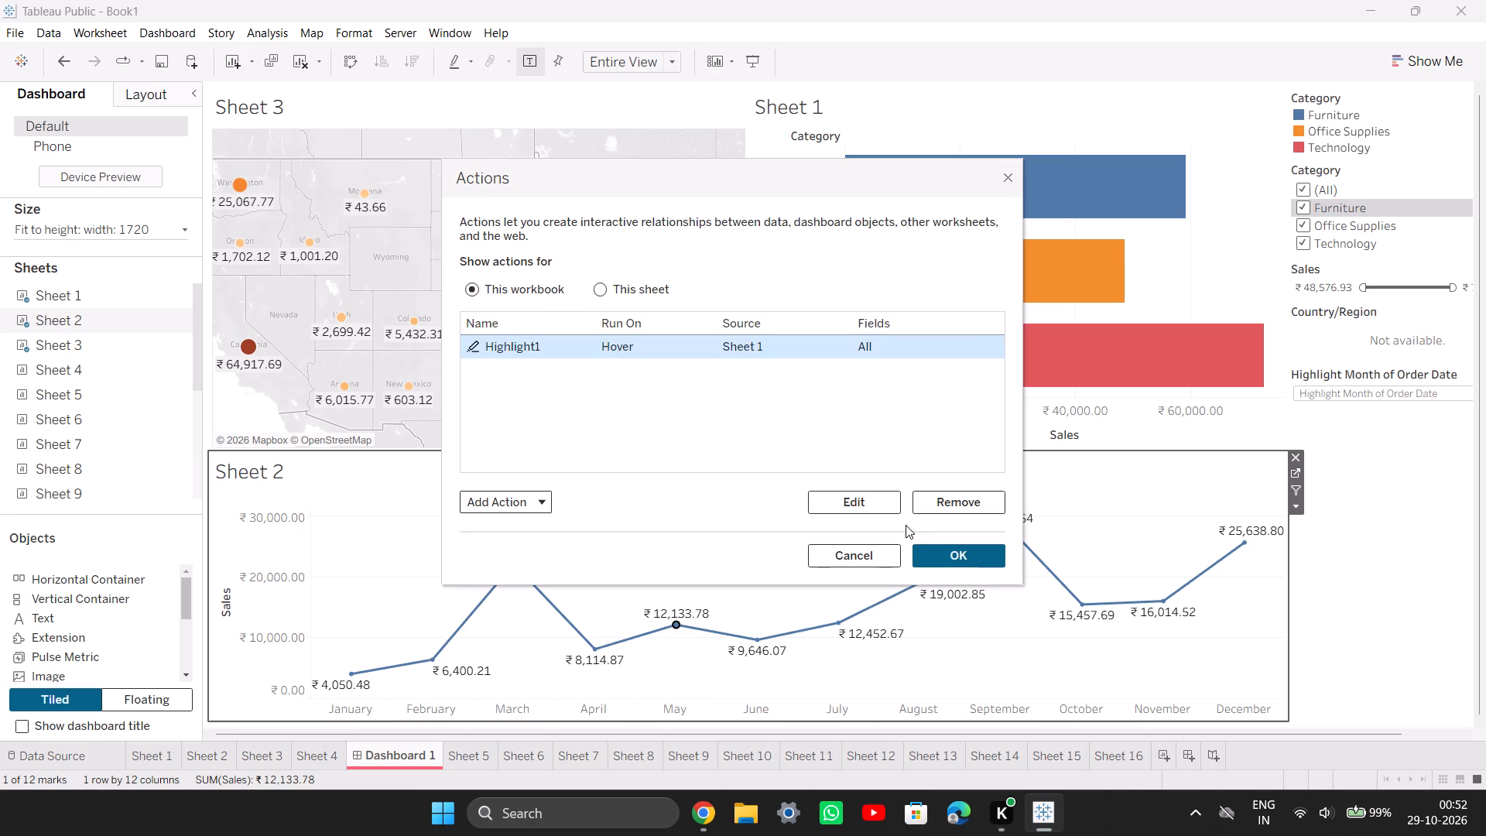
click(885, 503)
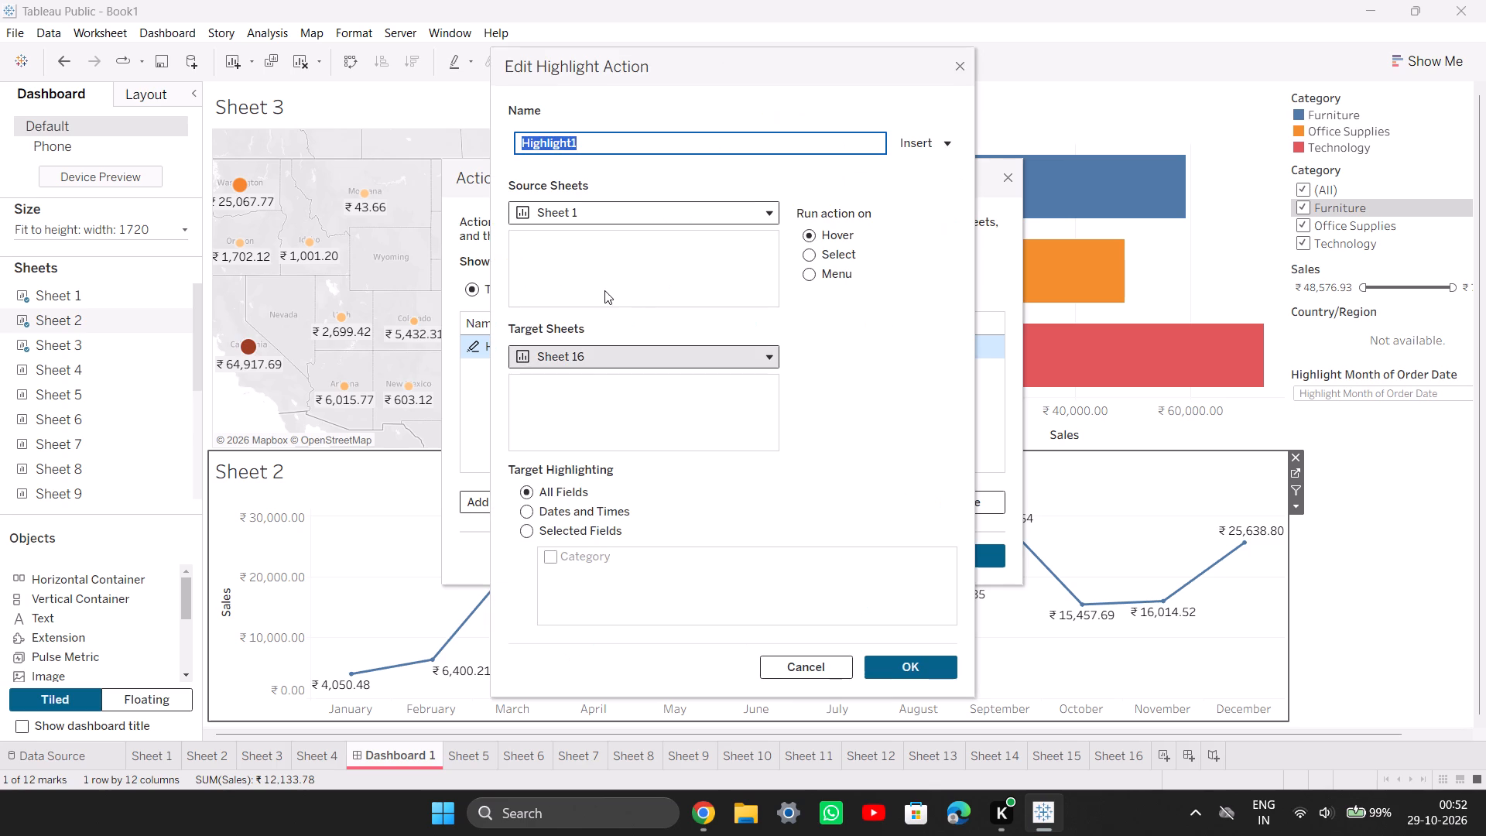
click(824, 250)
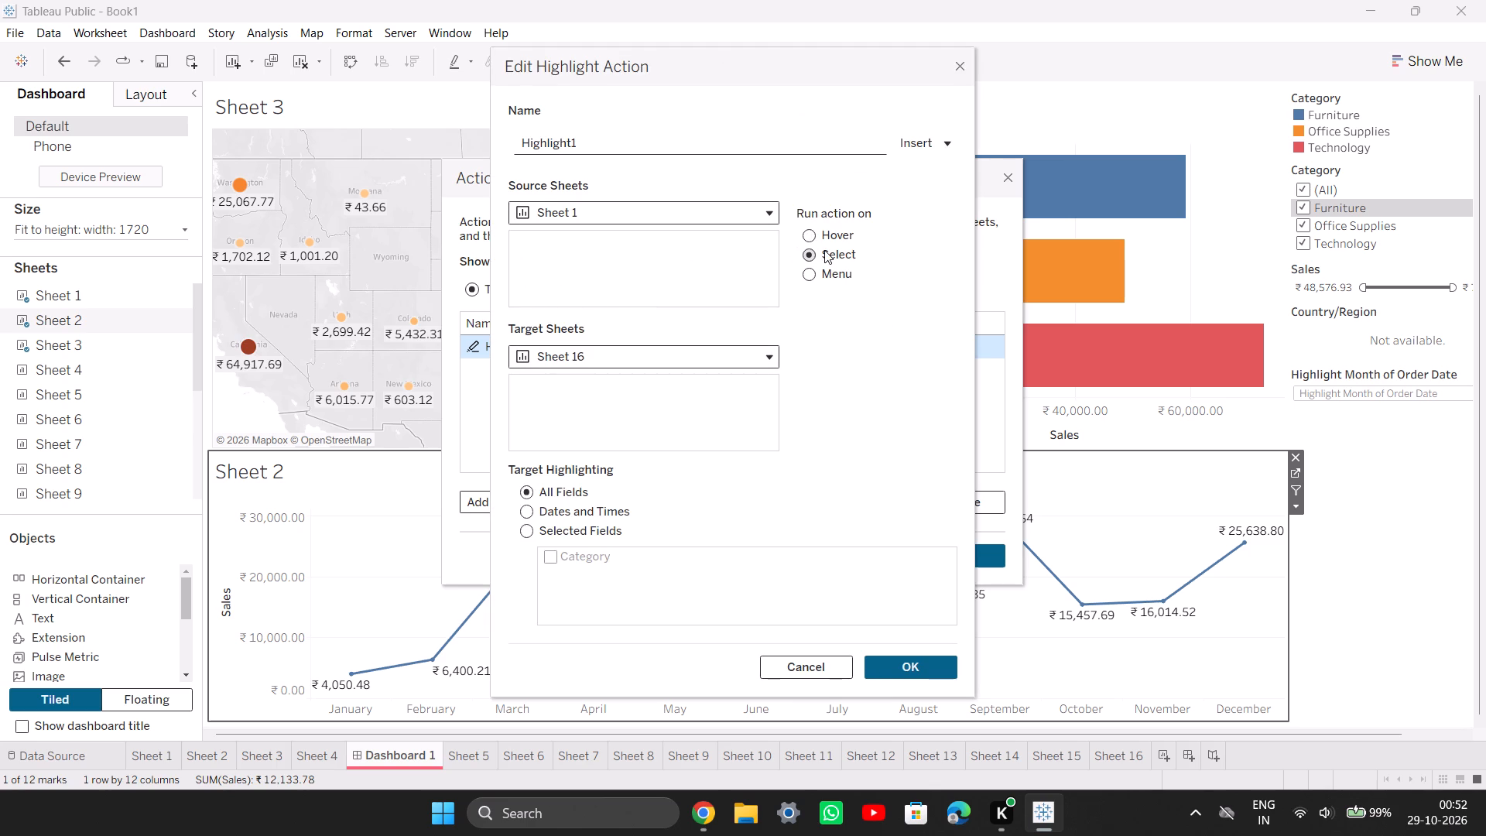
click(930, 133)
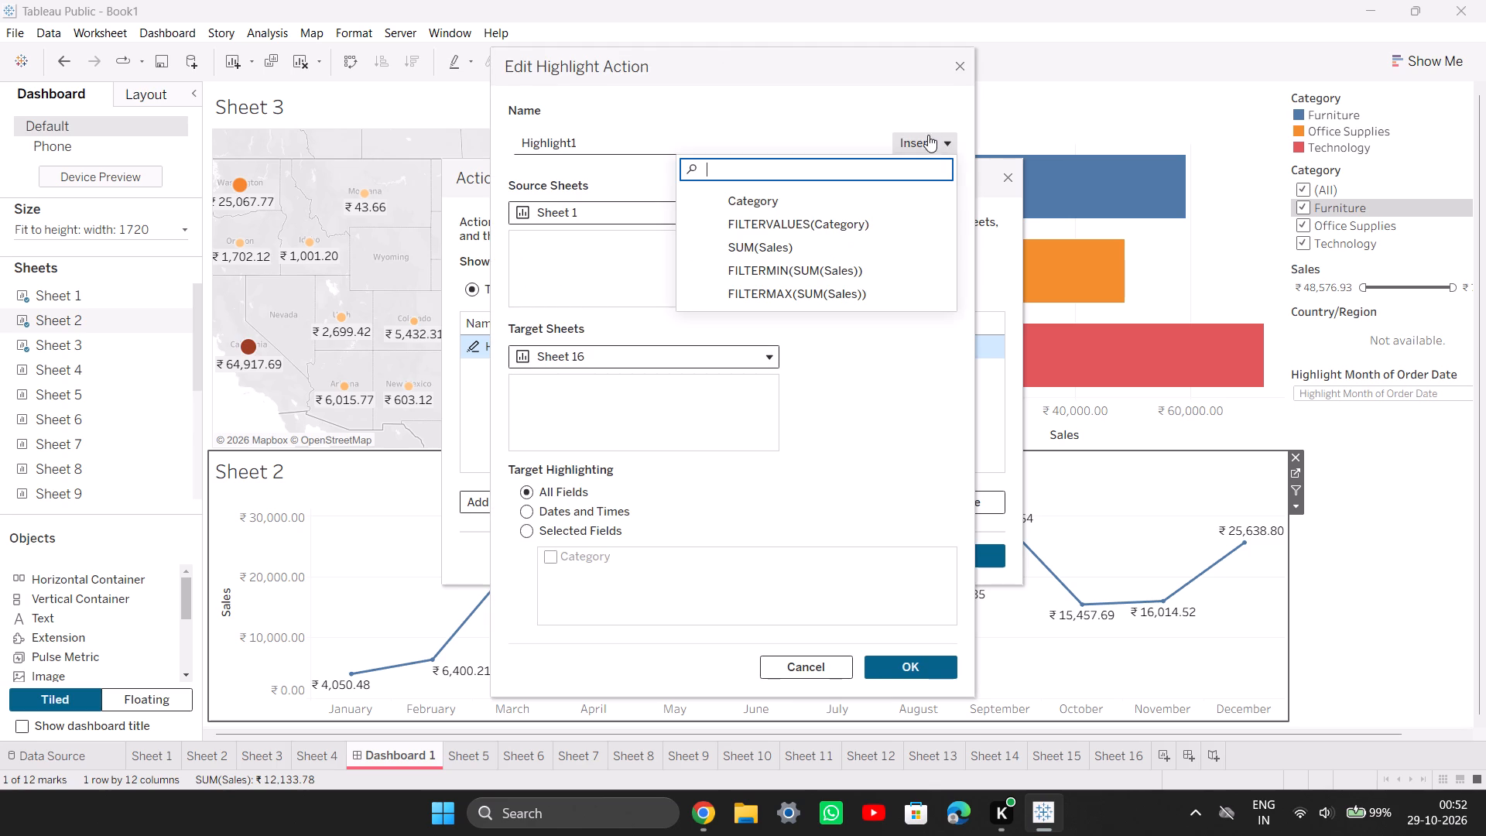
click(844, 396)
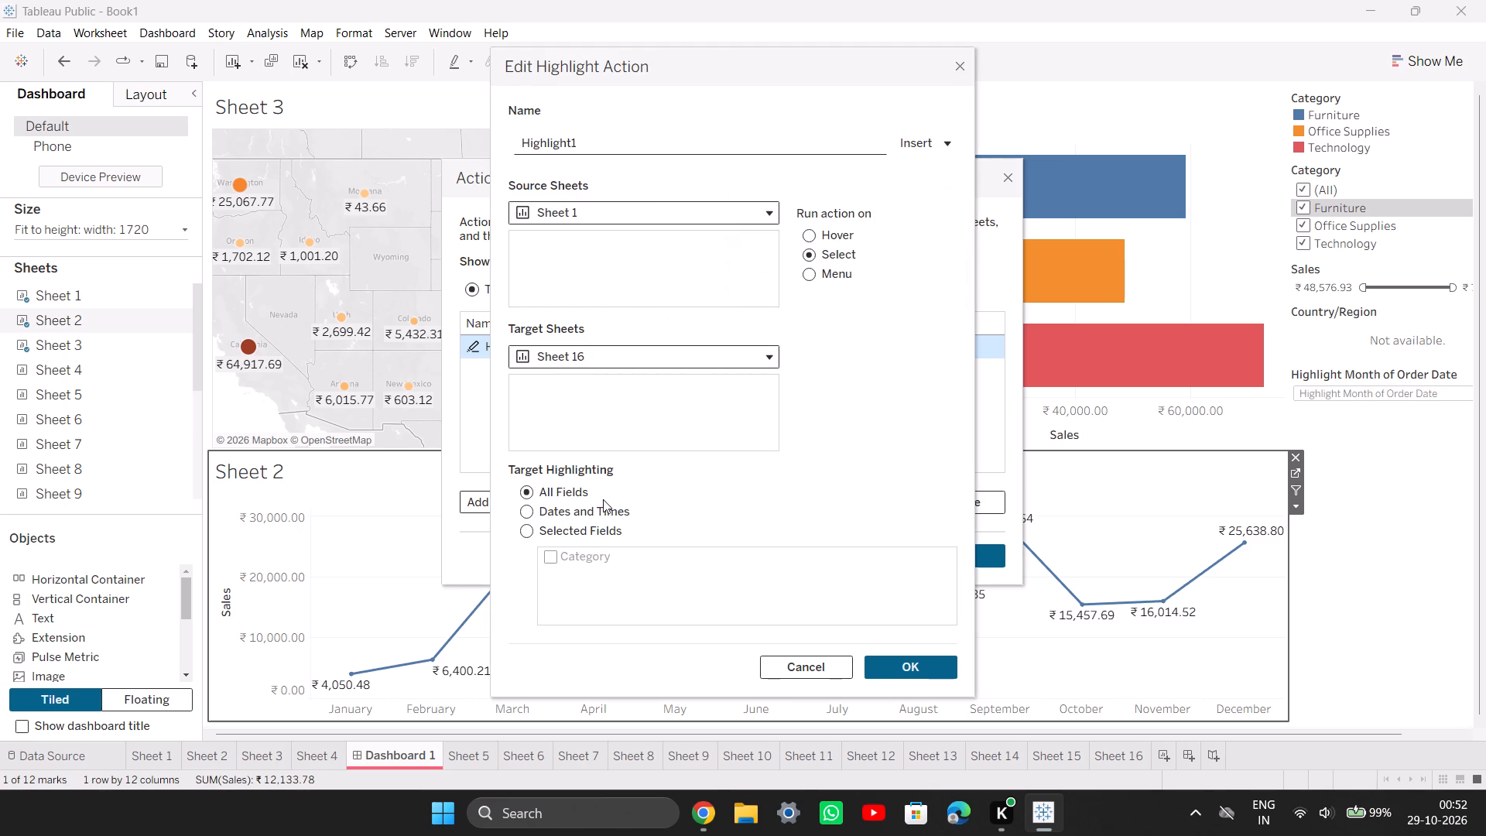
click(899, 656)
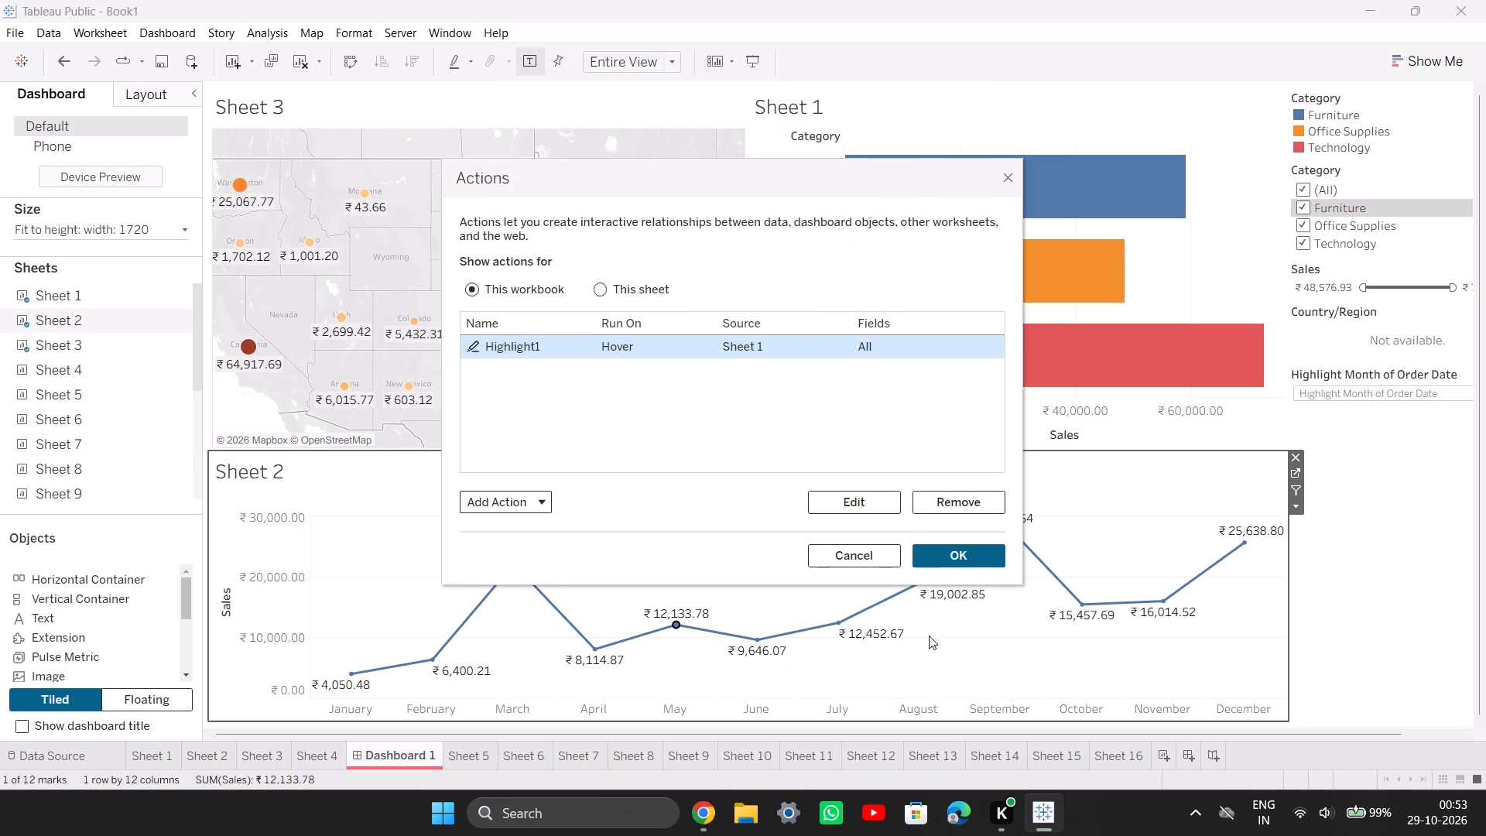
click(943, 546)
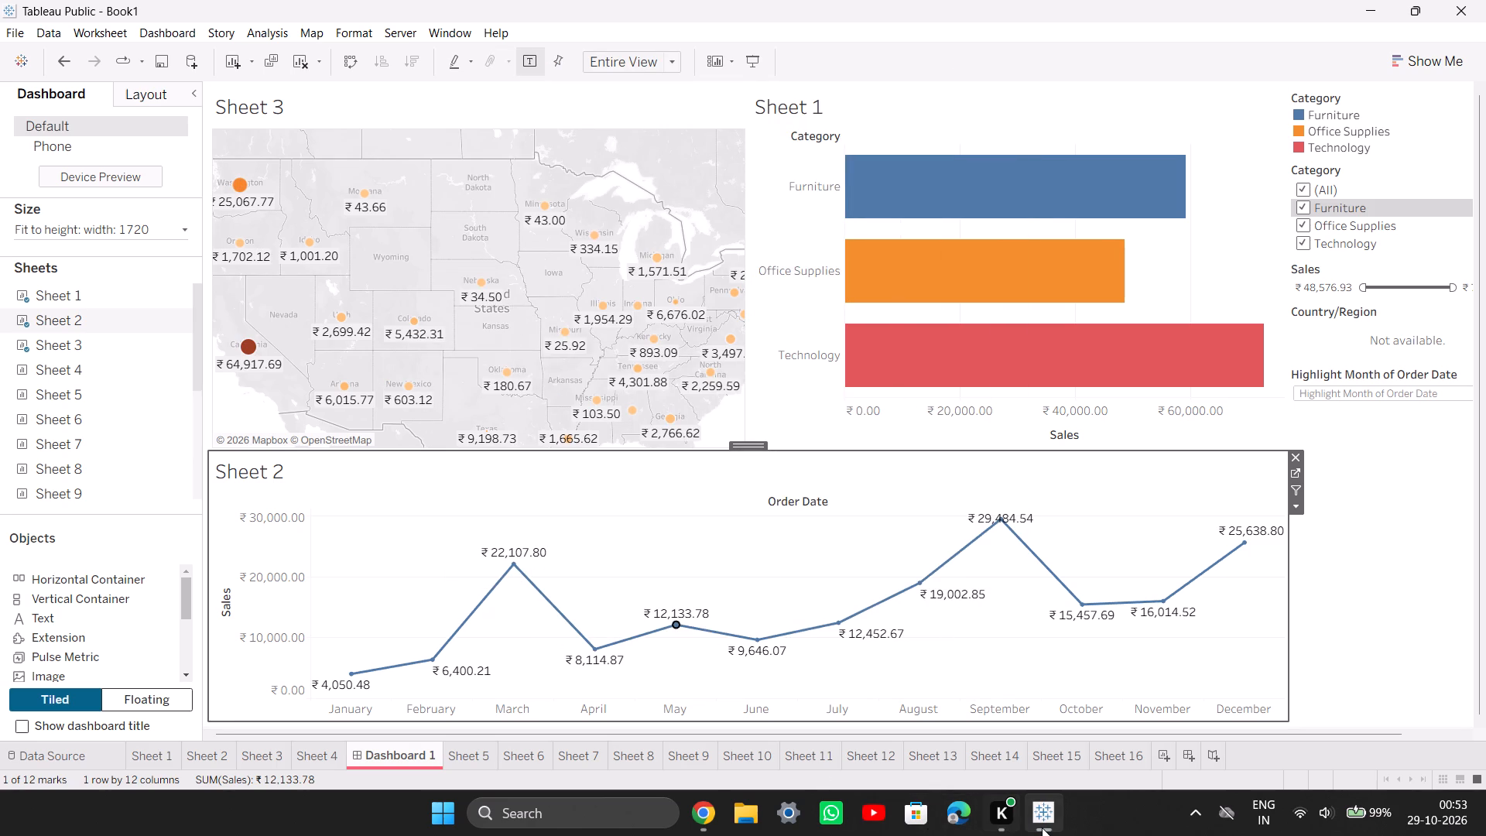
Switch to the practical PDF in Chrome, read the 7.E Add Filter Action instructions, and return to Tableau.
click(705, 791)
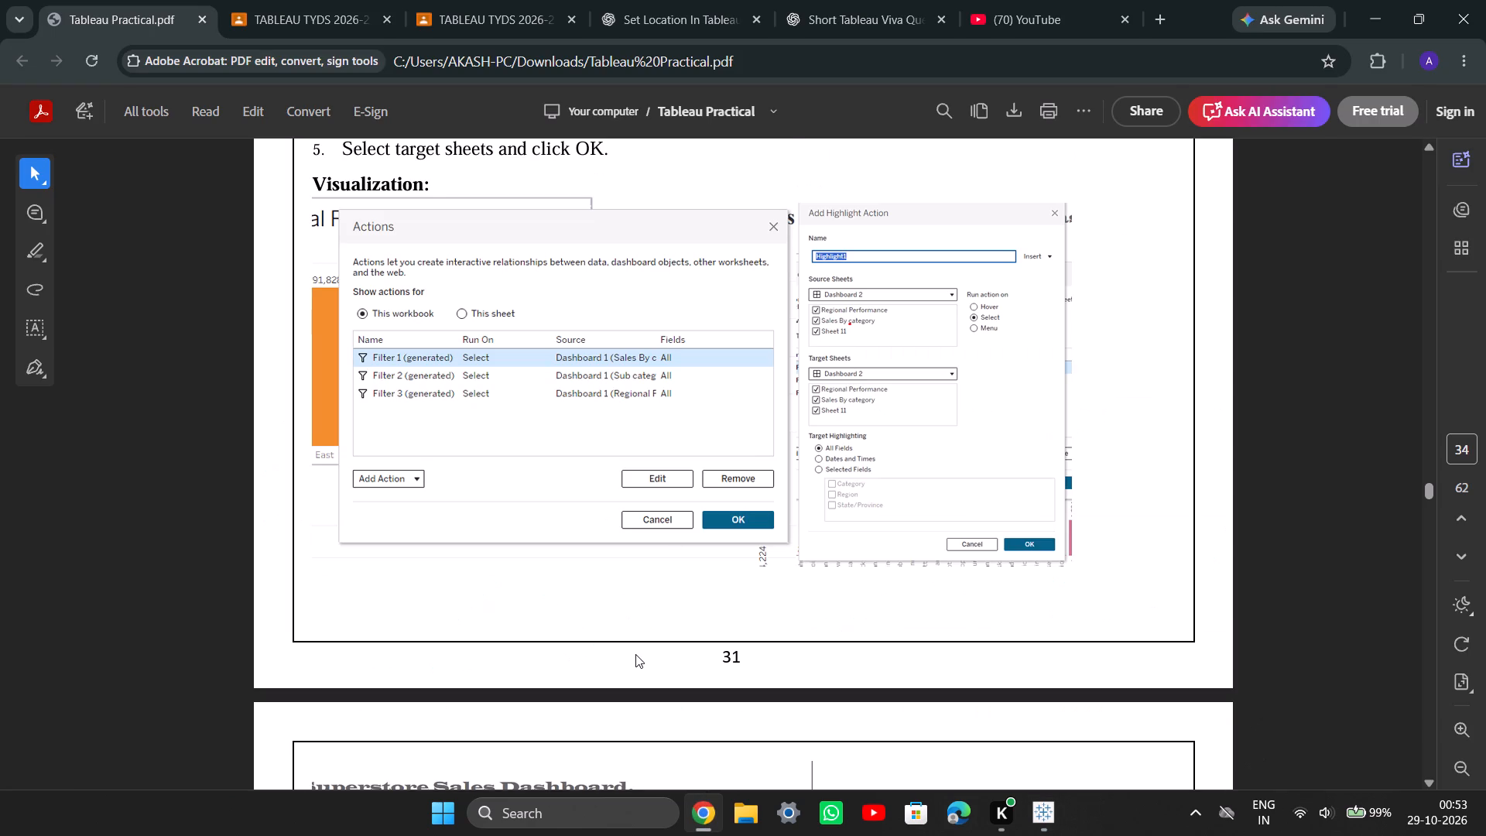
scroll(635, 654, down, 4)
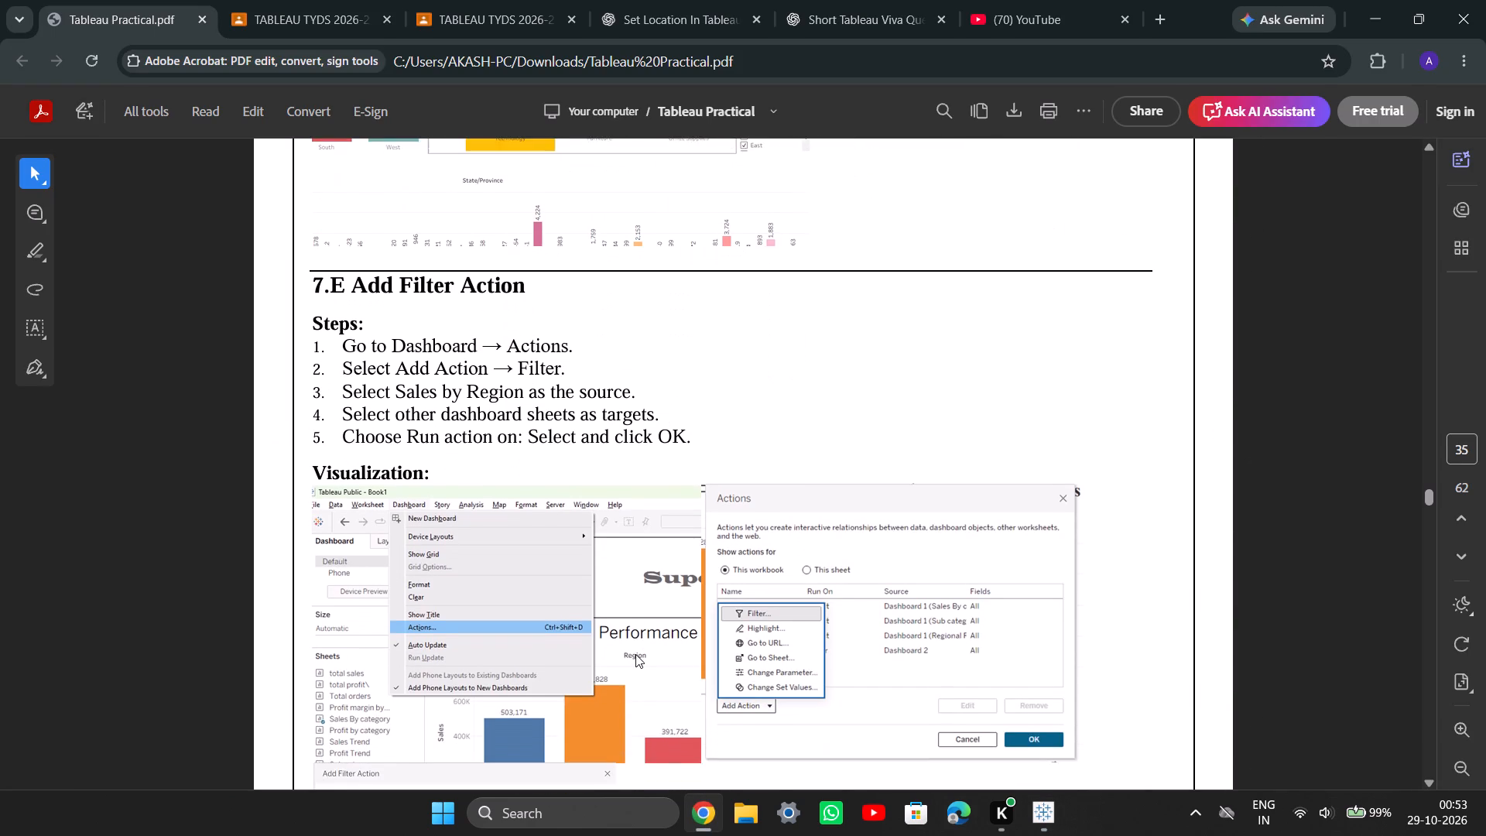
scroll(635, 654, down, 1)
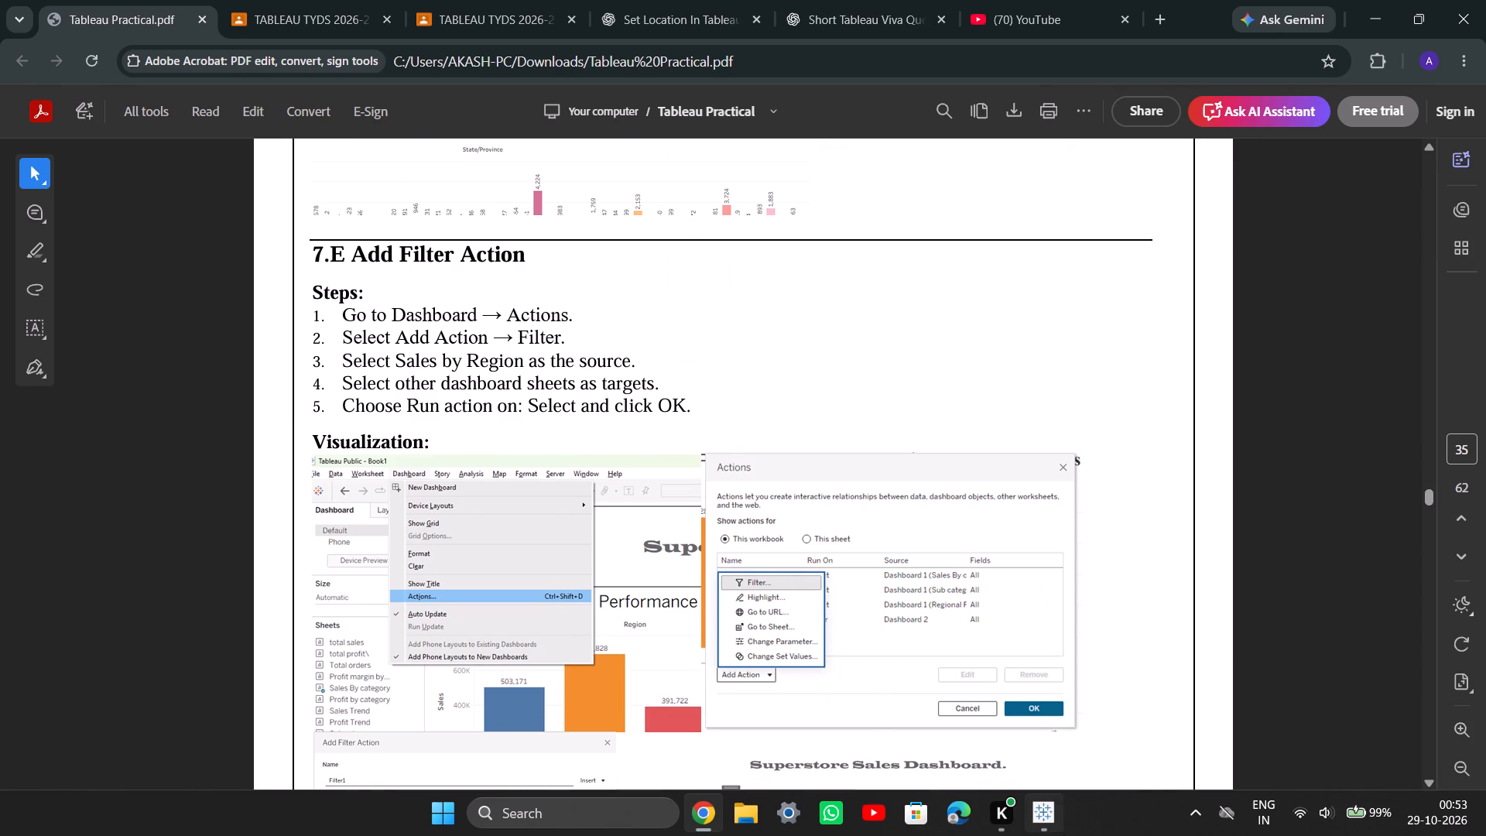
click(1046, 821)
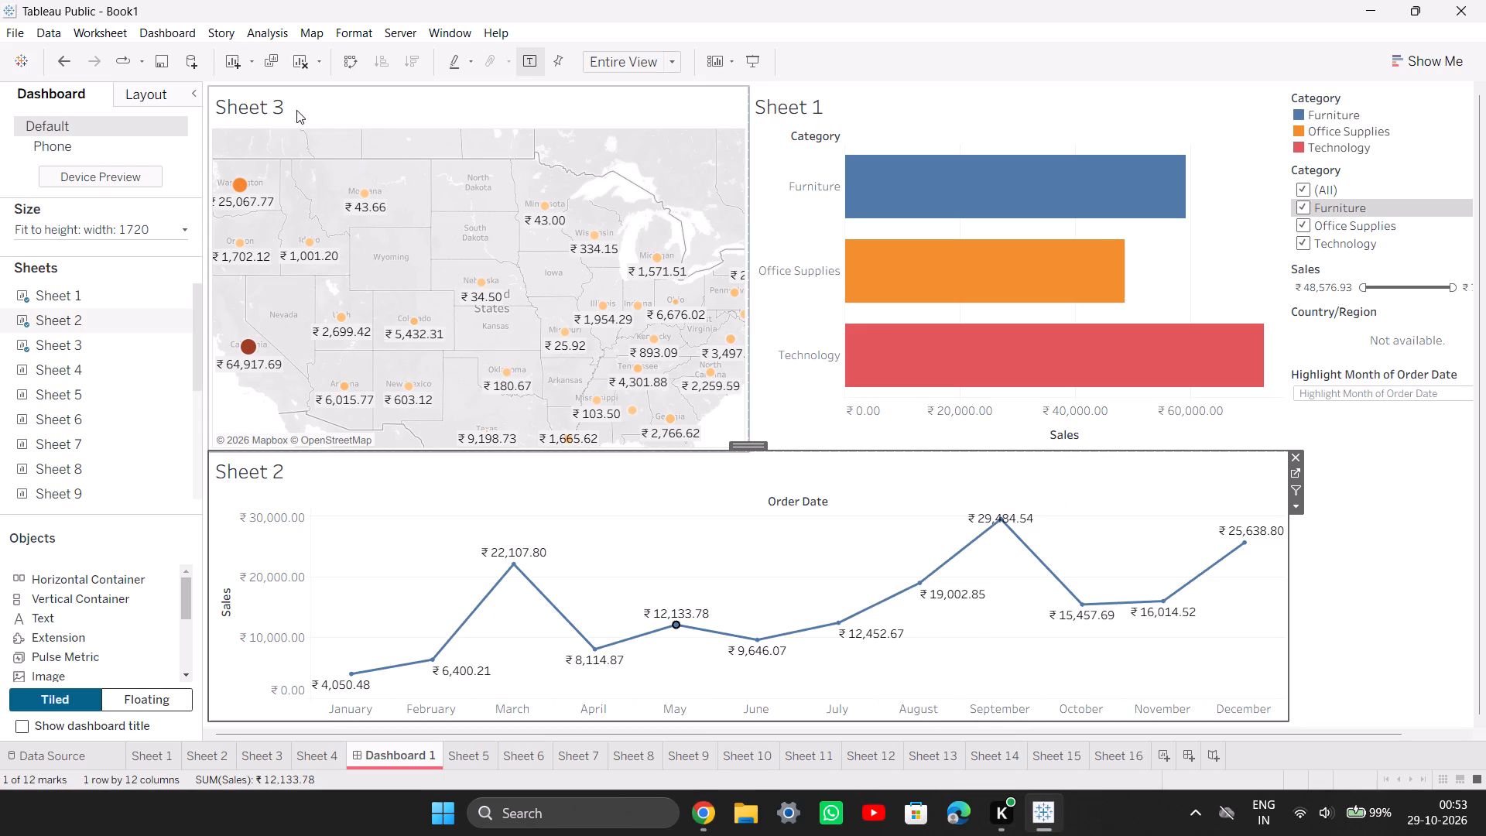
Add a Filter action using Orders+ (Superstore) source sheets, target Sheet 2, run on Menu and all fields.
drag(108, 33, 146, 159)
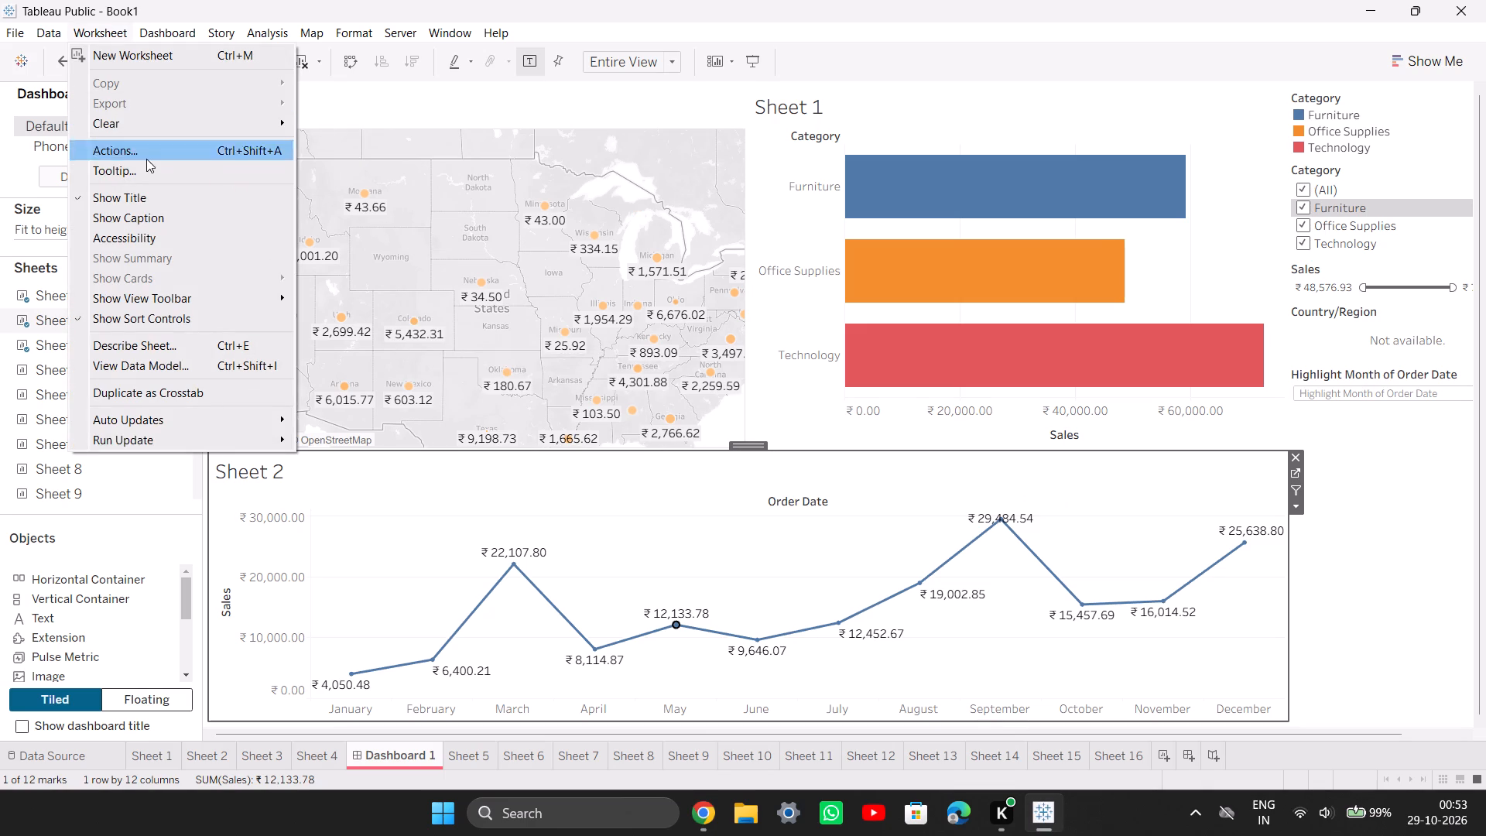
drag(146, 159, 148, 156)
click(148, 156)
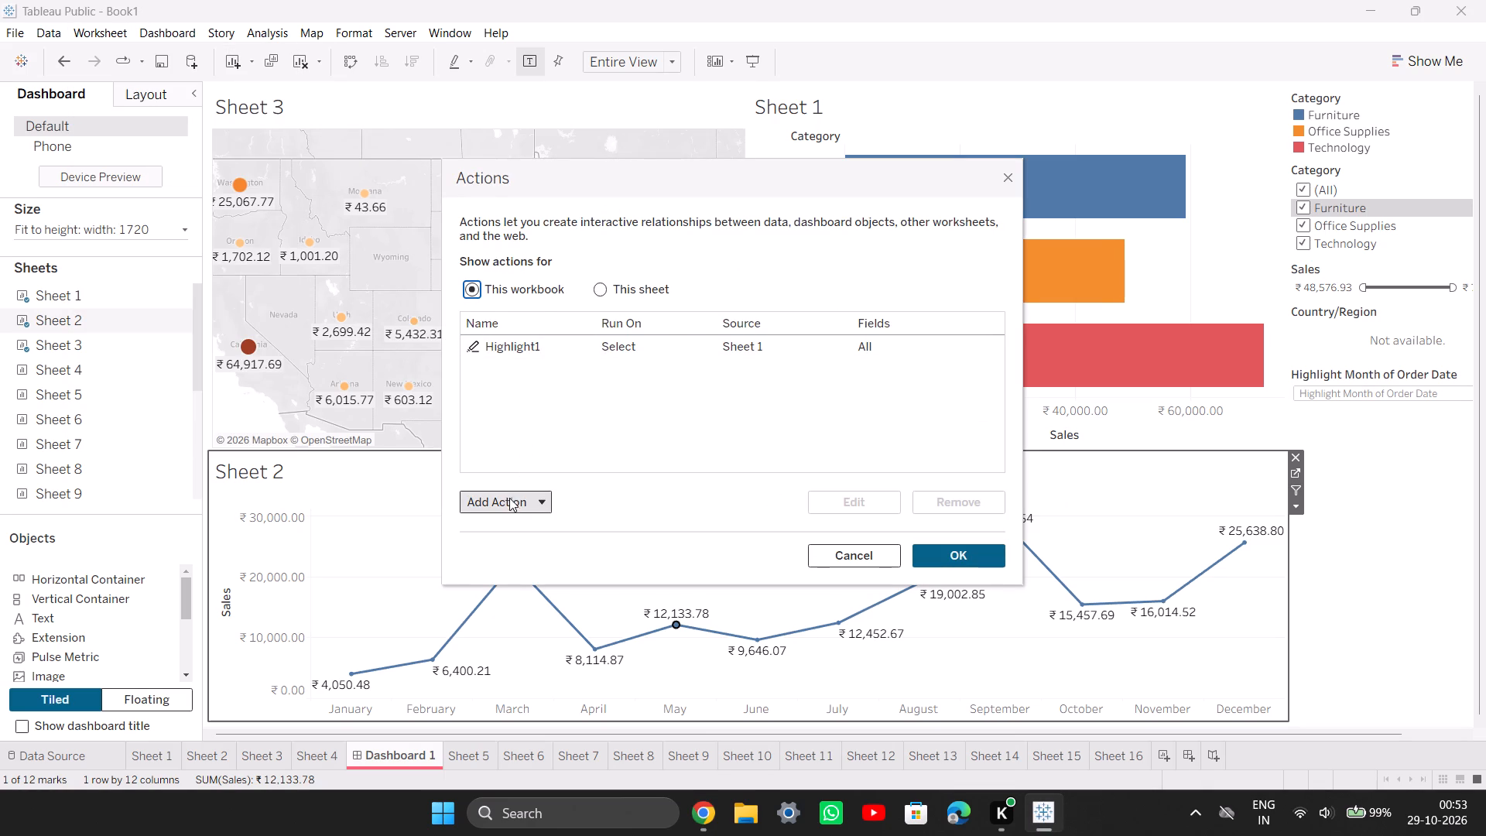
click(509, 499)
click(539, 355)
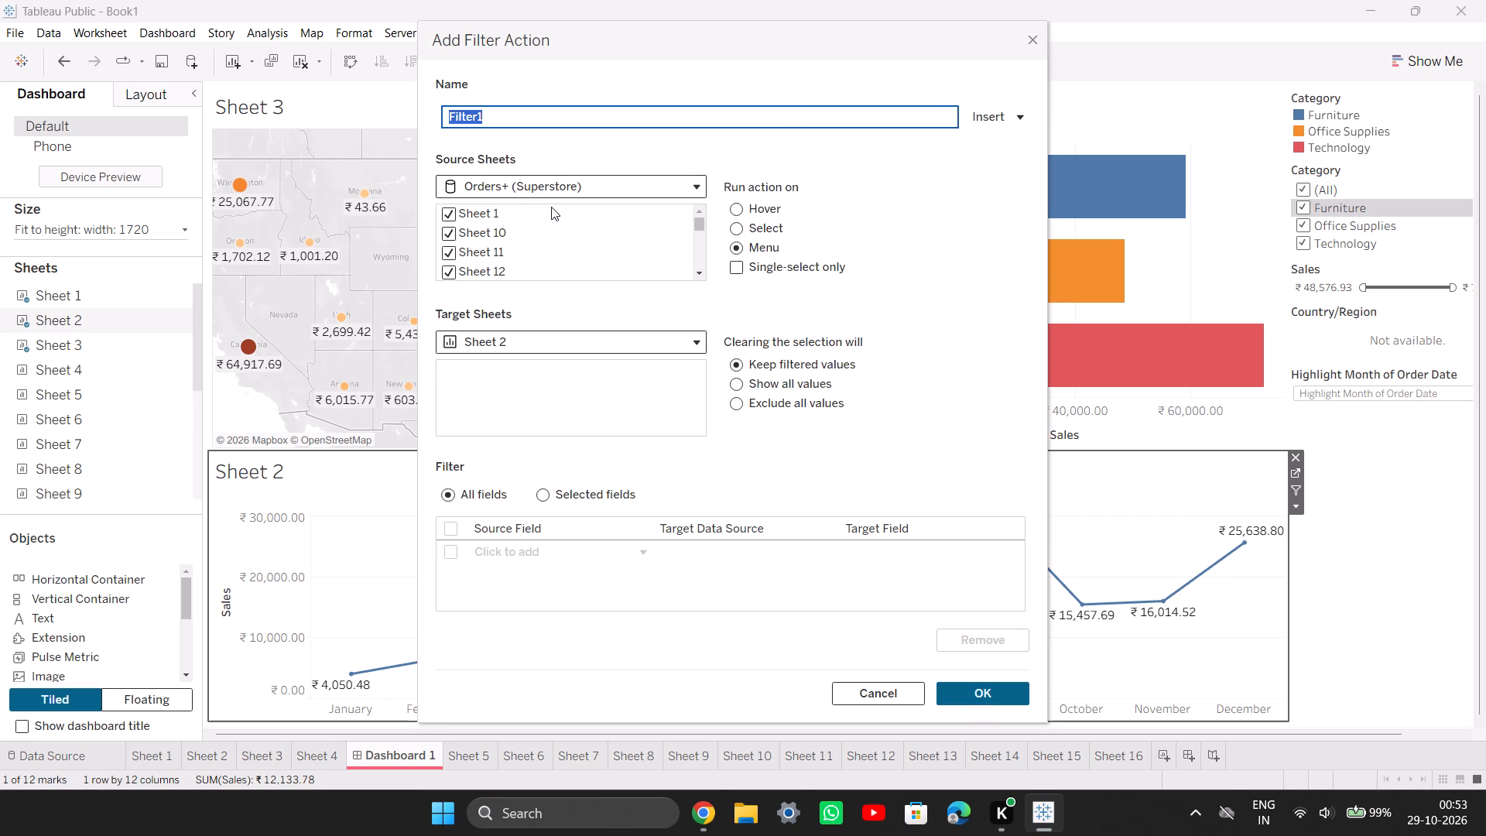
click(565, 194)
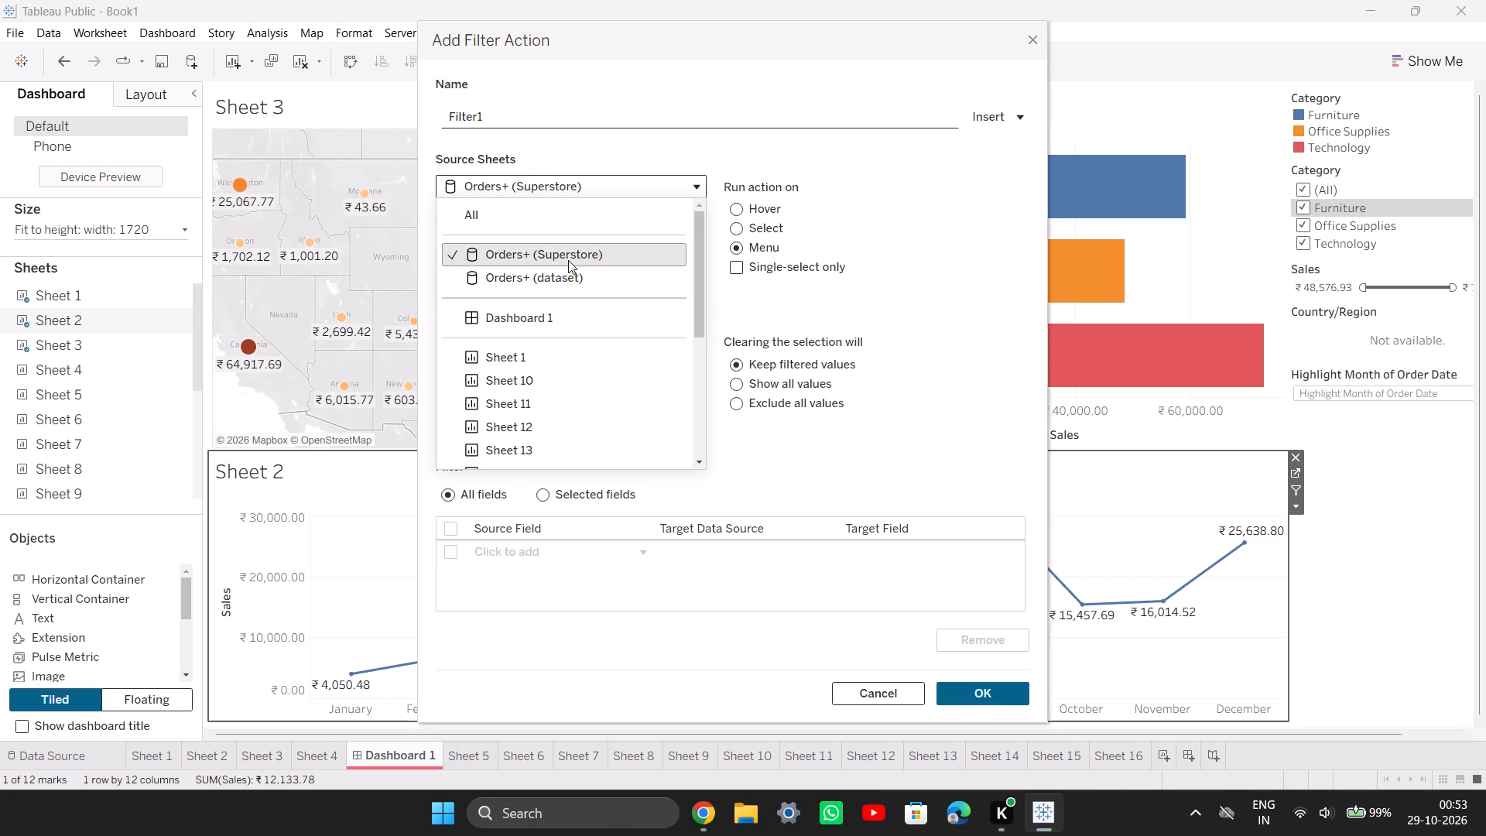
click(570, 259)
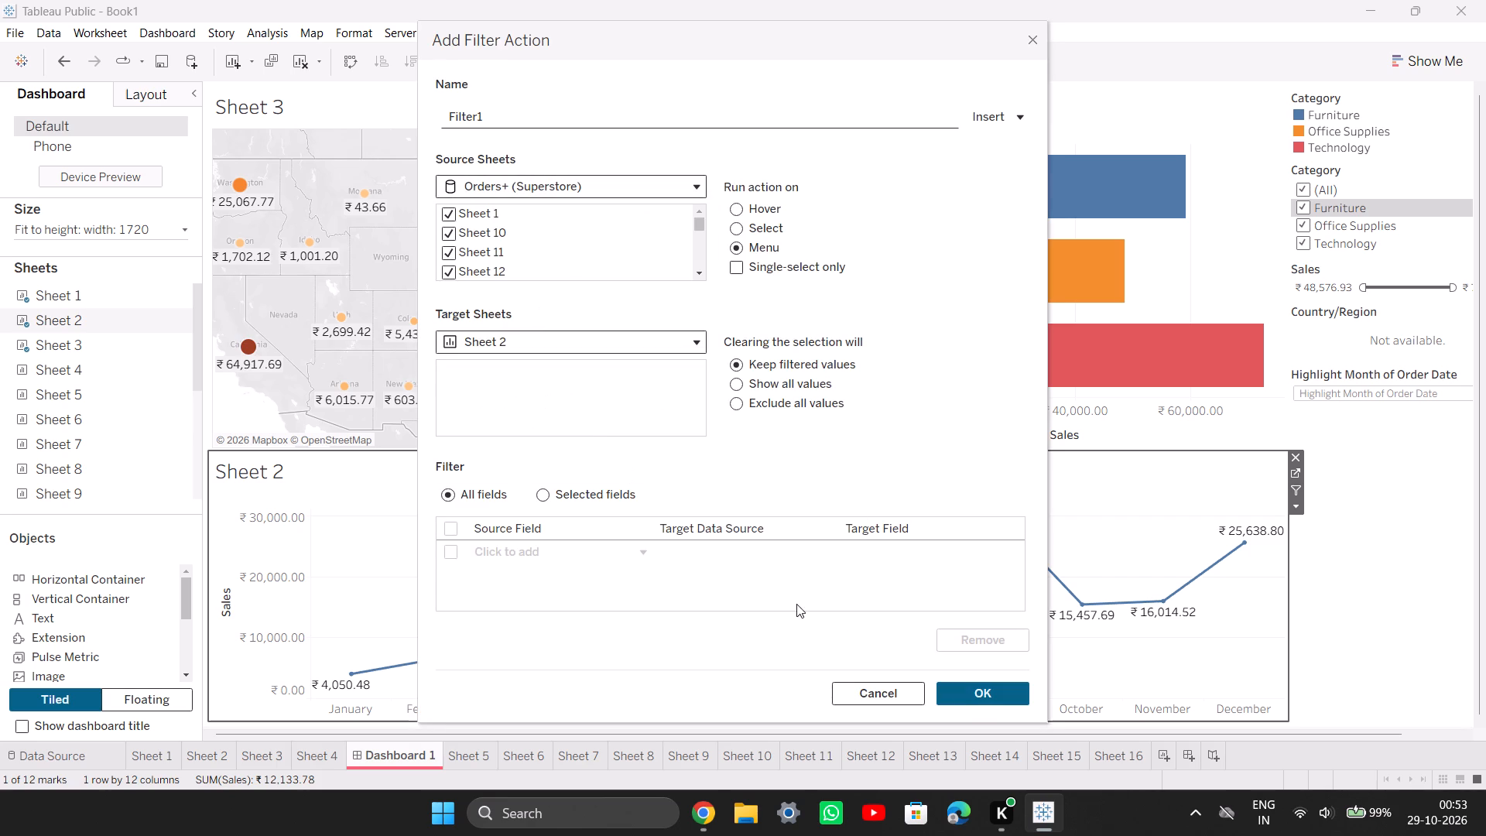
click(953, 696)
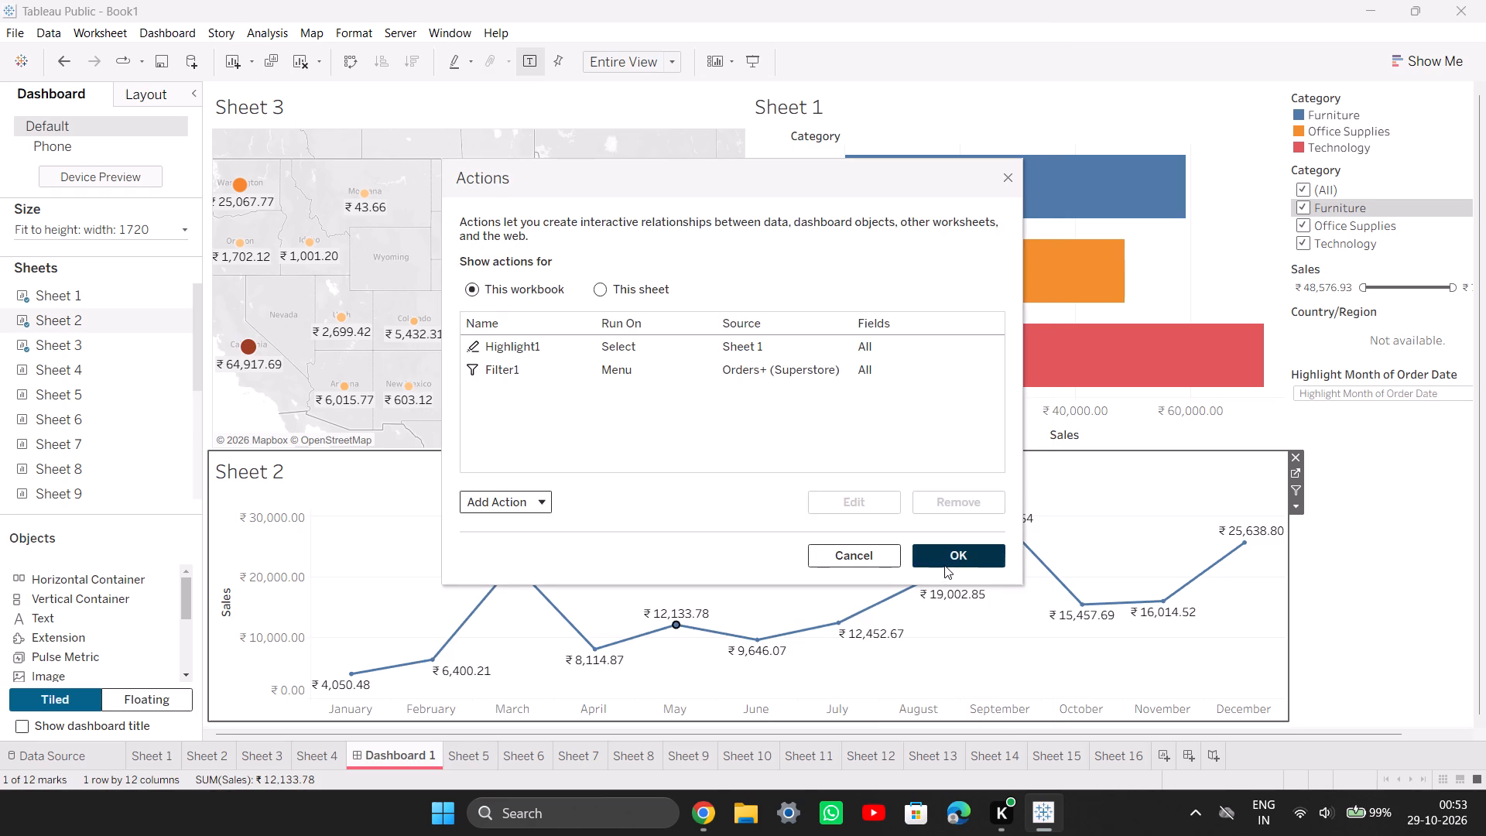
click(945, 565)
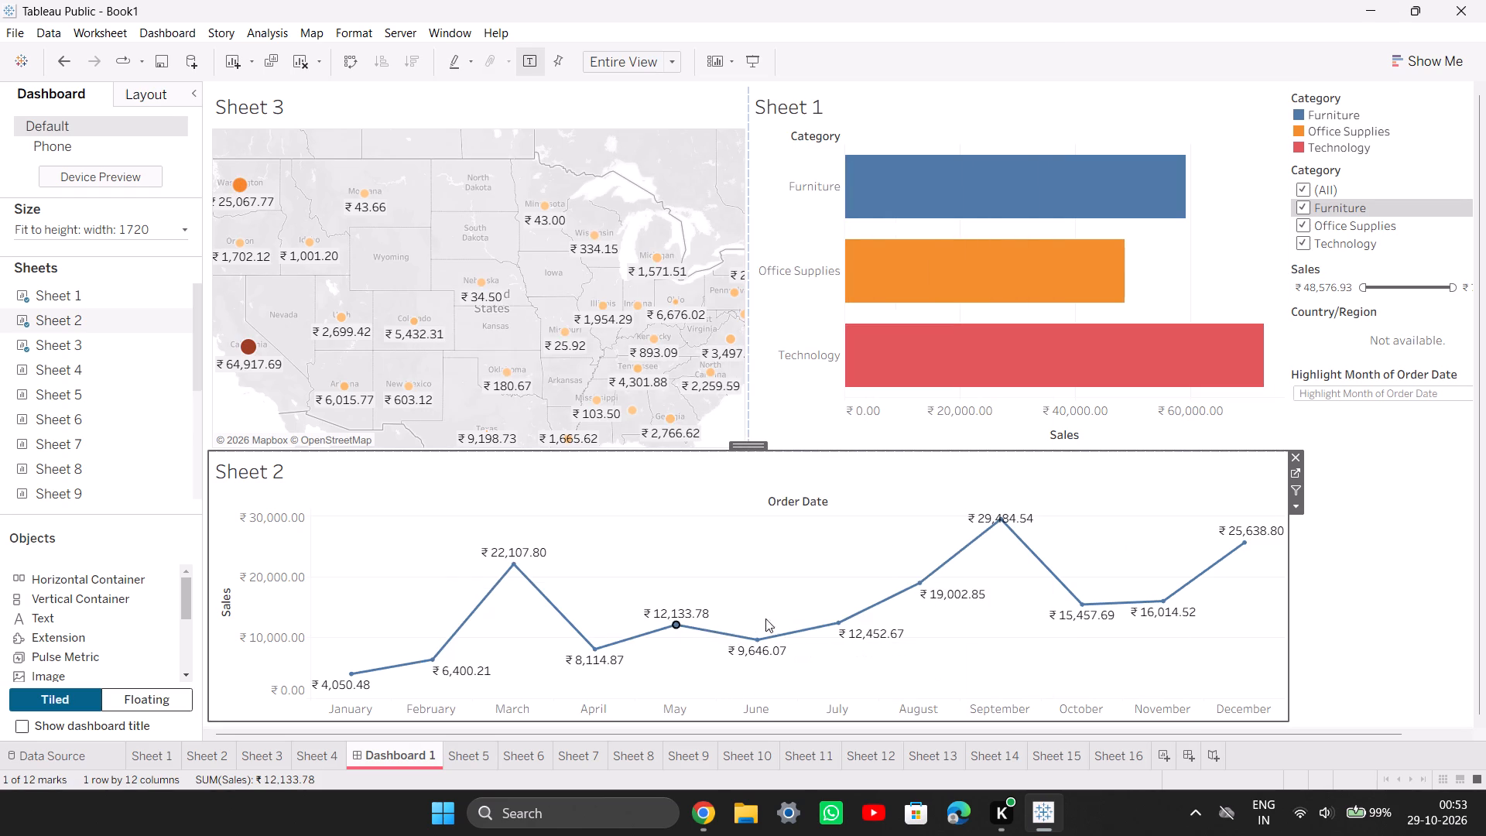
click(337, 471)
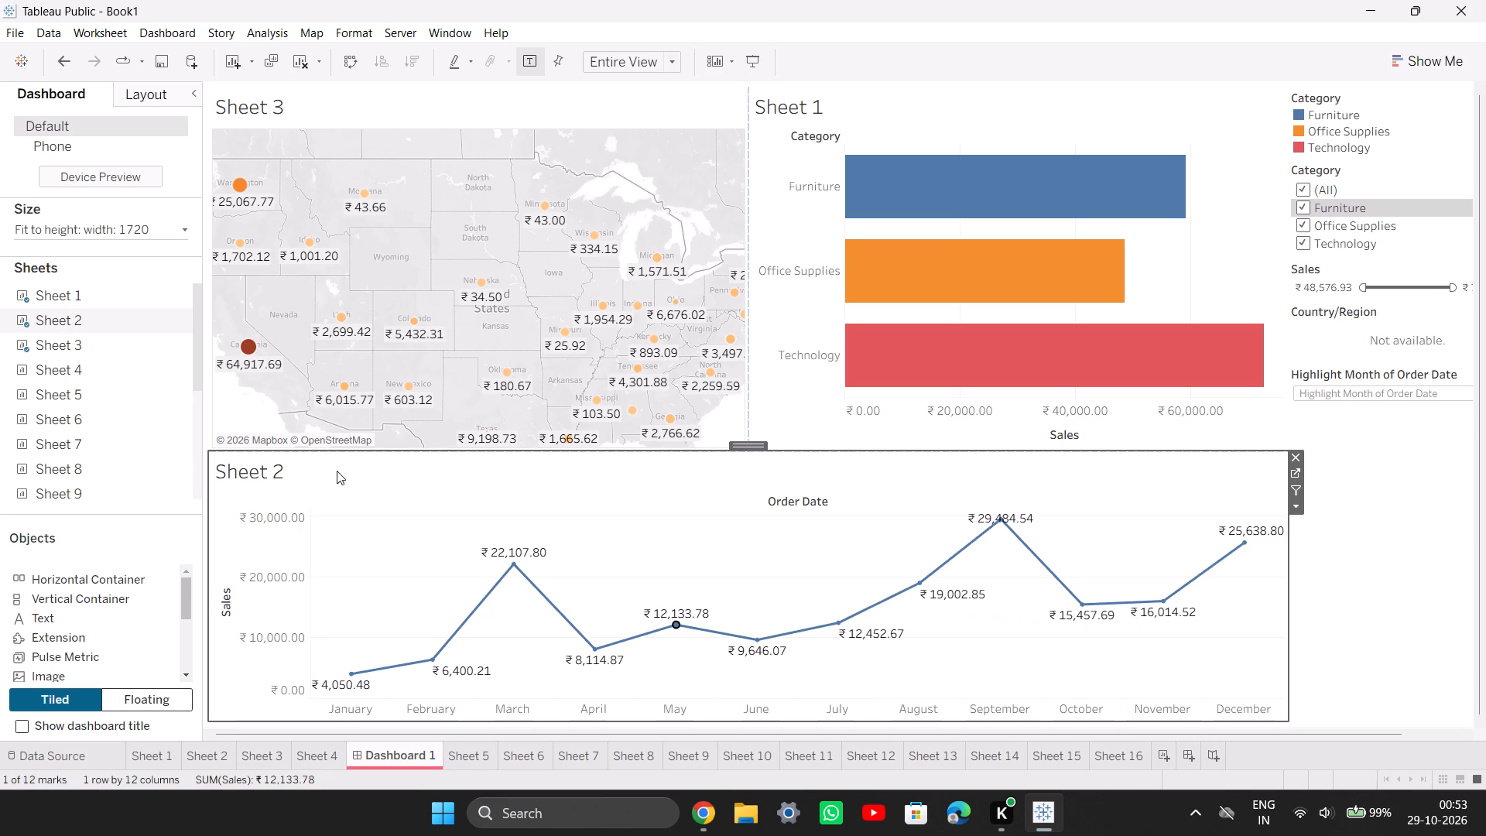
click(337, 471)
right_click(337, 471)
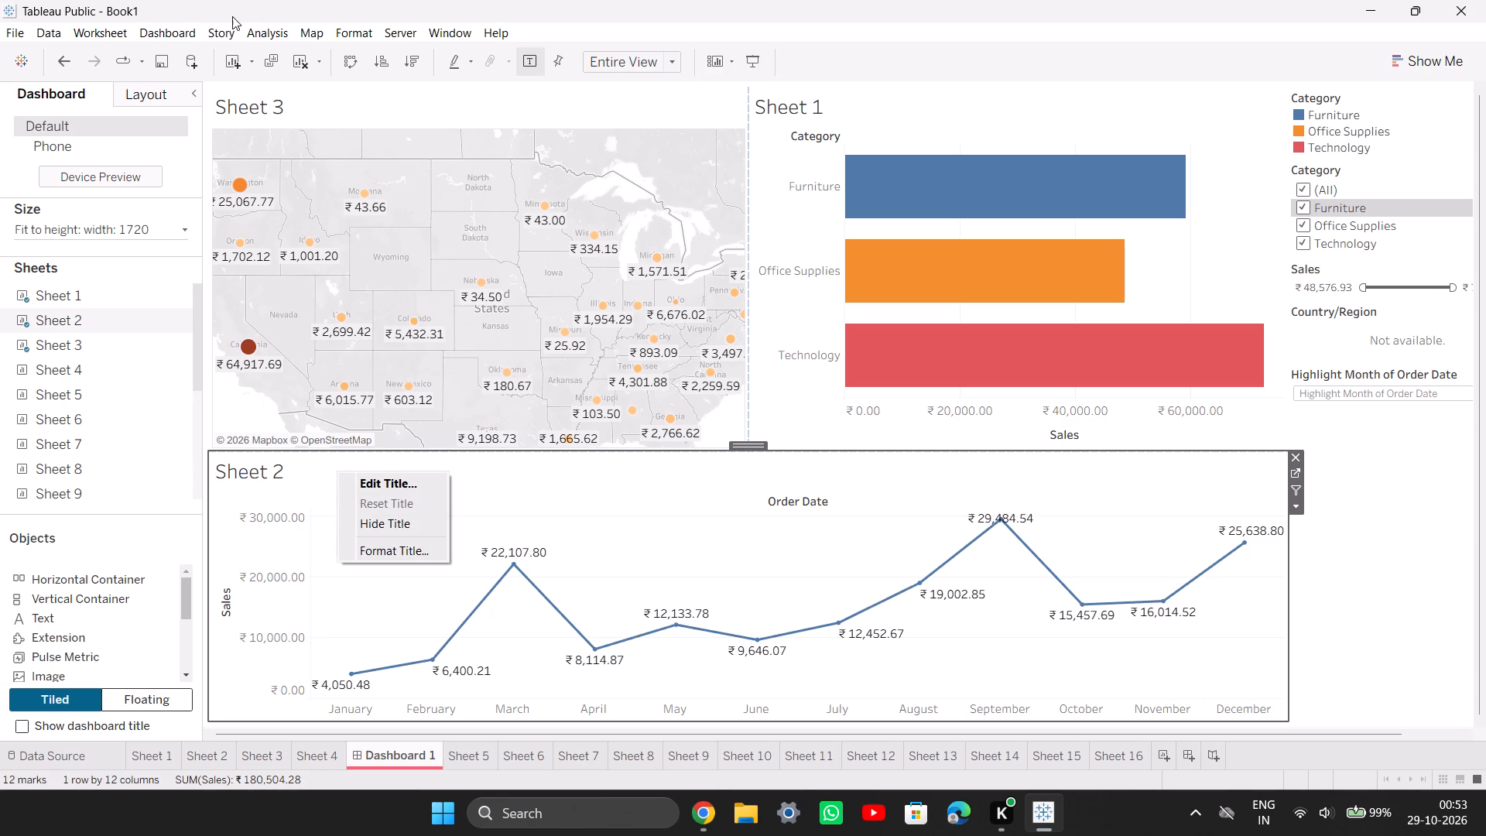
Edit the Filter1 action to use Sheet 10 as its source and Dashboard 1 as its target.
click(96, 29)
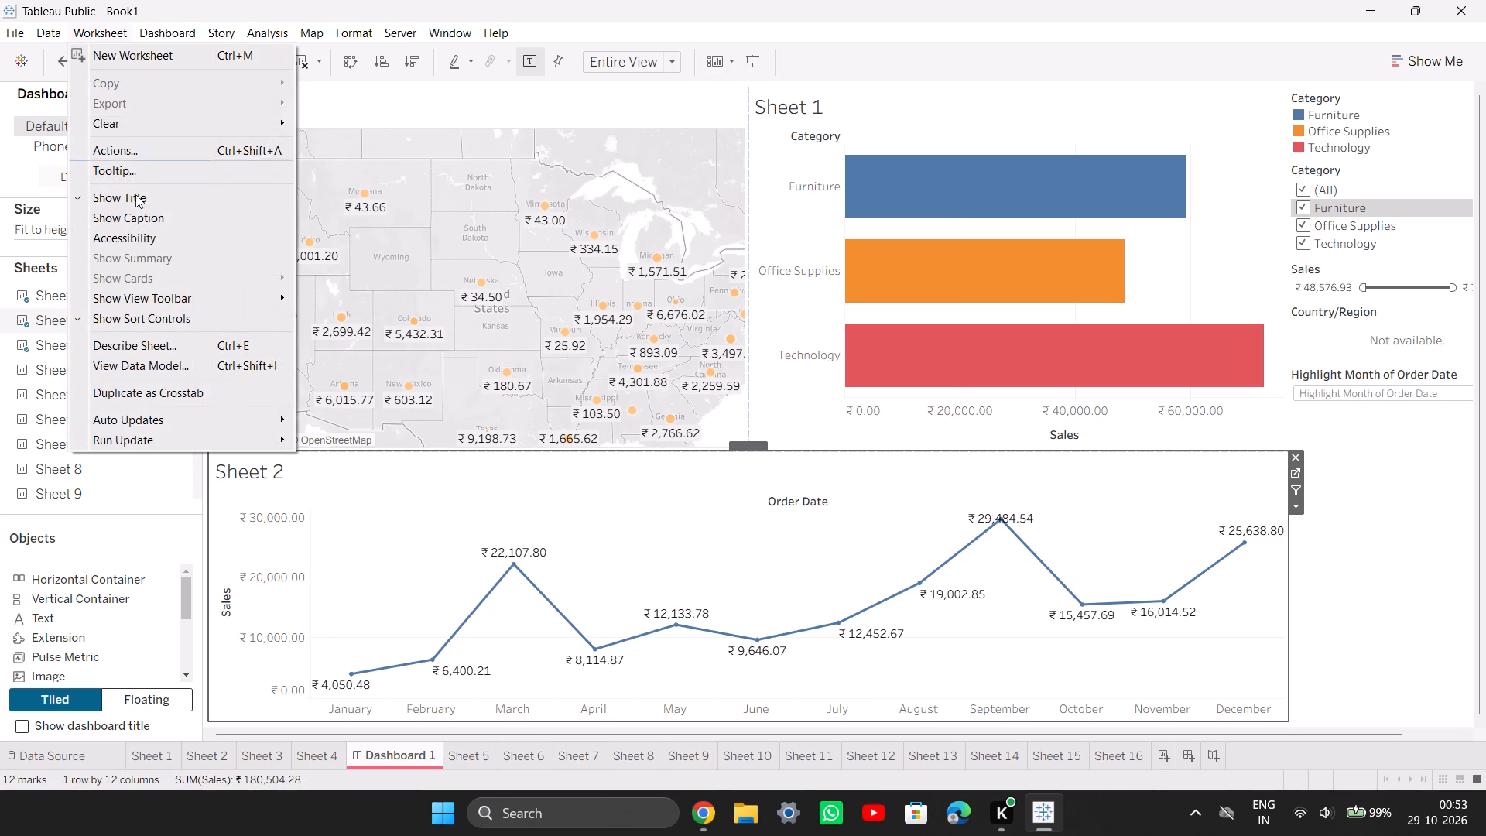
click(139, 156)
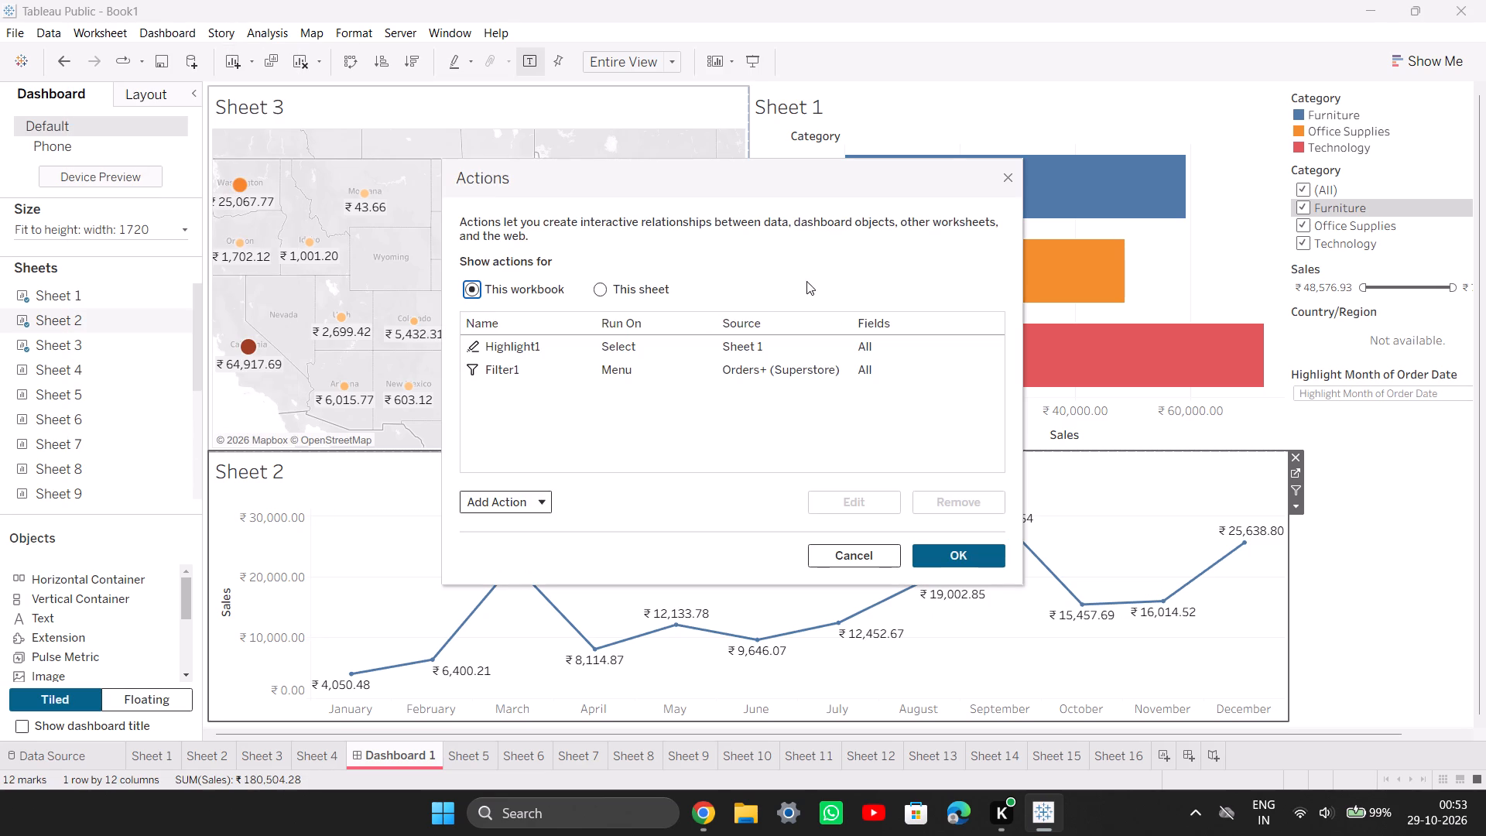
click(801, 370)
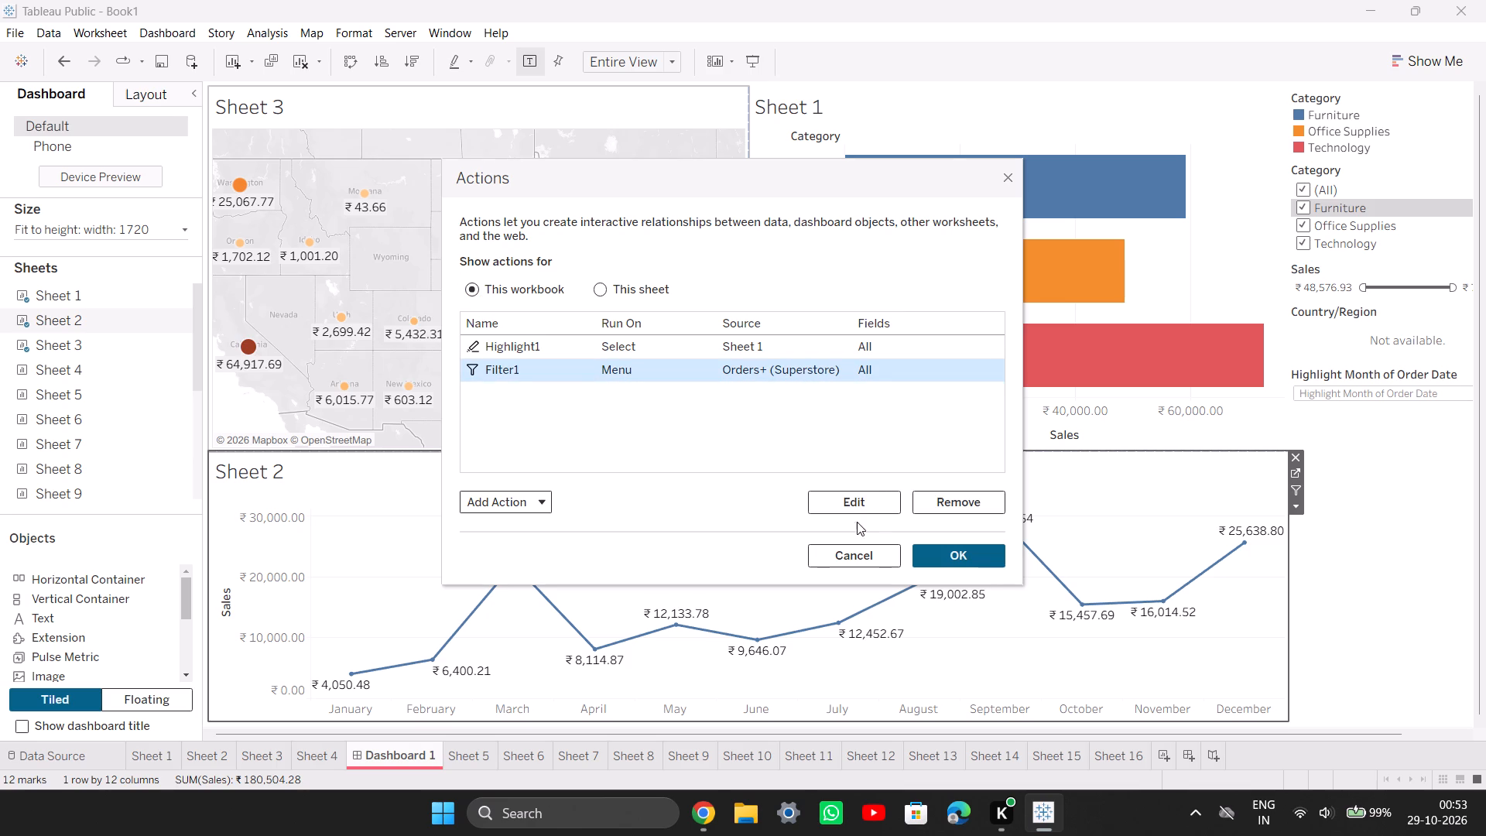
click(864, 506)
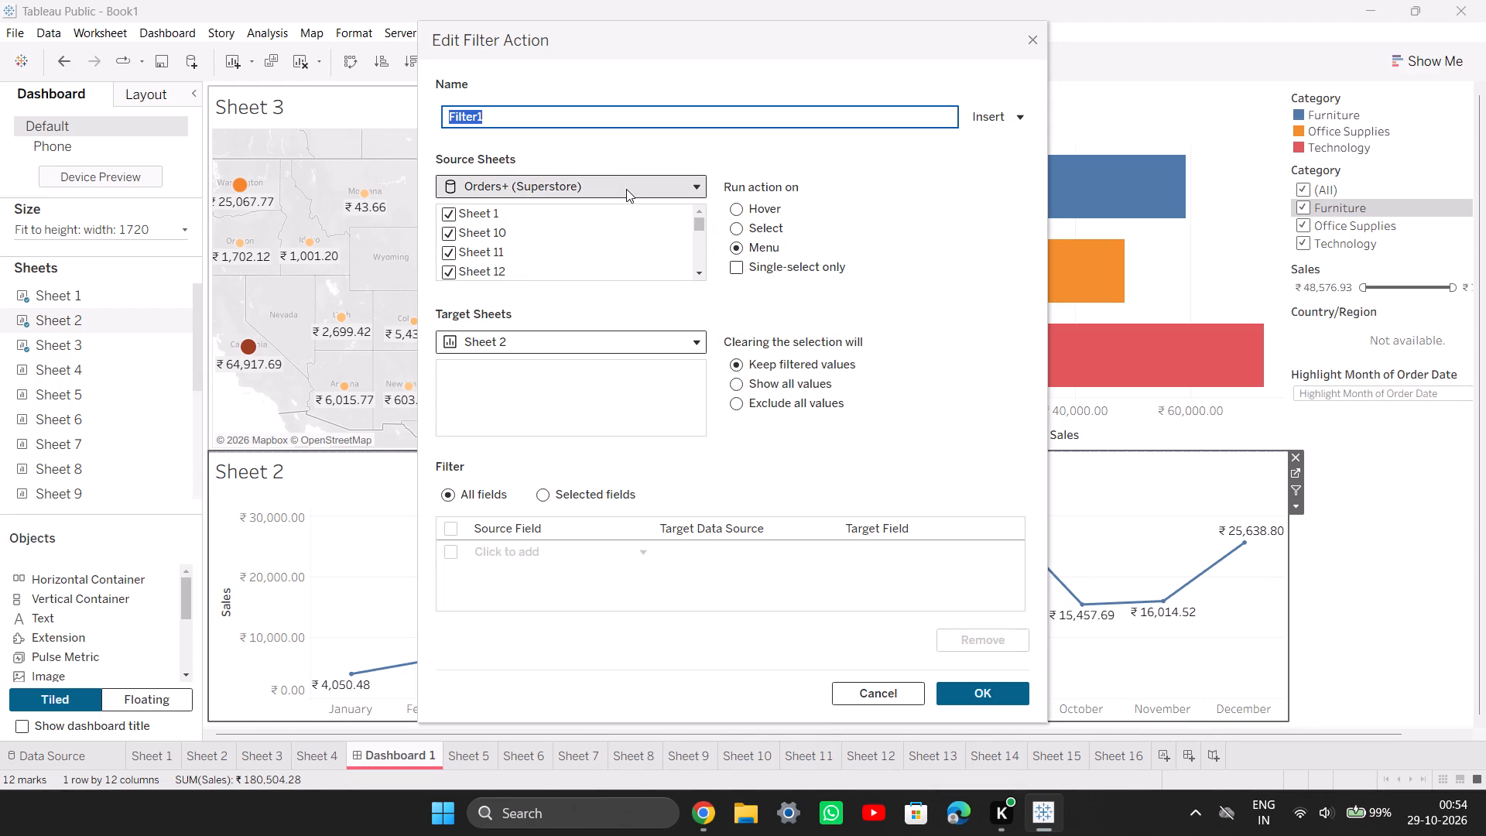
click(625, 190)
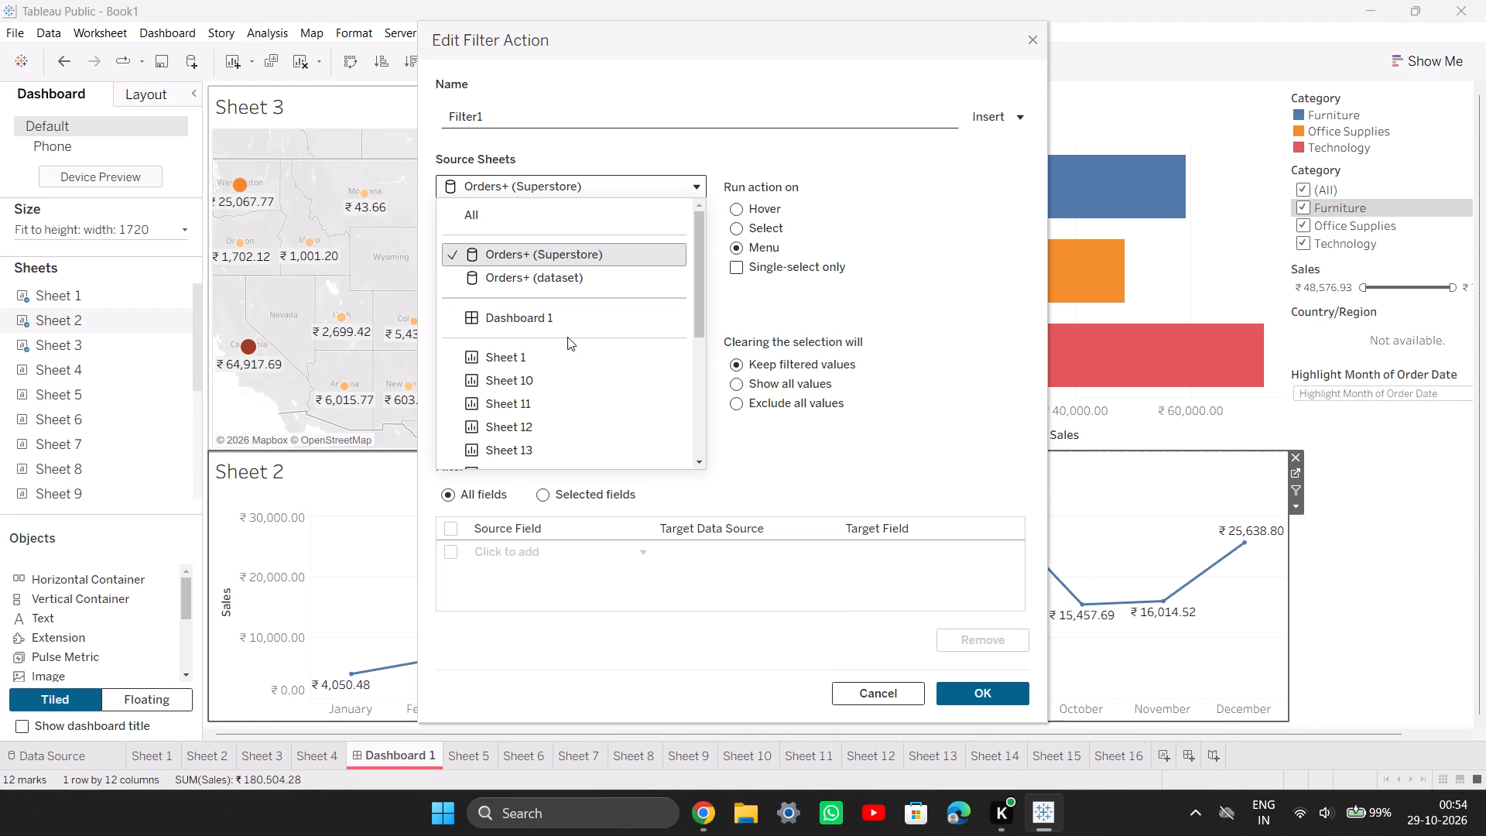
scroll(567, 337, down, 1)
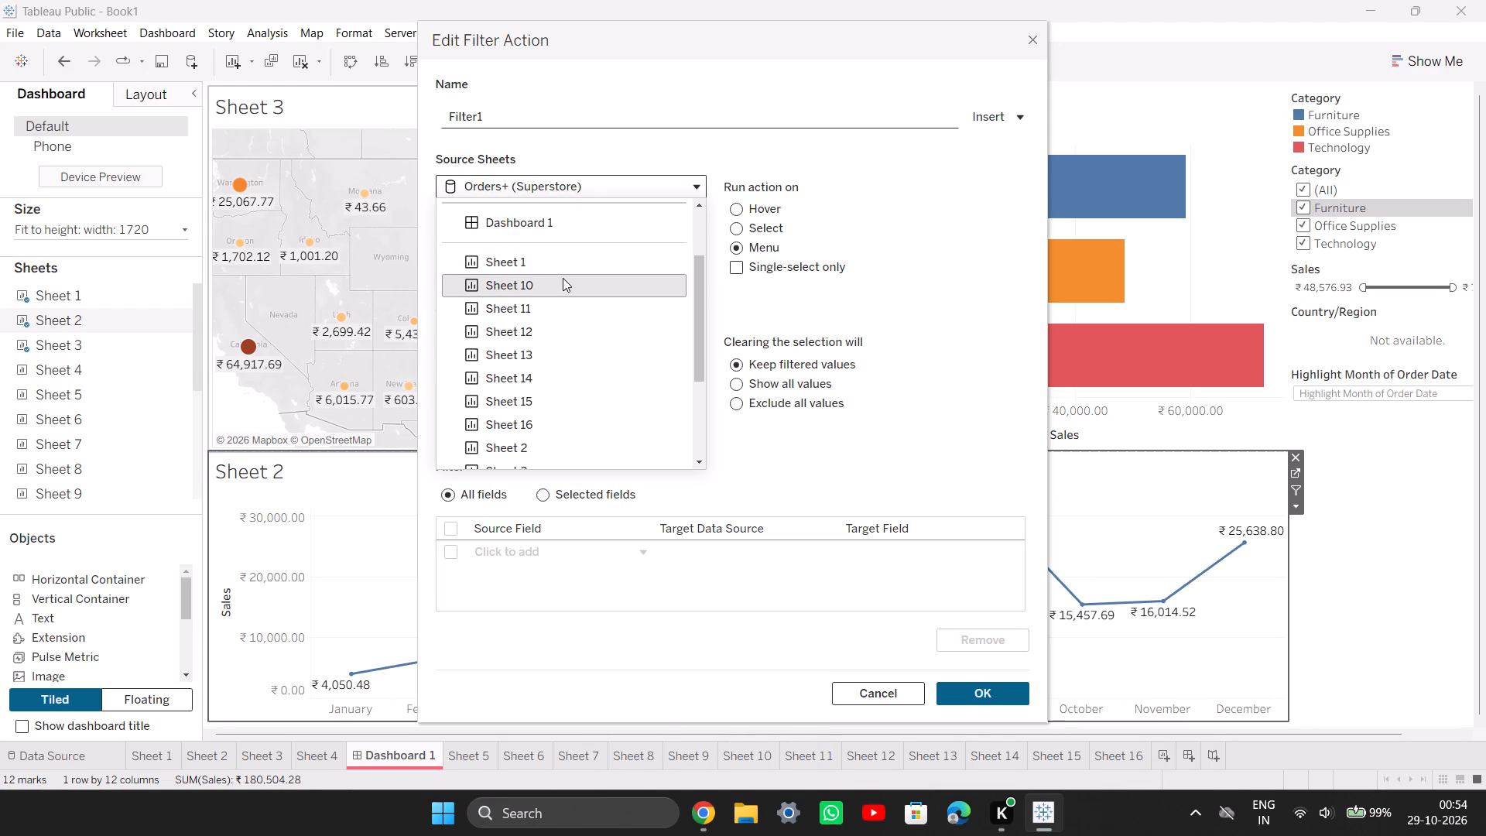
click(563, 278)
click(549, 341)
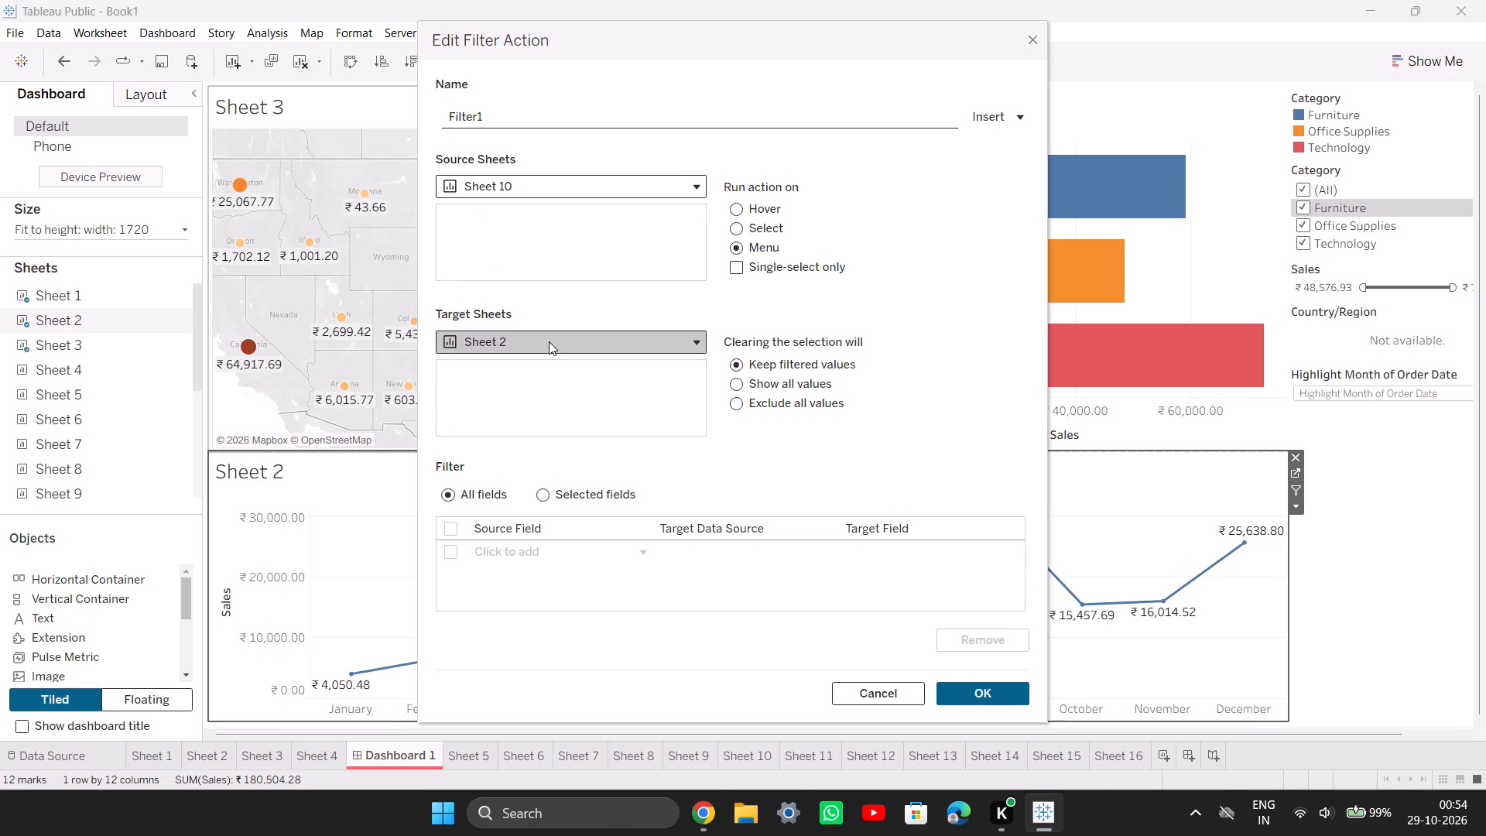
click(564, 375)
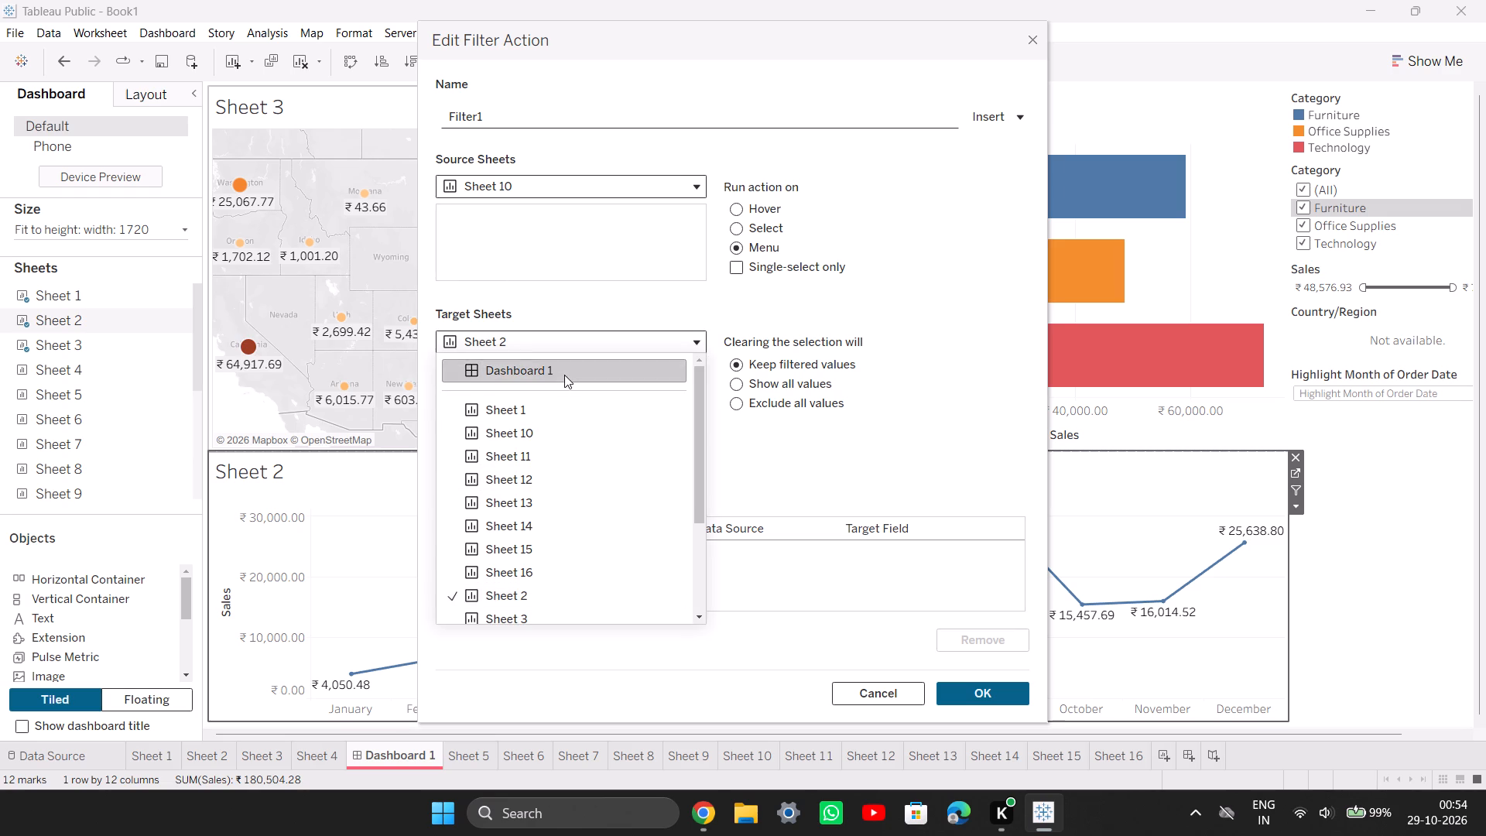
click(972, 692)
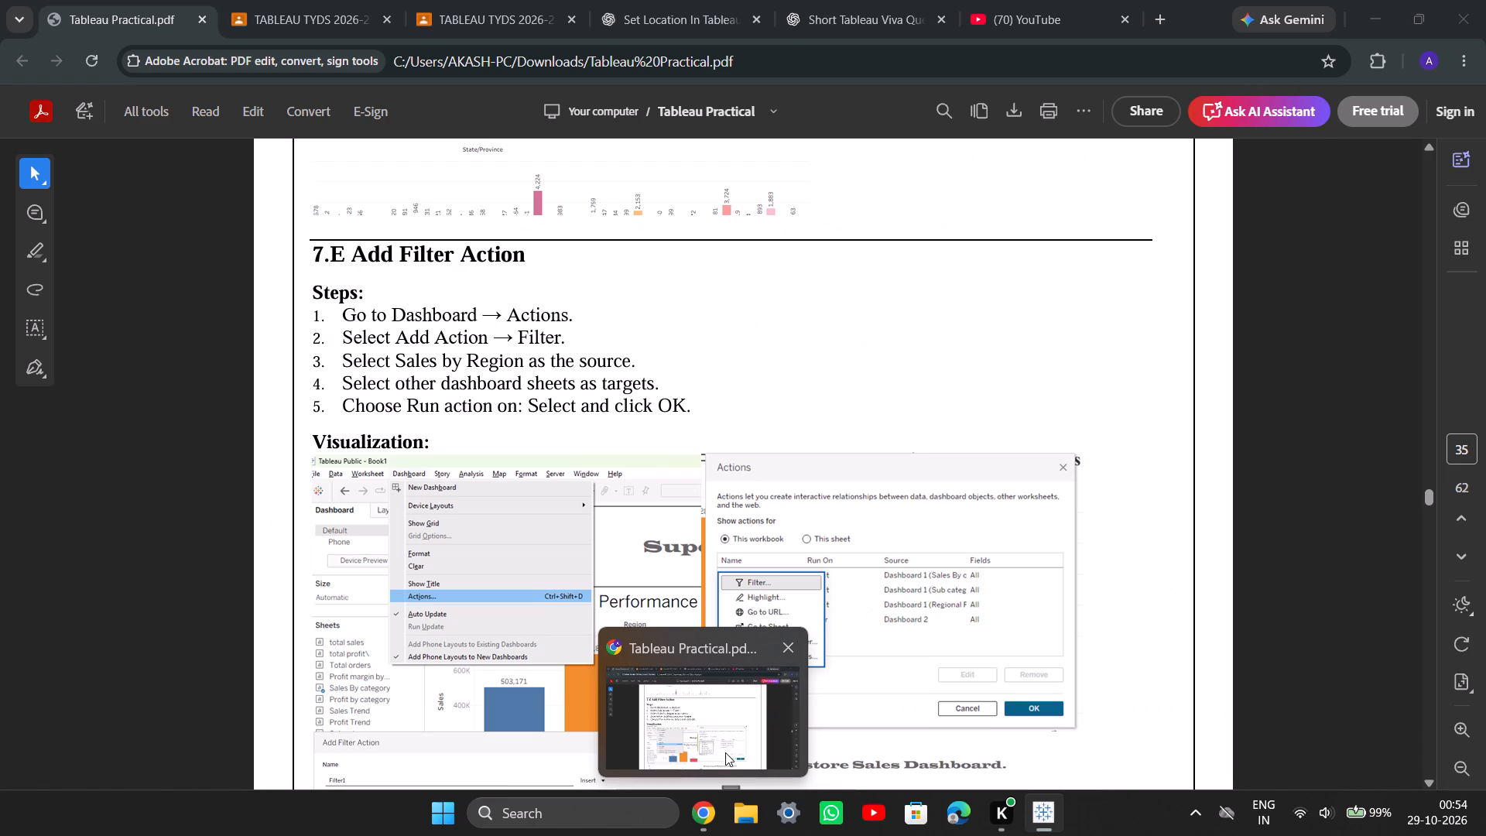
Switch to the practical PDF in Chrome, recheck the 7.E filter action steps, and return to Tableau.
click(725, 752)
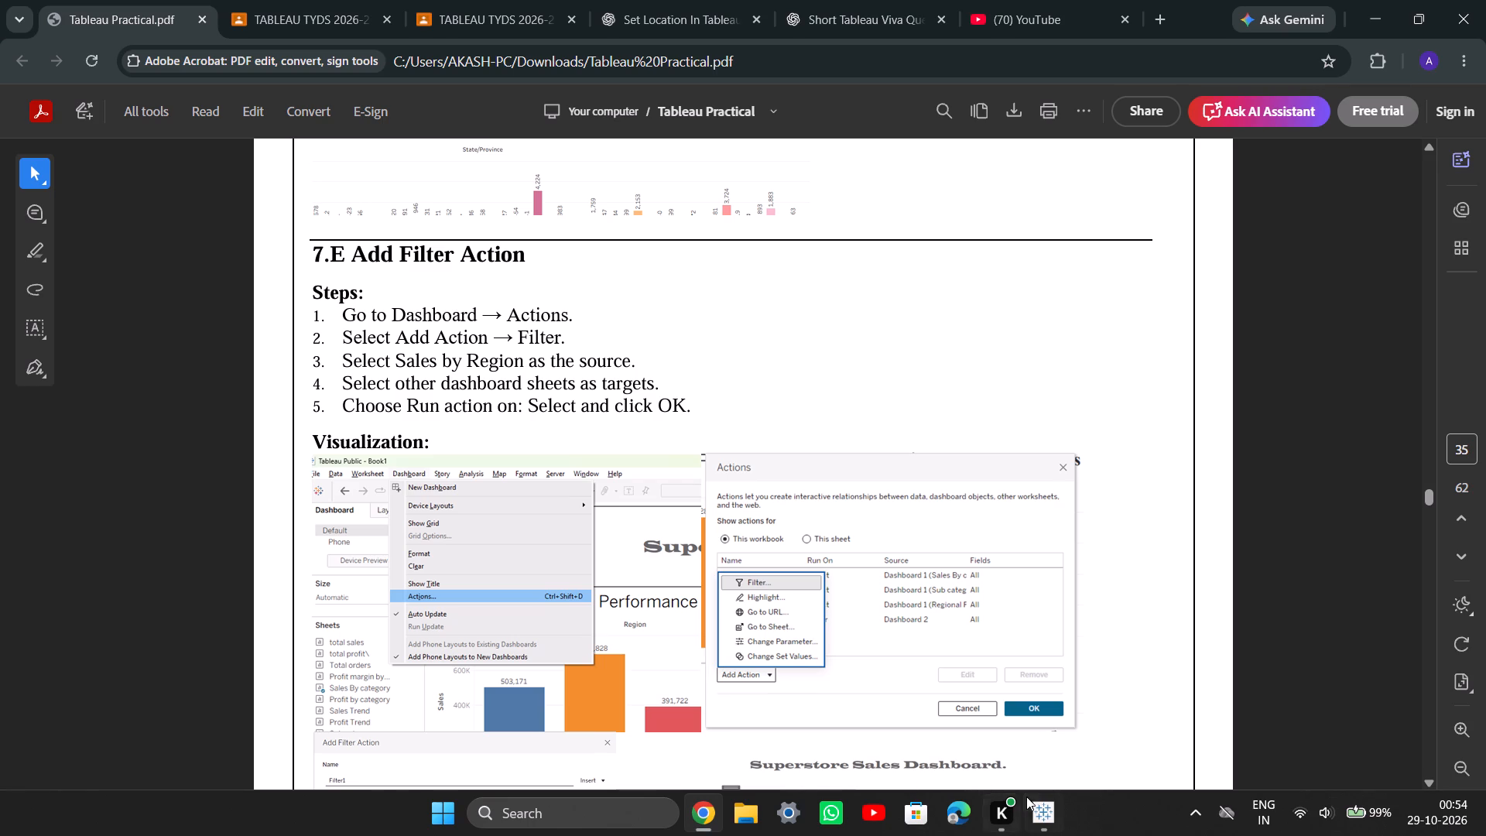
click(1032, 812)
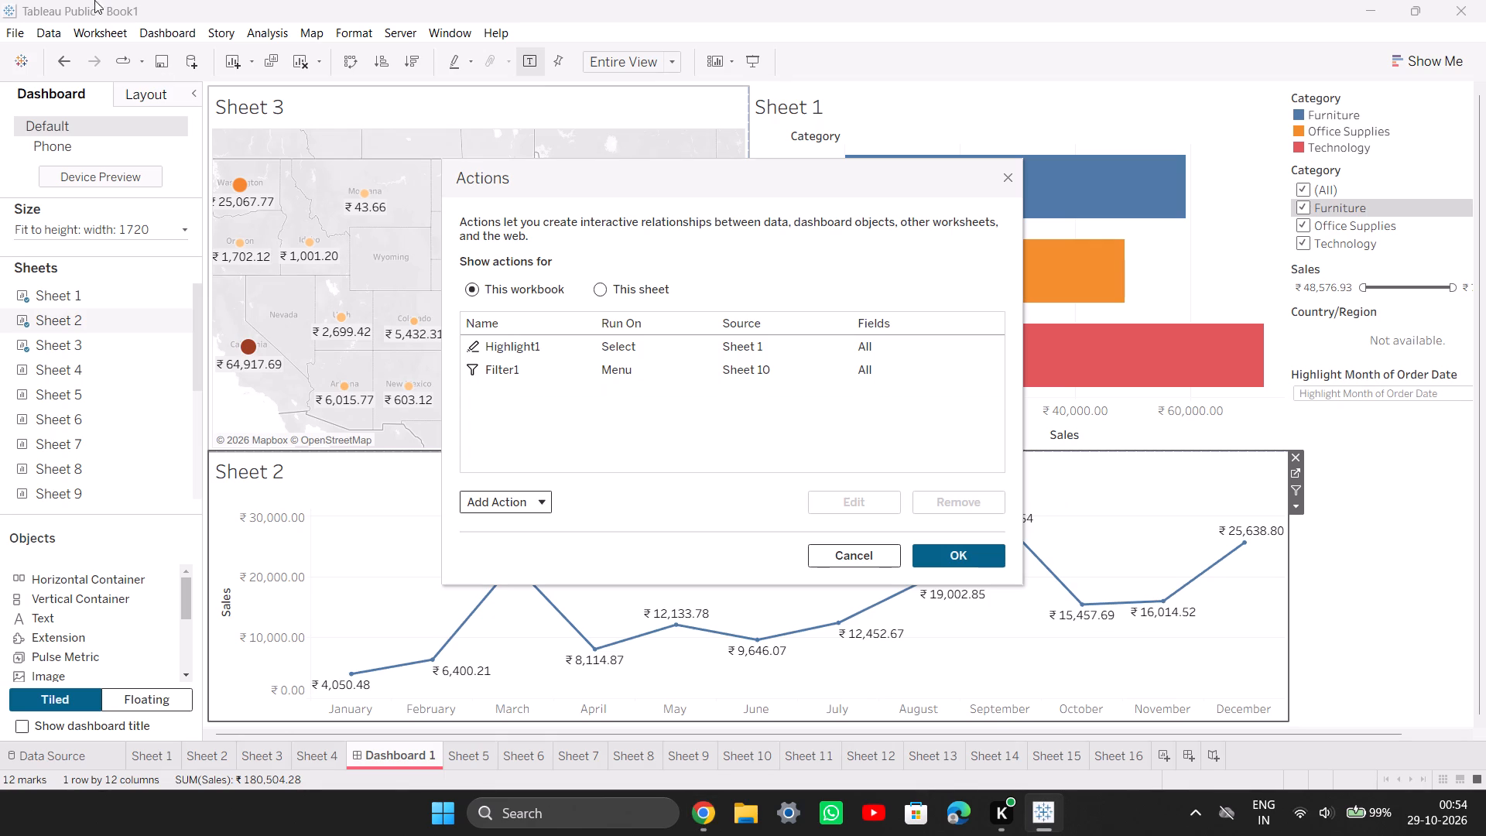
click(94, 27)
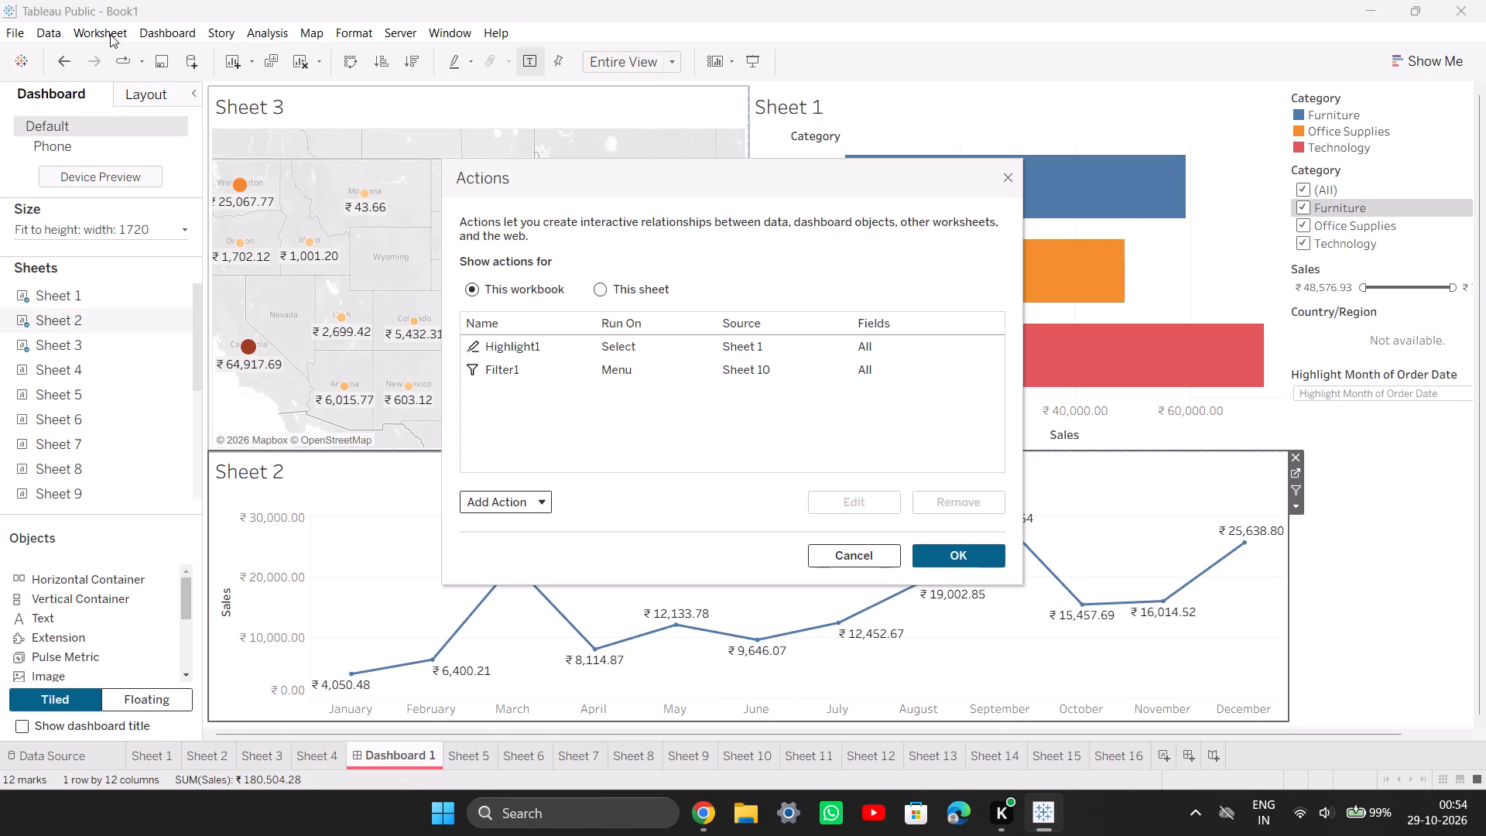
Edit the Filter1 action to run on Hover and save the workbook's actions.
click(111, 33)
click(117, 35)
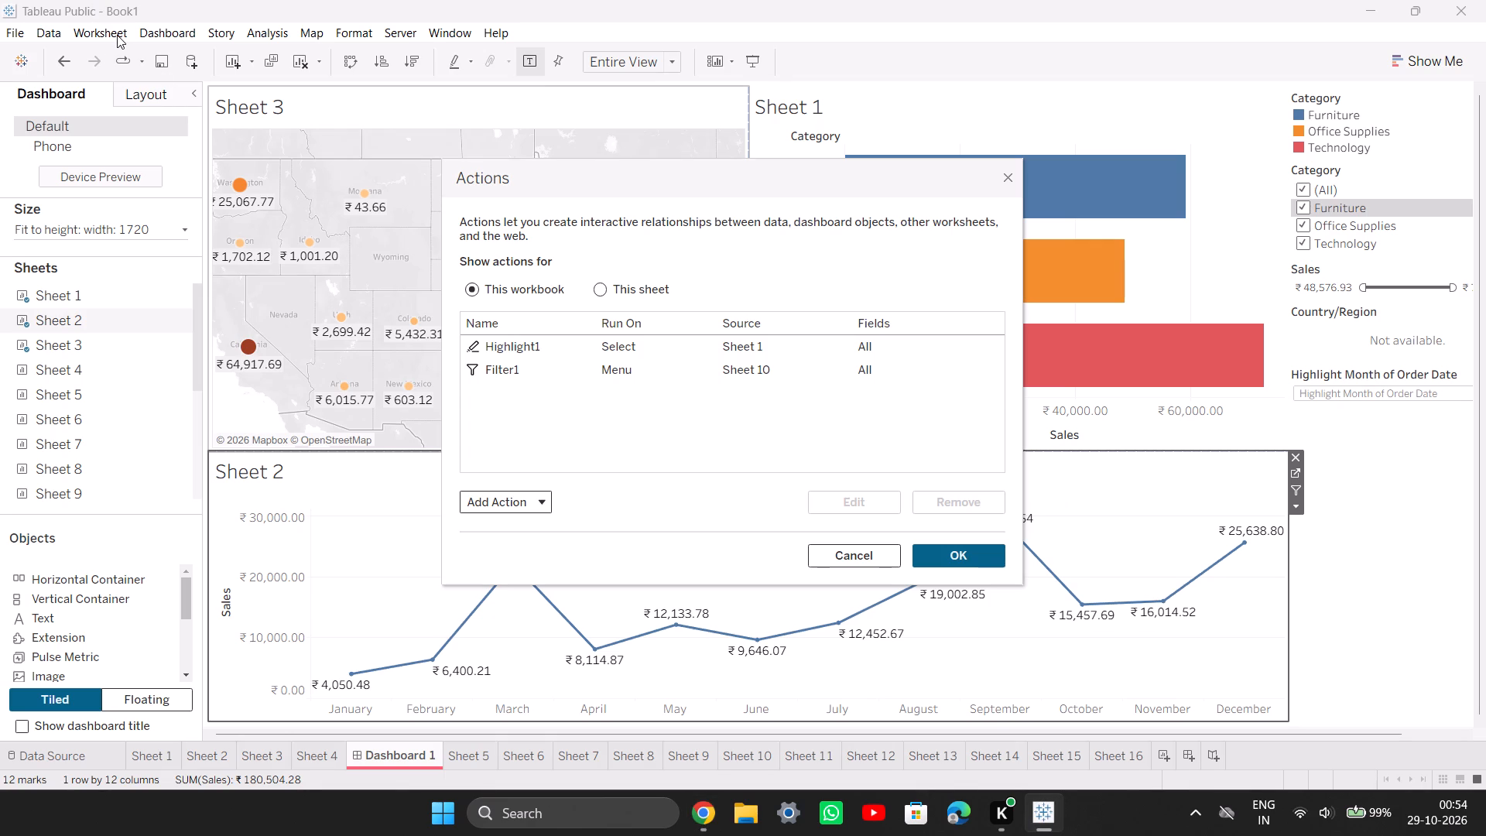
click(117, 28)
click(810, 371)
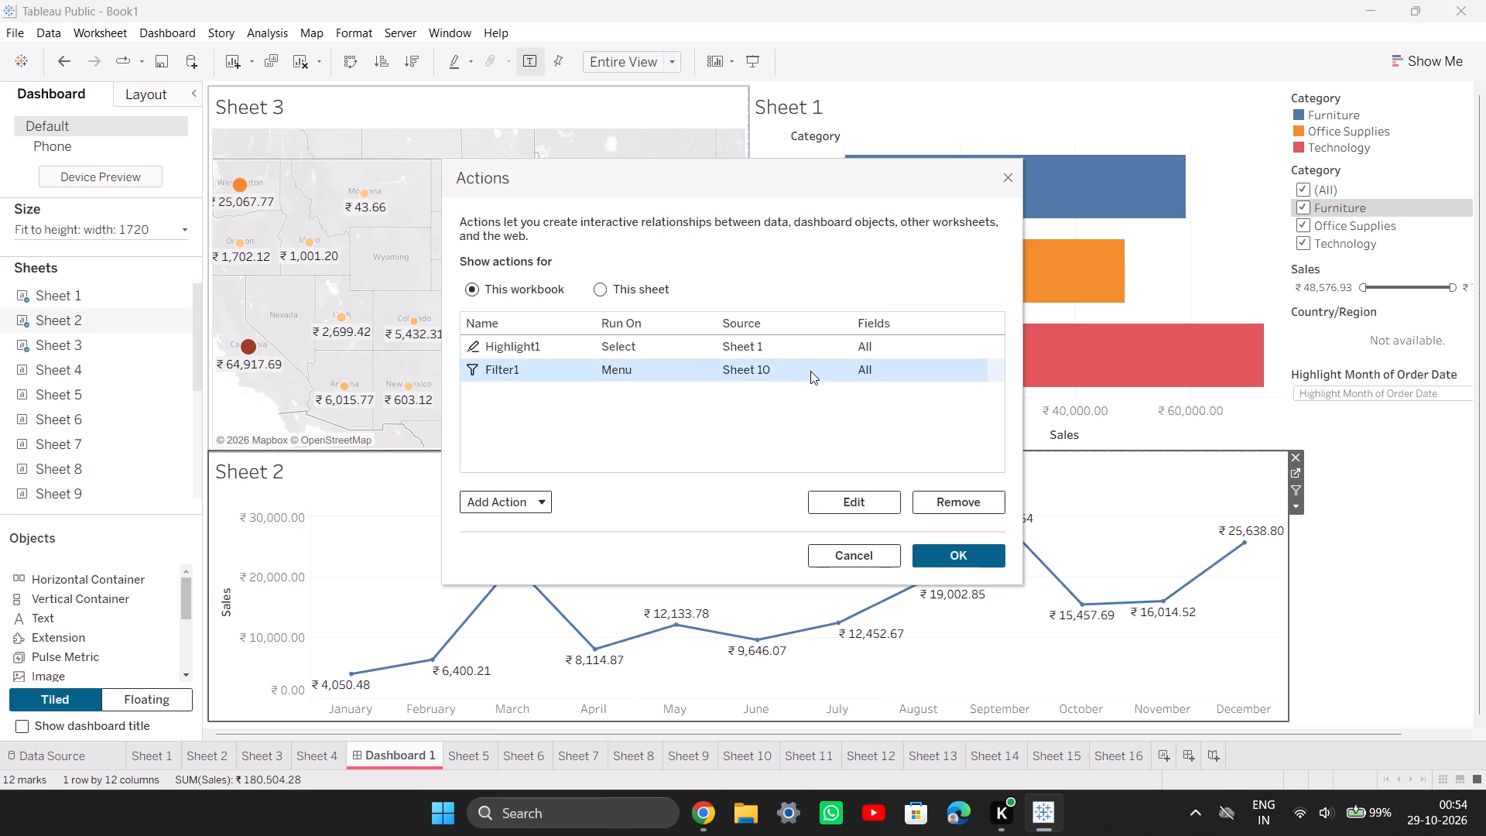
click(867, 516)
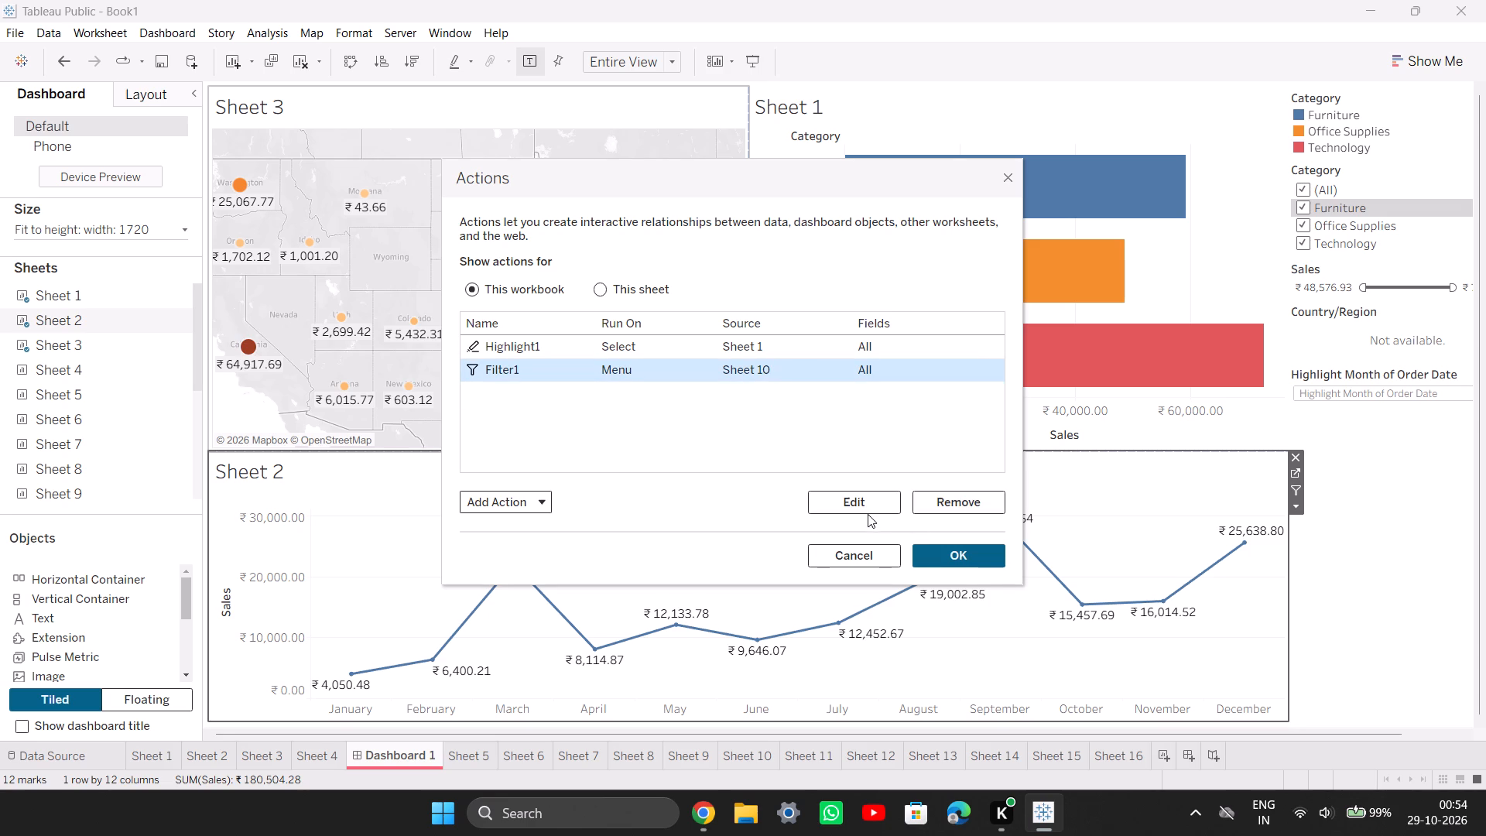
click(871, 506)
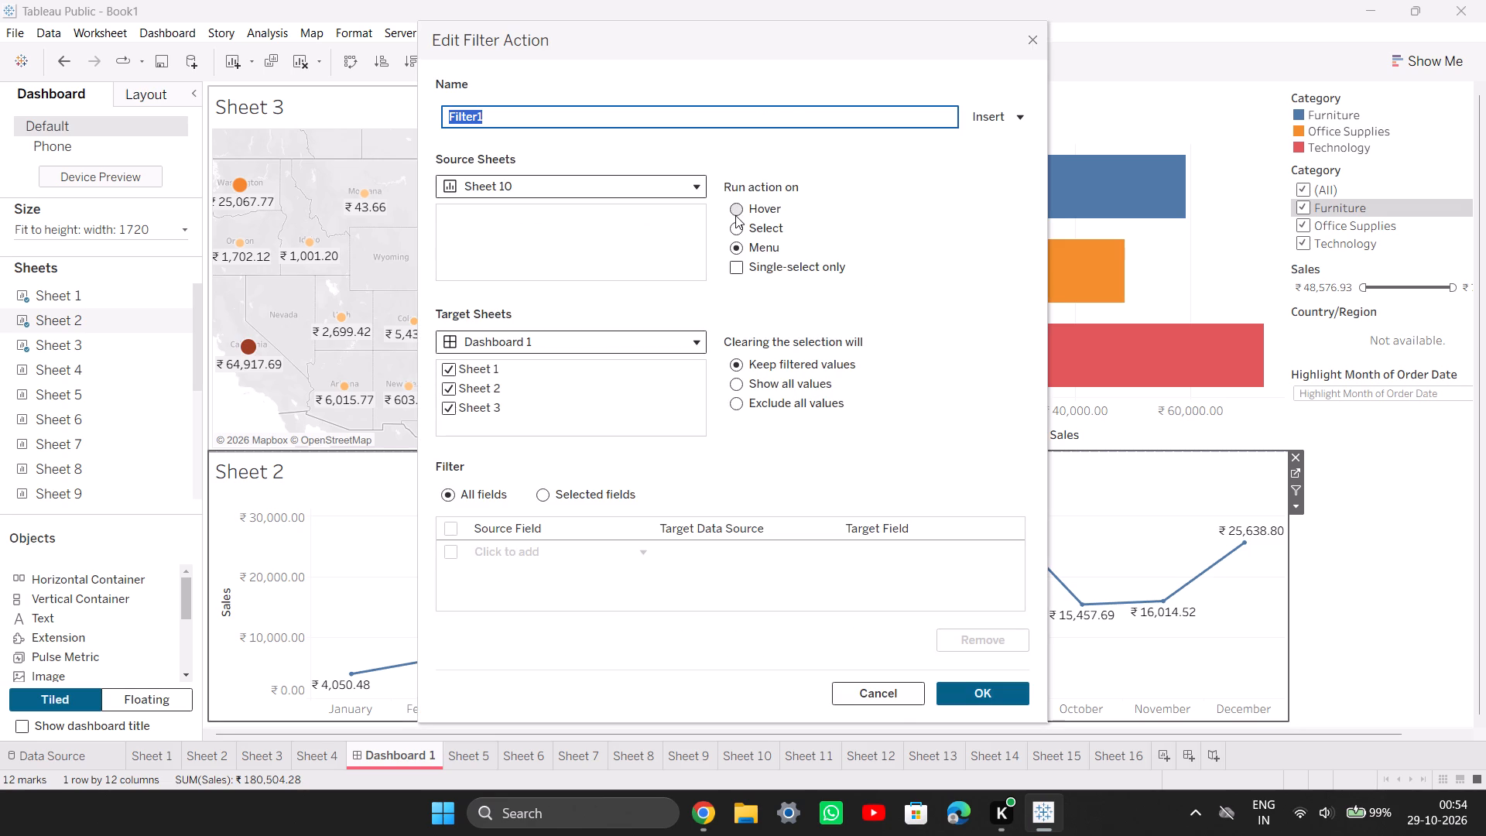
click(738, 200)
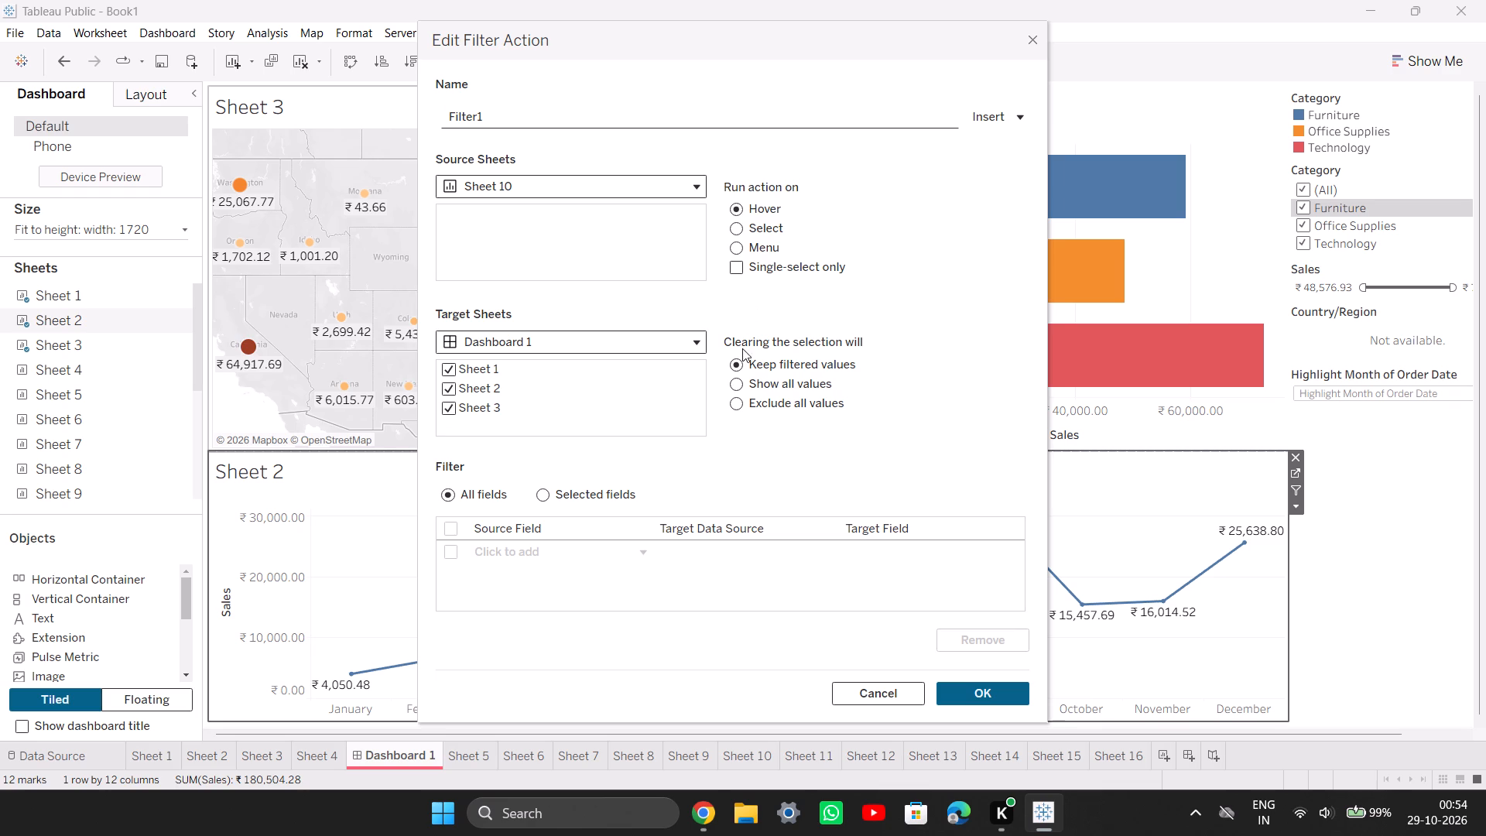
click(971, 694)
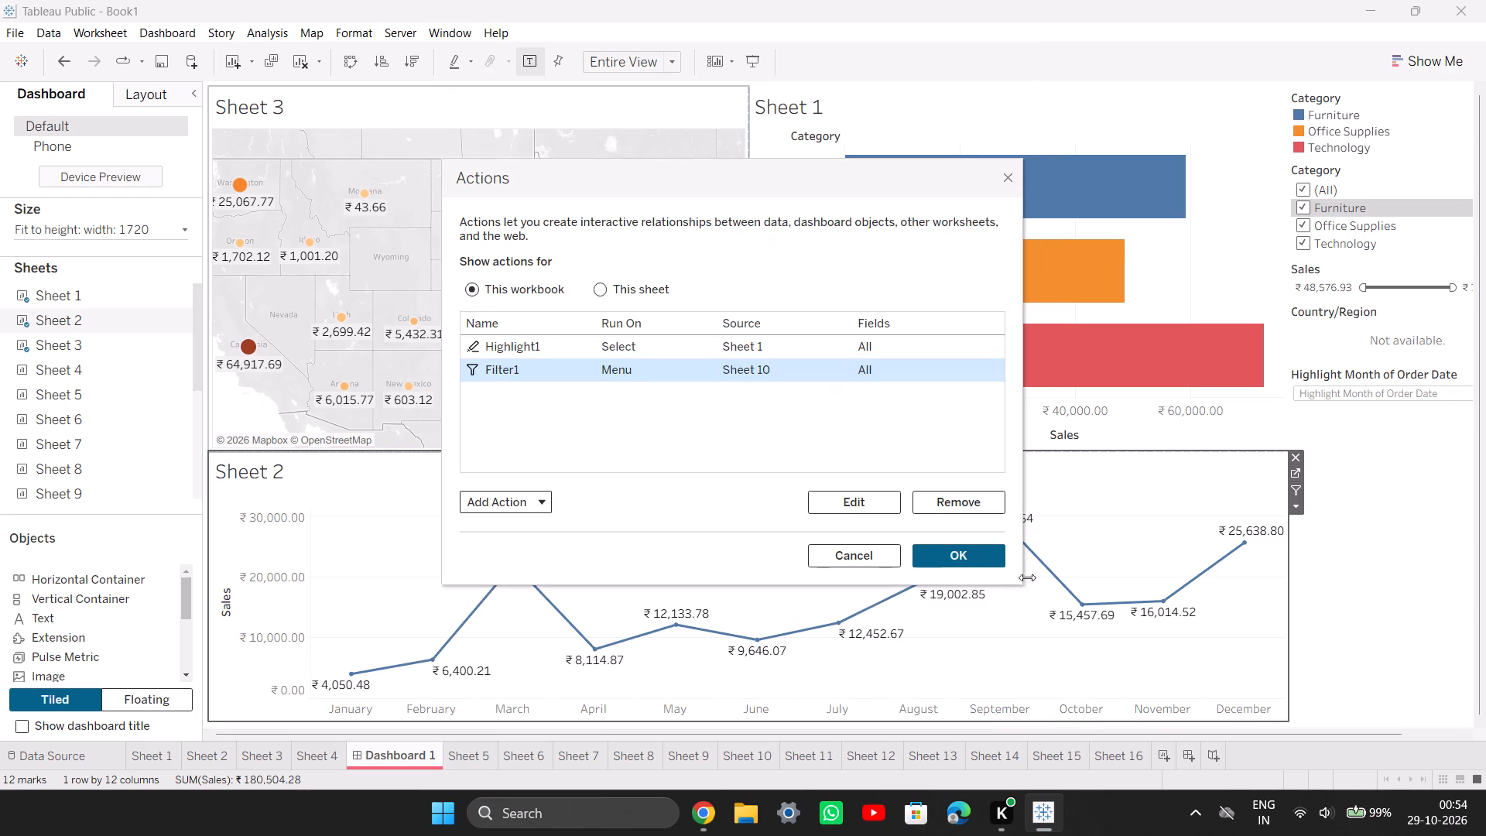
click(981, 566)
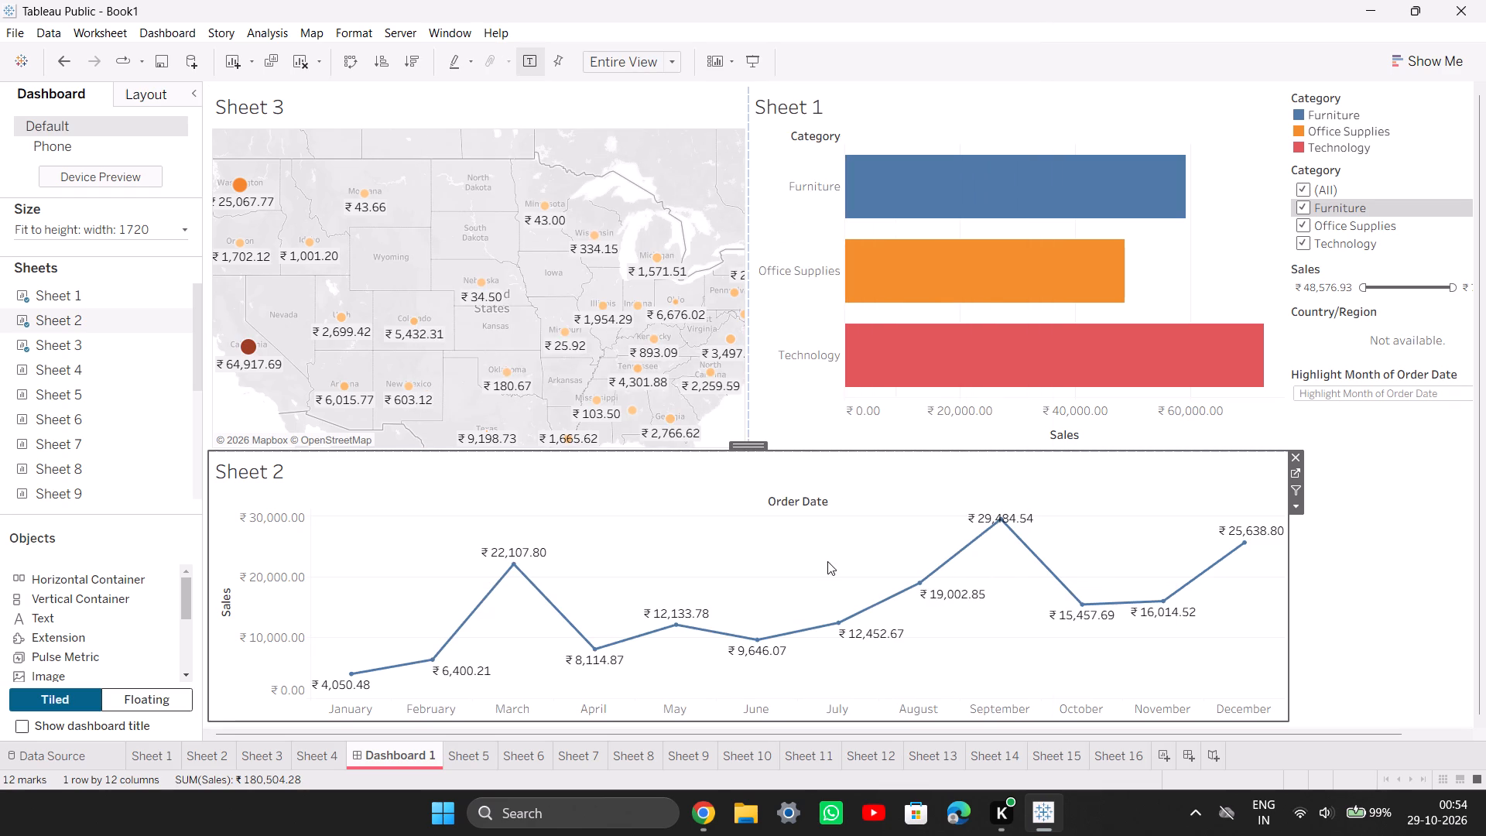
Review Sheet 1 and Sheet 2, recheck the 7.E filter action example in the practical PDF in Chrome, and return to Tableau.
click(354, 489)
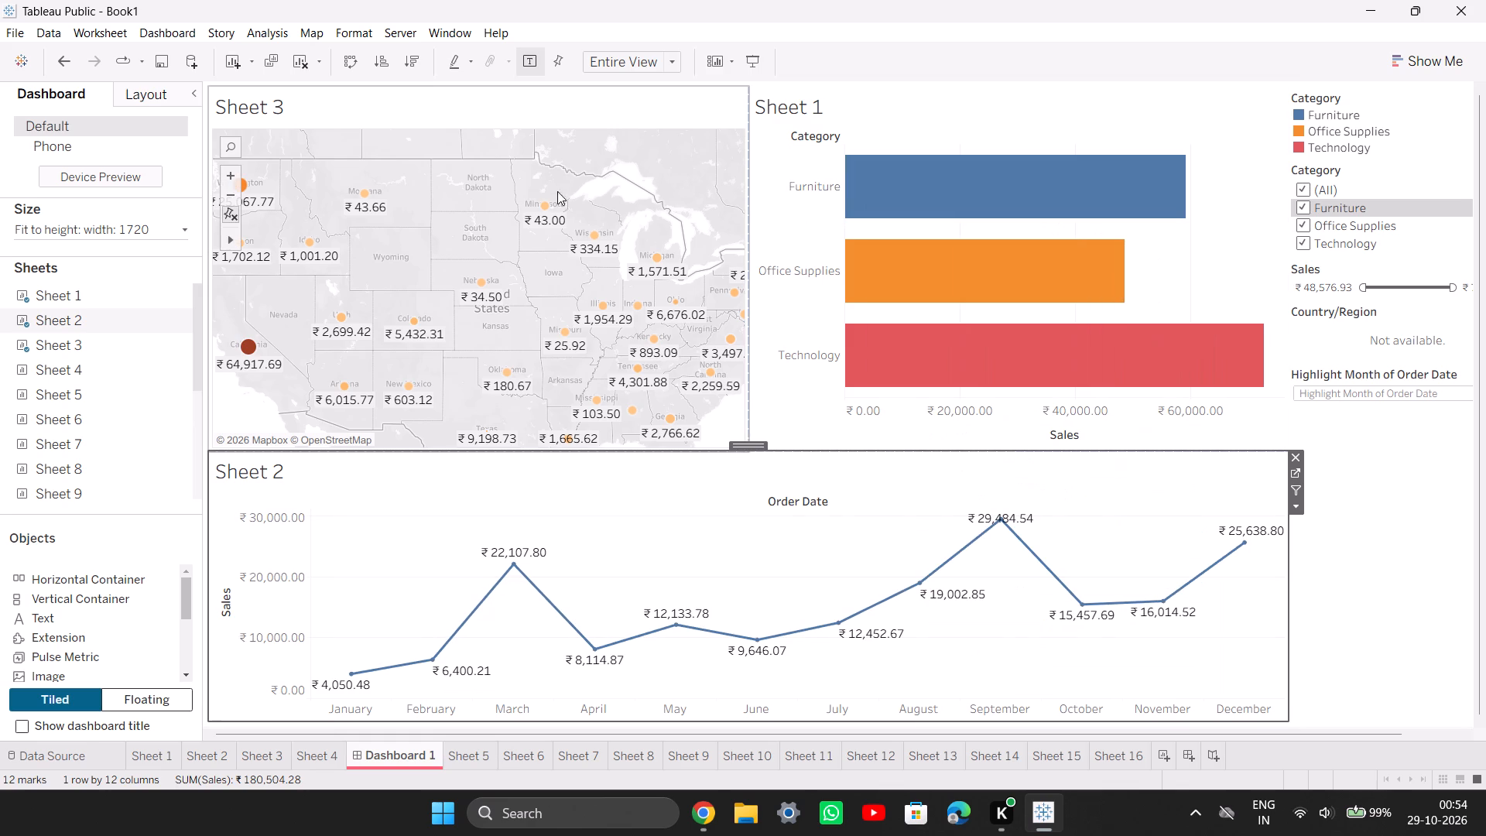
click(148, 745)
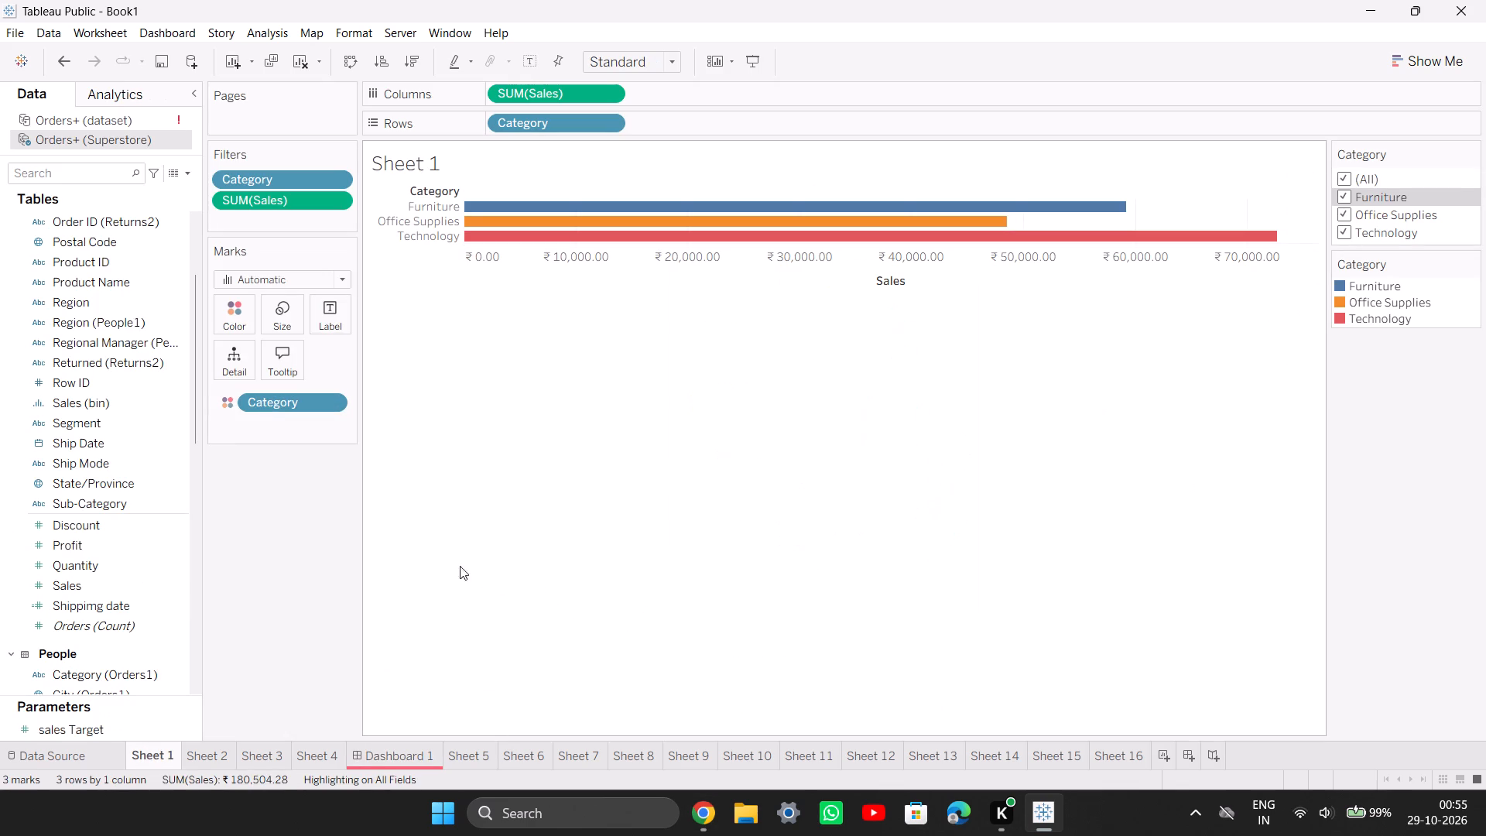
click(225, 755)
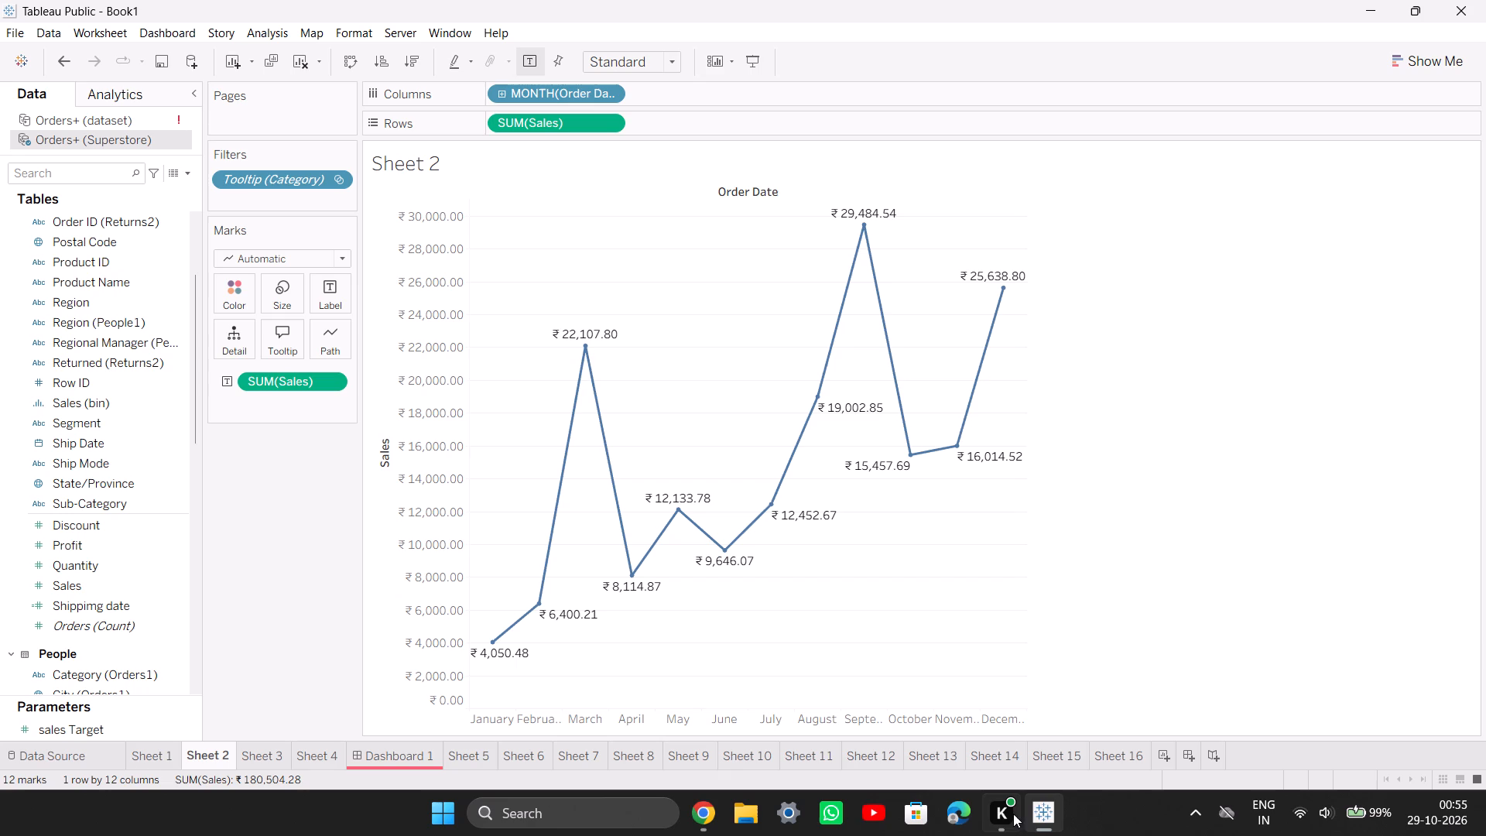
click(692, 806)
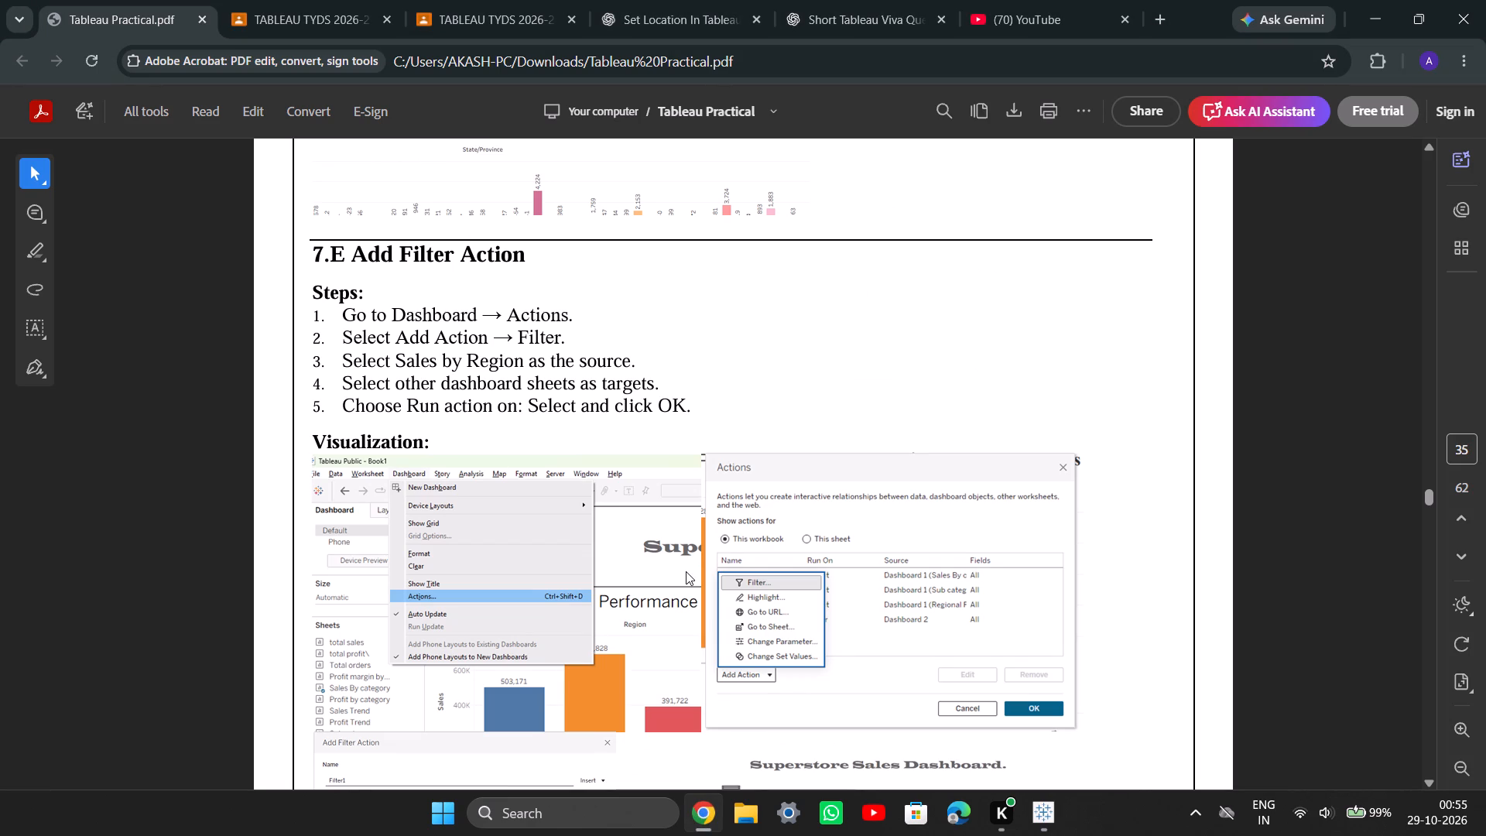
scroll(881, 560, down, 6)
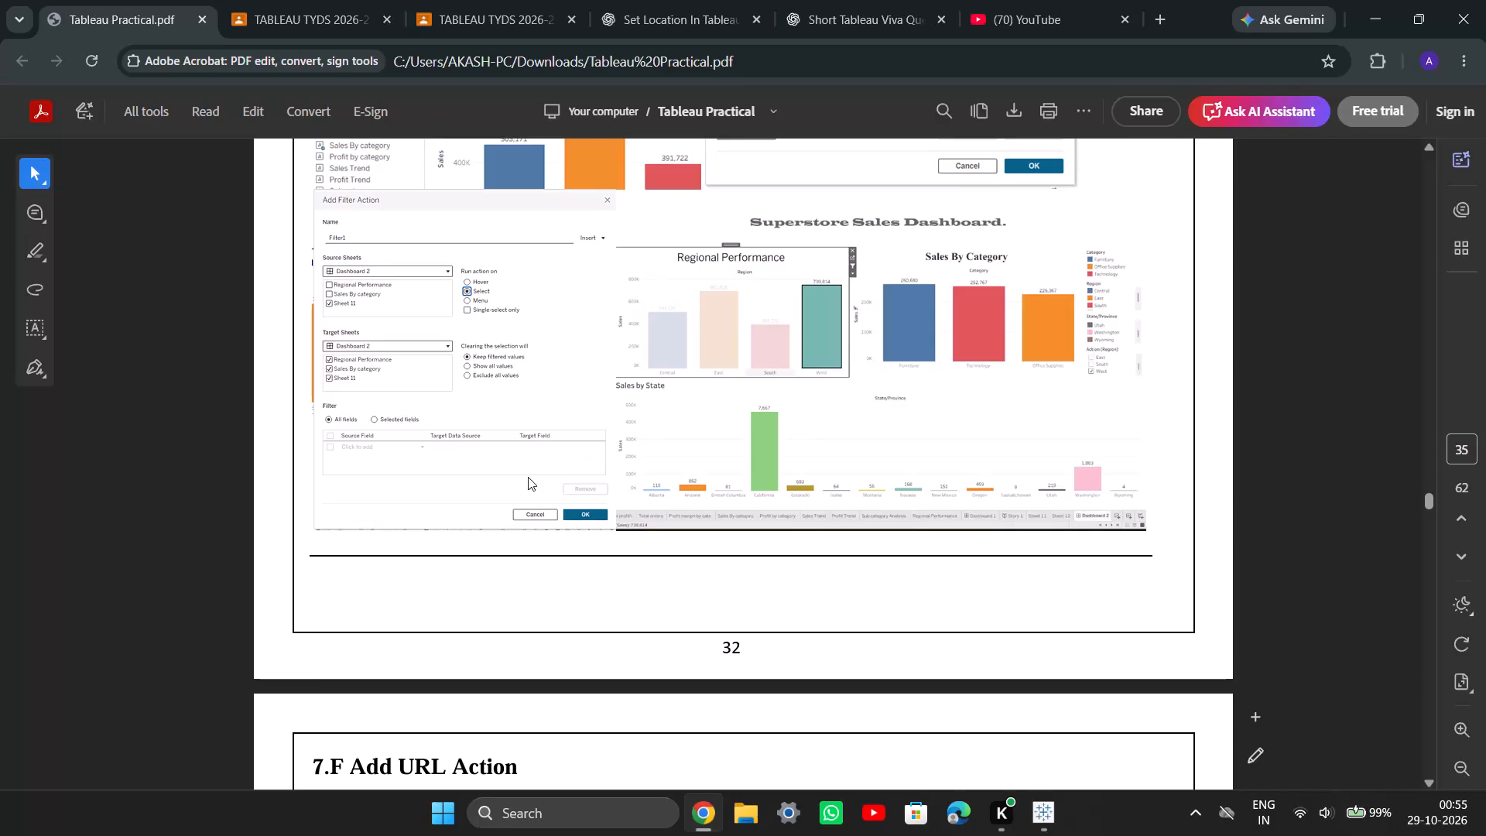
scroll(528, 477, up, 1)
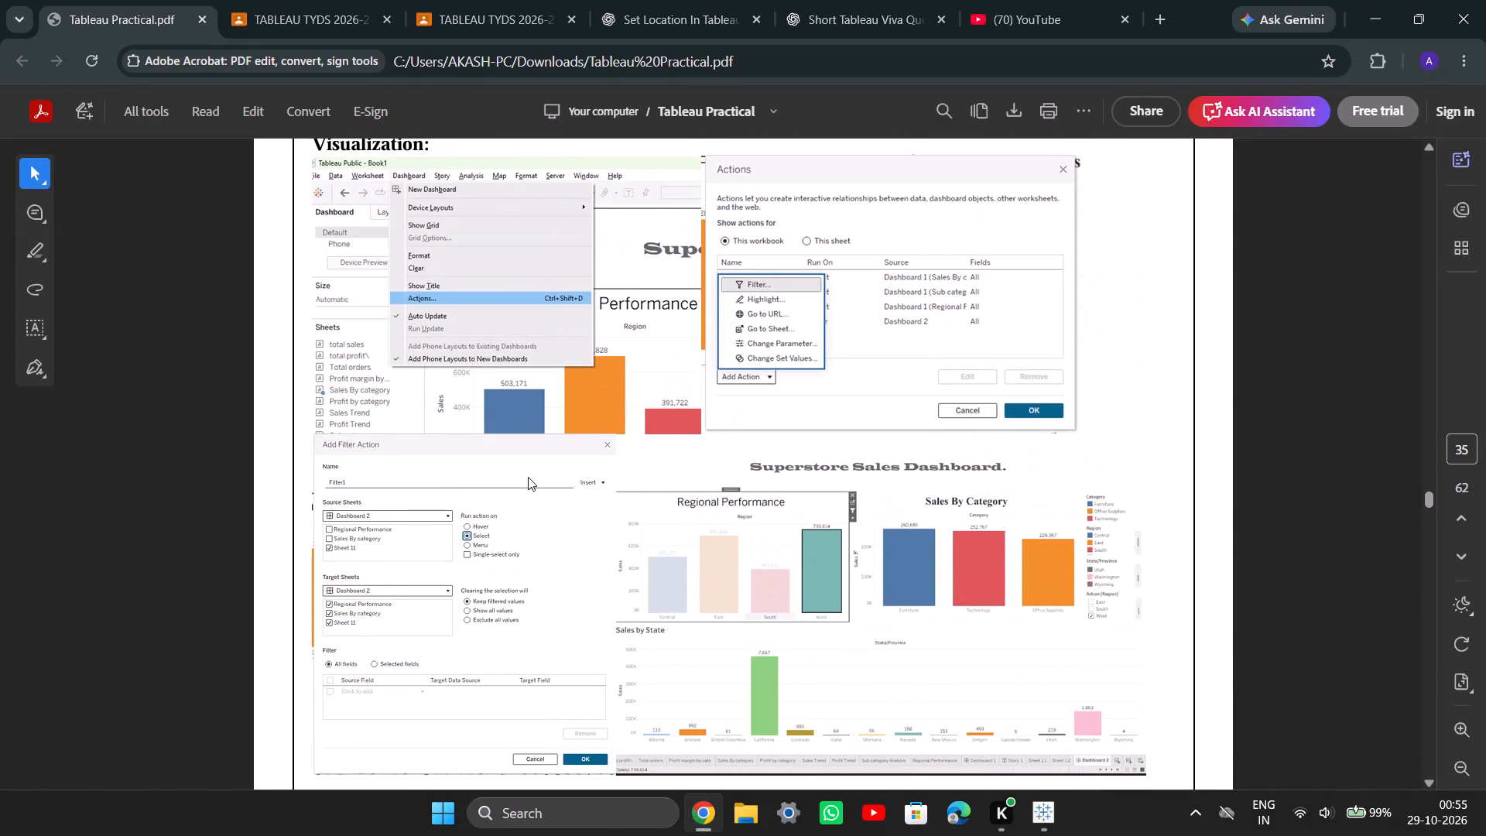
scroll(528, 477, up, 1)
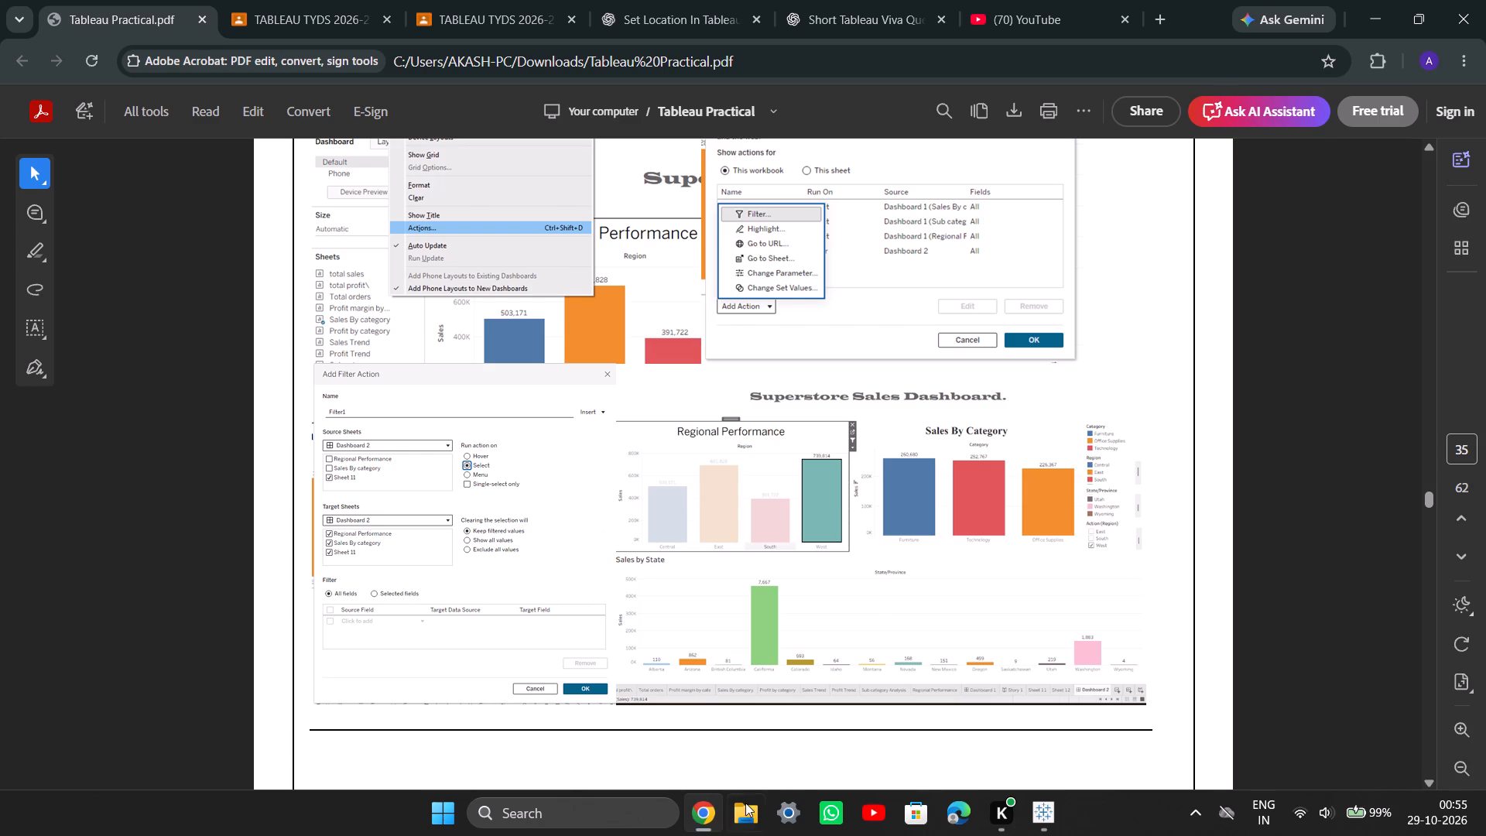
click(1046, 825)
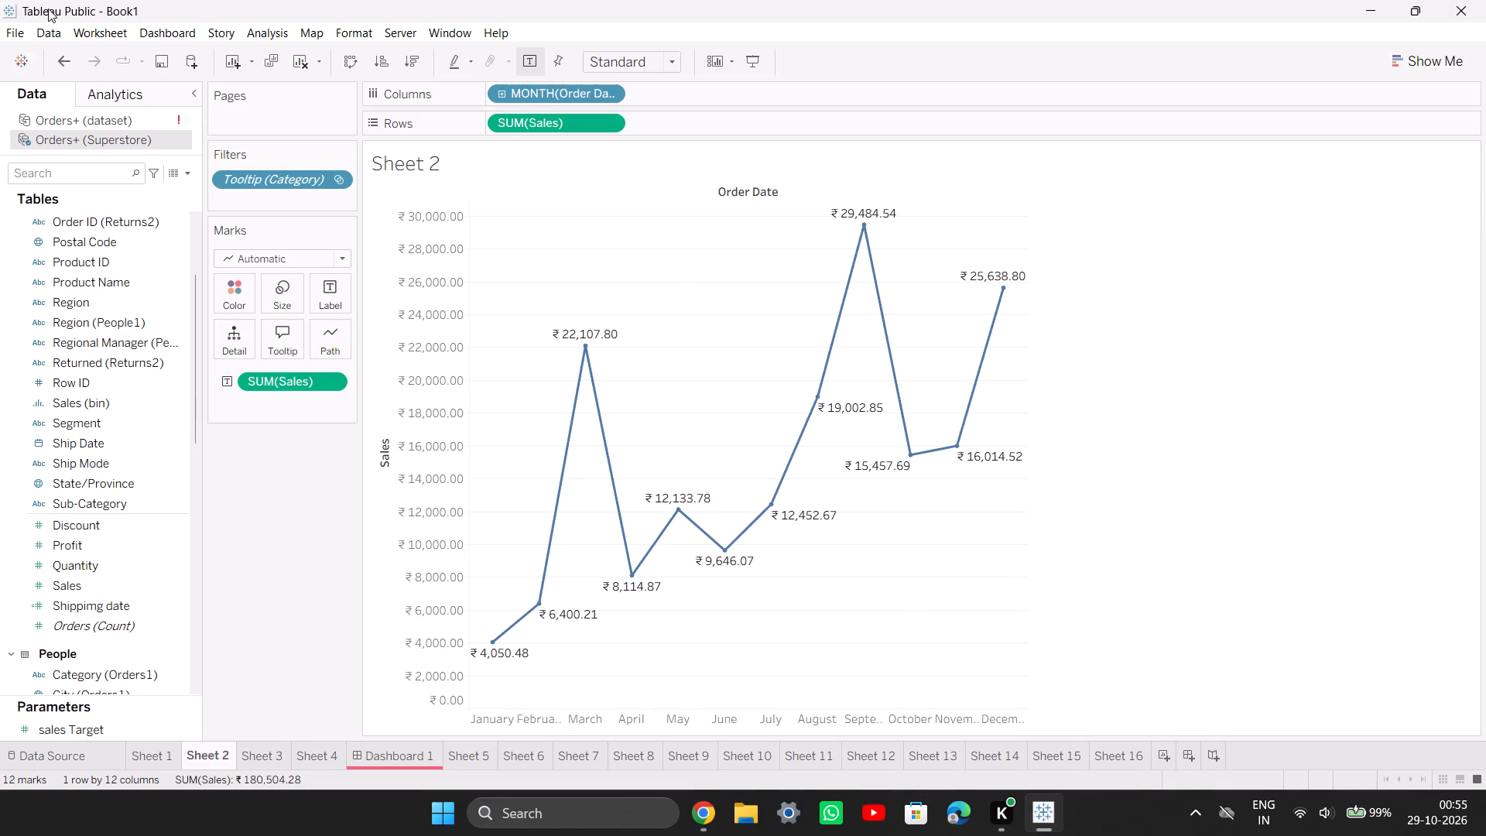
Edit the Filter1 action to run on Select with Sheet 2 as its source, keeping Dashboard 1 as the target.
click(108, 29)
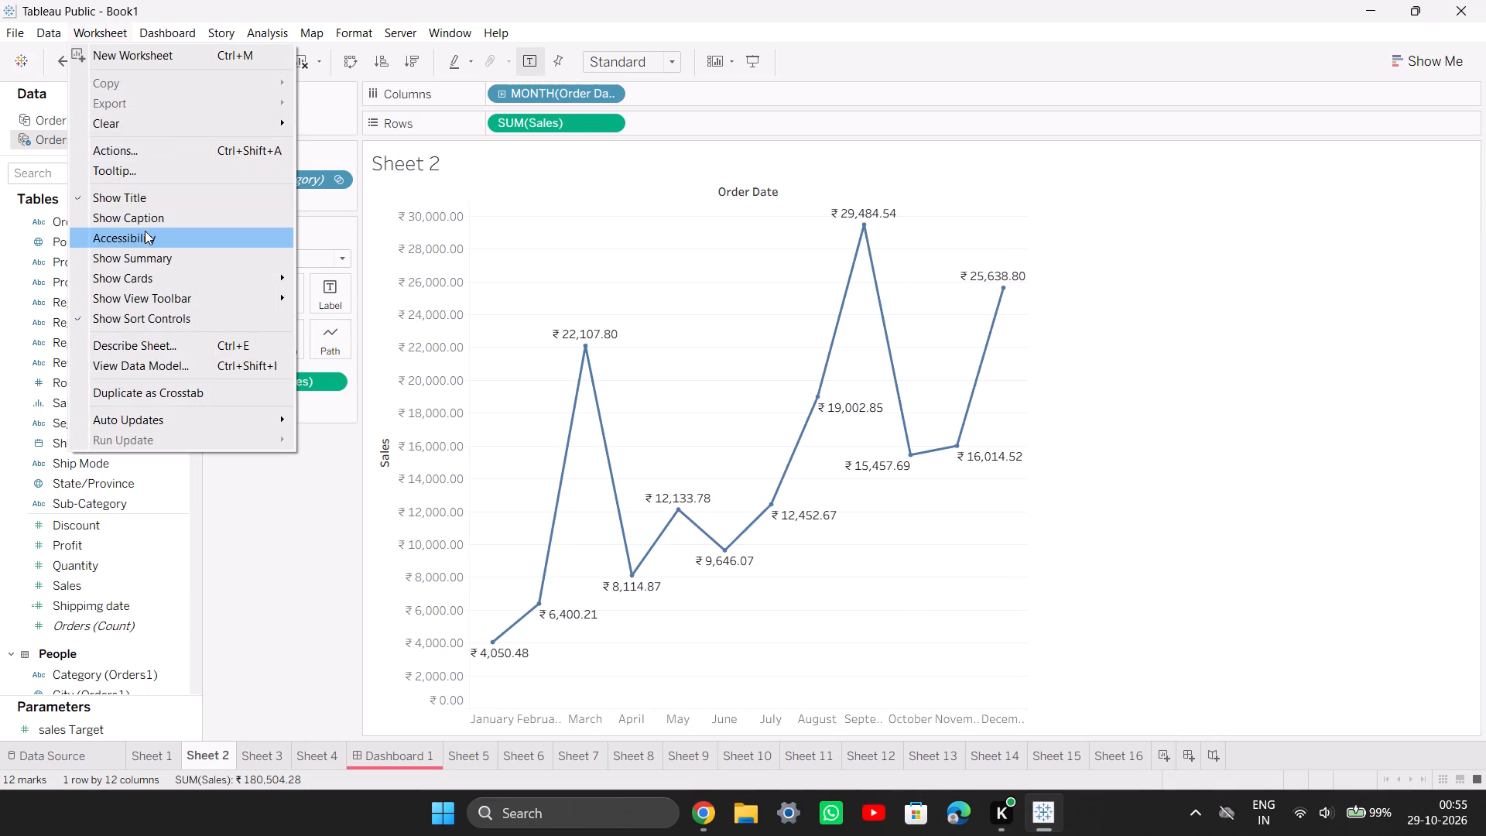
click(186, 142)
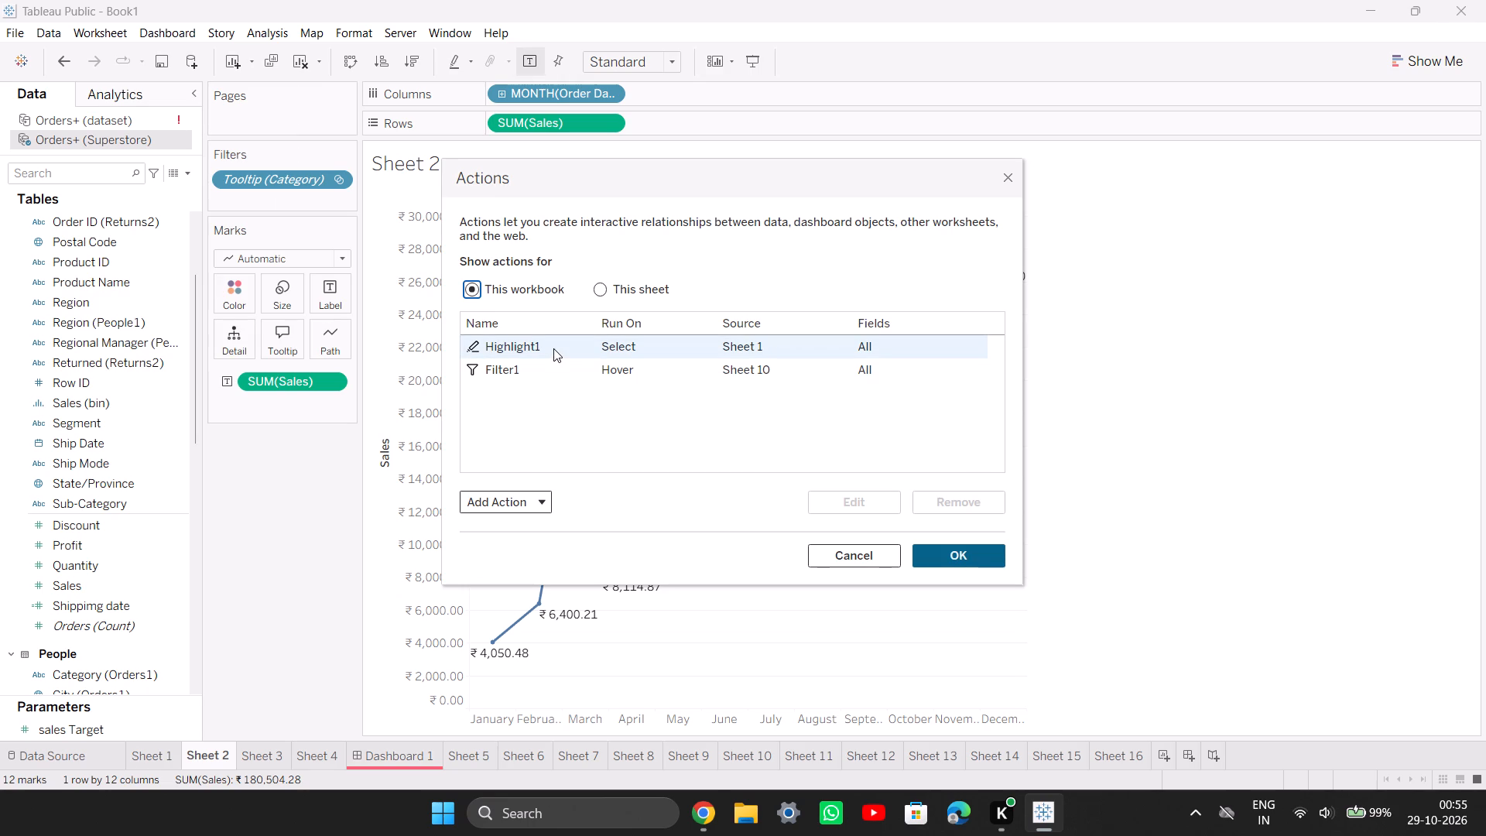
click(553, 348)
click(635, 369)
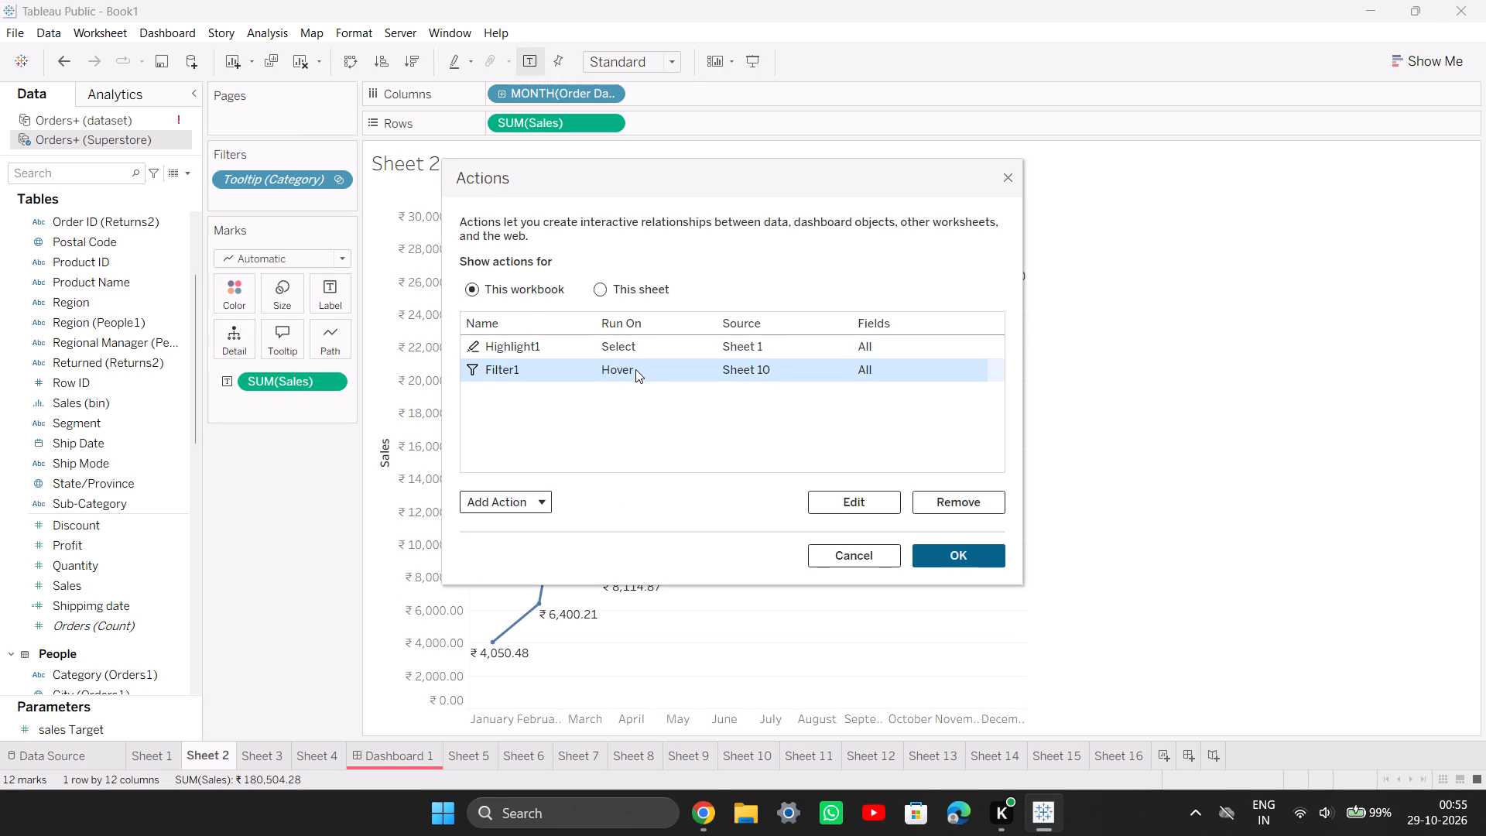
click(881, 499)
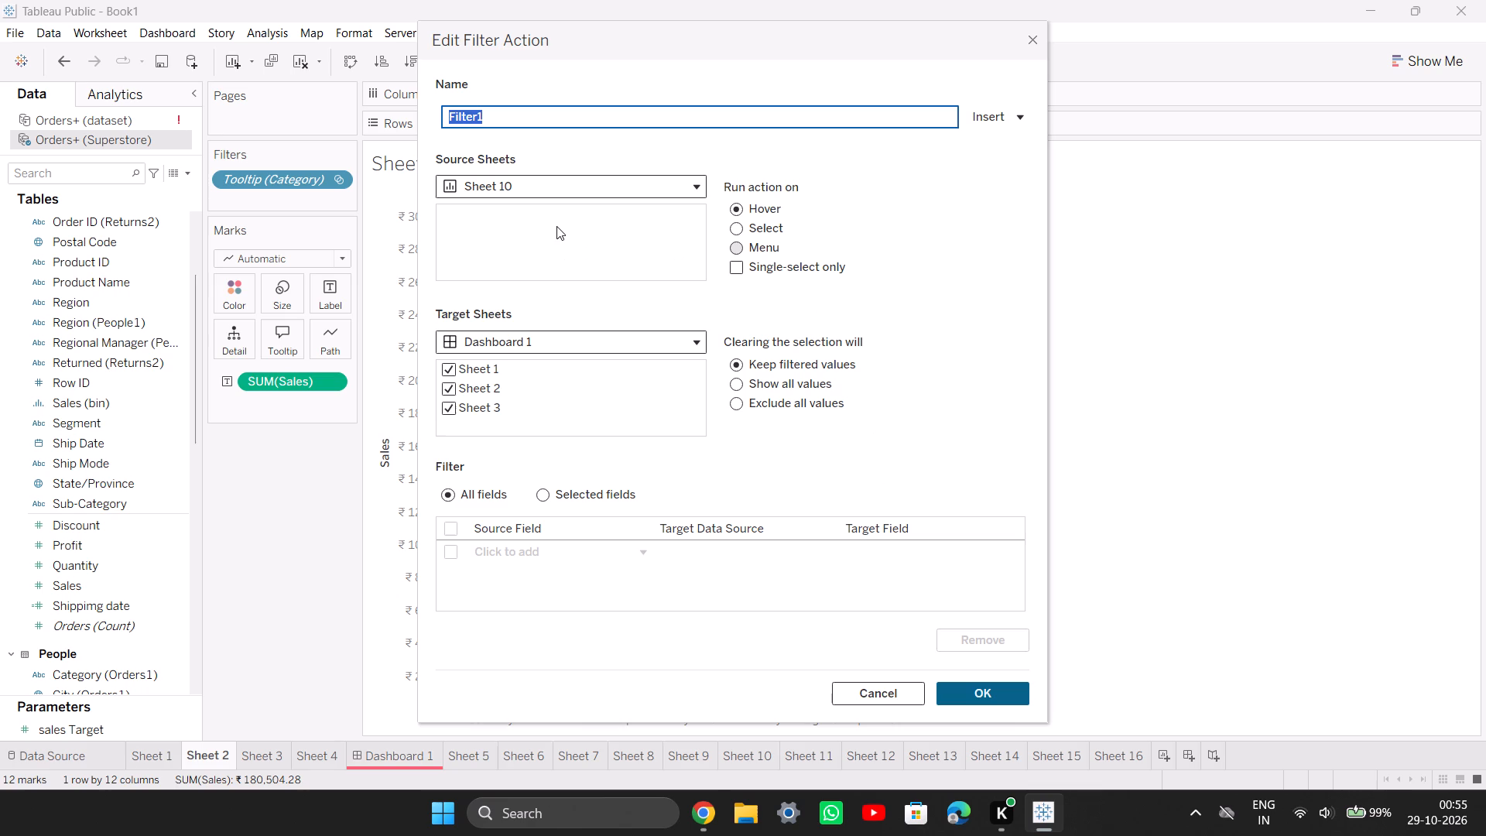
click(748, 230)
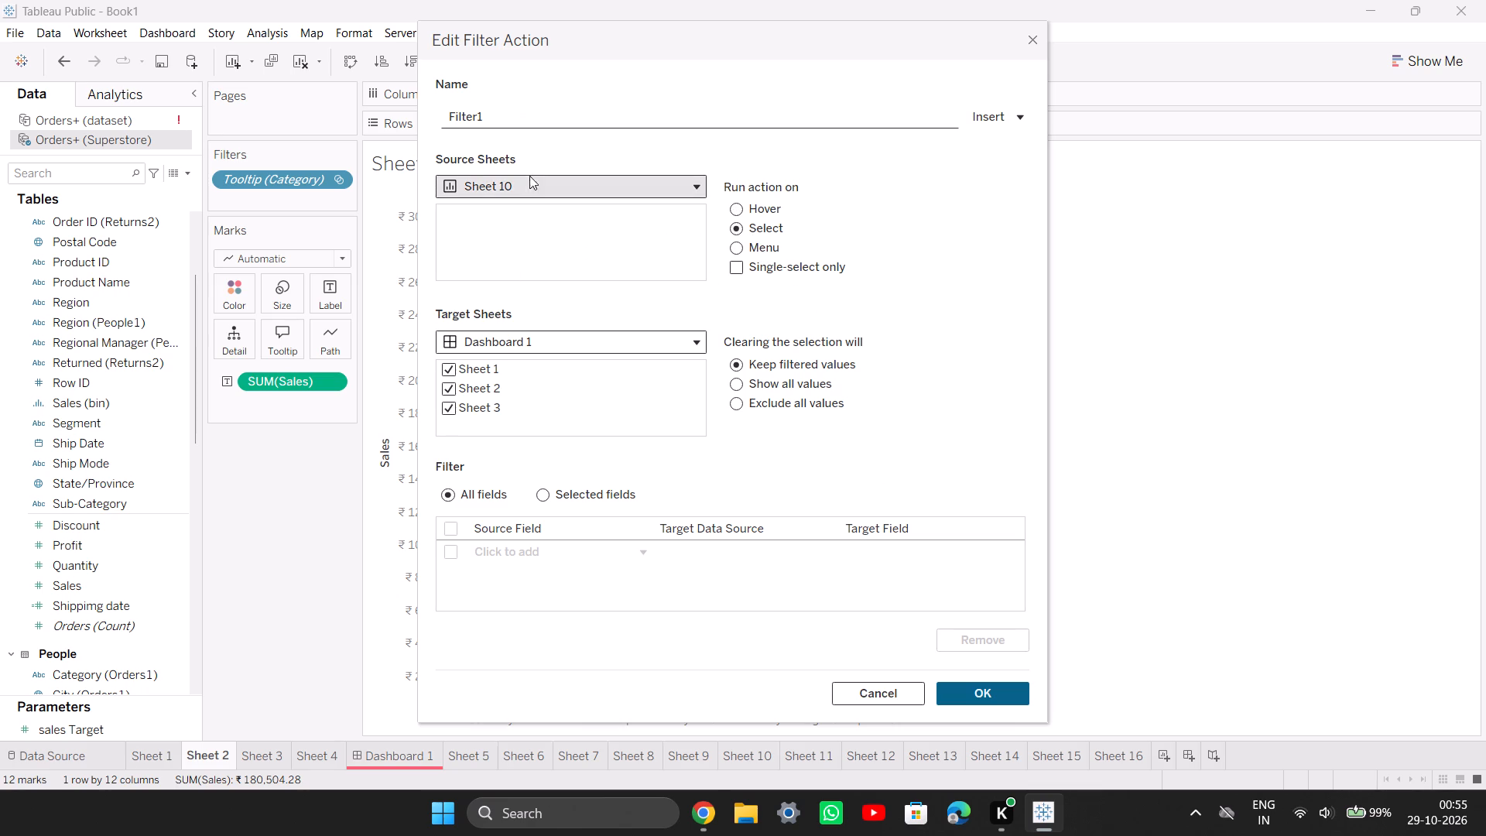
click(529, 180)
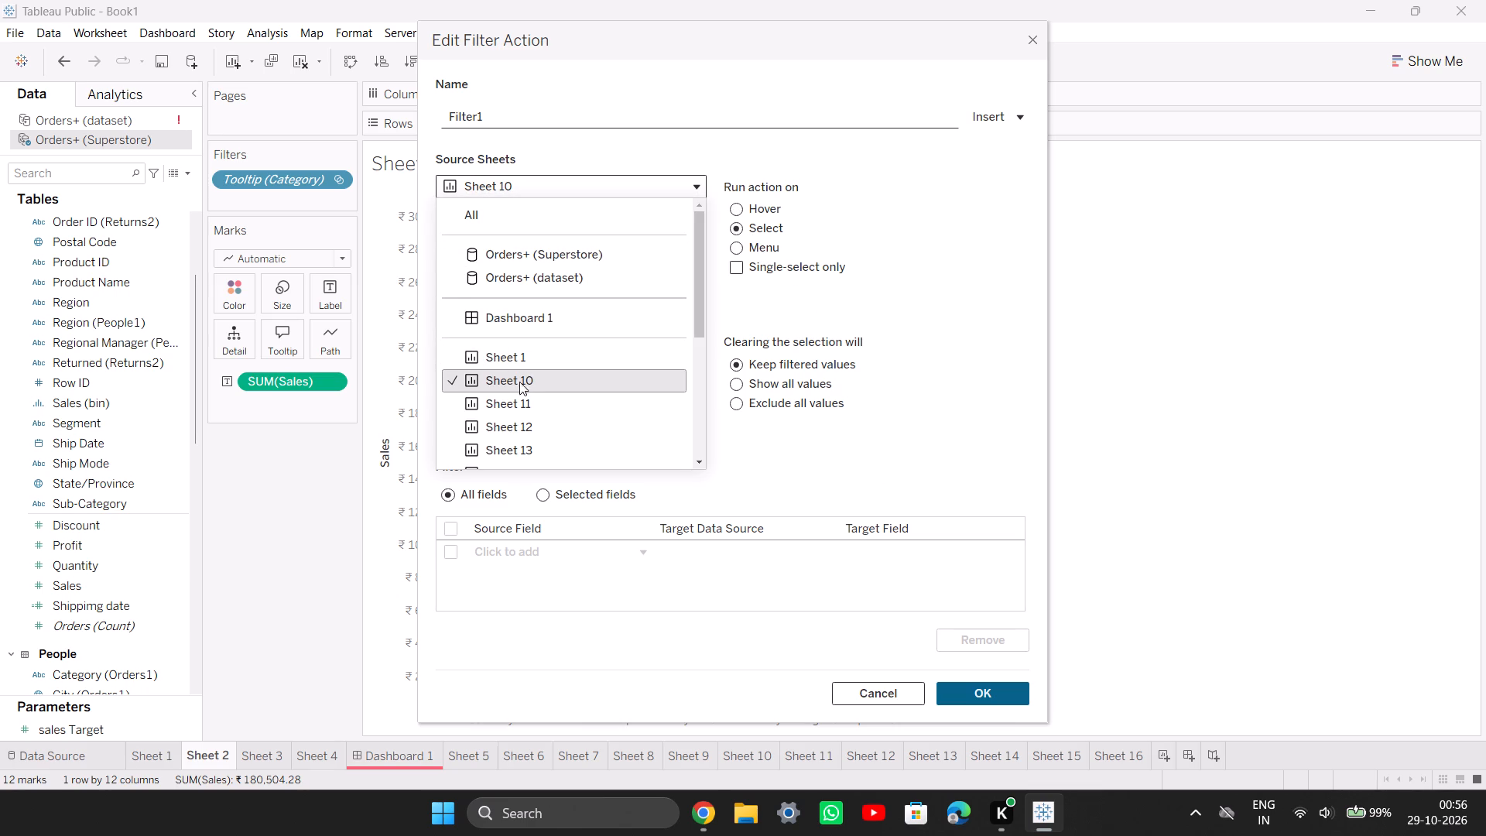
scroll(509, 405, down, 3)
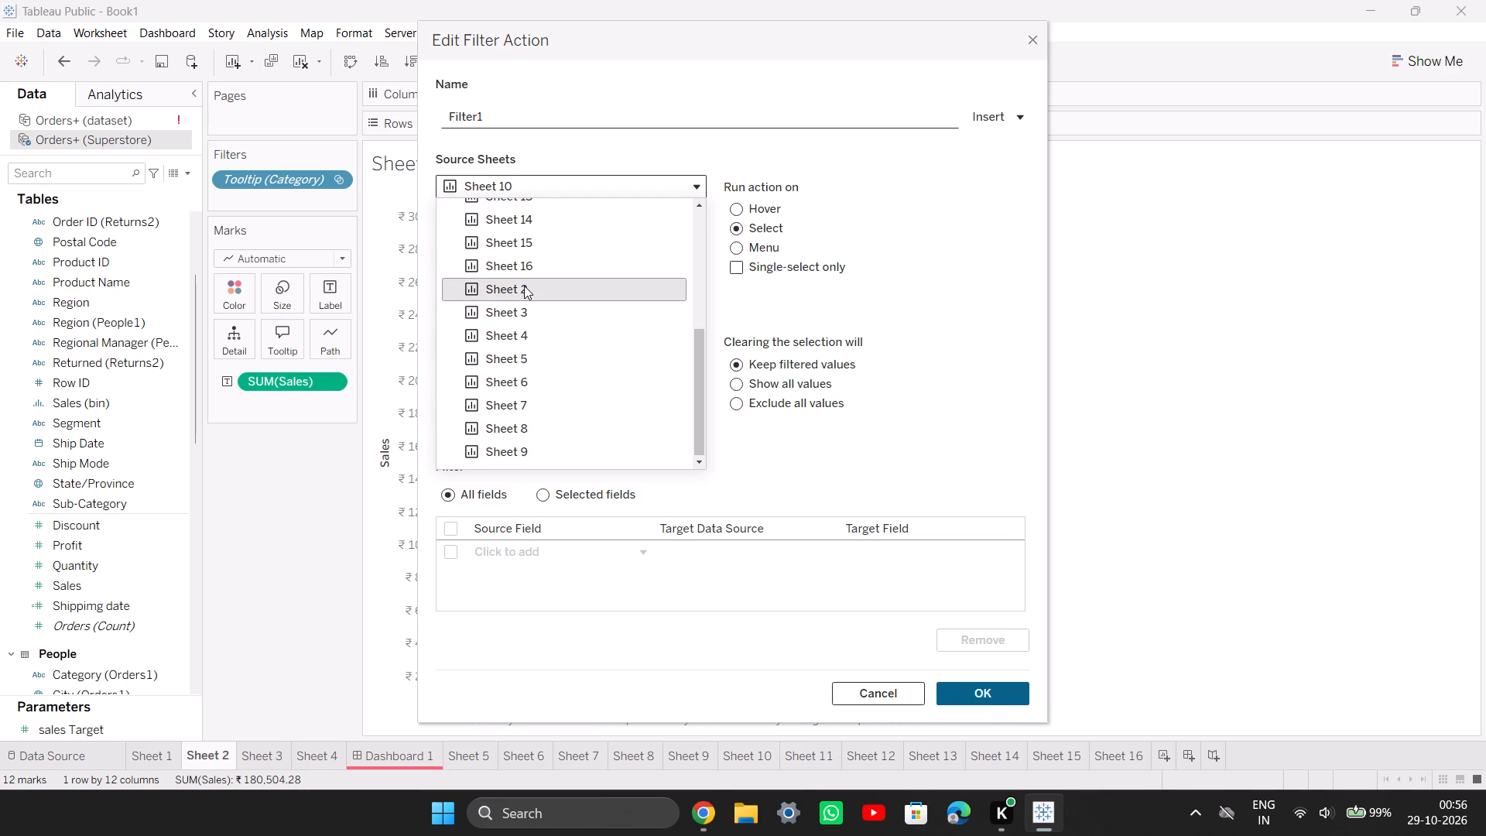
click(523, 310)
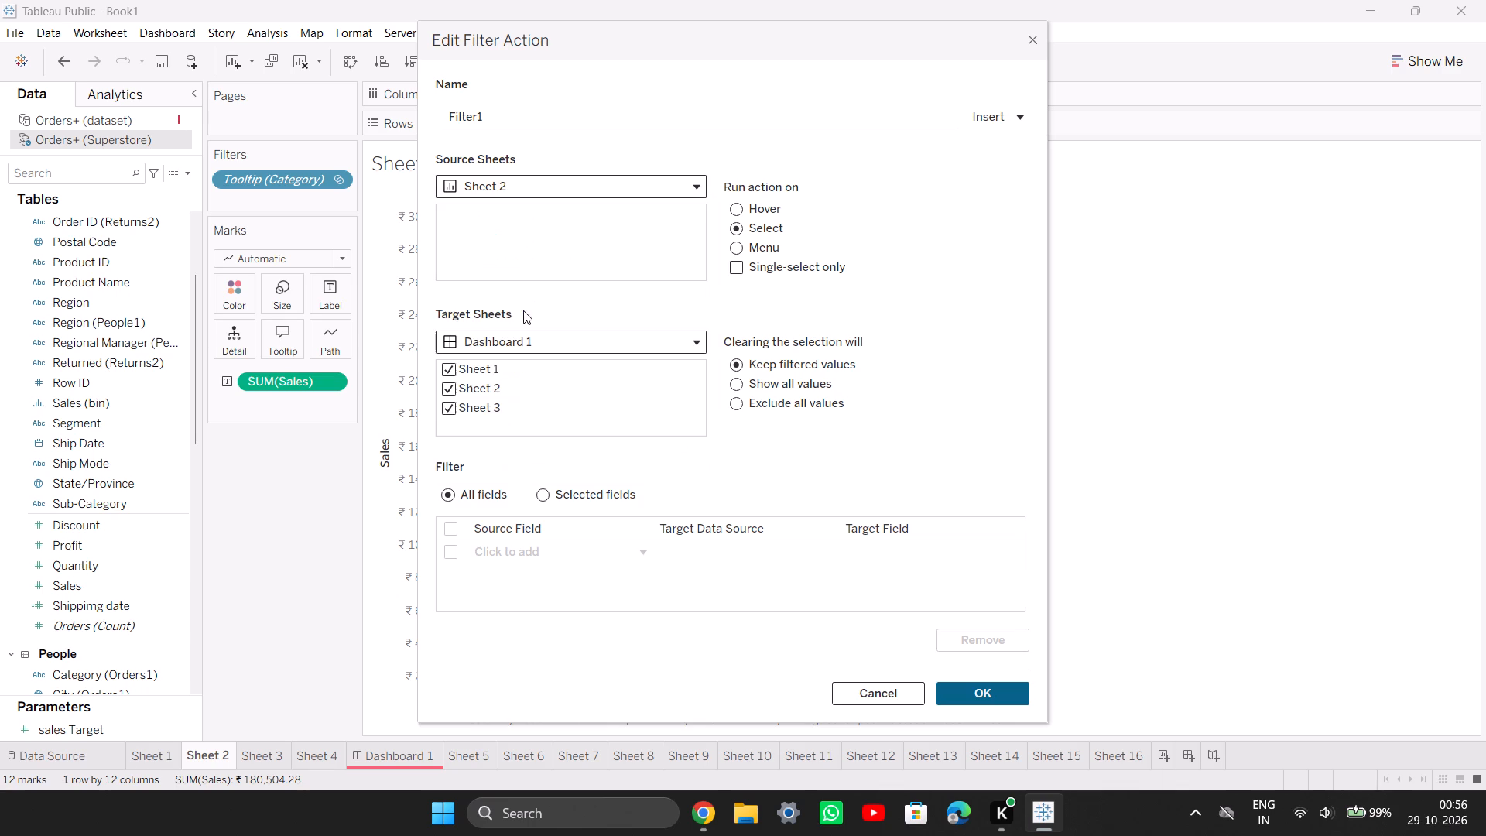
click(536, 348)
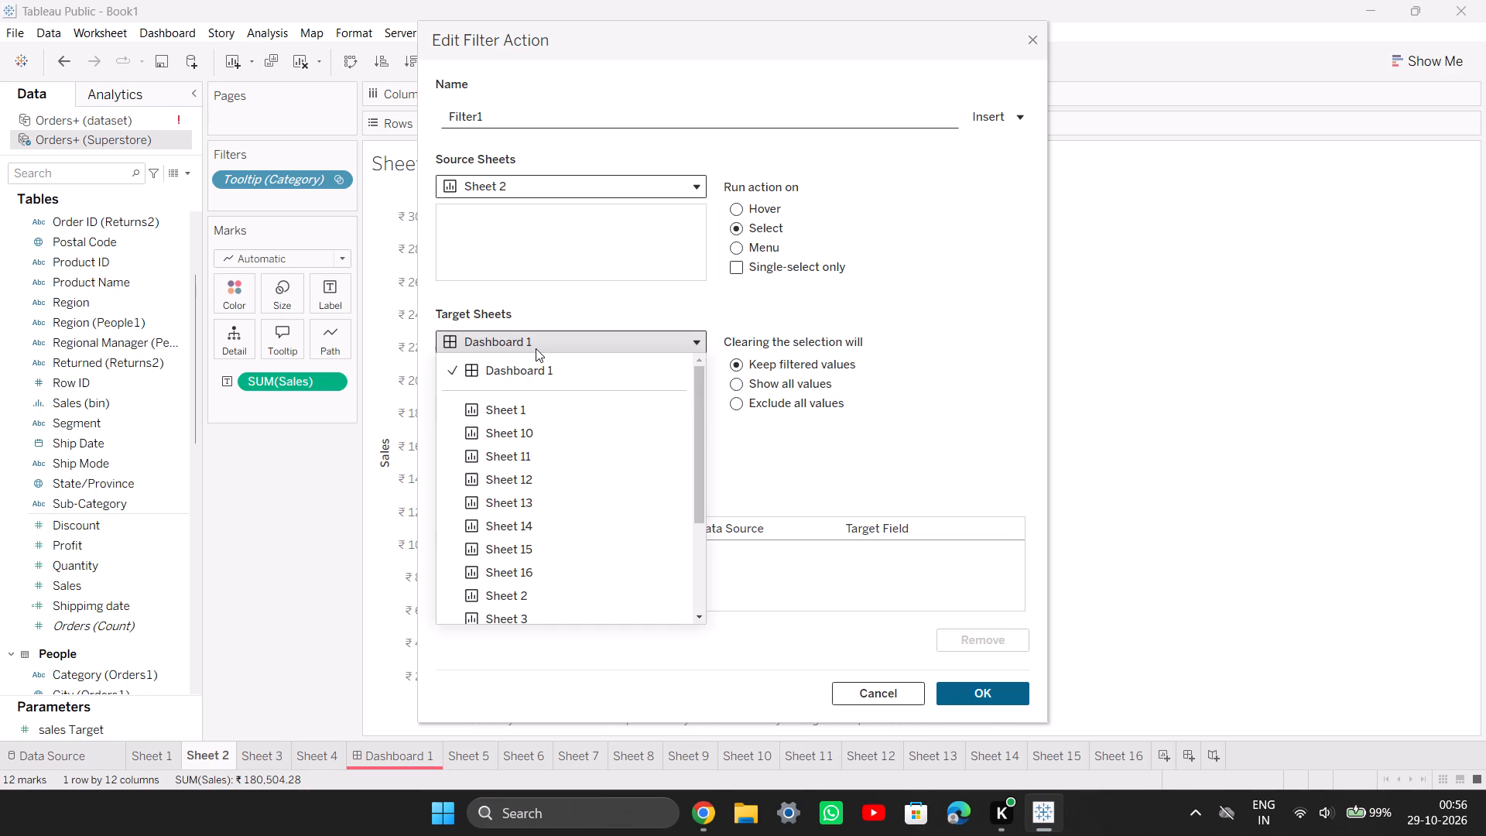
scroll(508, 536, down, 4)
scroll(508, 536, up, 4)
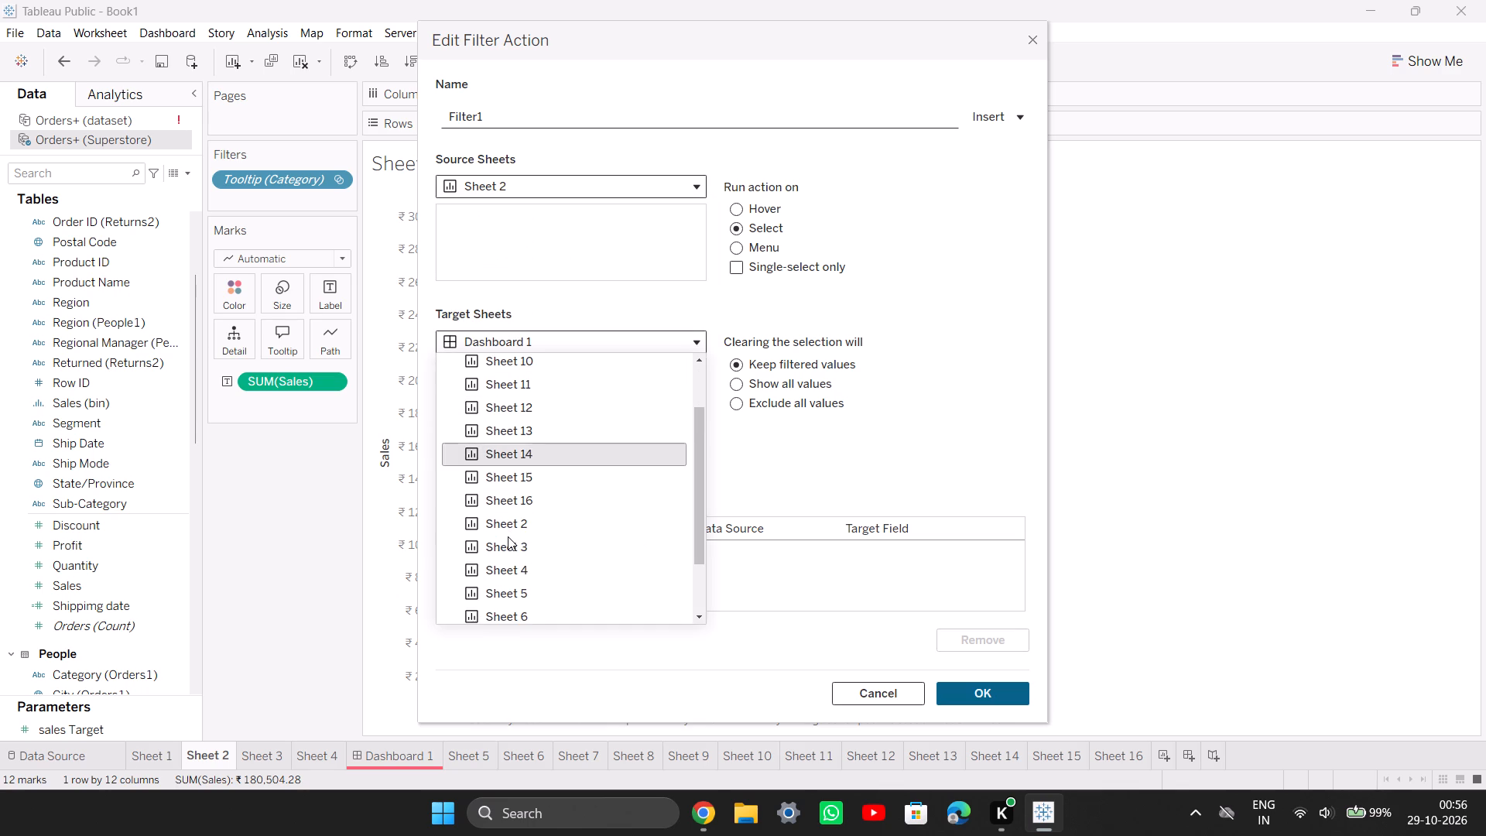
click(566, 351)
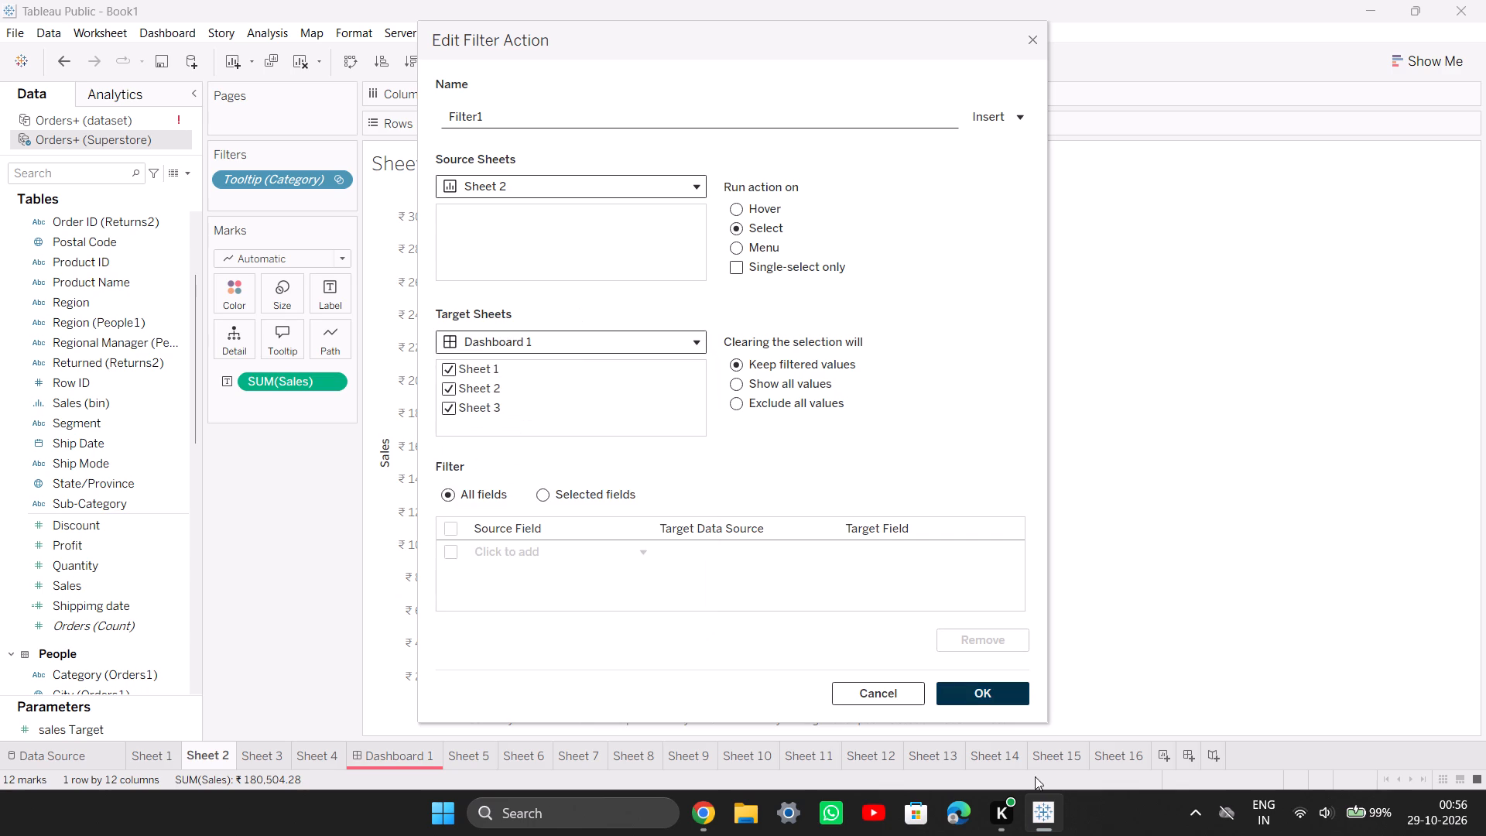
click(976, 691)
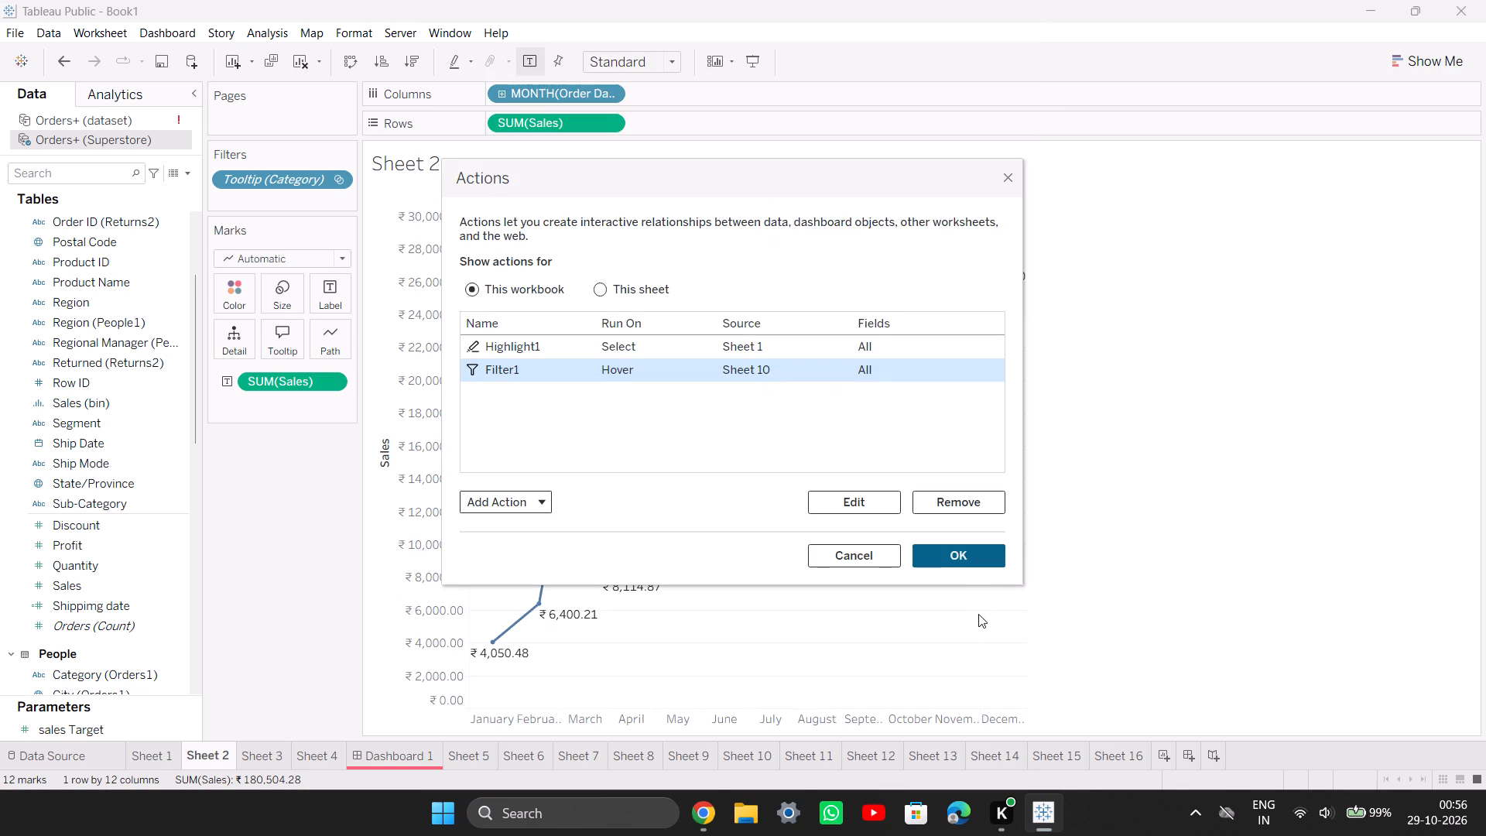
click(965, 550)
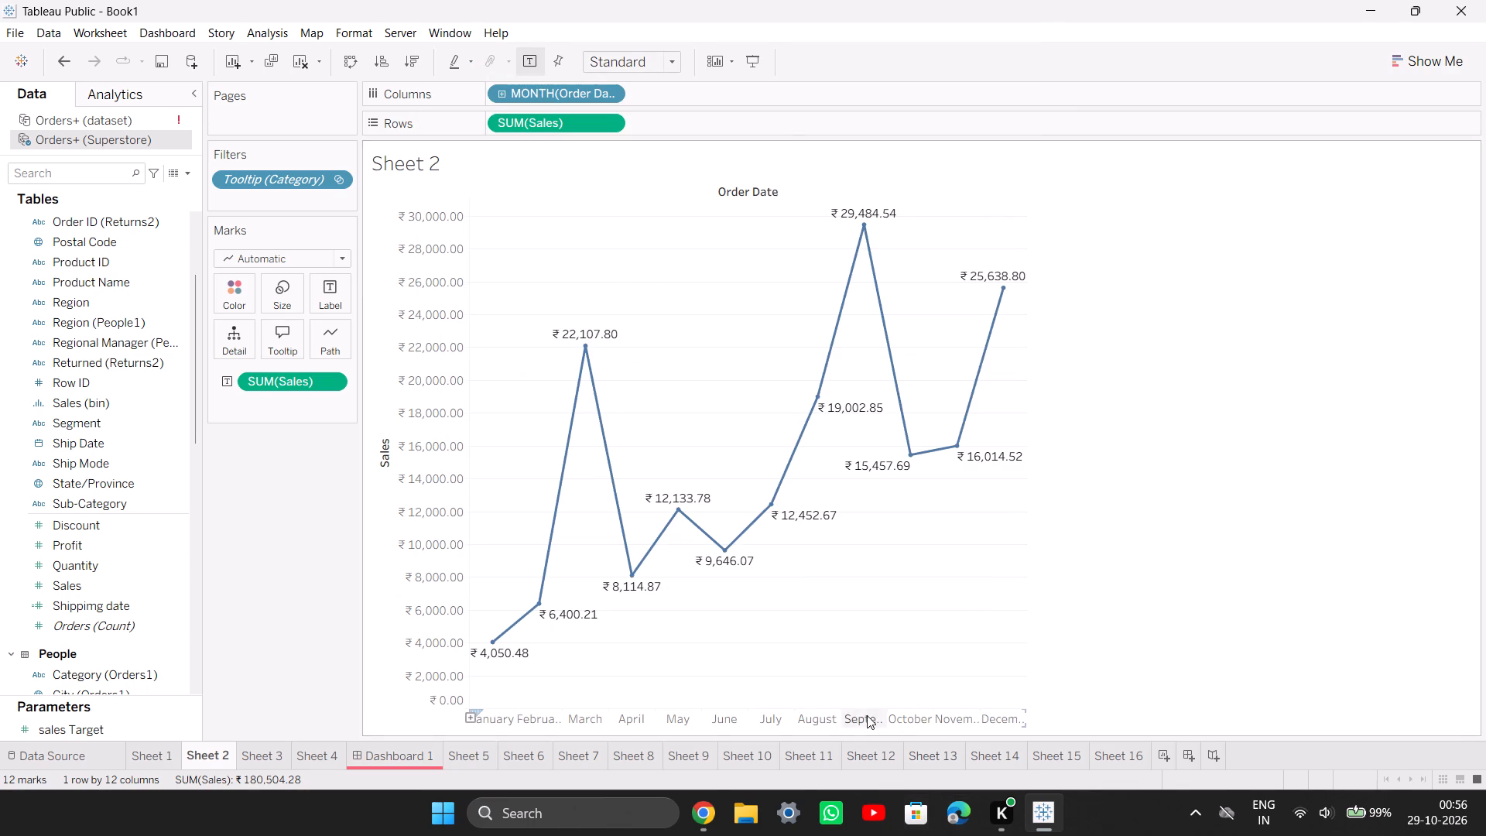
Test the actions on Dashboard 1 with Sheet 2's May point and Sheet 1's Technology and Office Supplies bars.
click(407, 752)
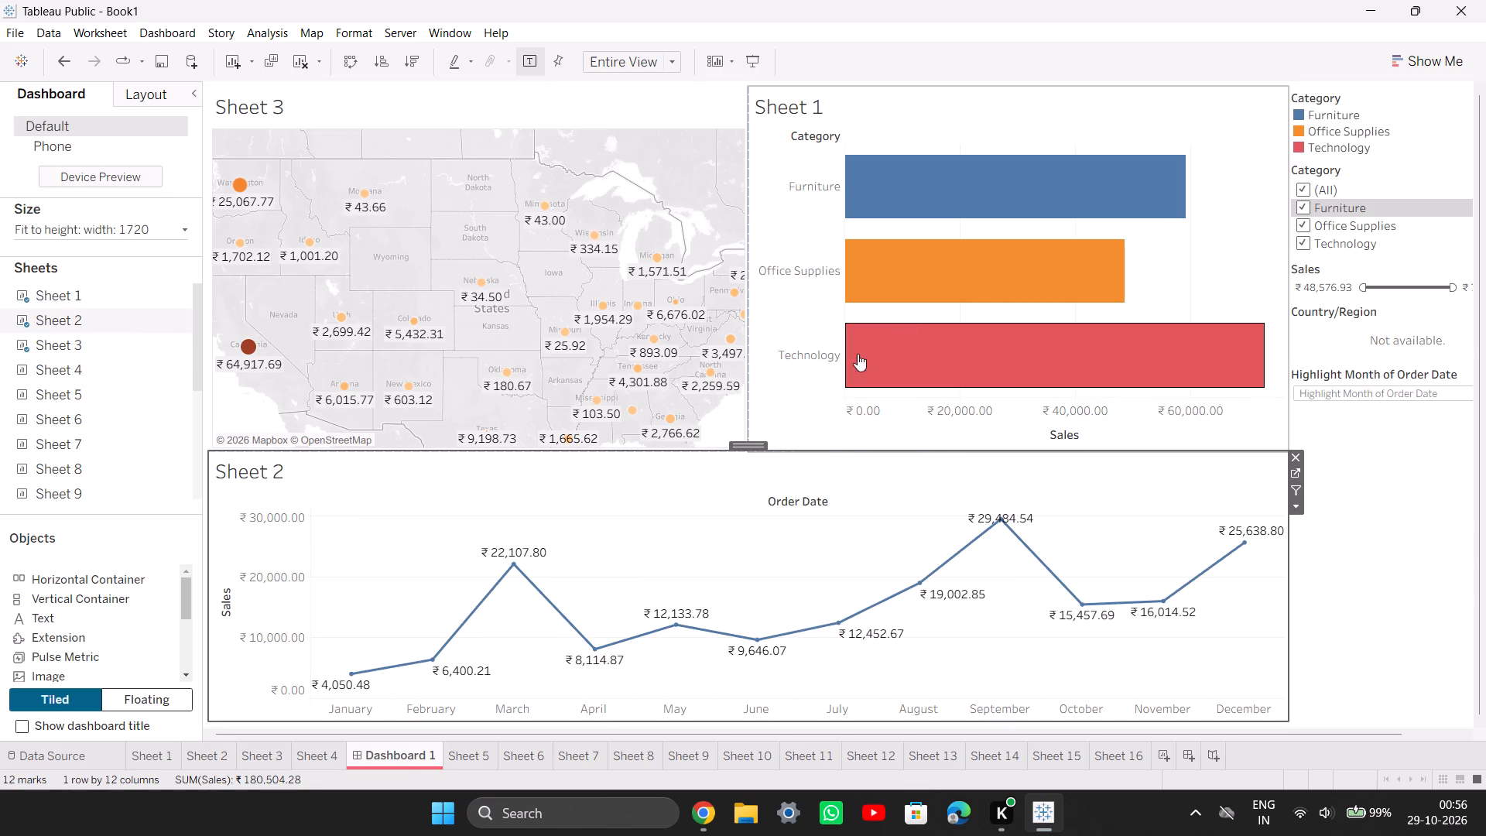
click(674, 619)
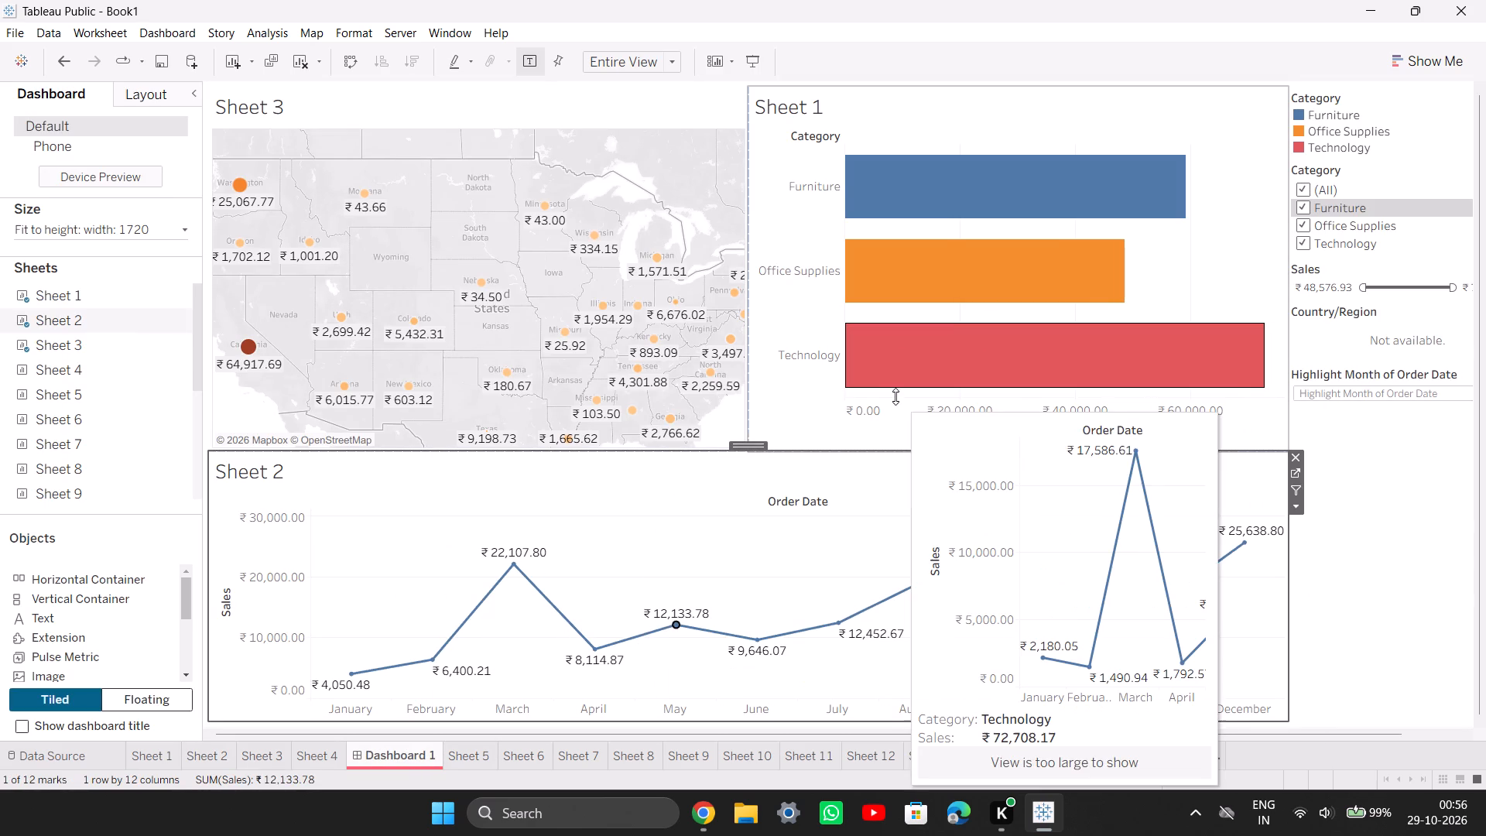
click(914, 370)
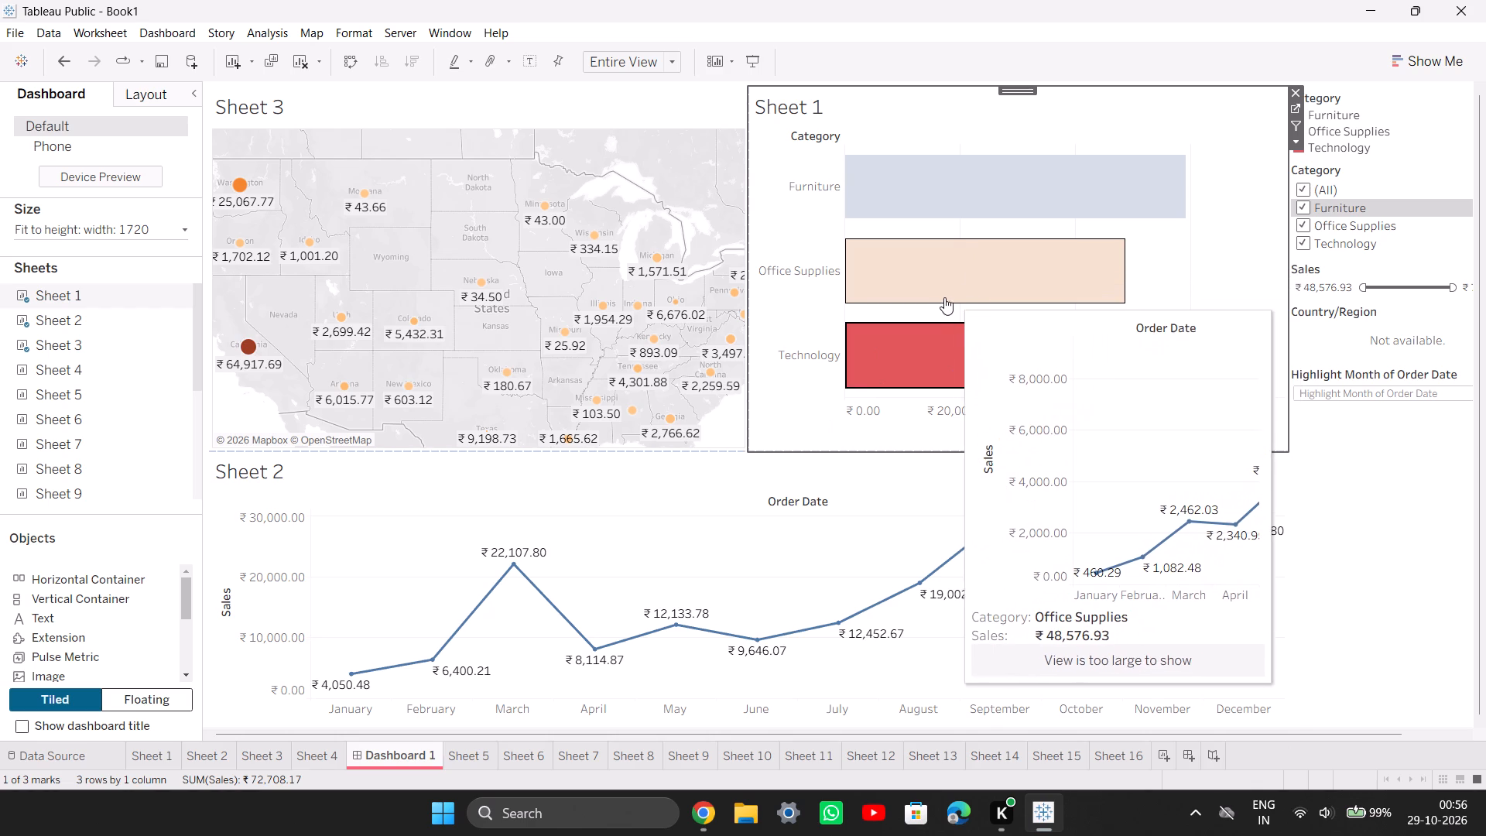
click(1187, 120)
click(1293, 143)
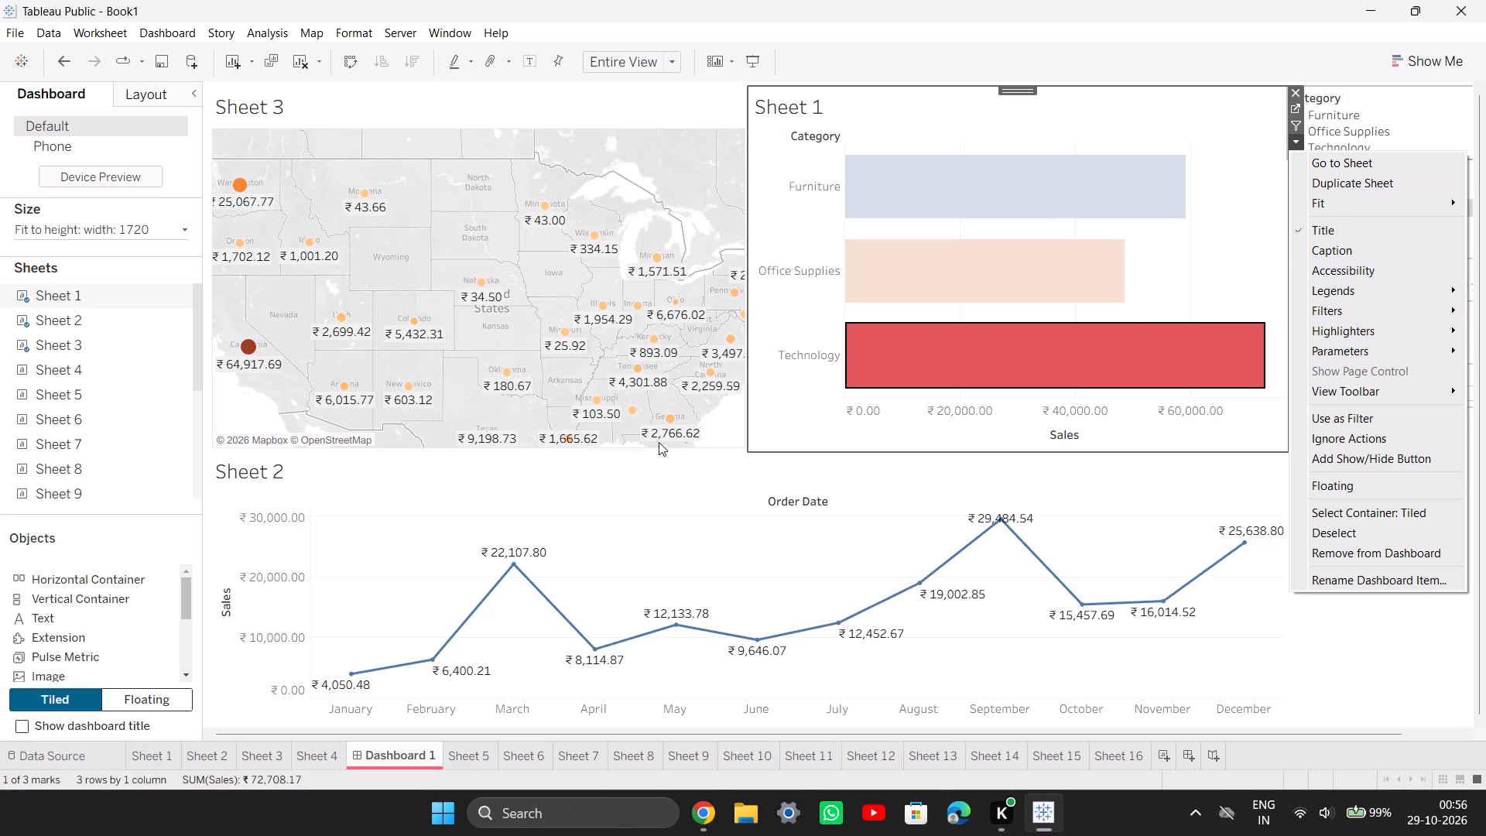
click(1010, 270)
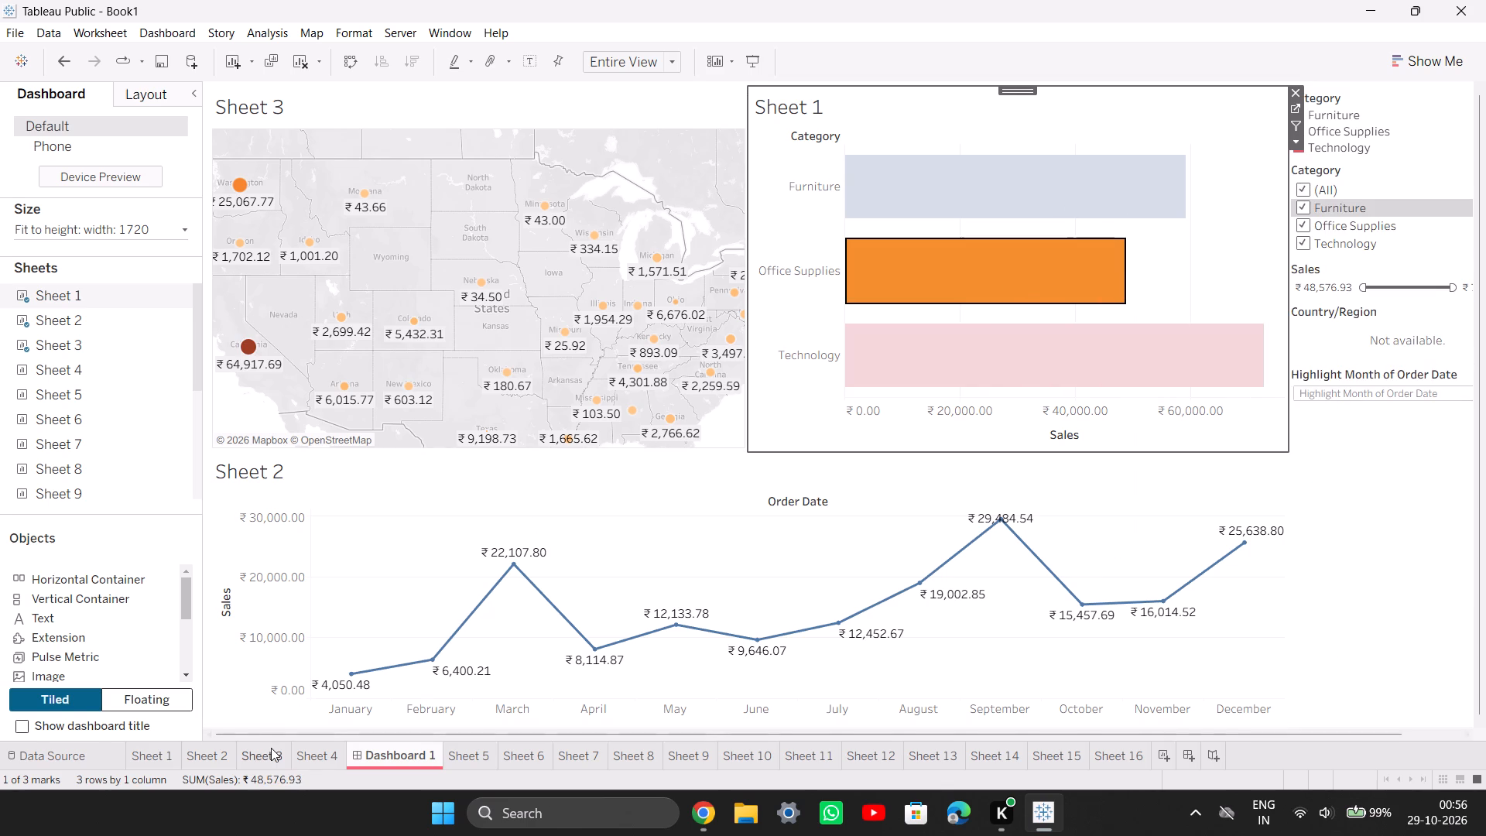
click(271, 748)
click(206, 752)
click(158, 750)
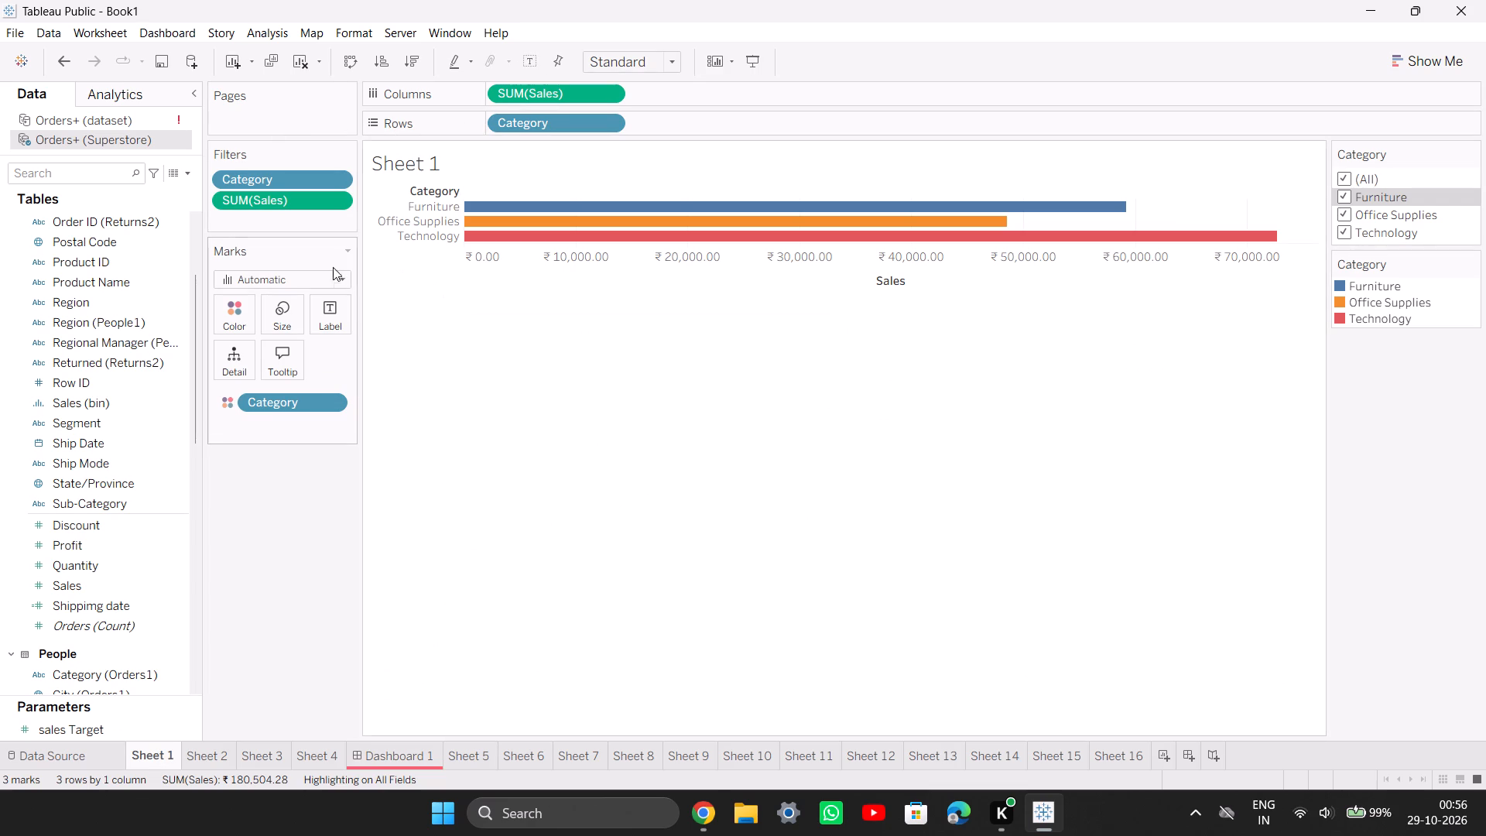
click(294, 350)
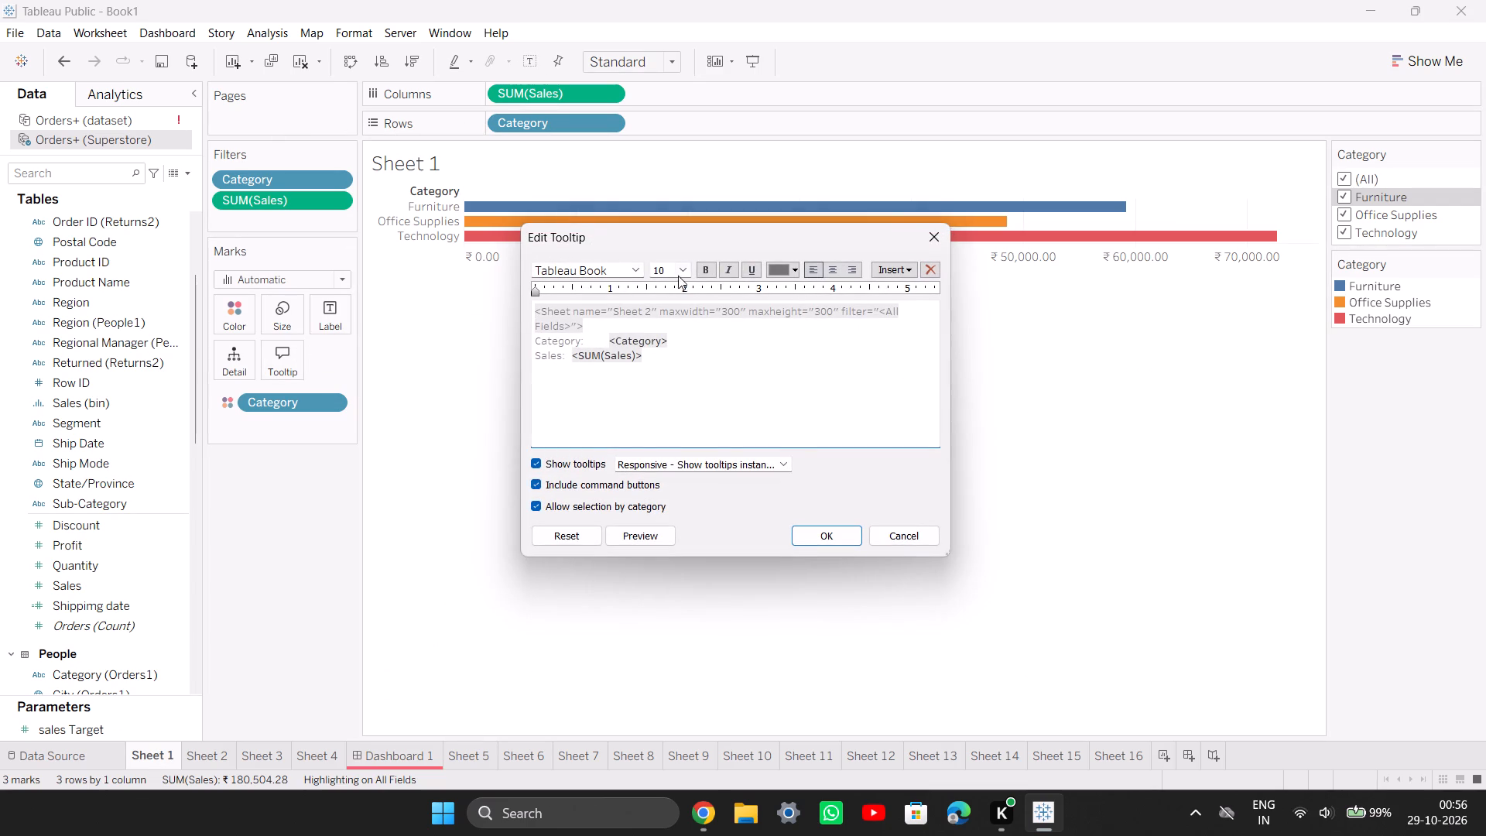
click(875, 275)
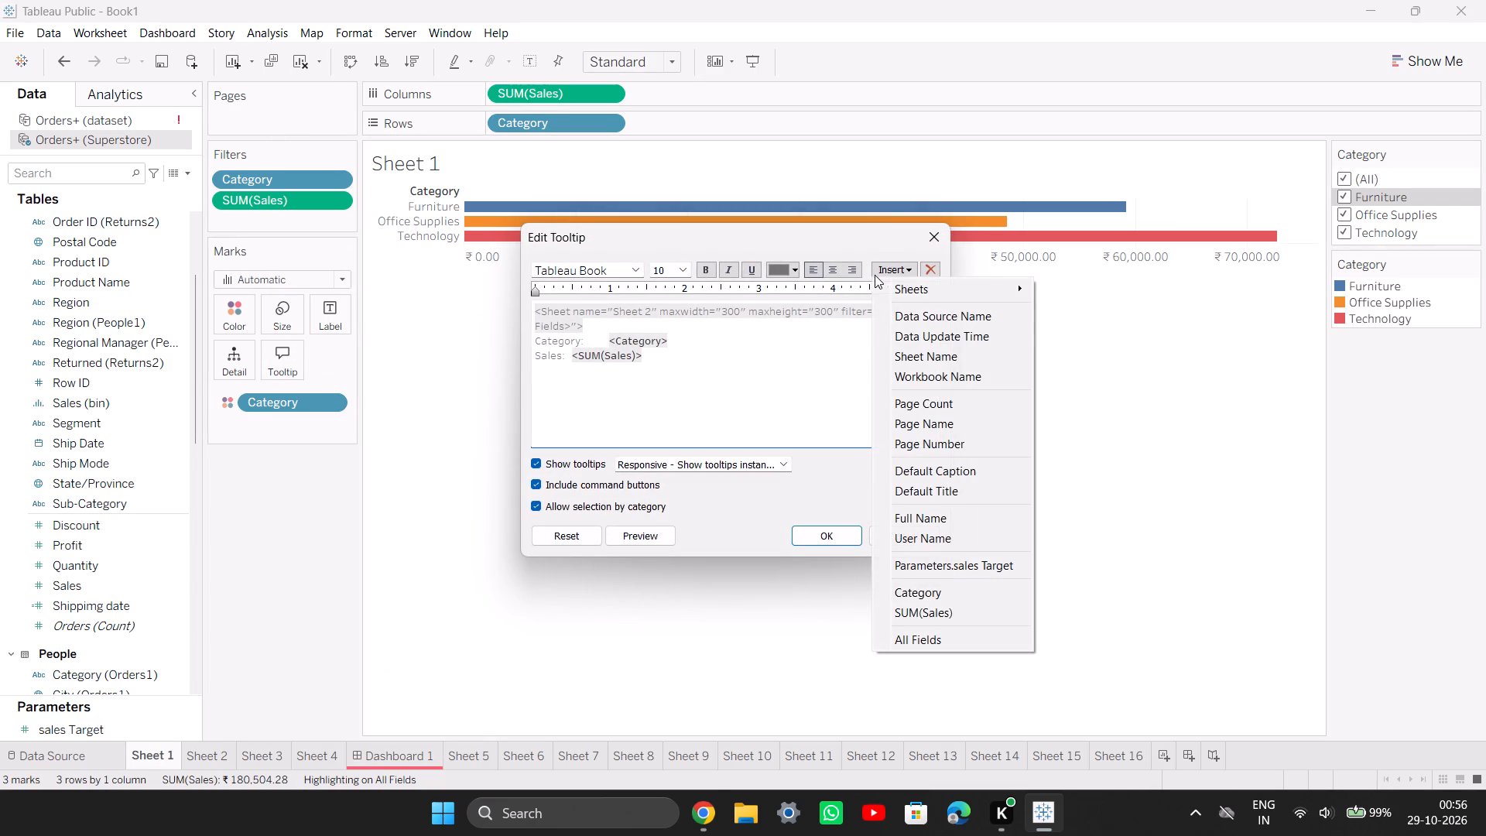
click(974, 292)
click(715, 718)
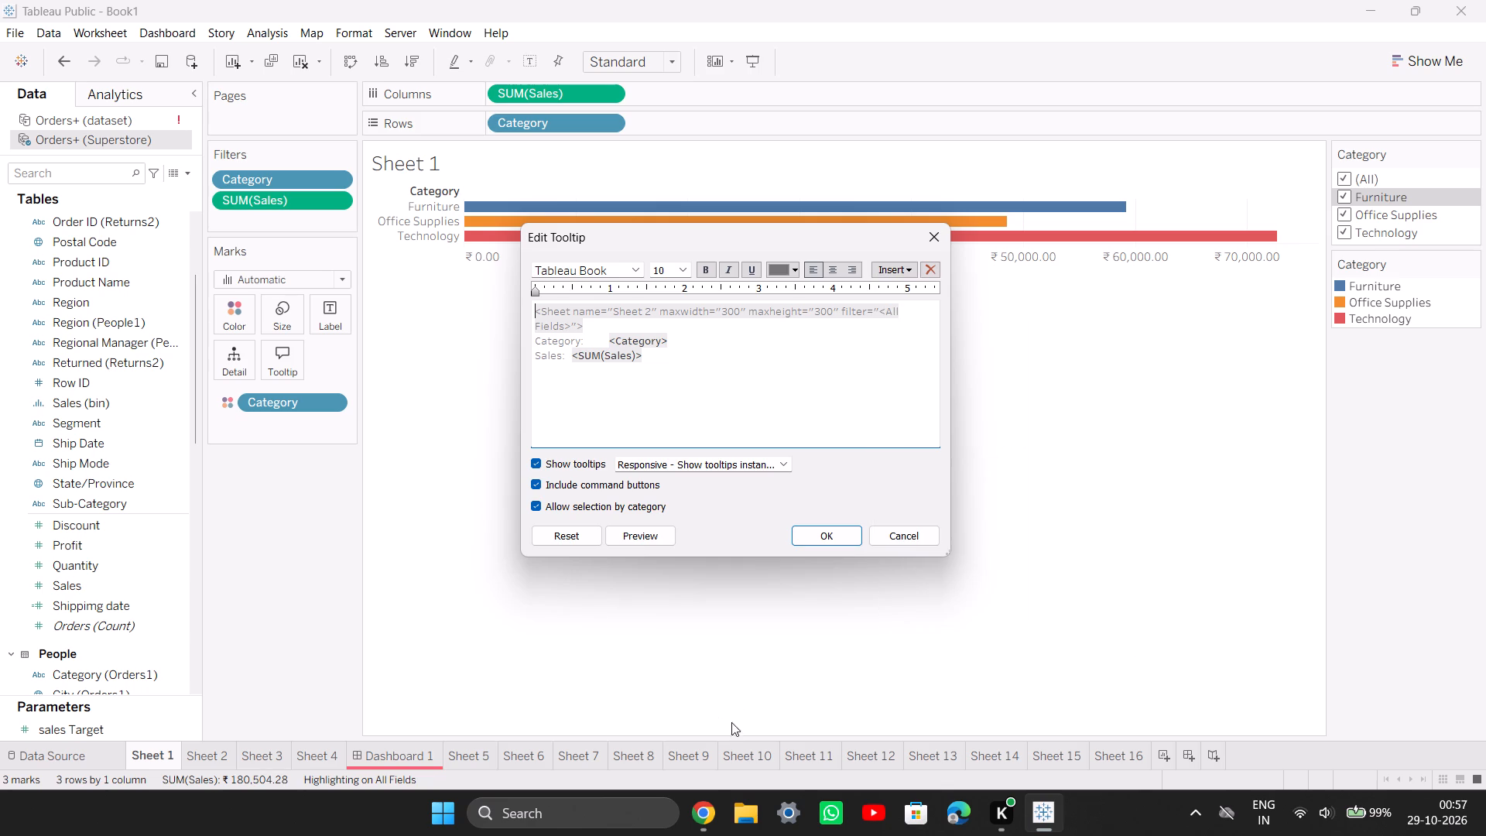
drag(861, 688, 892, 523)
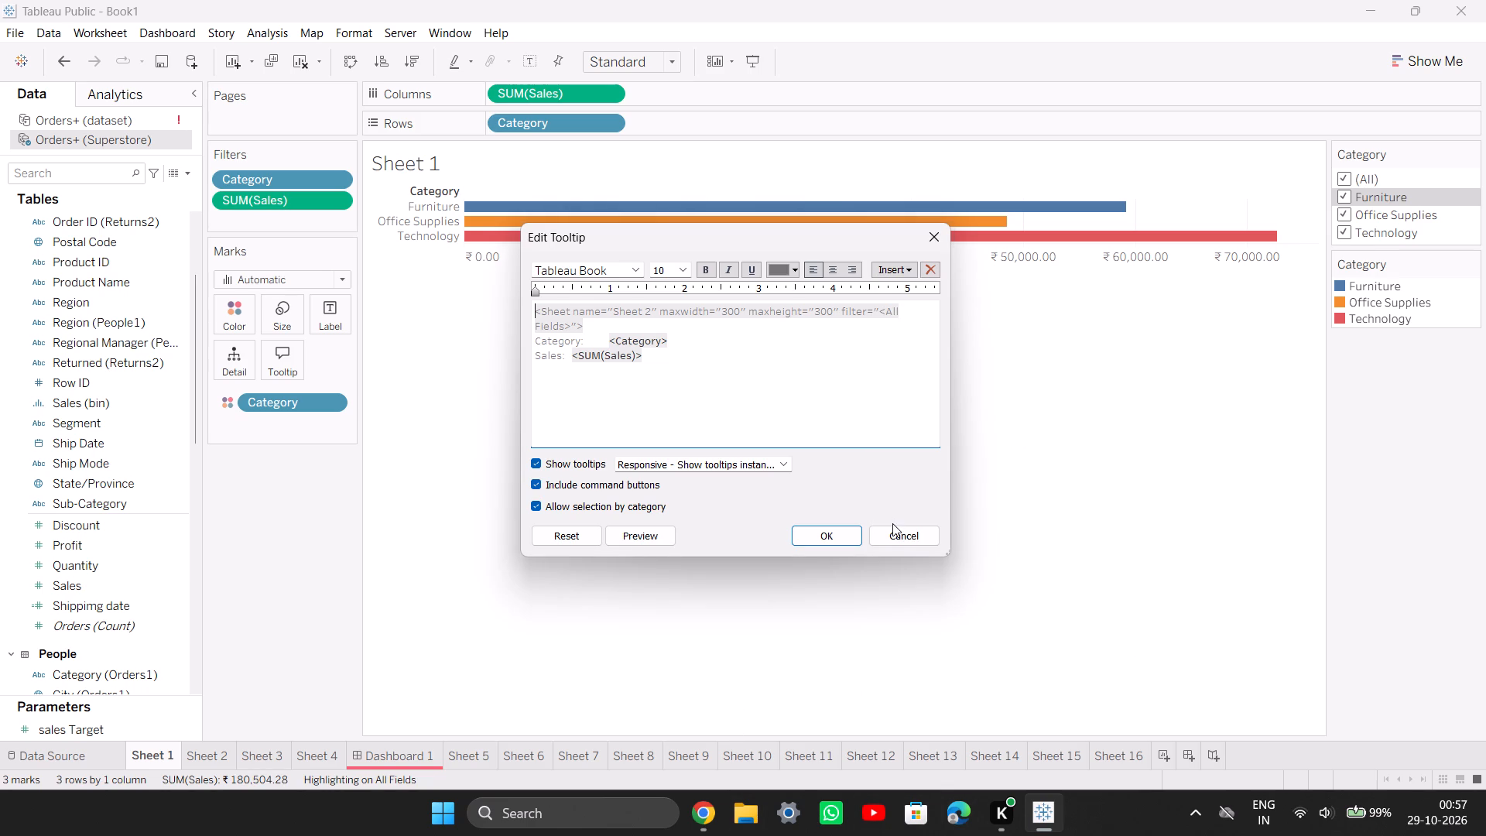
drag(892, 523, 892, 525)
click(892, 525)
Switch to the practical PDF in Chrome and read sections 7.E through 7.I, focusing on the 7.G Create Set Action instructions.
click(721, 800)
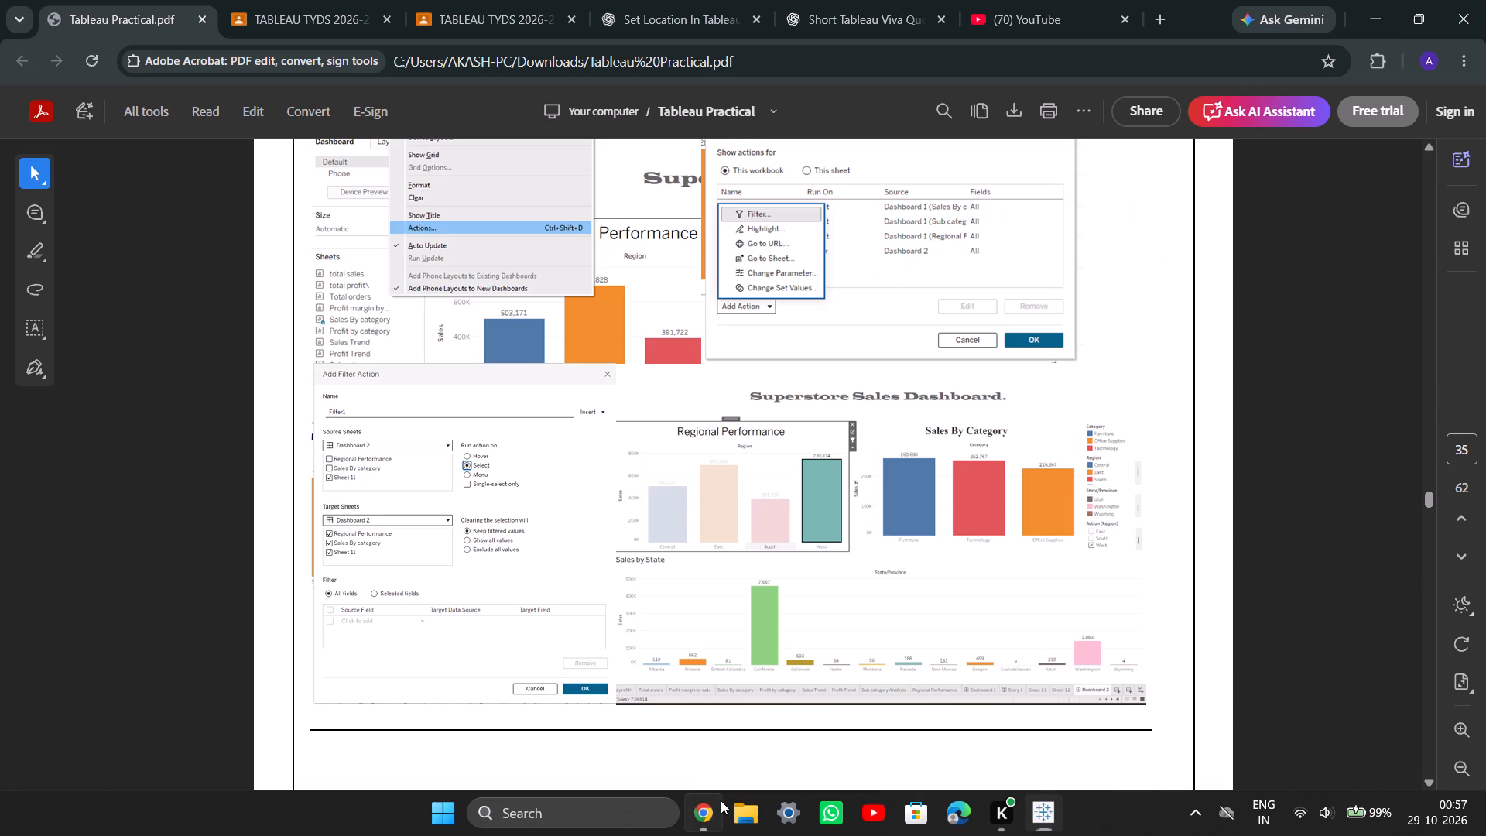
scroll(522, 374, down, 5)
scroll(522, 374, up, 2)
scroll(522, 374, right, 1)
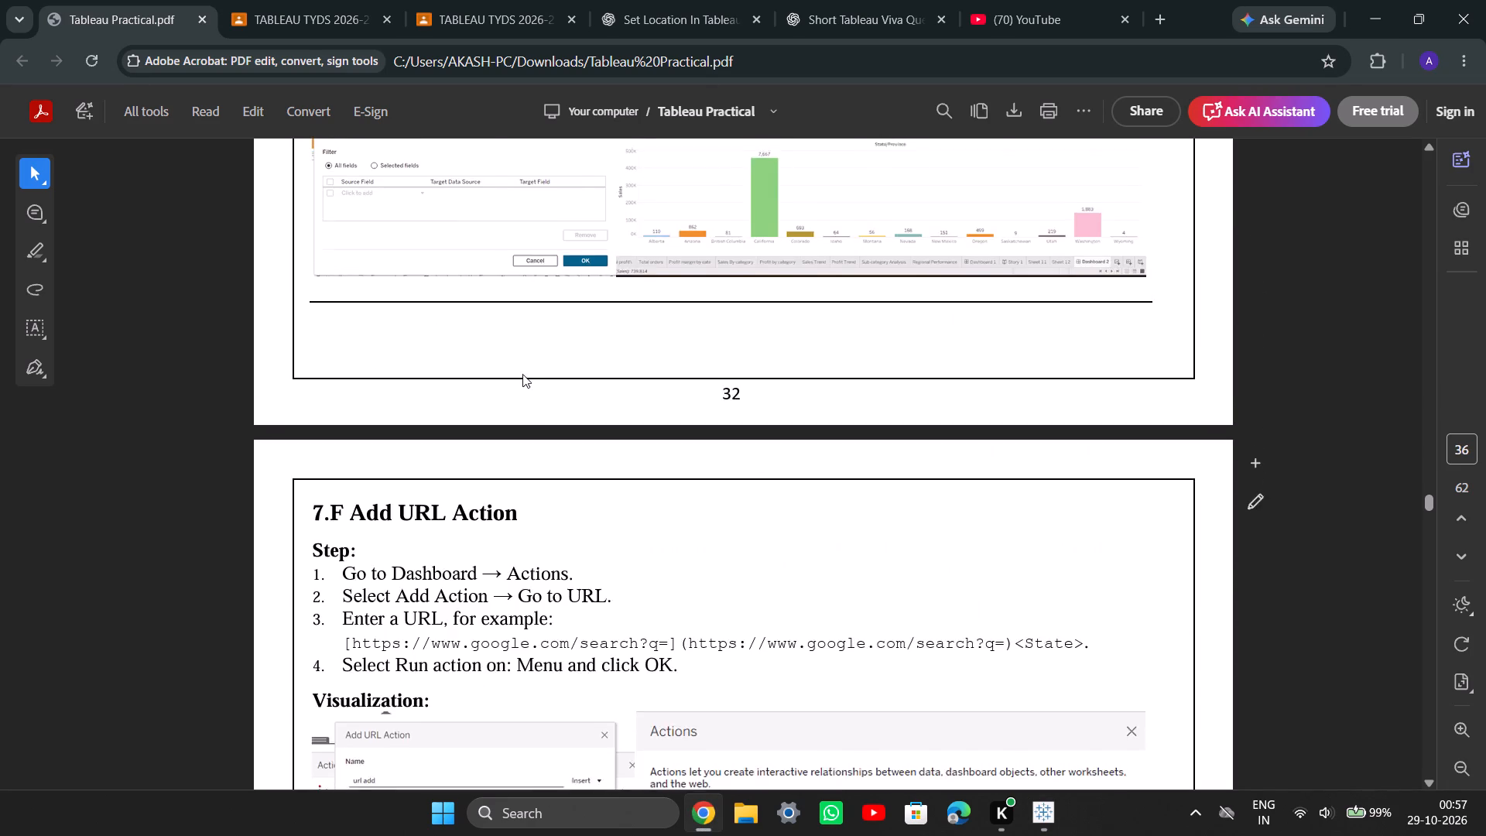
scroll(522, 374, right, 1)
scroll(522, 374, up, 4)
scroll(522, 374, down, 2)
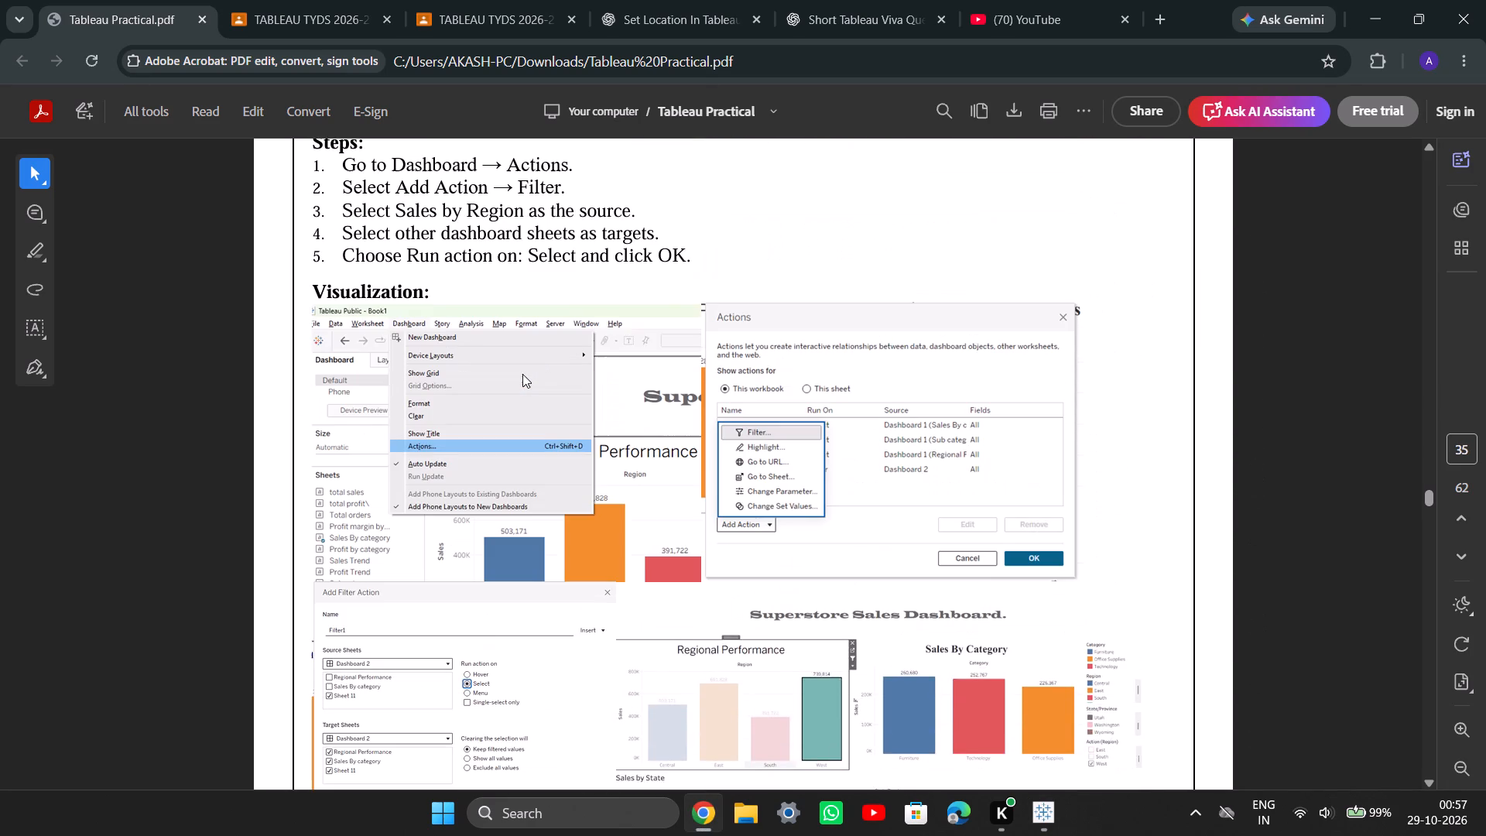
scroll(522, 374, down, 1)
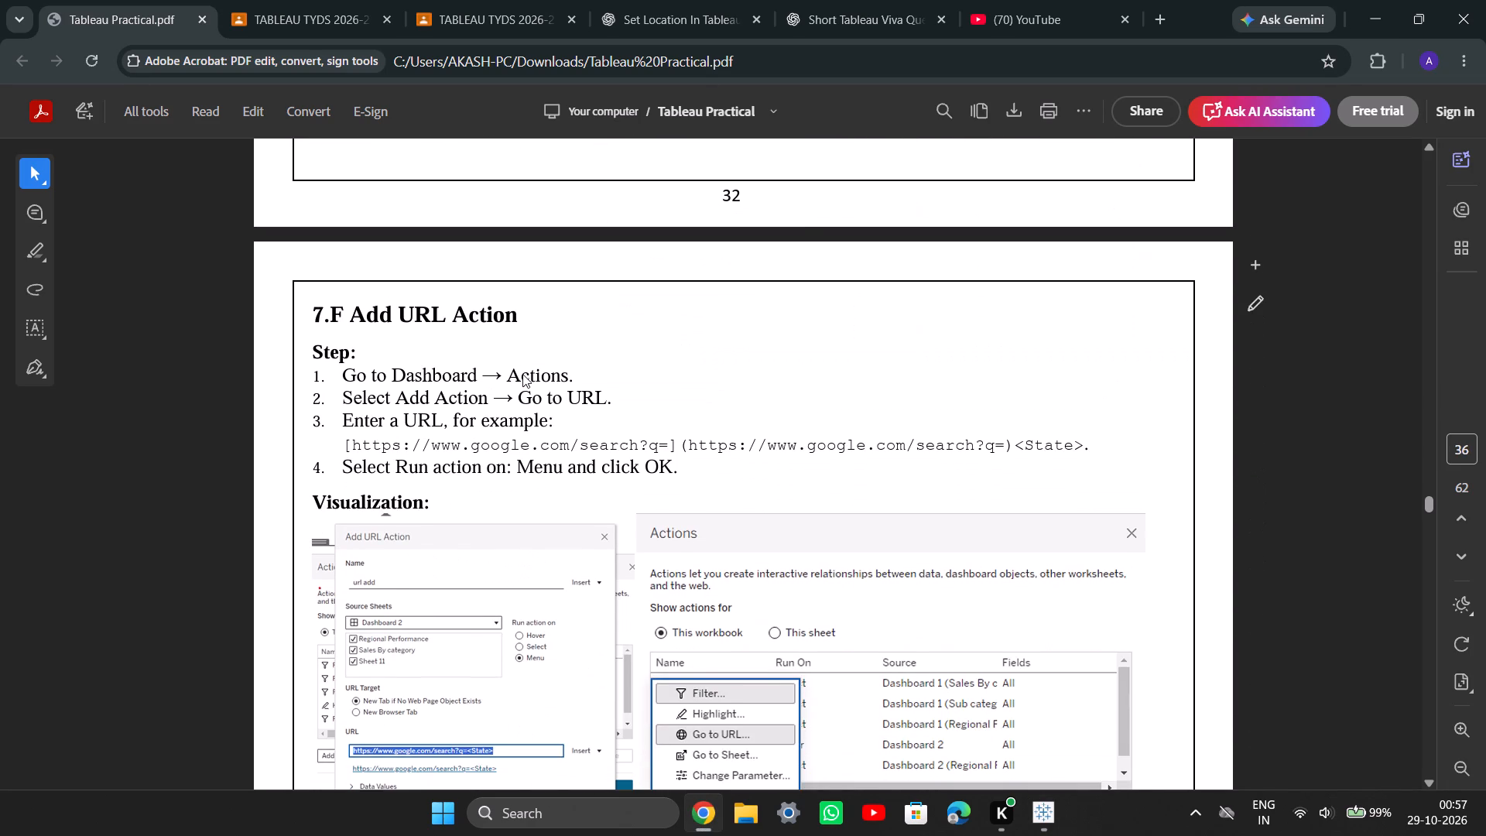
scroll(522, 374, down, 1)
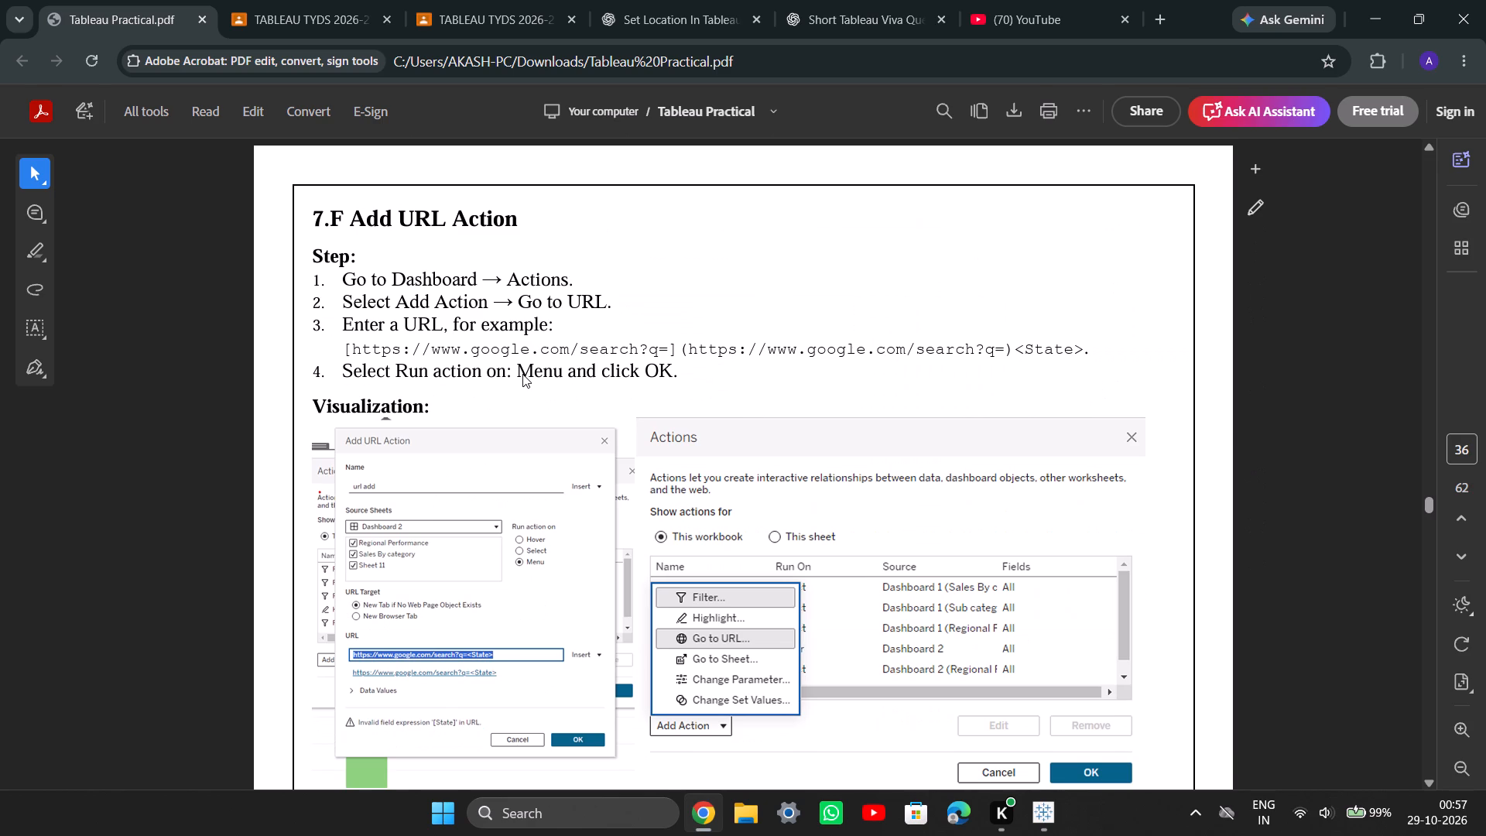
scroll(522, 374, down, 4)
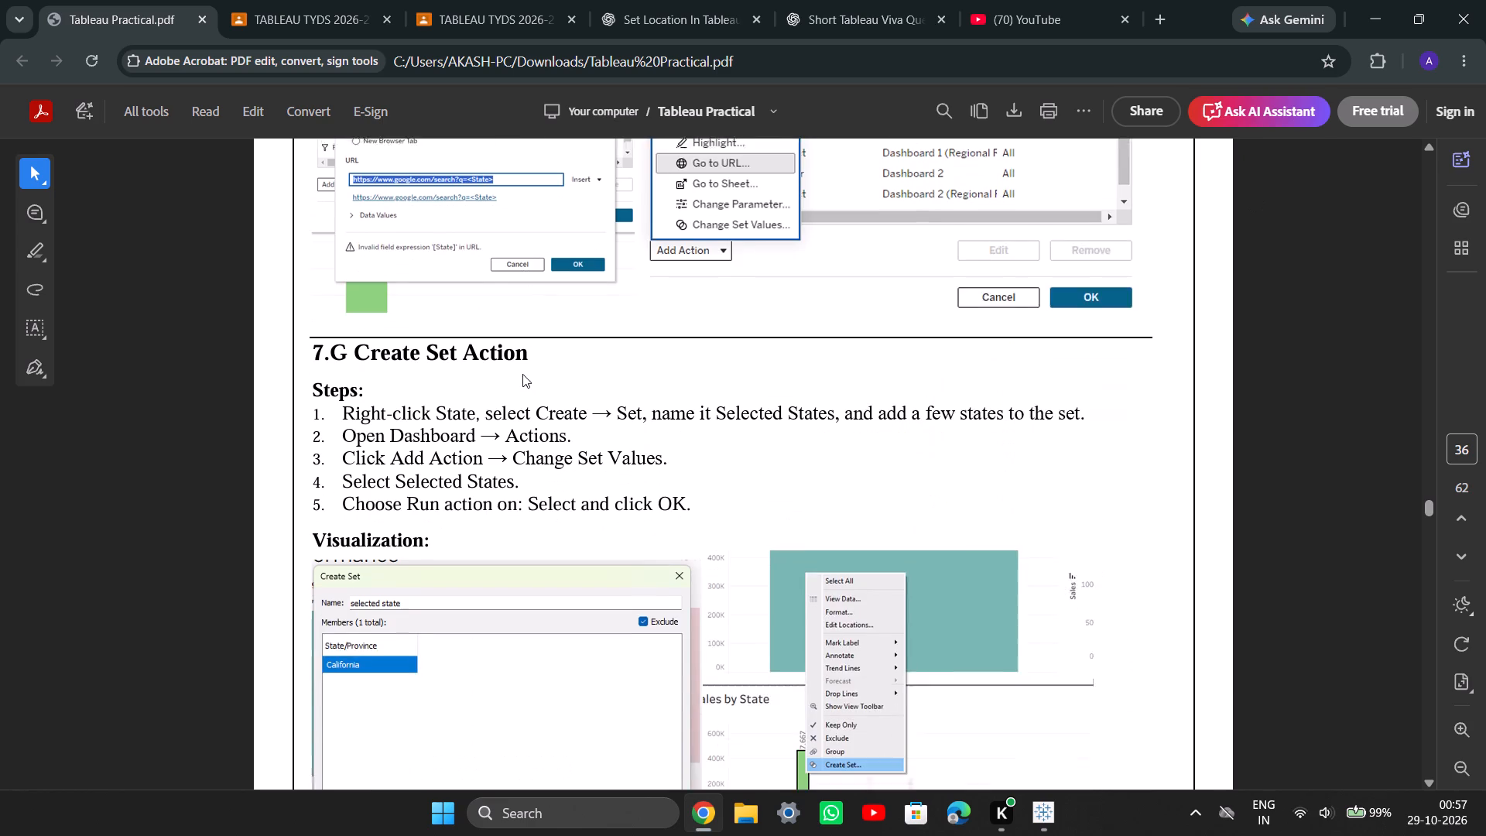
scroll(522, 374, down, 2)
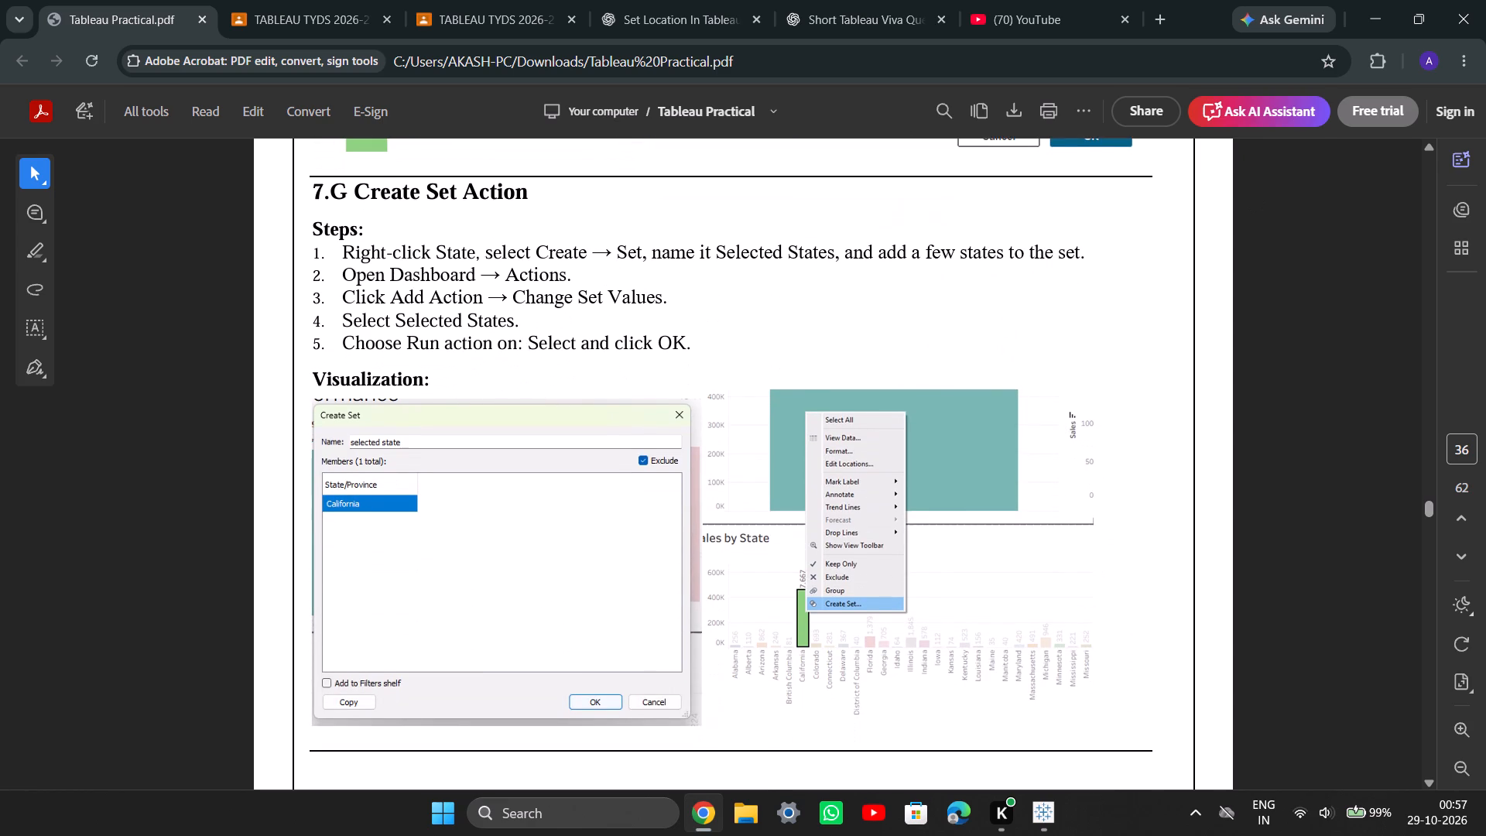
scroll(474, 248, down, 6)
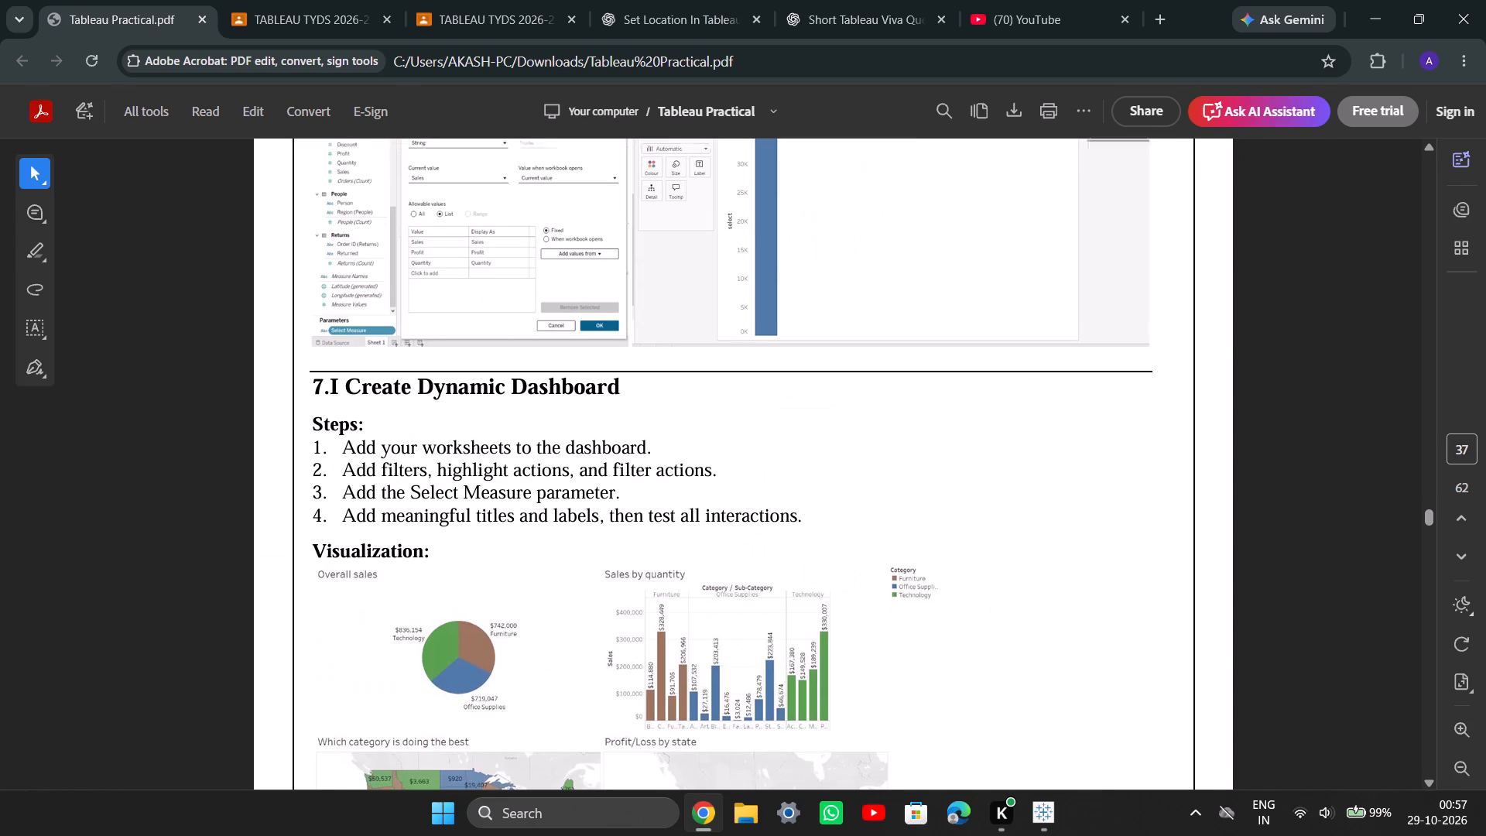
scroll(474, 248, down, 1)
scroll(474, 248, up, 5)
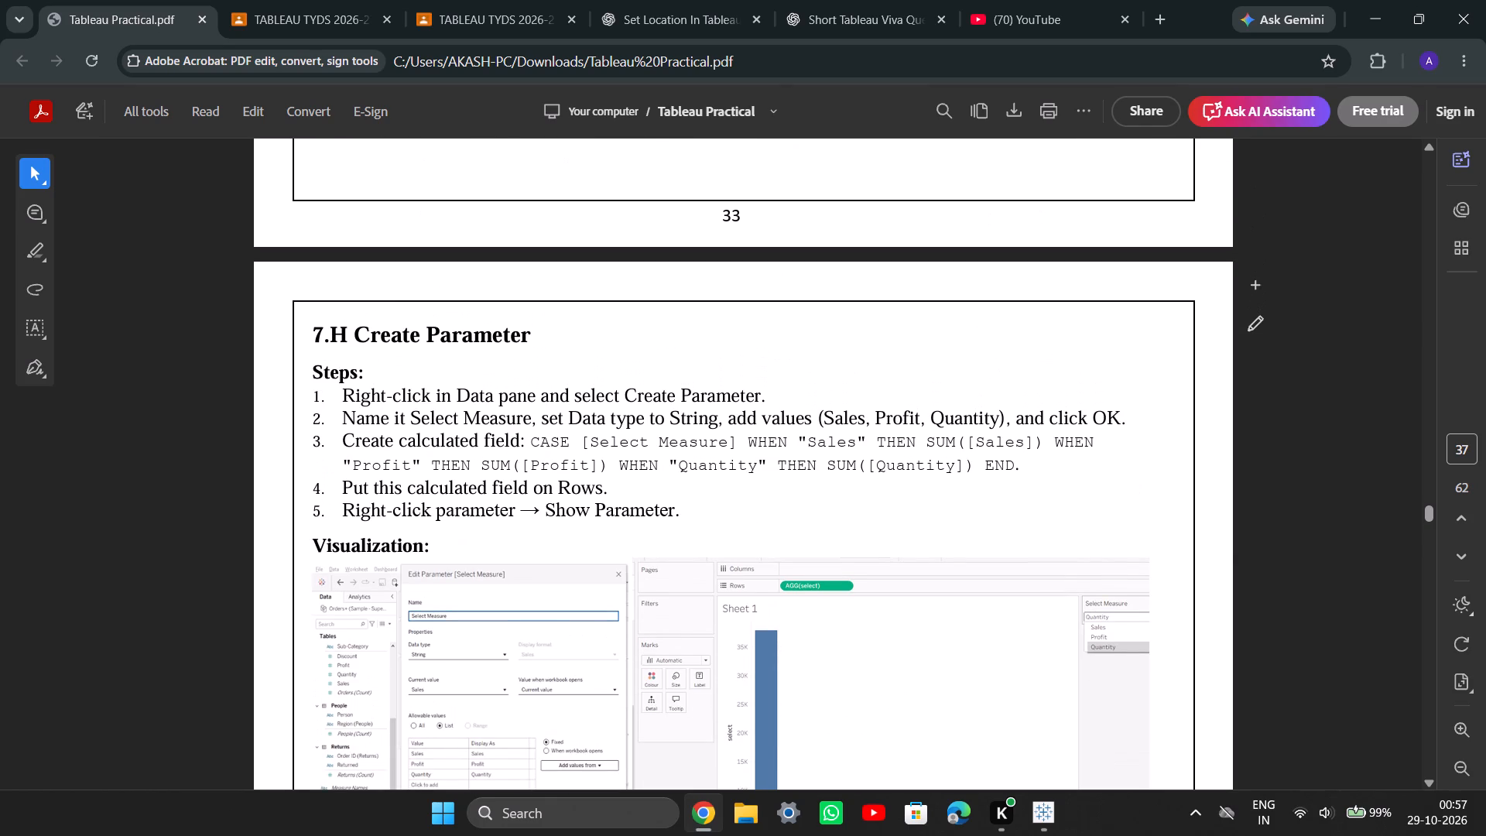
scroll(474, 248, up, 2)
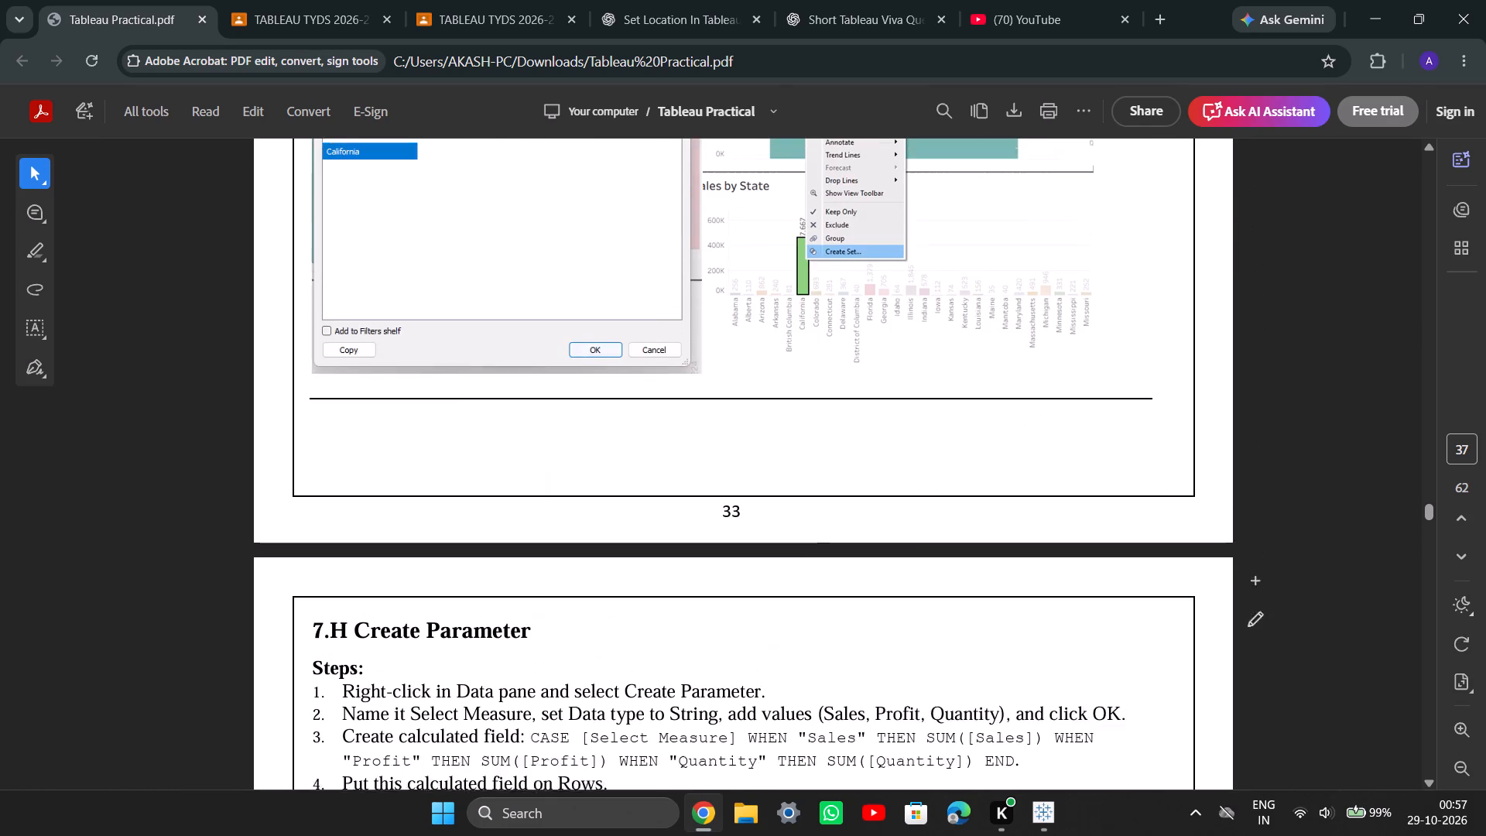
scroll(474, 248, up, 3)
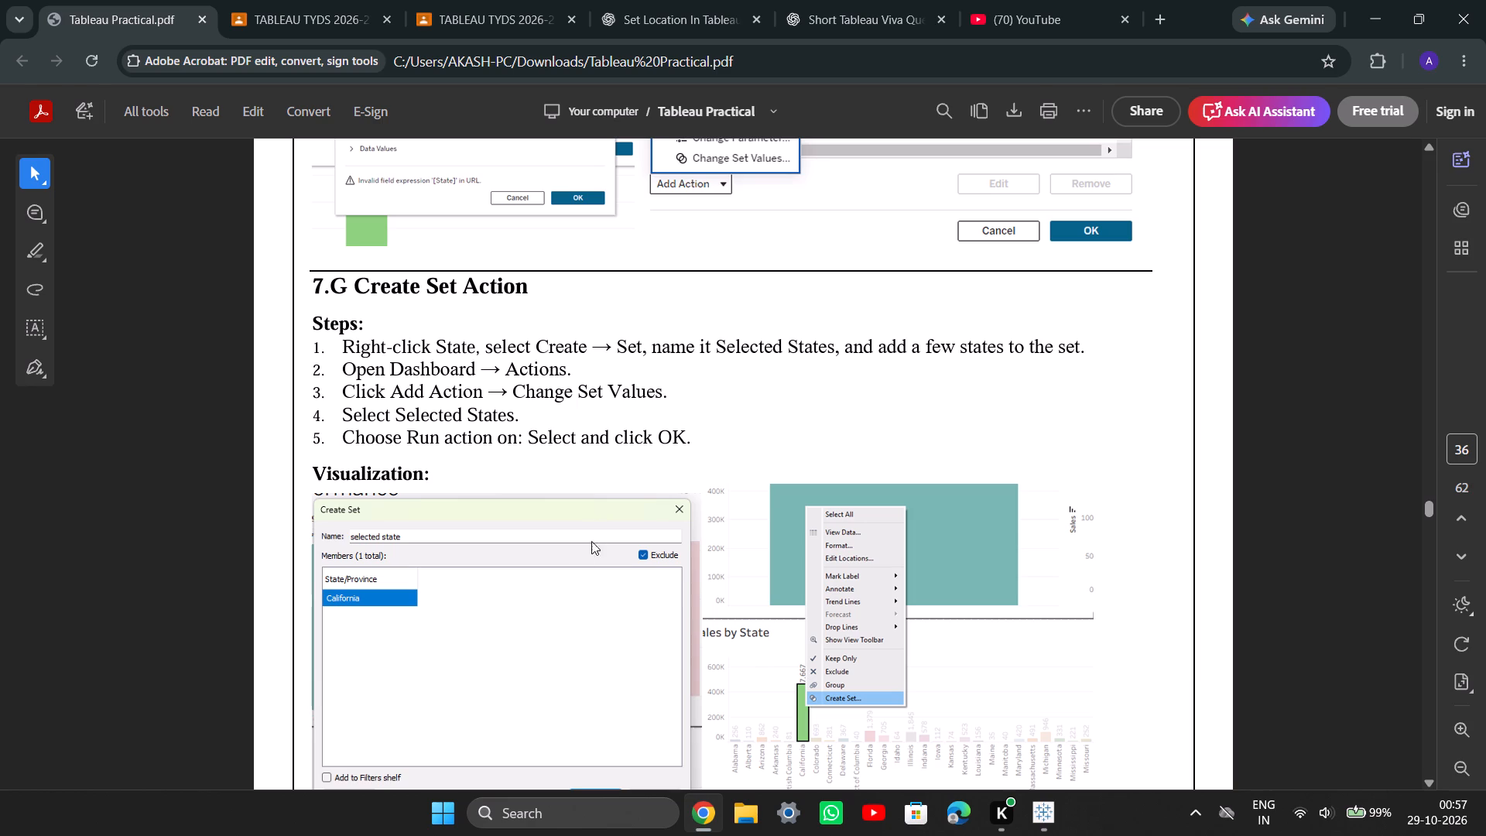
scroll(608, 577, down, 1)
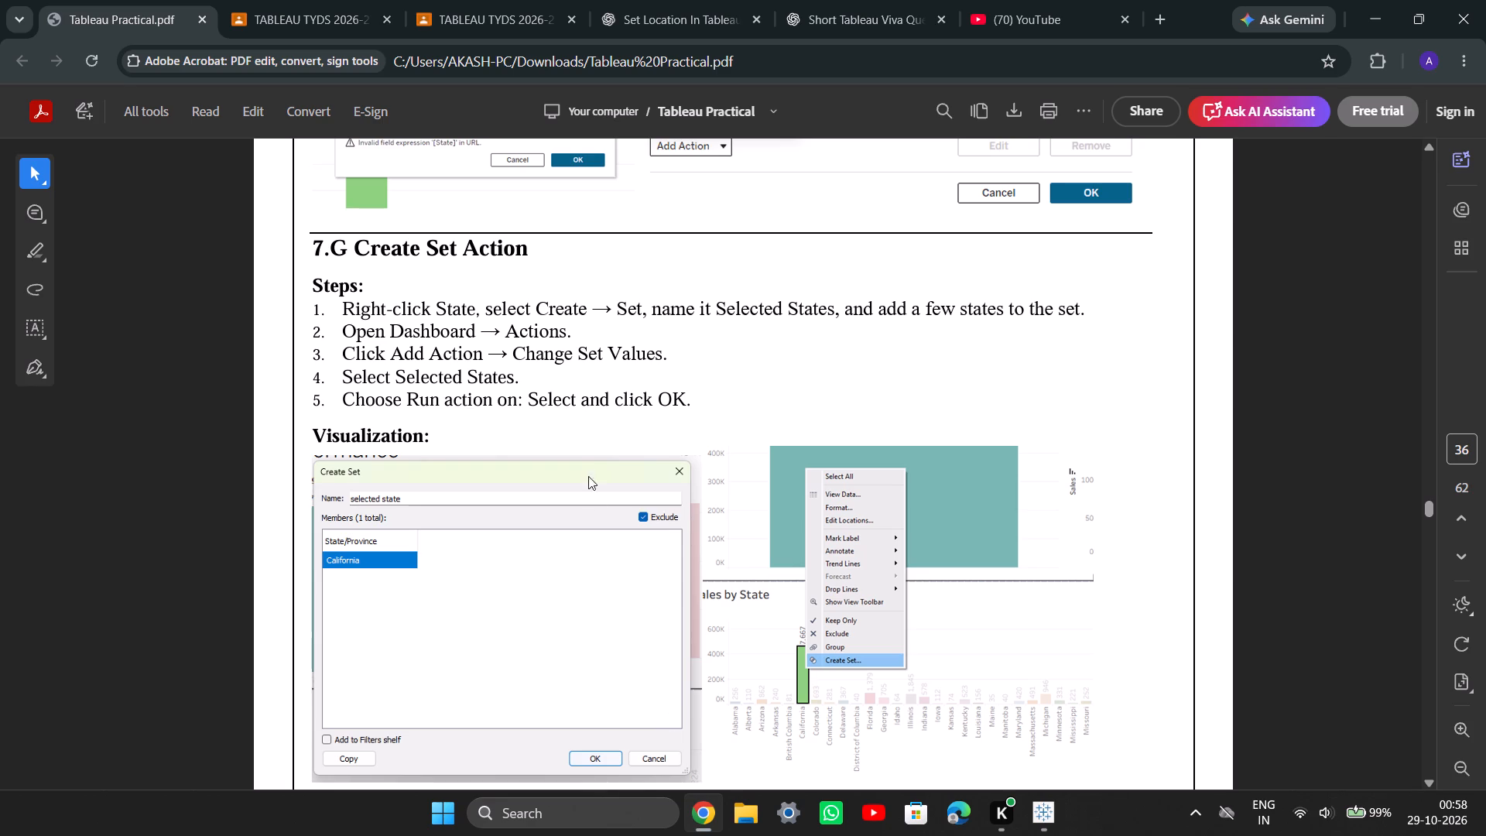
In Tableau's Sheet 4, create a set from State/Province containing California, Colorado, Florida, Georgia, Idaho and Illinois.
click(1048, 814)
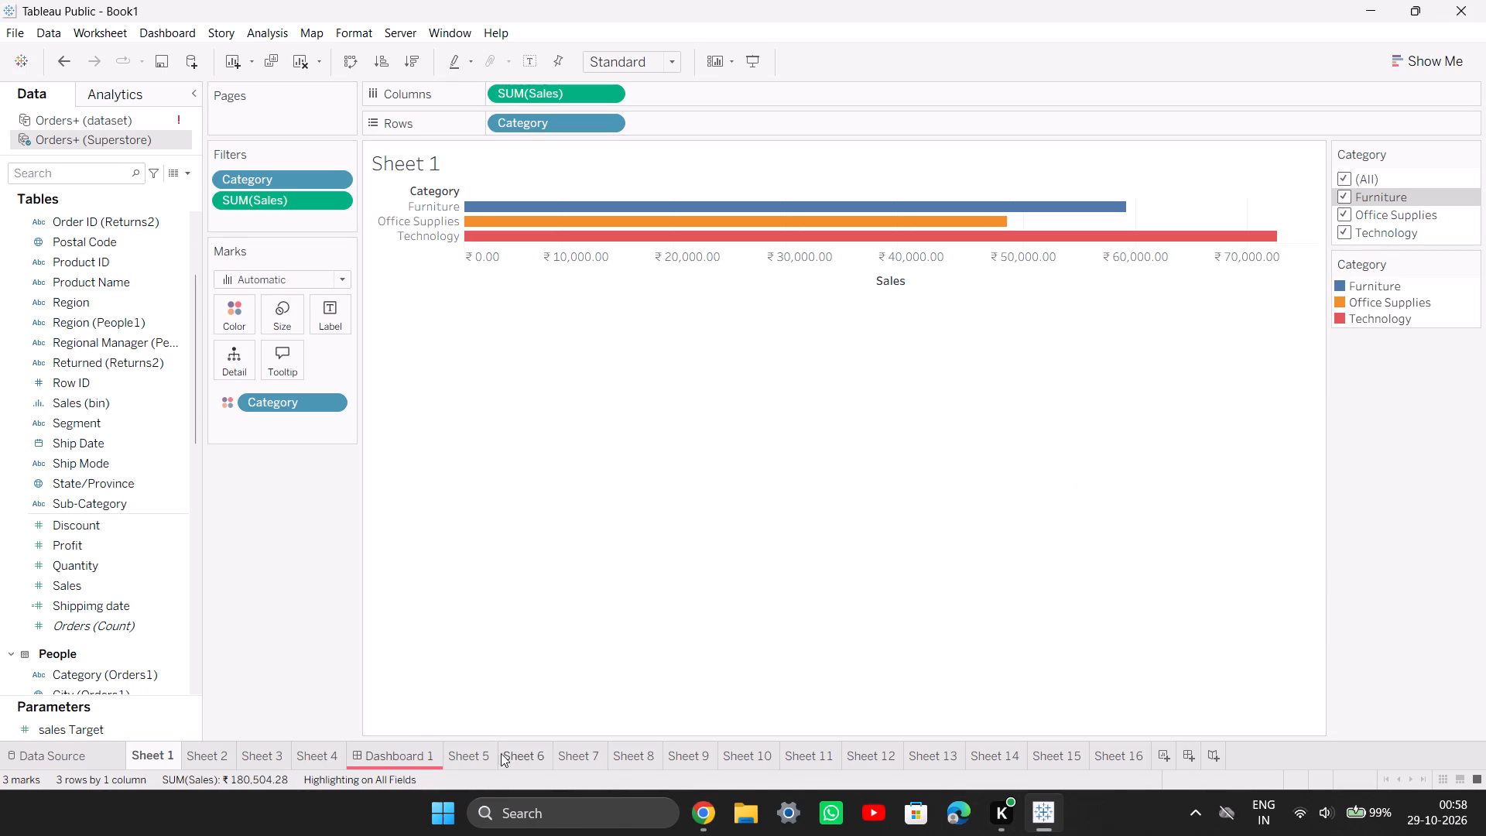
click(343, 759)
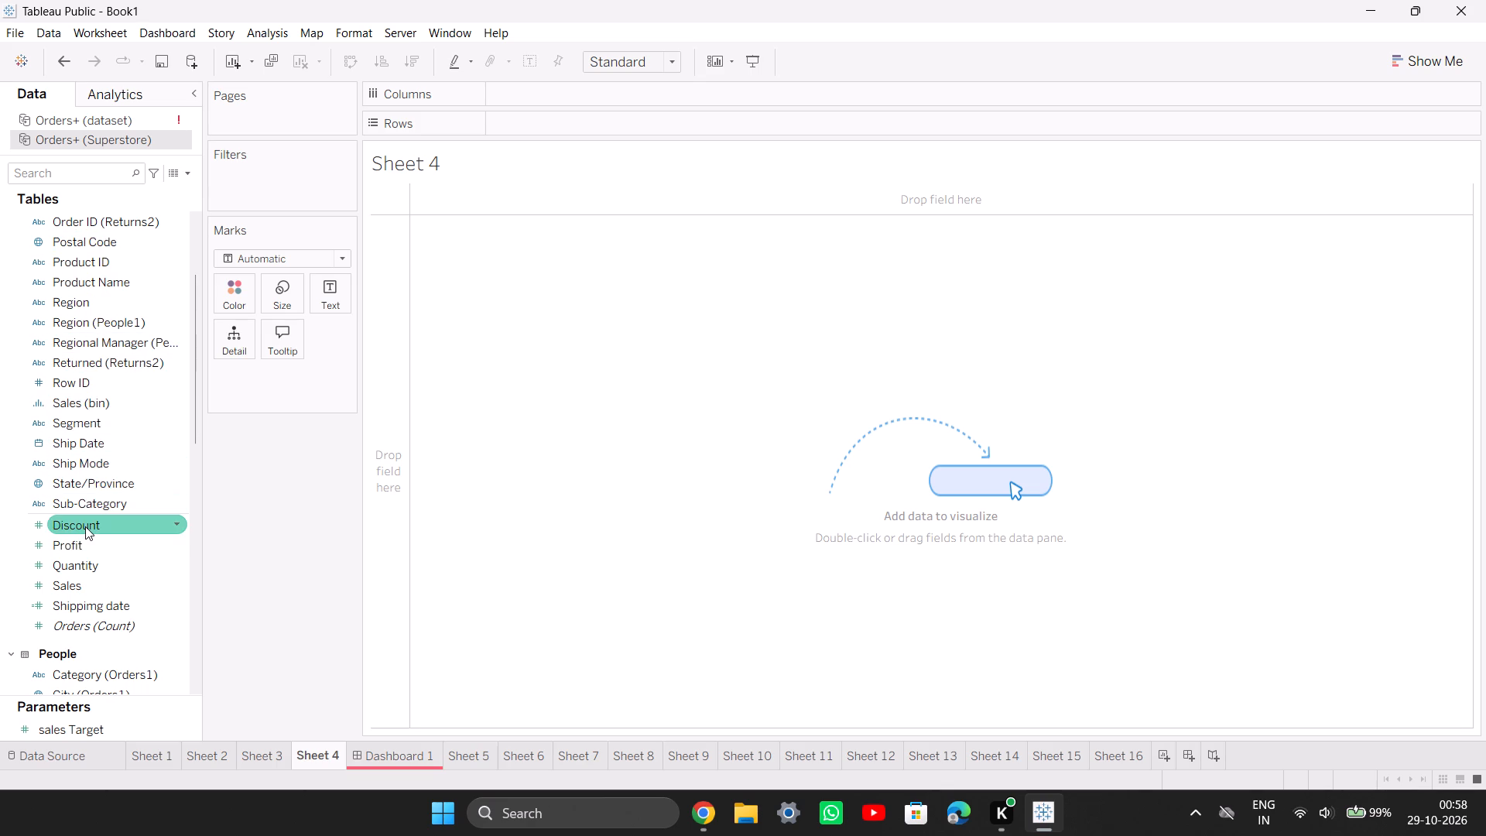
right_click(113, 482)
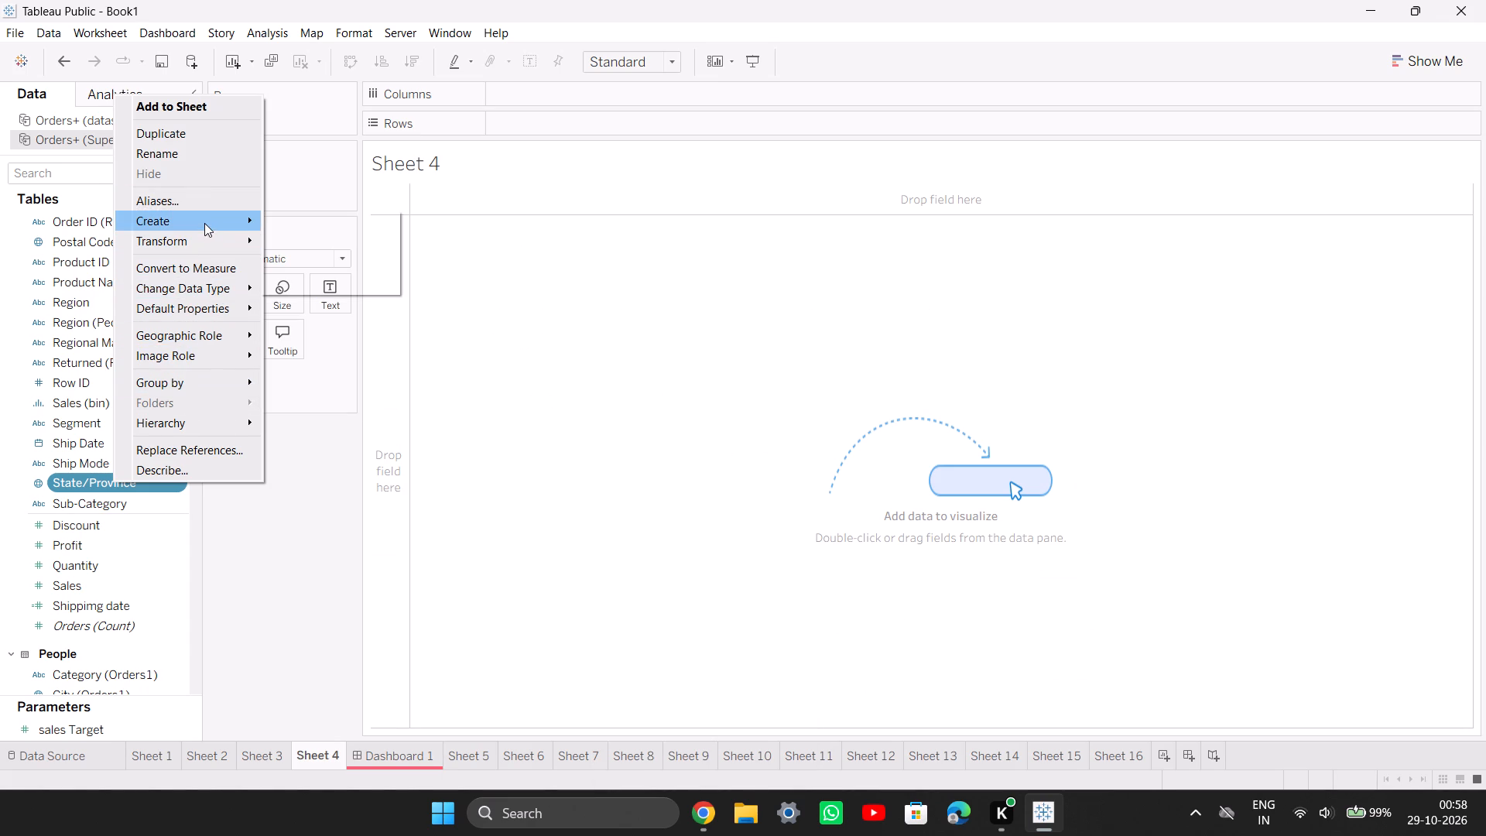
click(289, 260)
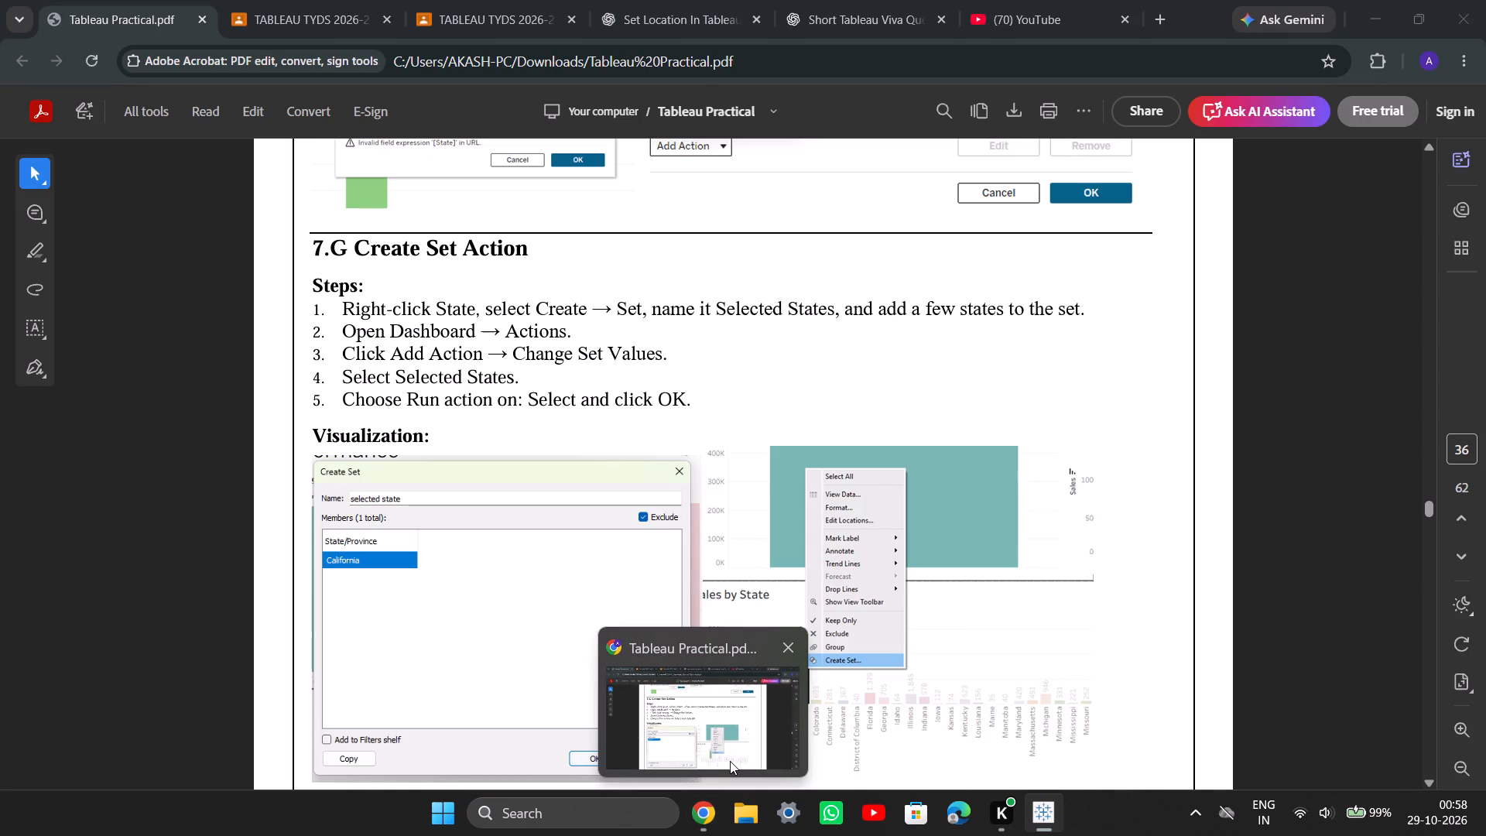
click(730, 761)
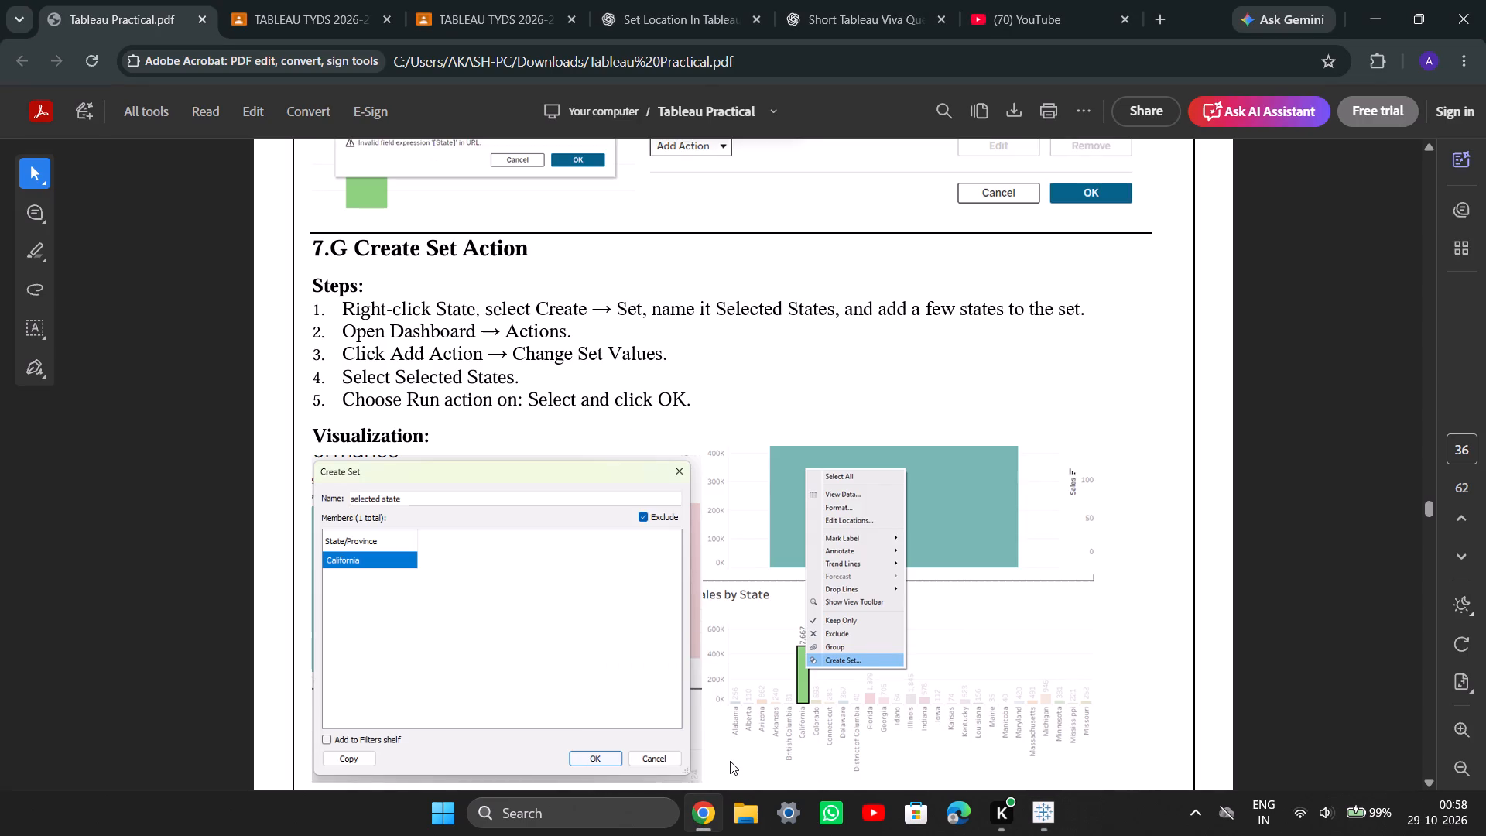
click(709, 817)
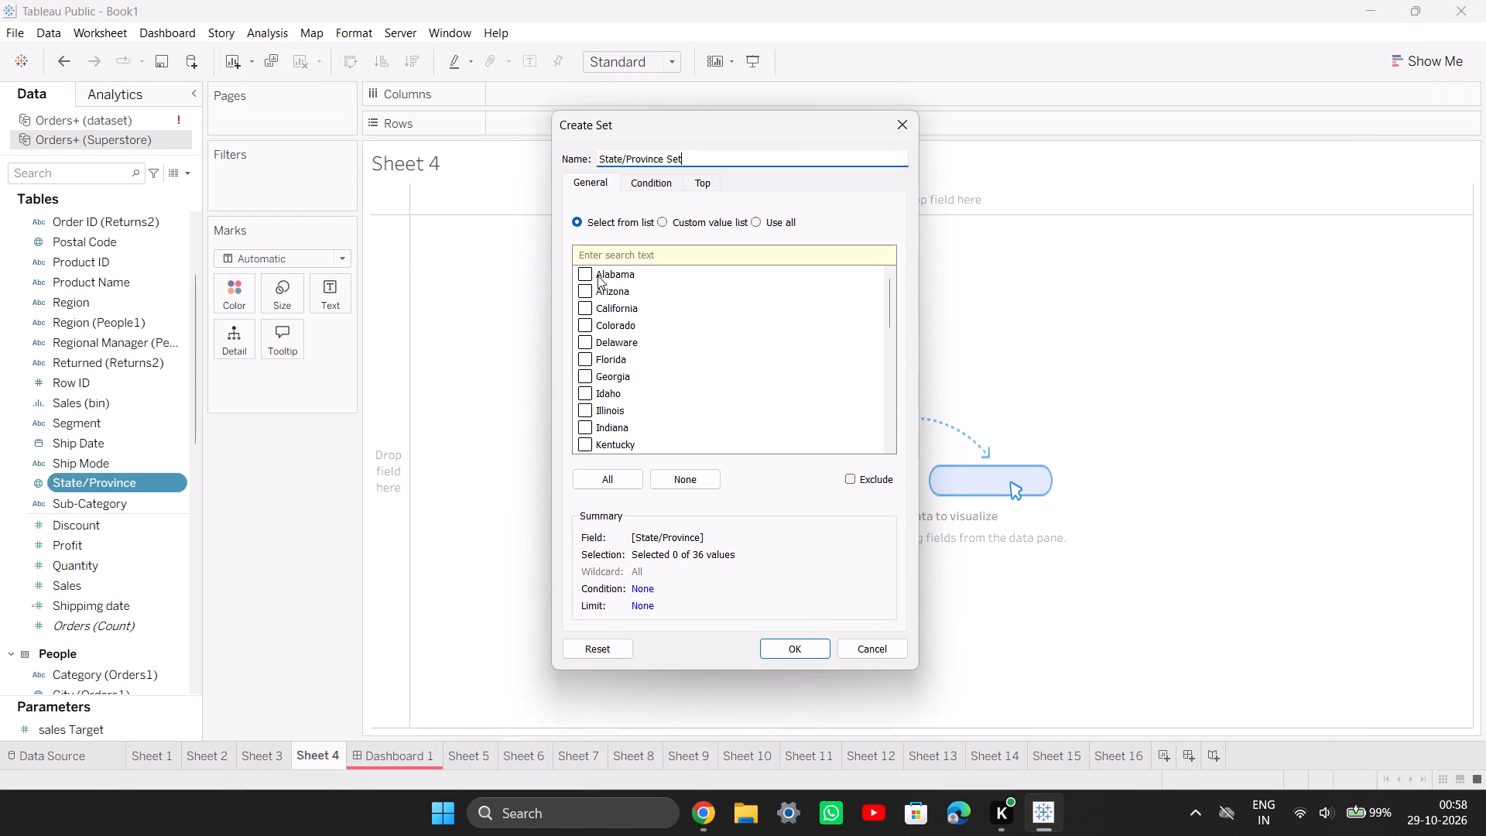
drag(597, 276, 591, 315)
drag(591, 315, 592, 325)
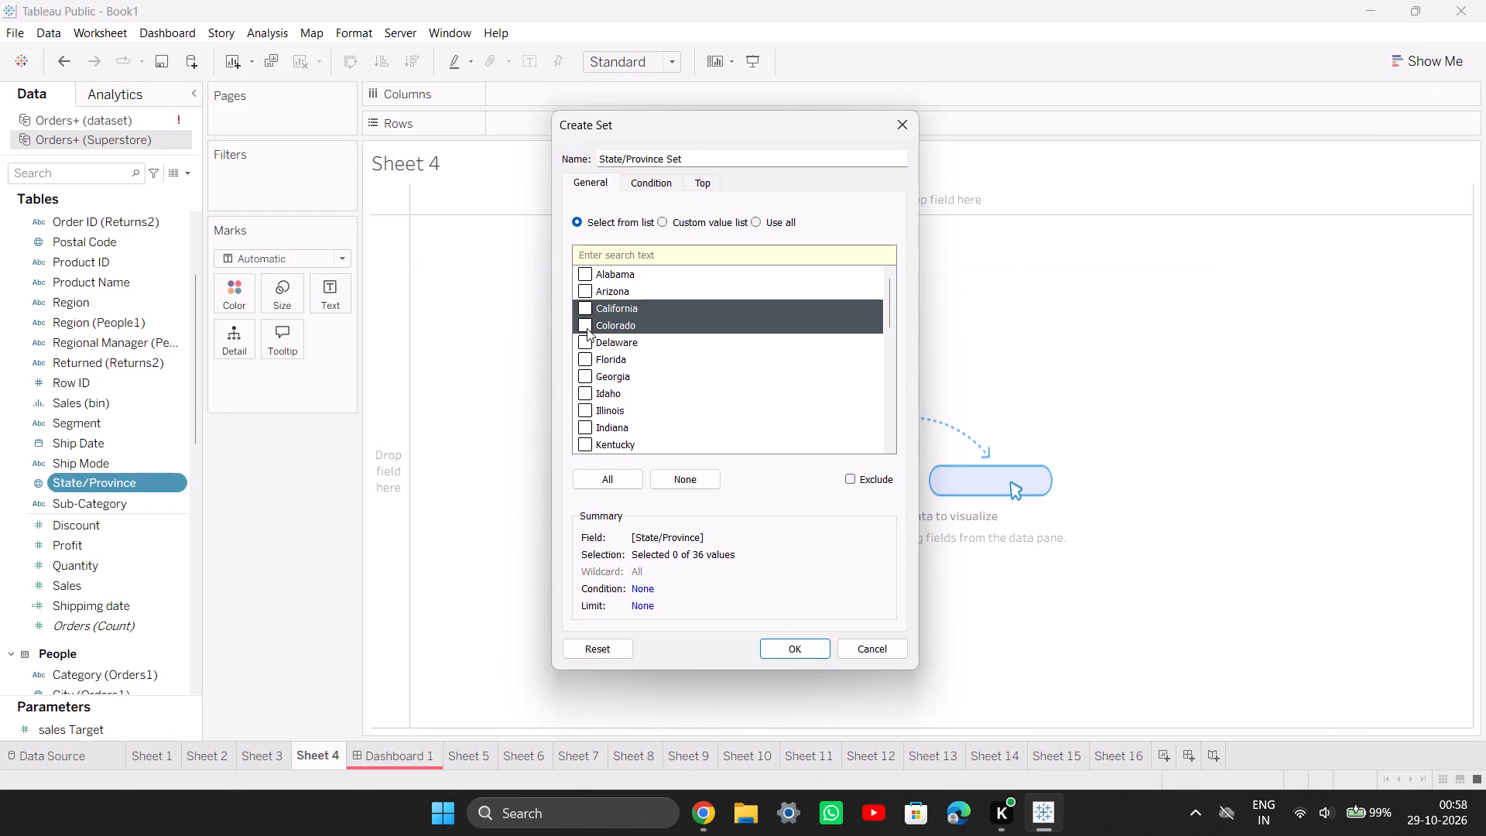
click(587, 328)
drag(584, 353, 588, 380)
drag(588, 380, 588, 389)
drag(588, 389, 588, 406)
click(588, 406)
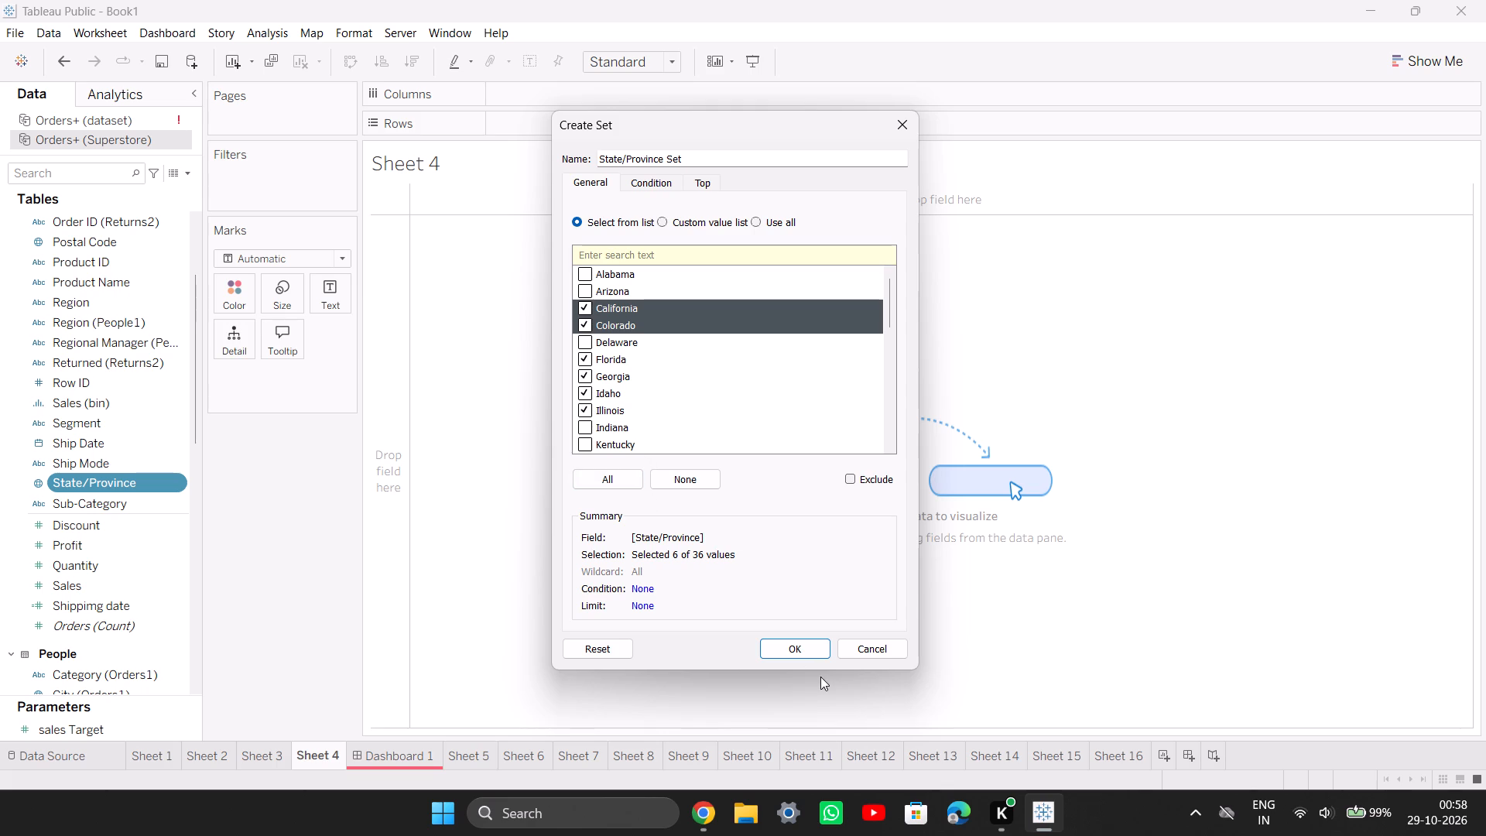
click(808, 649)
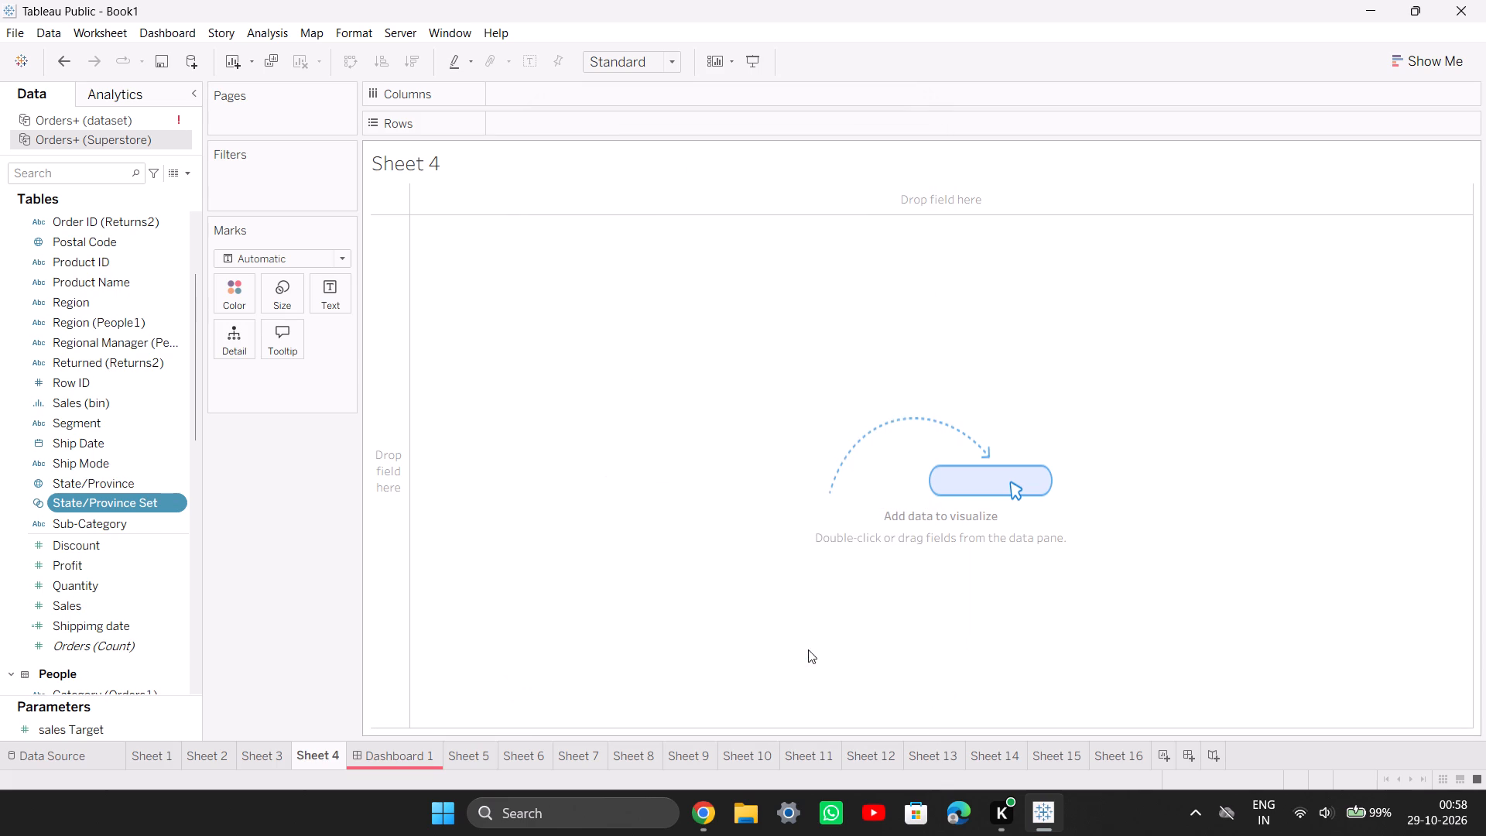
Switch to the practical PDF in Chrome and reread the 7.G Create Set Action steps and illustration.
click(713, 800)
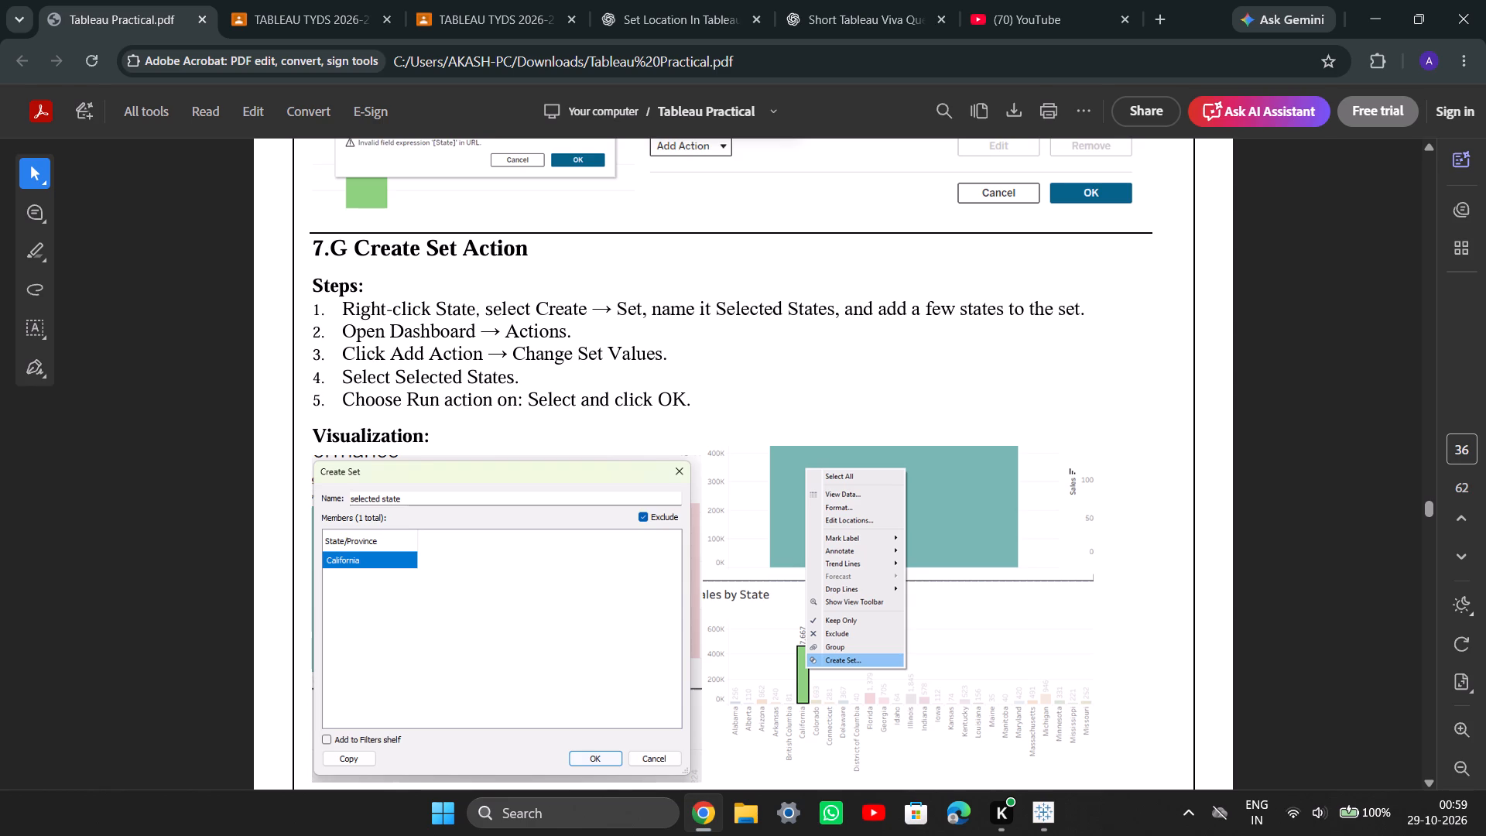
scroll(501, 406, down, 3)
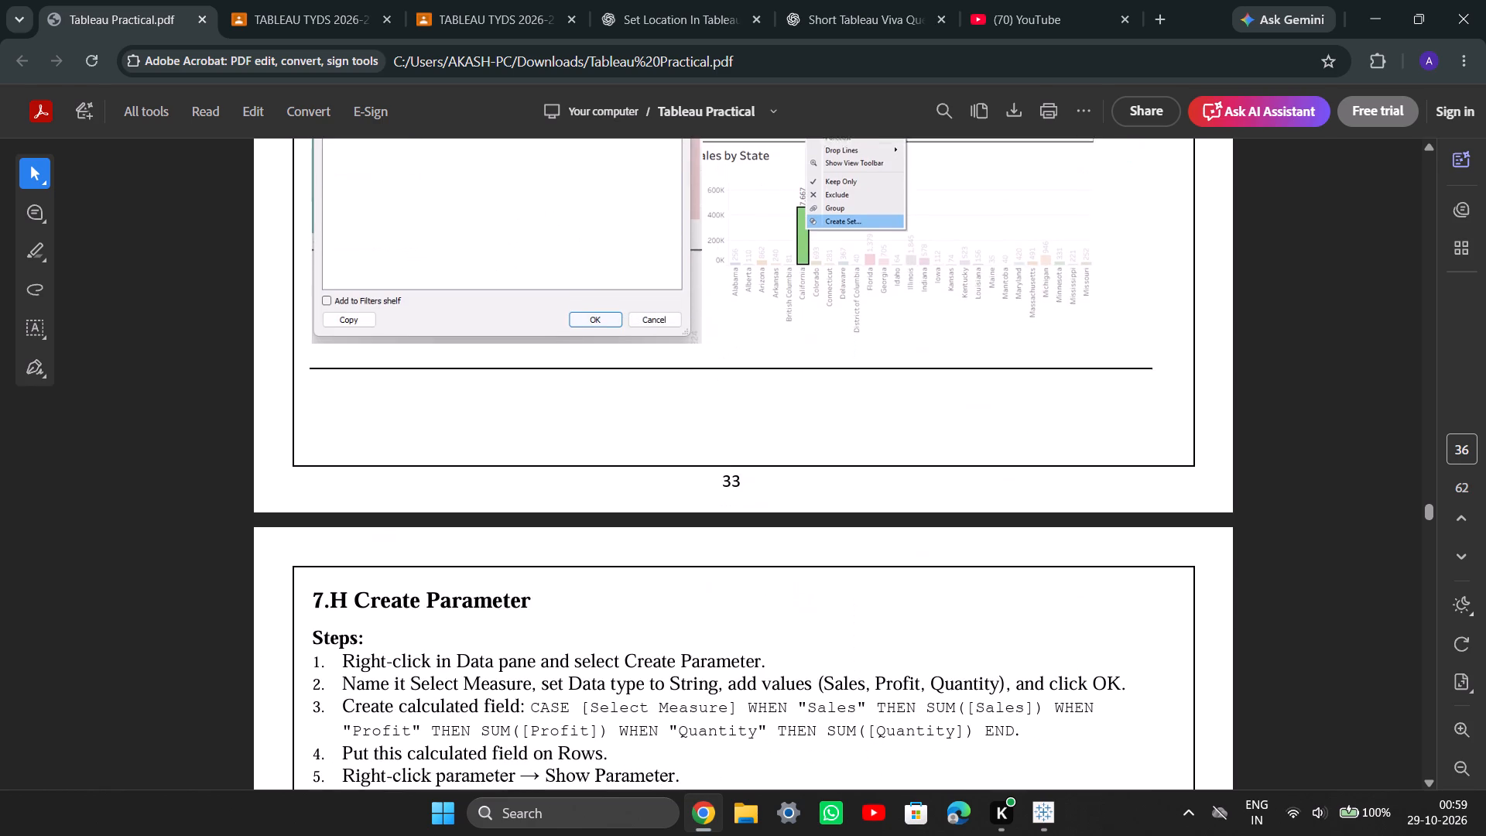
scroll(501, 406, up, 5)
scroll(501, 406, down, 1)
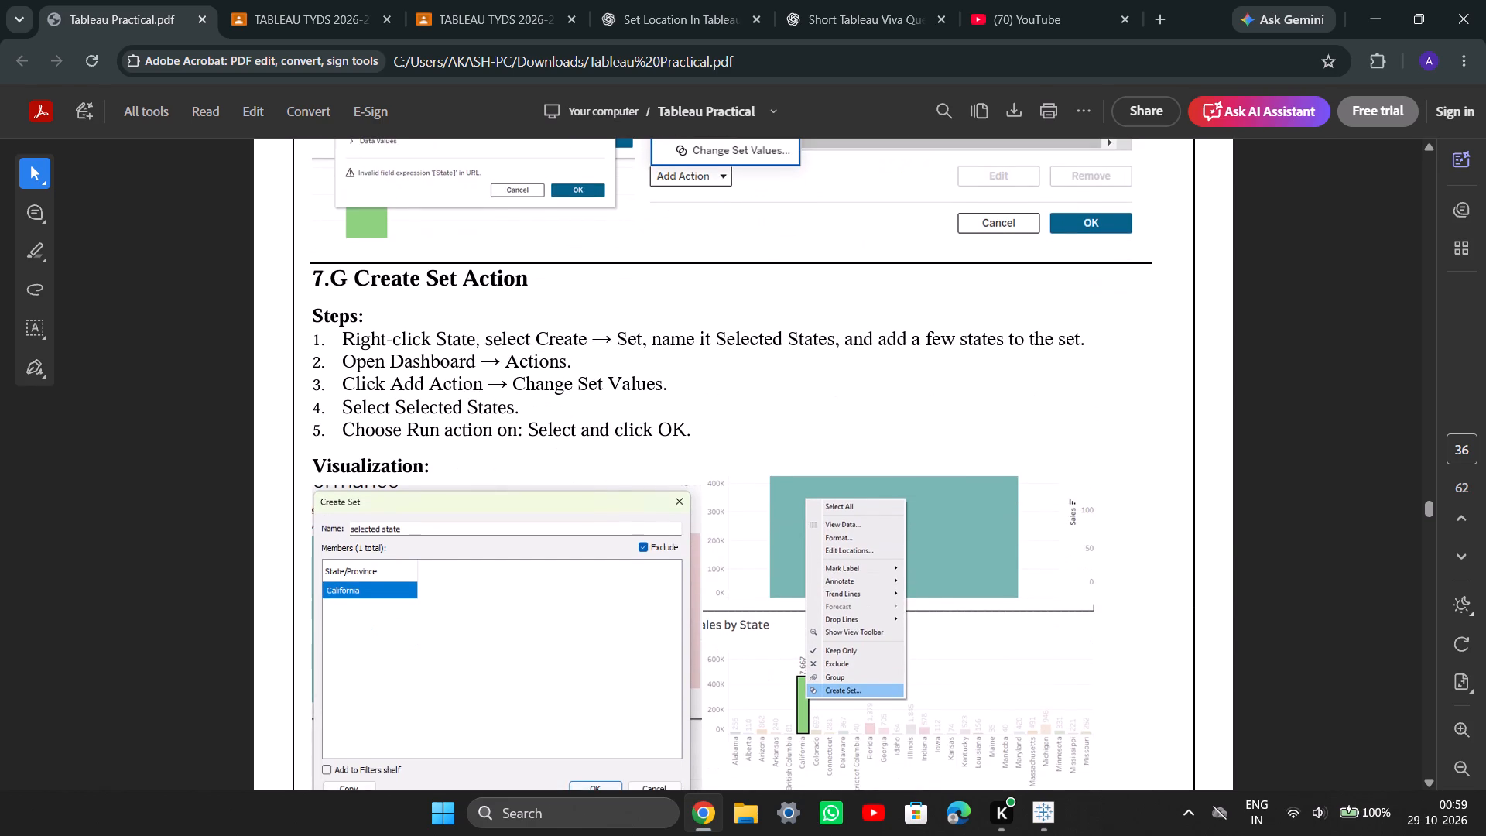
Back in Tableau, add a Change Set Values action to Dashboard 1 with Sheet 1 as its source, running on Select.
click(1032, 814)
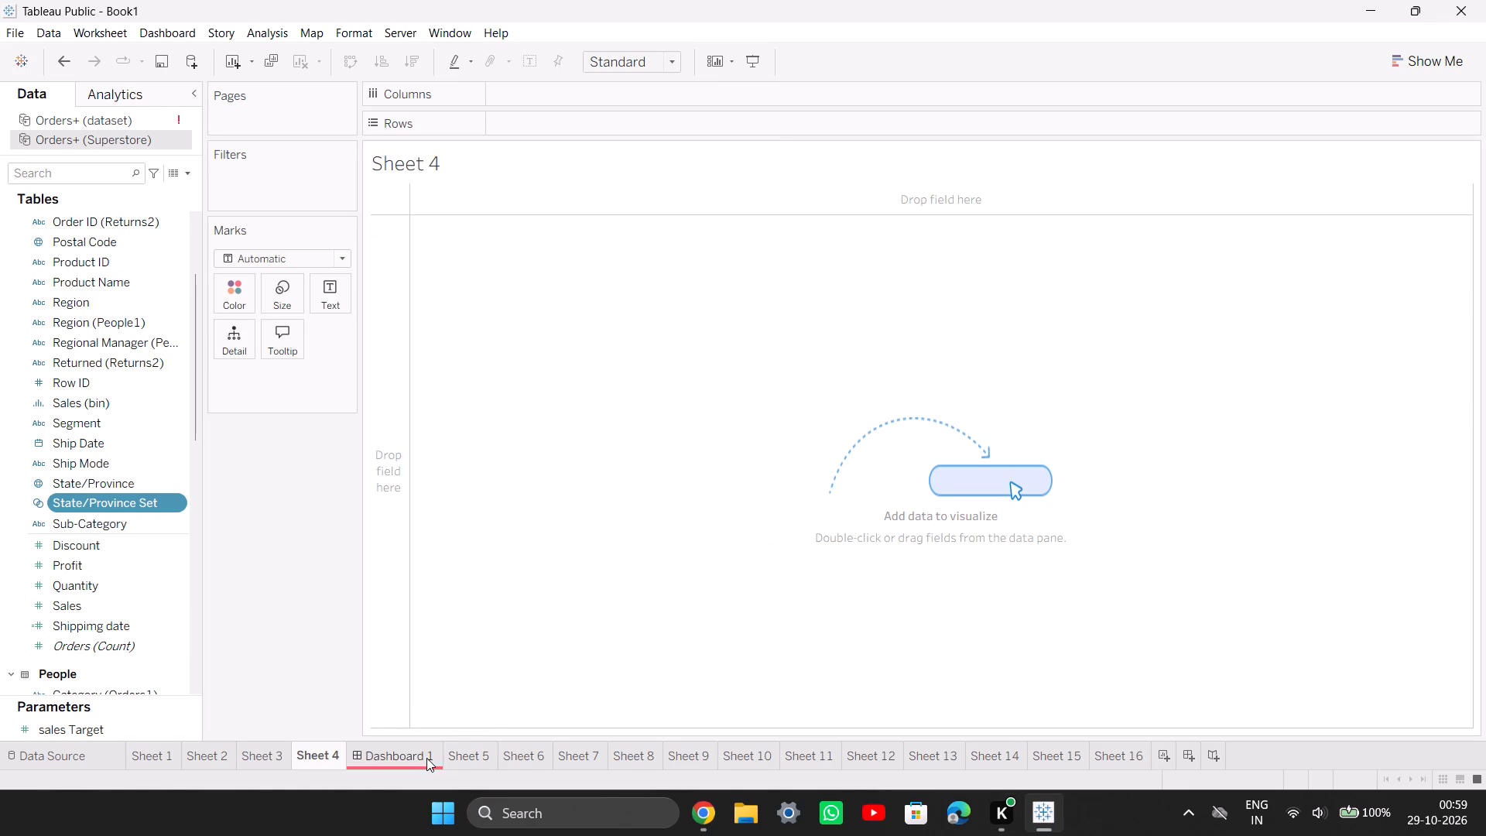
click(426, 758)
click(207, 759)
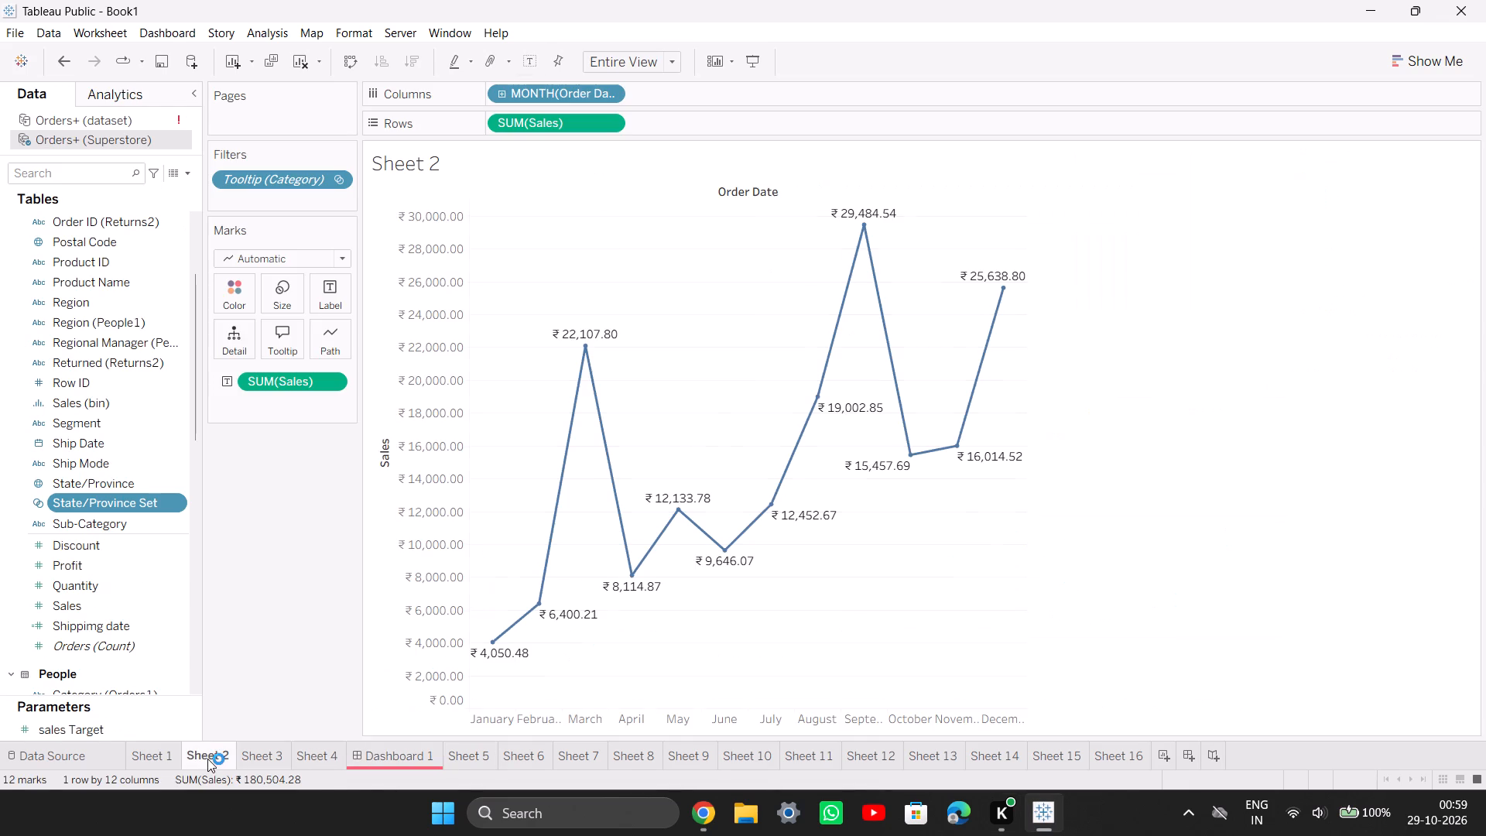
click(389, 755)
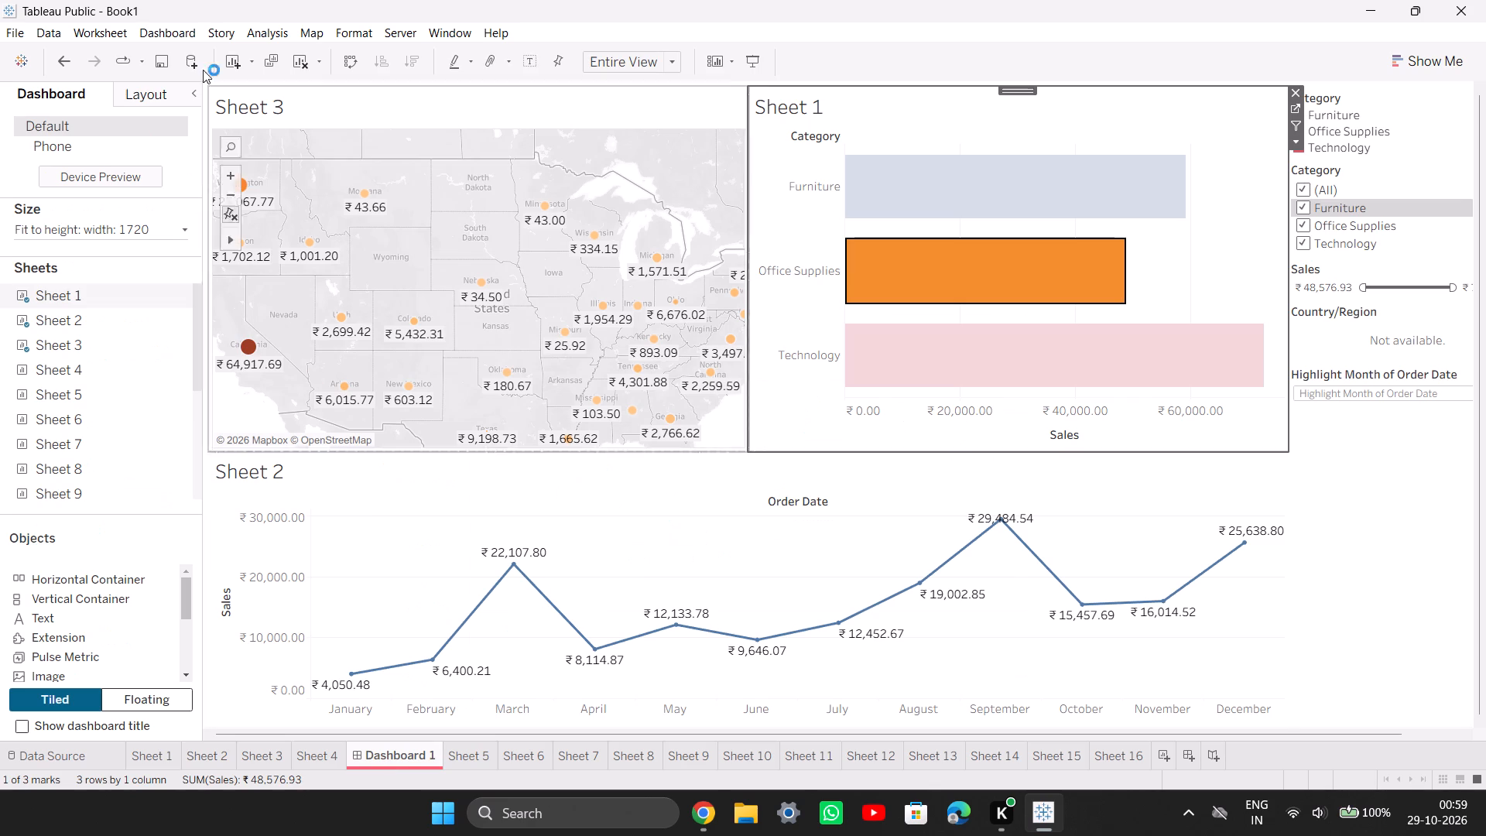
click(176, 35)
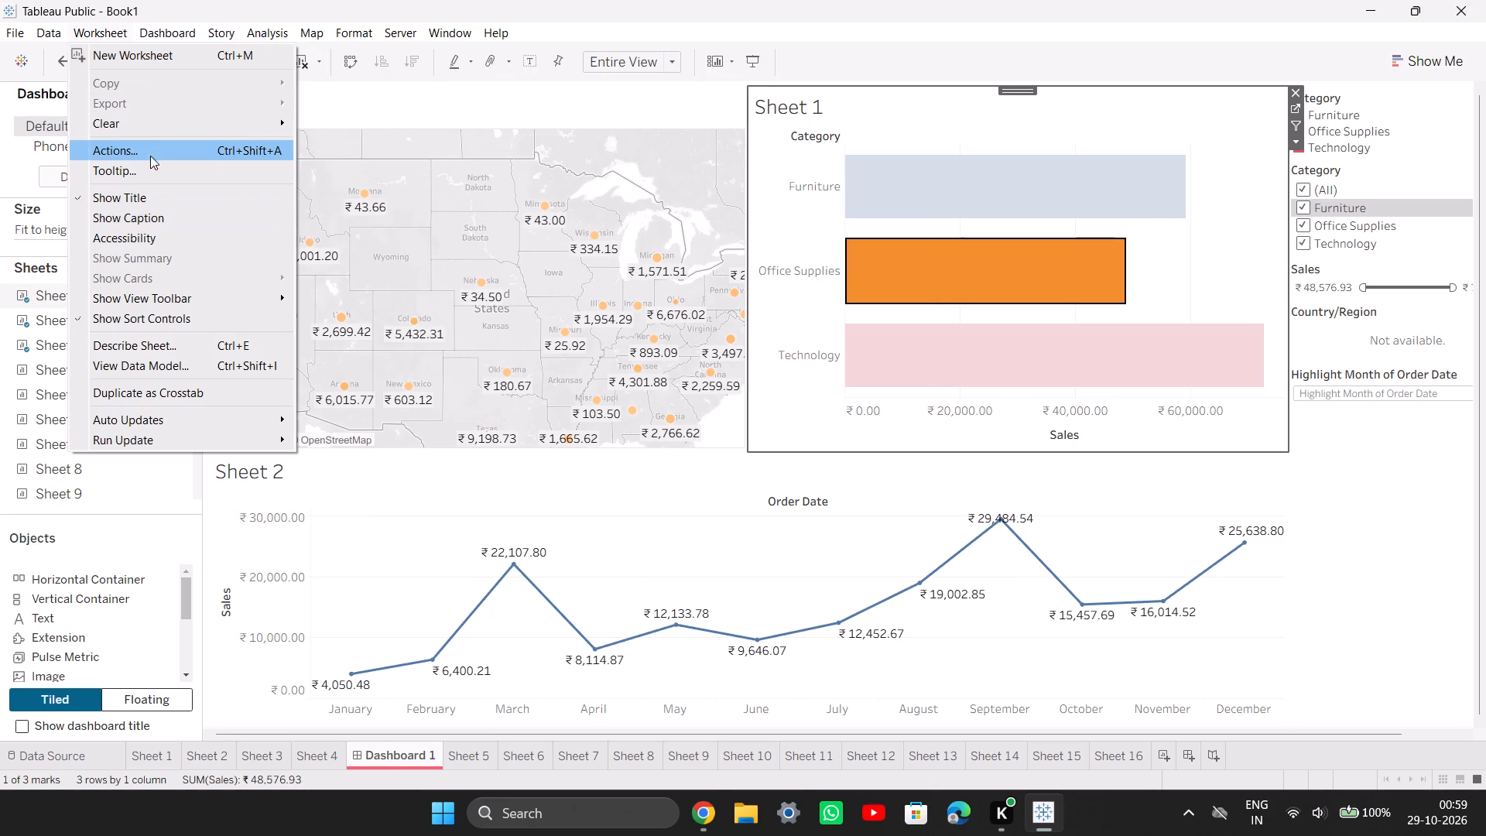
click(156, 145)
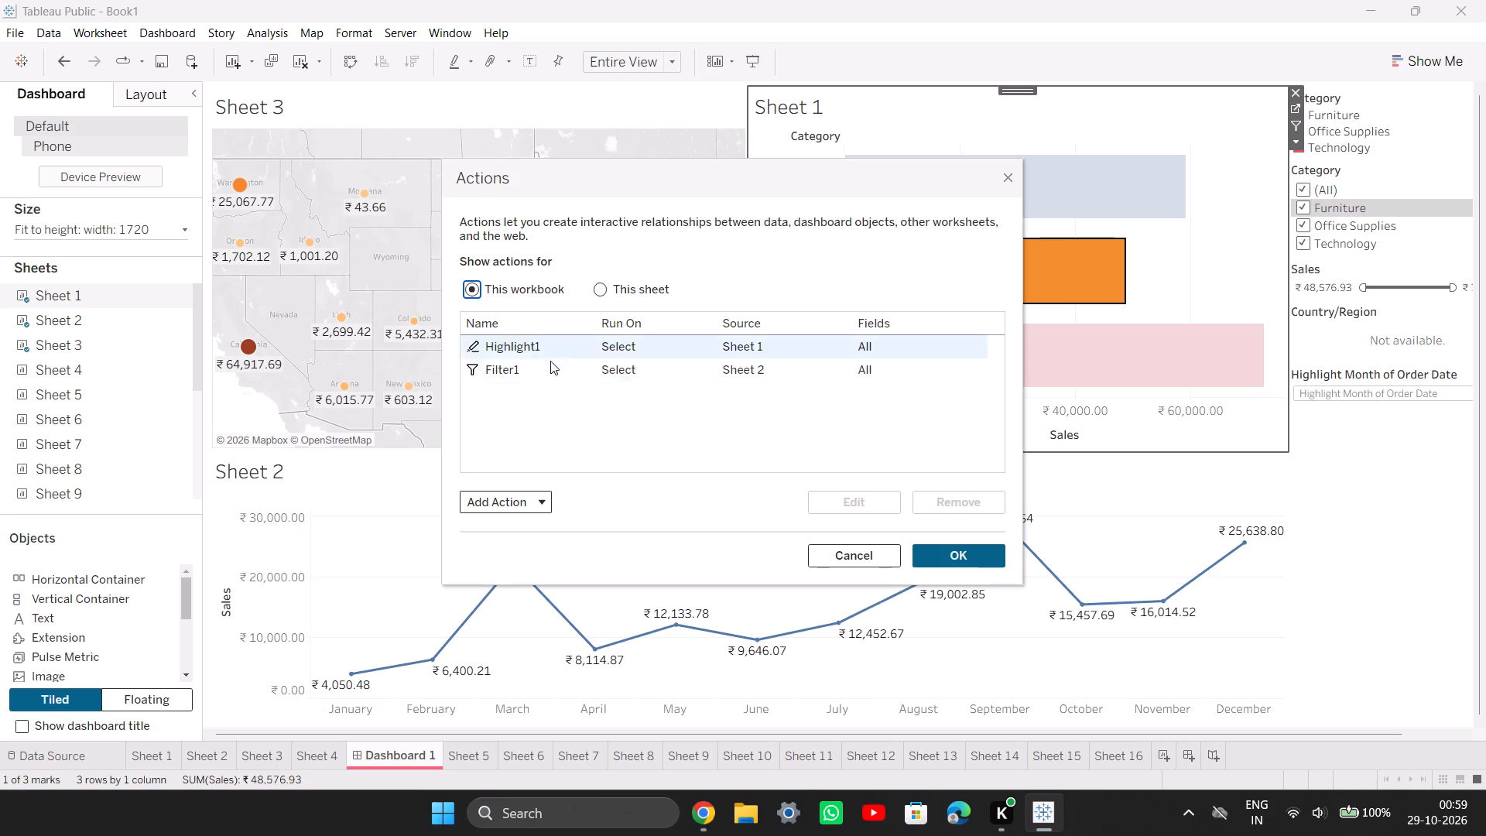
click(526, 502)
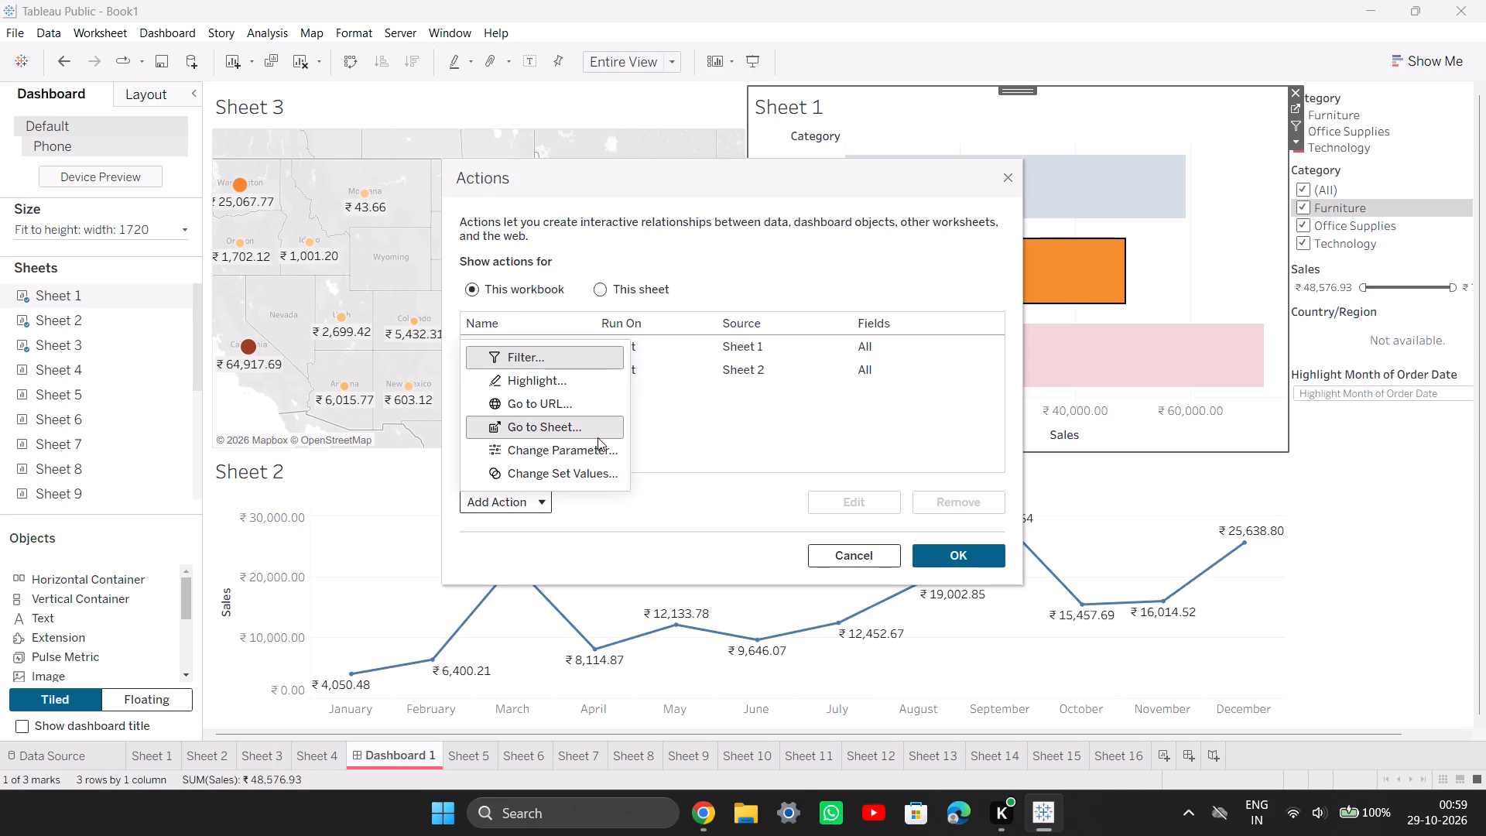
click(567, 479)
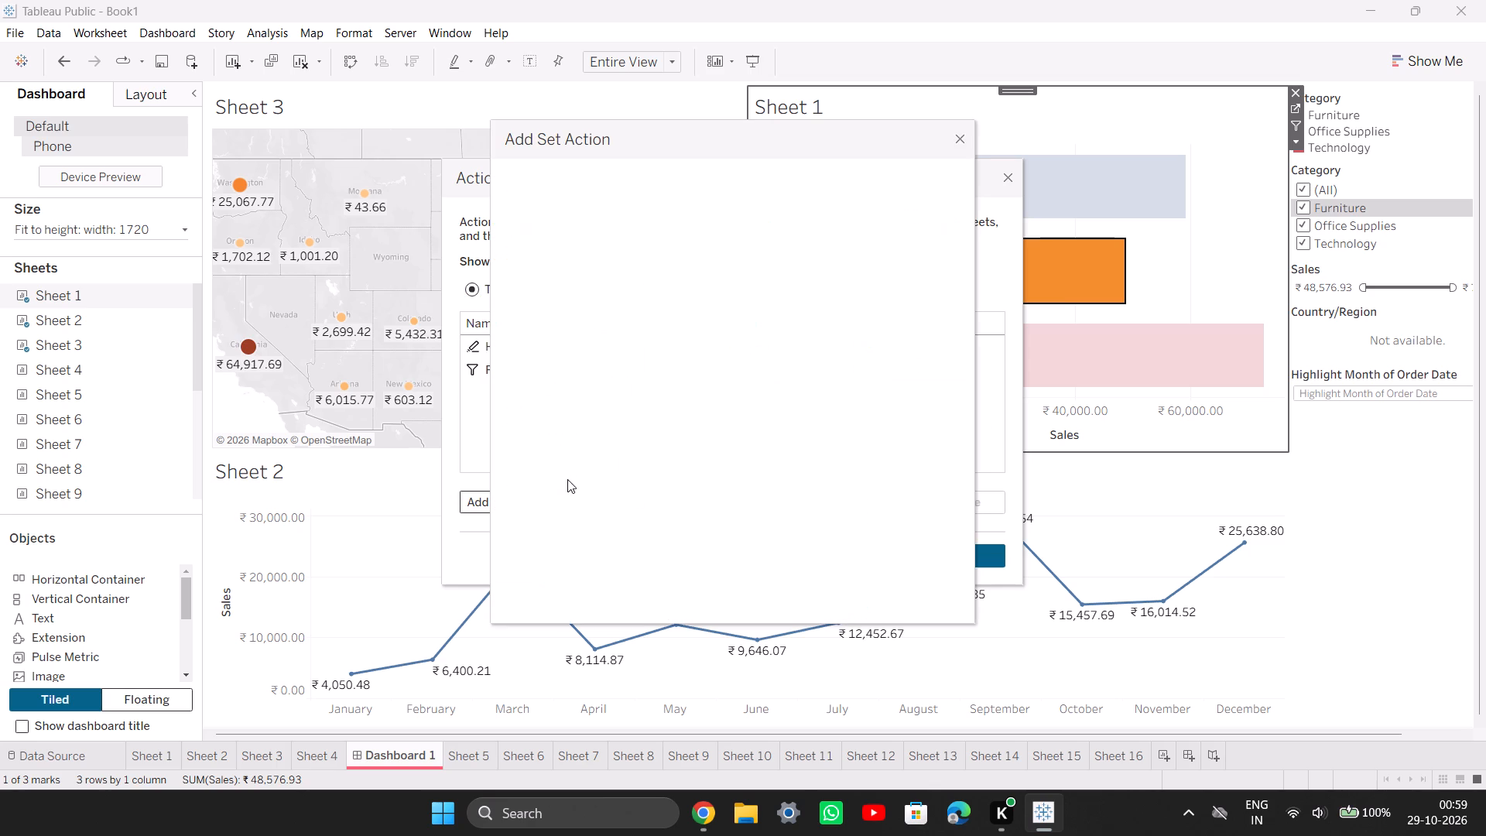
click(582, 377)
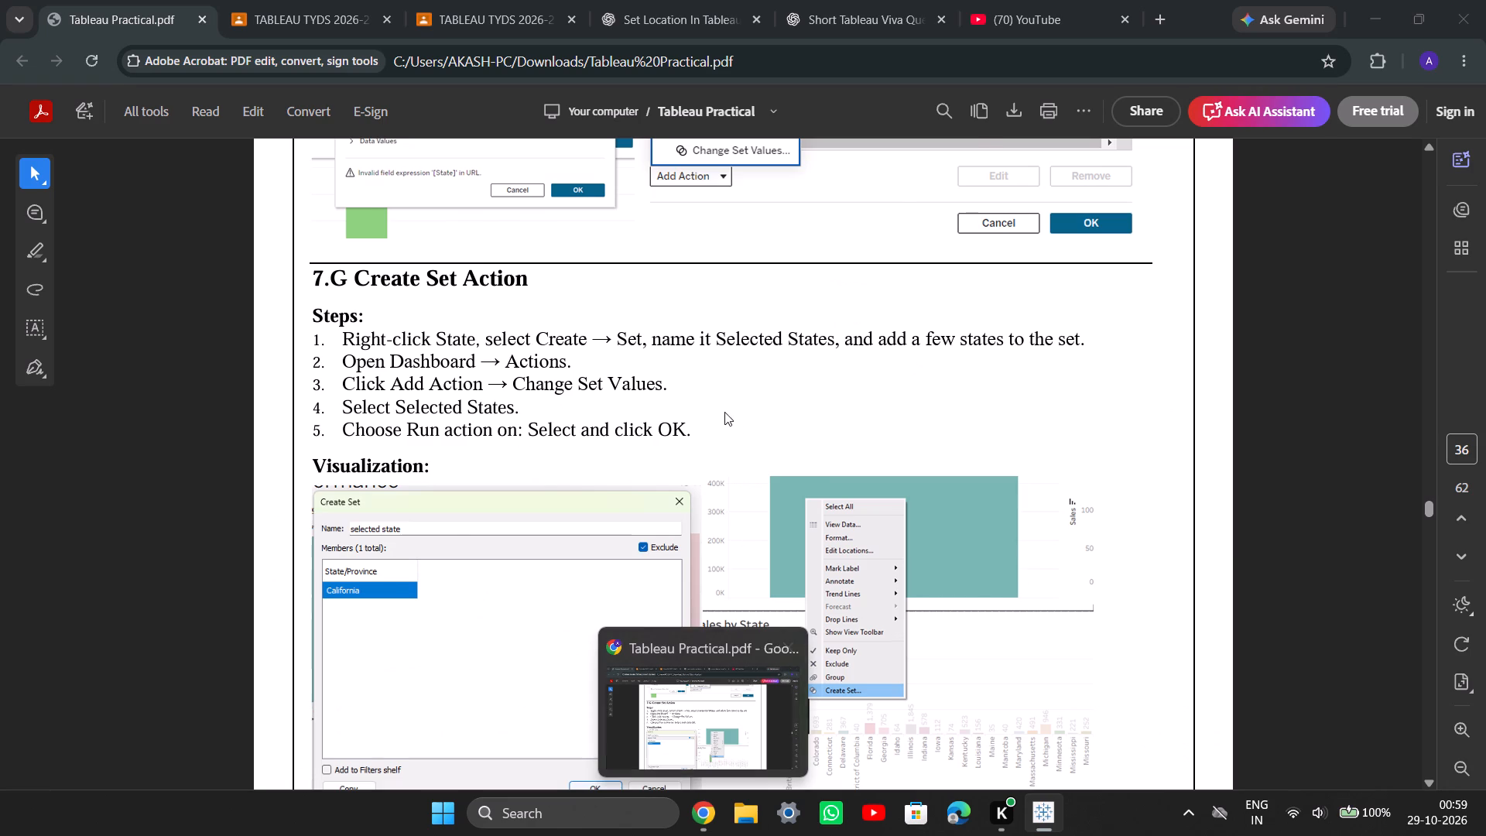
click(617, 286)
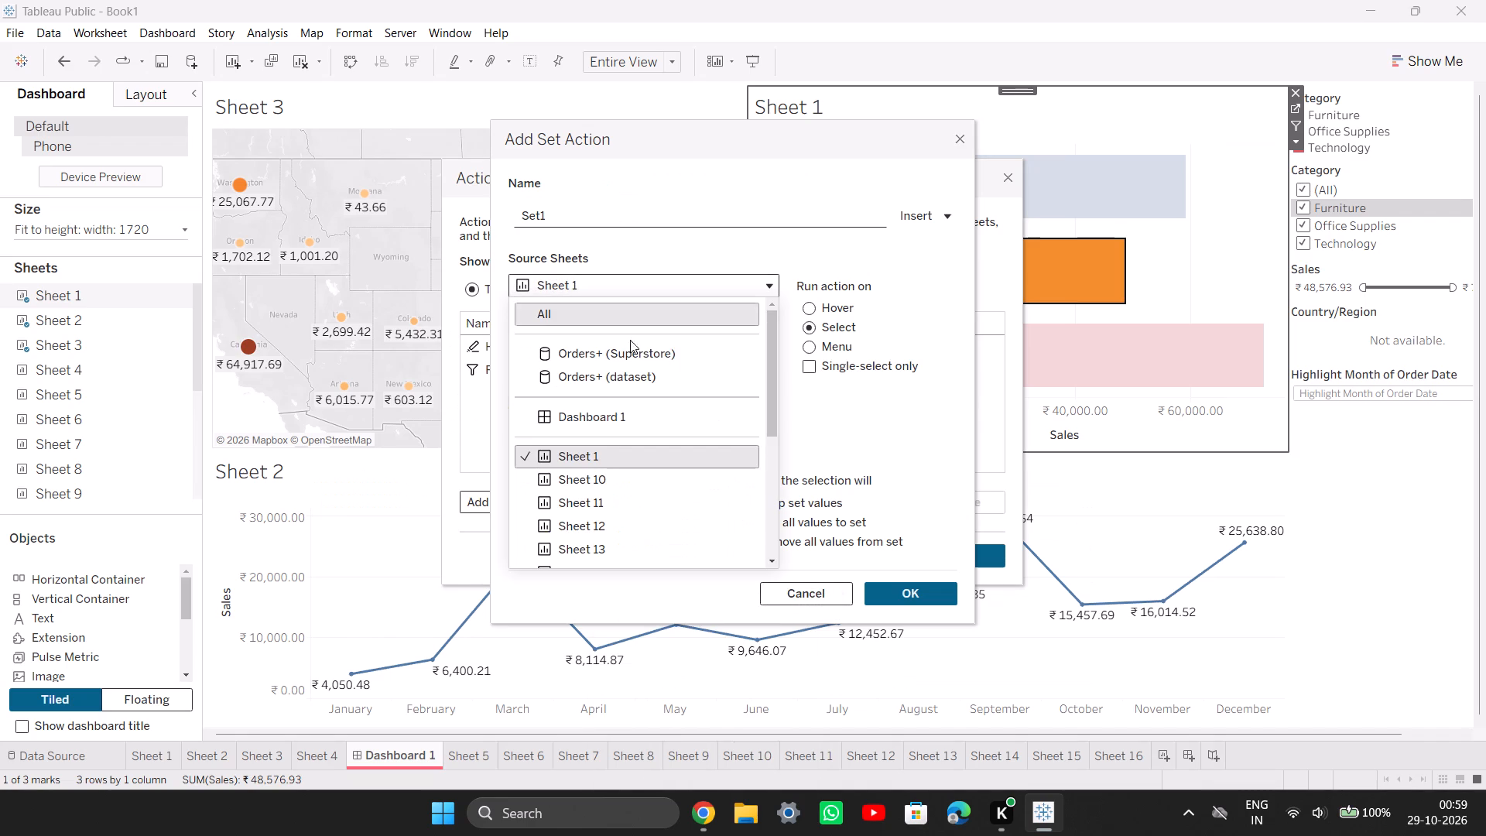
scroll(651, 458, down, 4)
scroll(651, 458, up, 4)
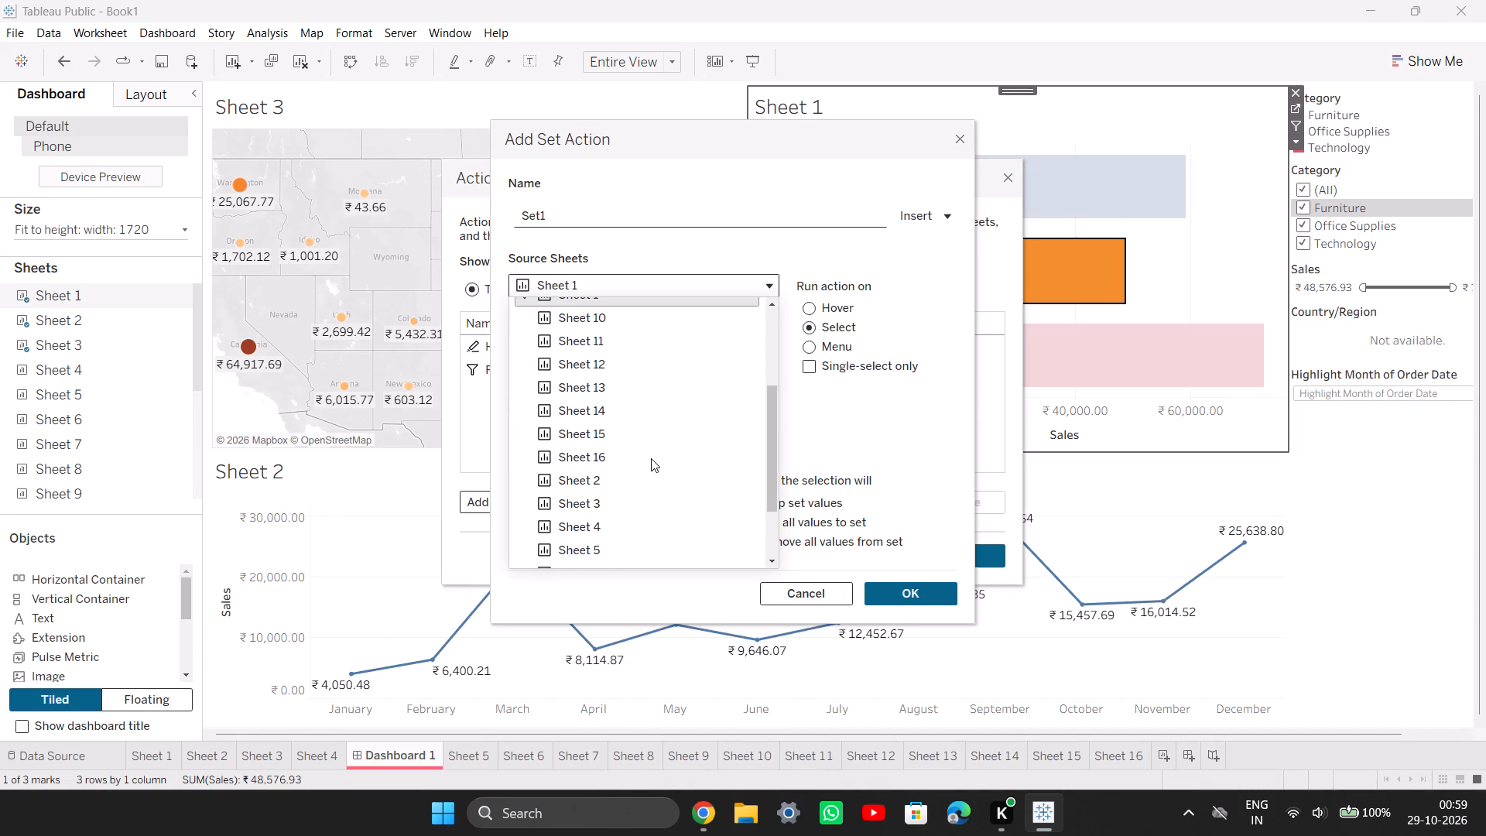
scroll(651, 458, up, 3)
click(886, 591)
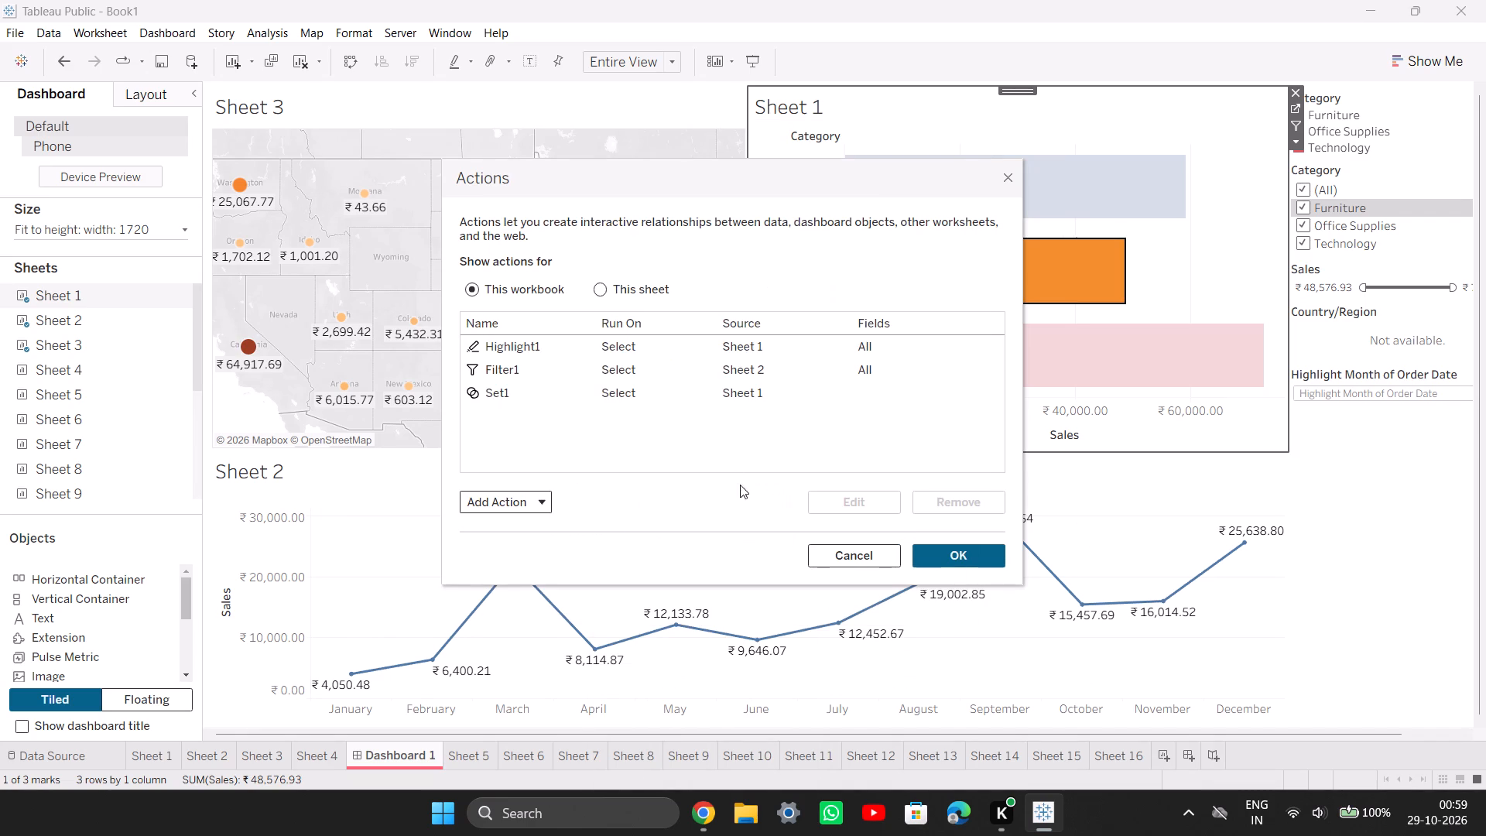
Open the Set1 action for editing and examine its settings and the fields that can be inserted in its name.
click(611, 396)
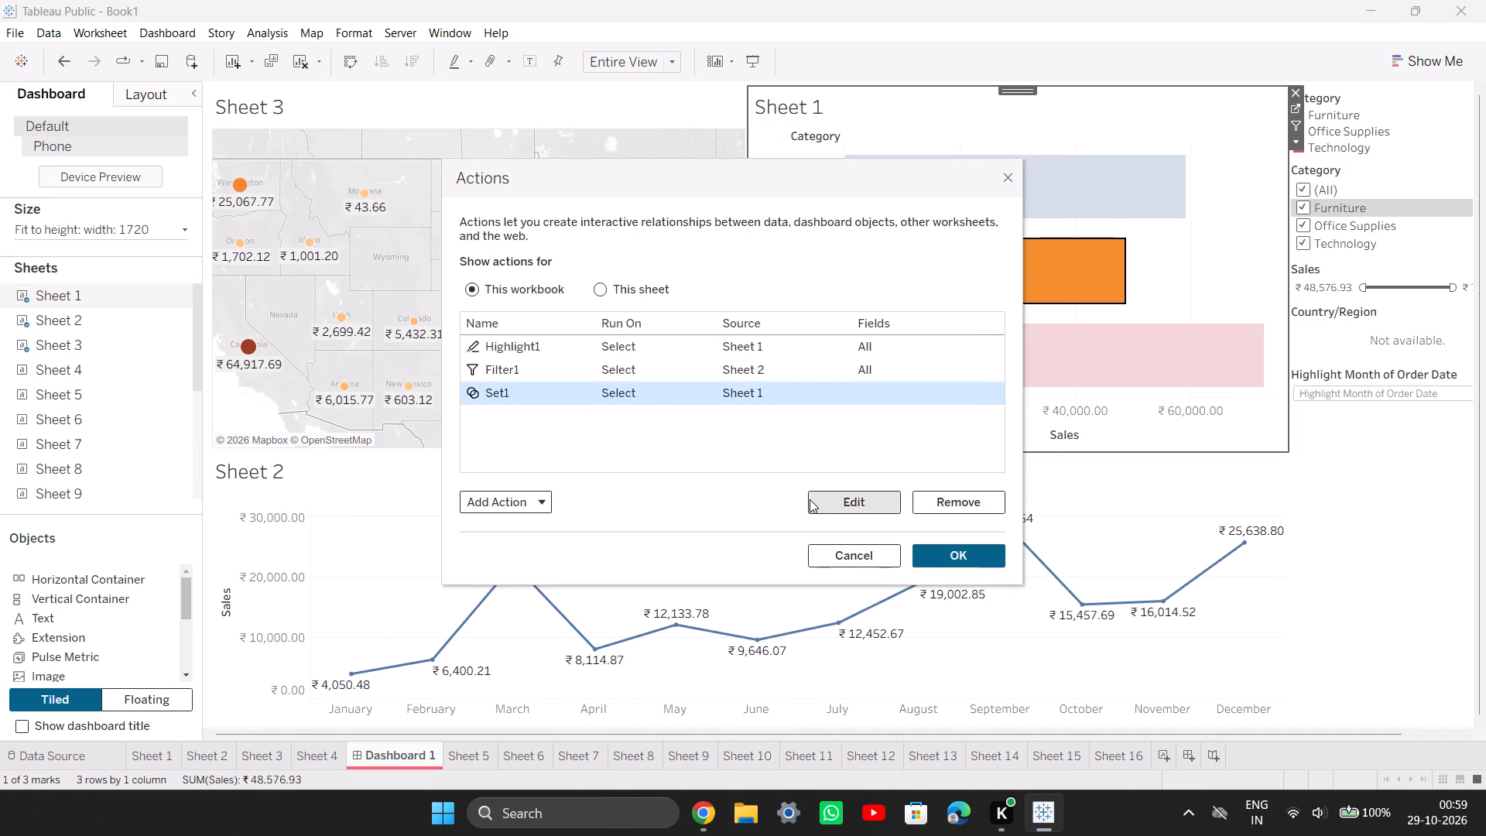
click(810, 499)
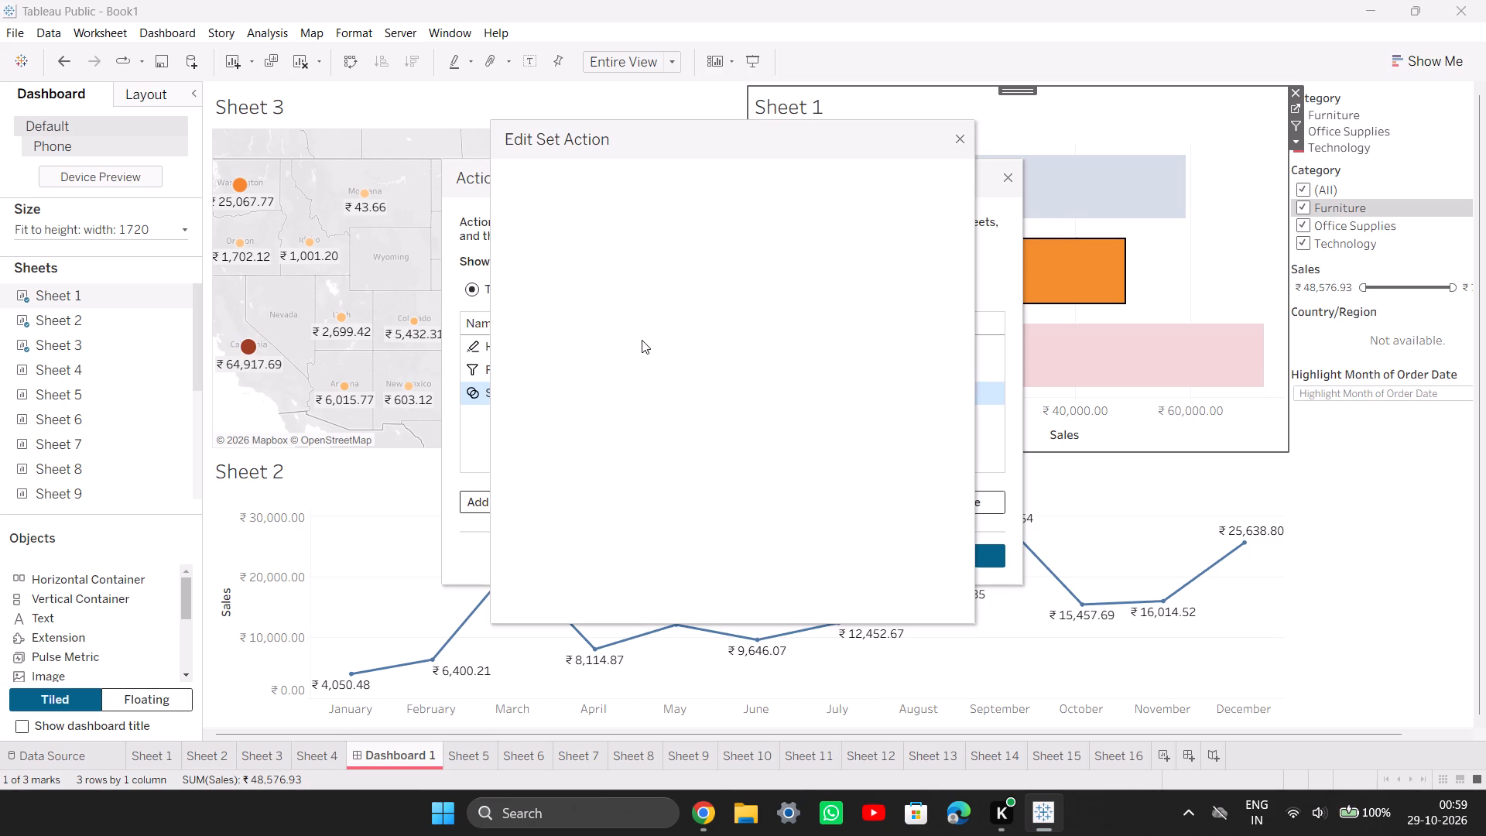
scroll(734, 372, down, 3)
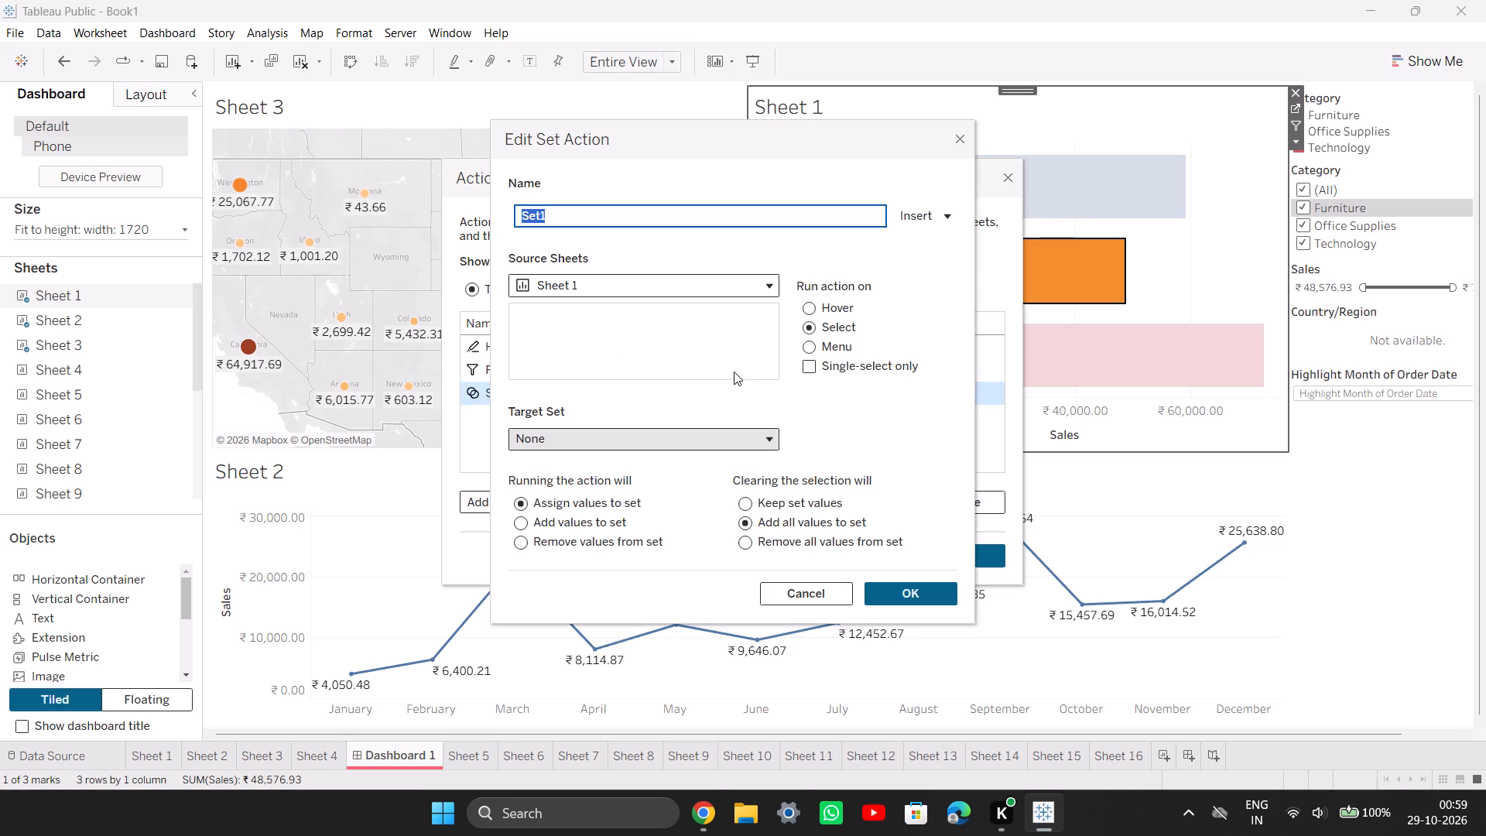
click(941, 217)
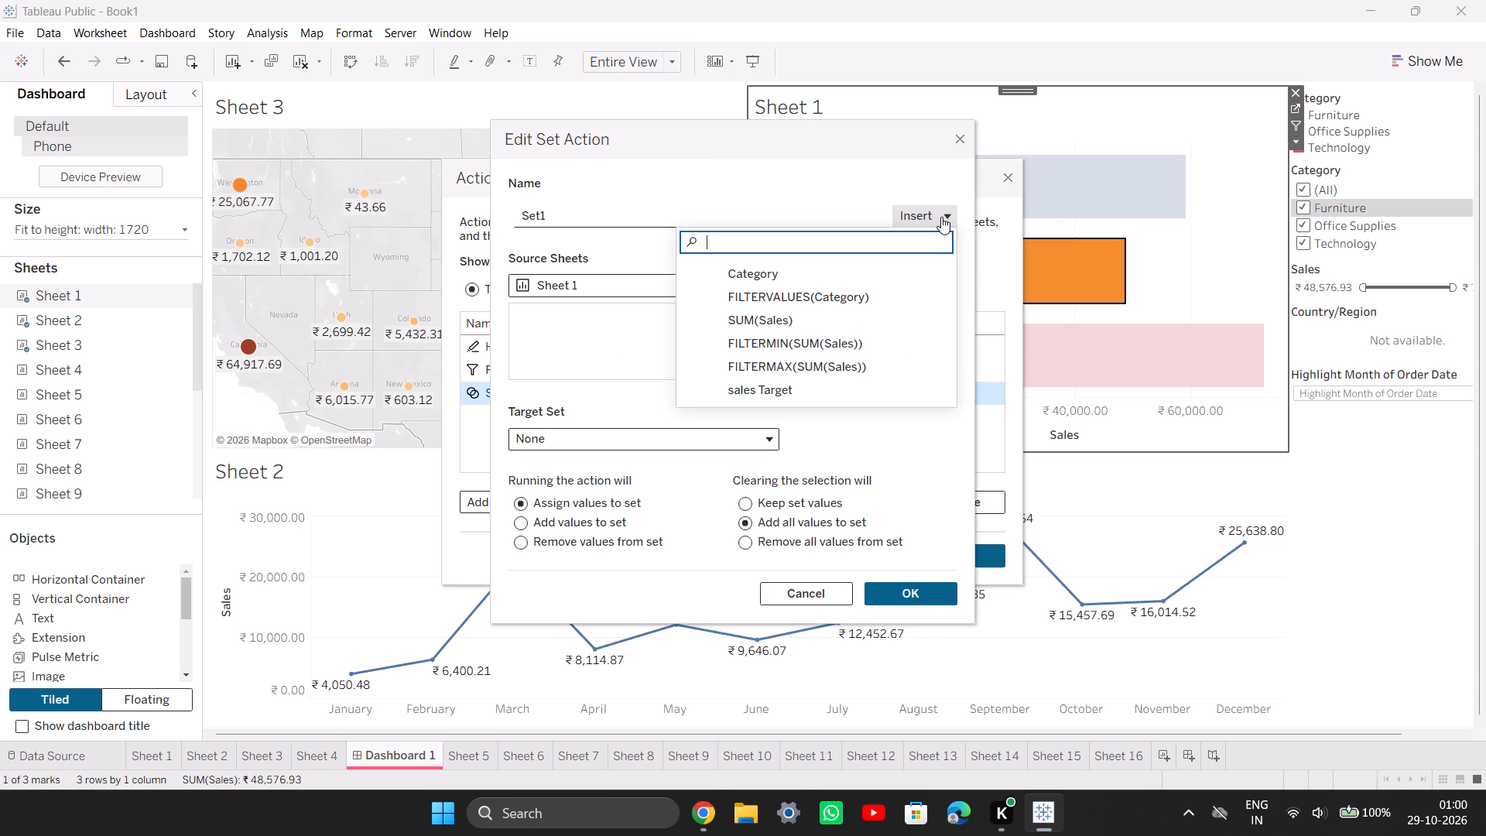
scroll(795, 365, down, 1)
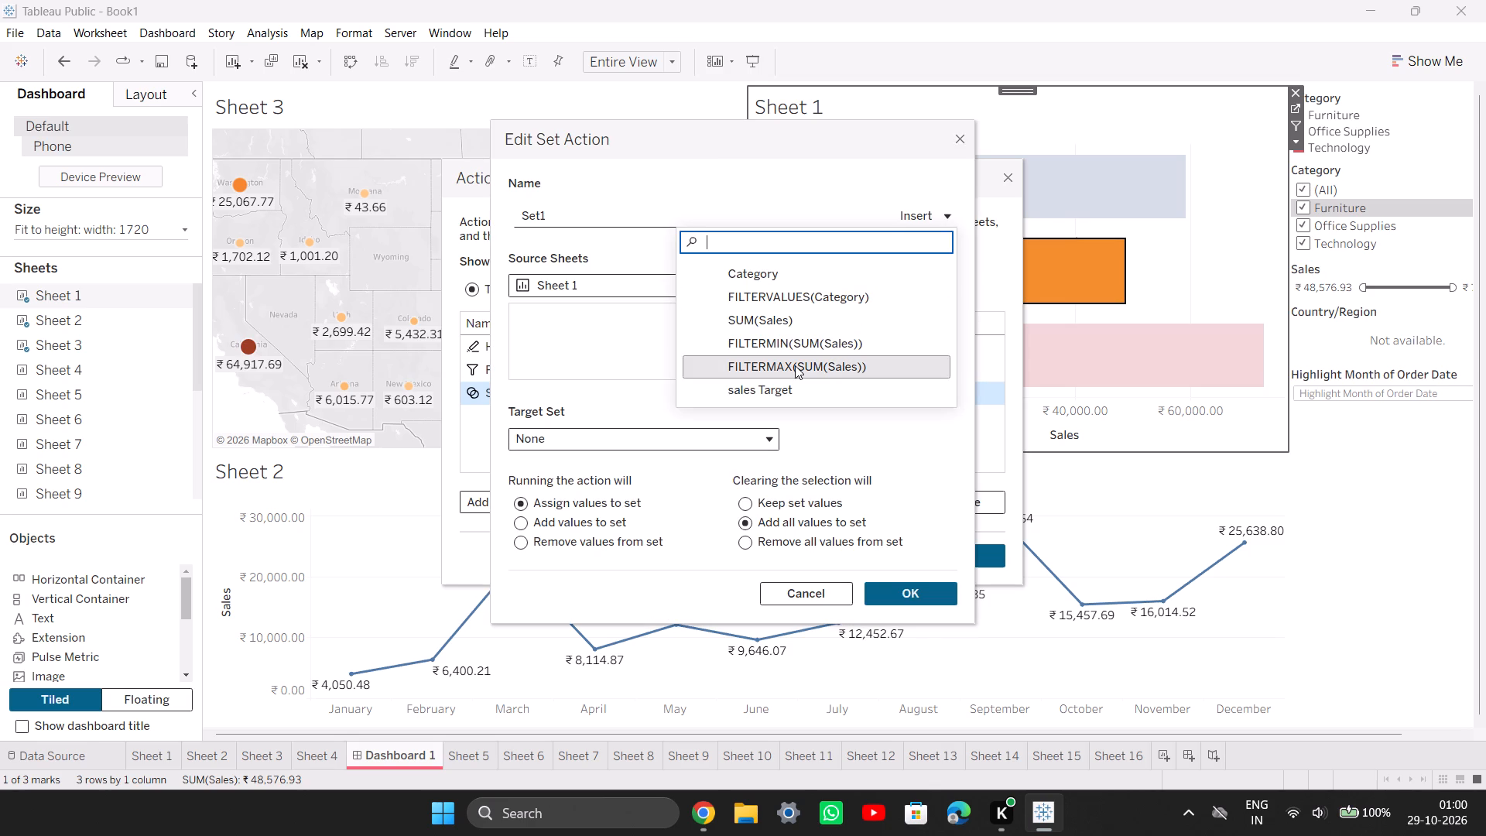
scroll(795, 365, down, 1)
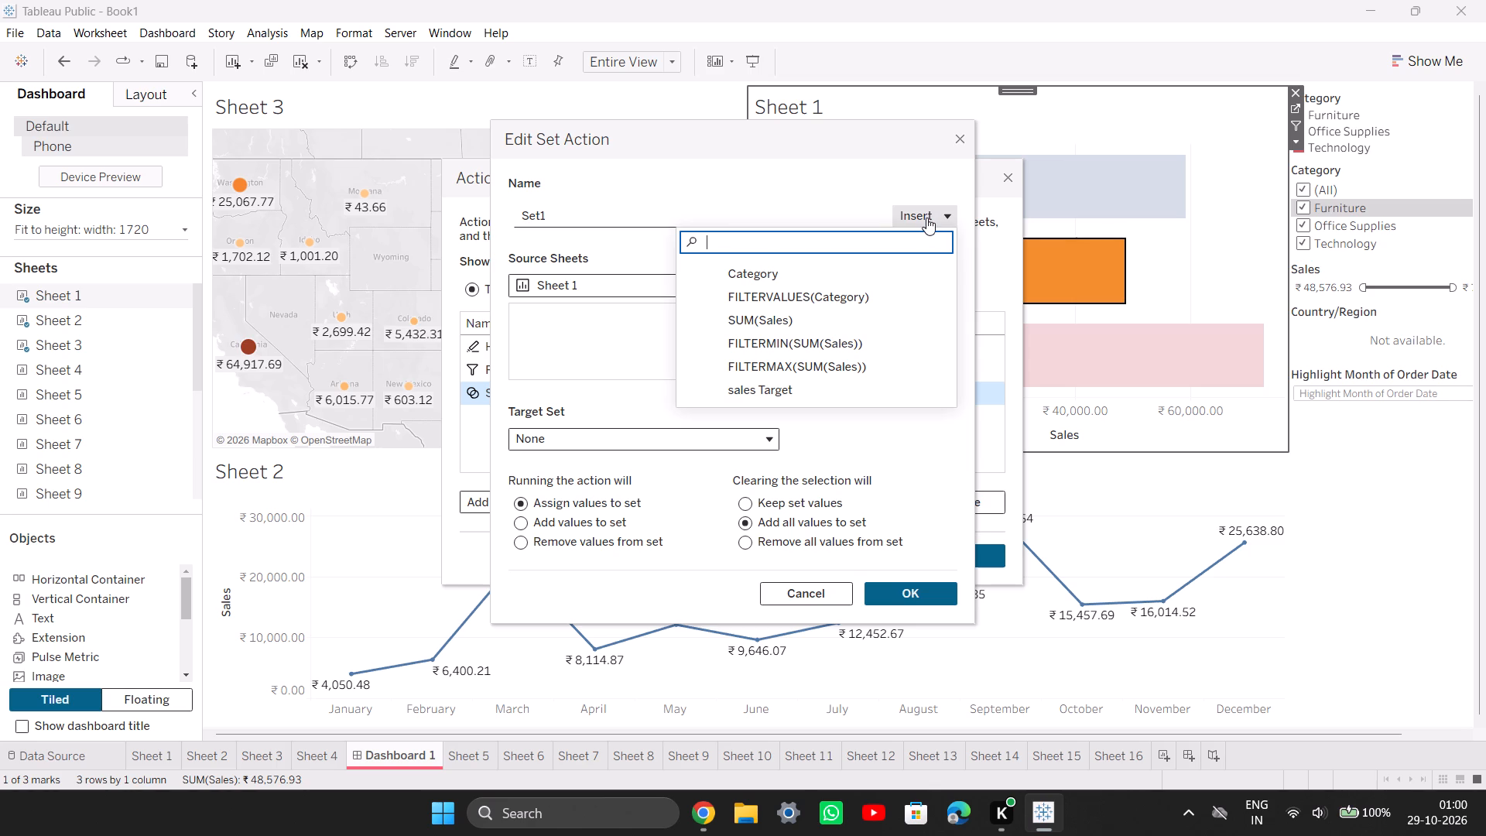
click(926, 218)
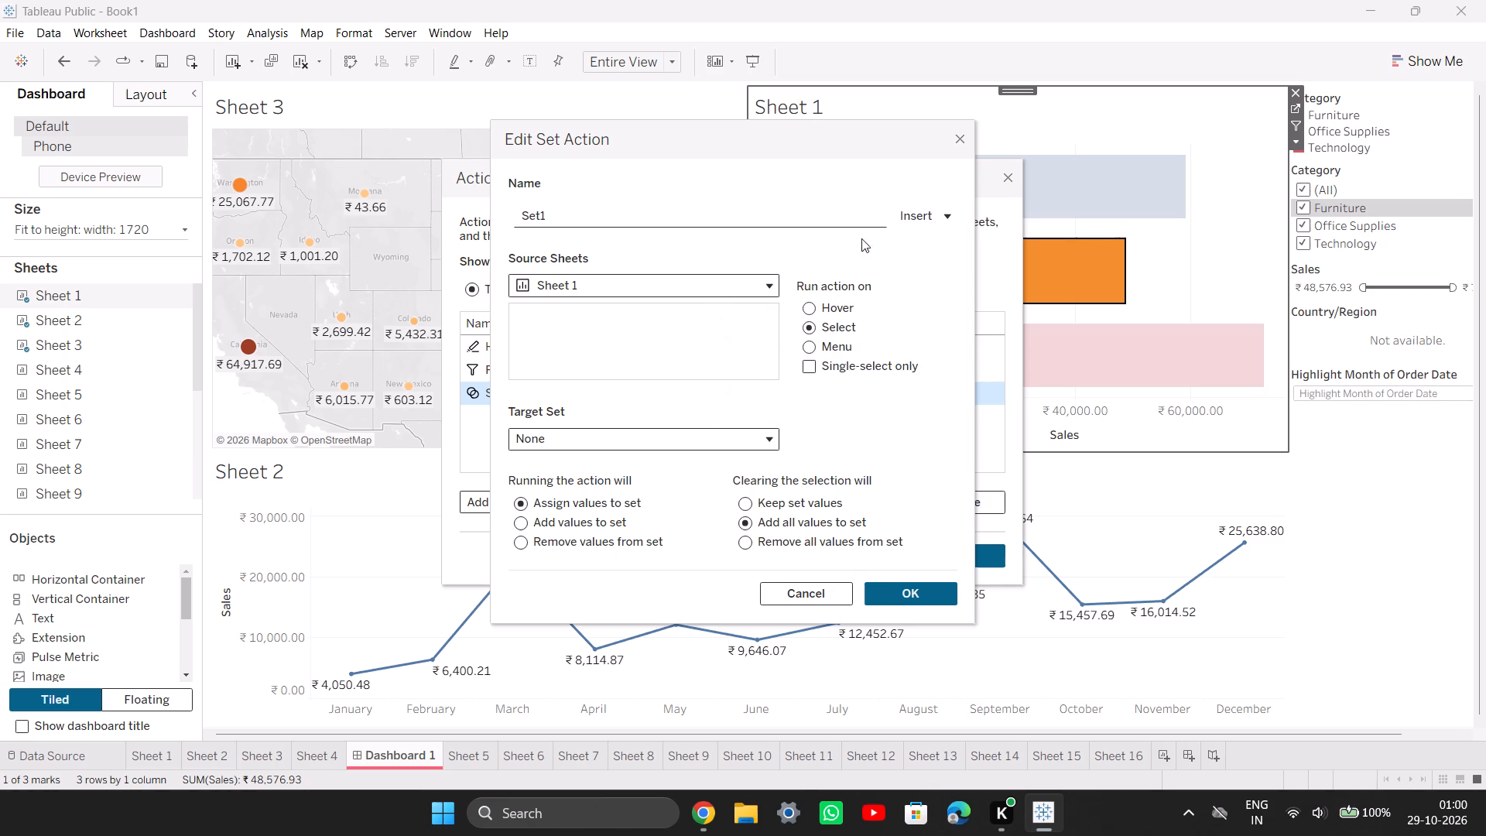
click(933, 215)
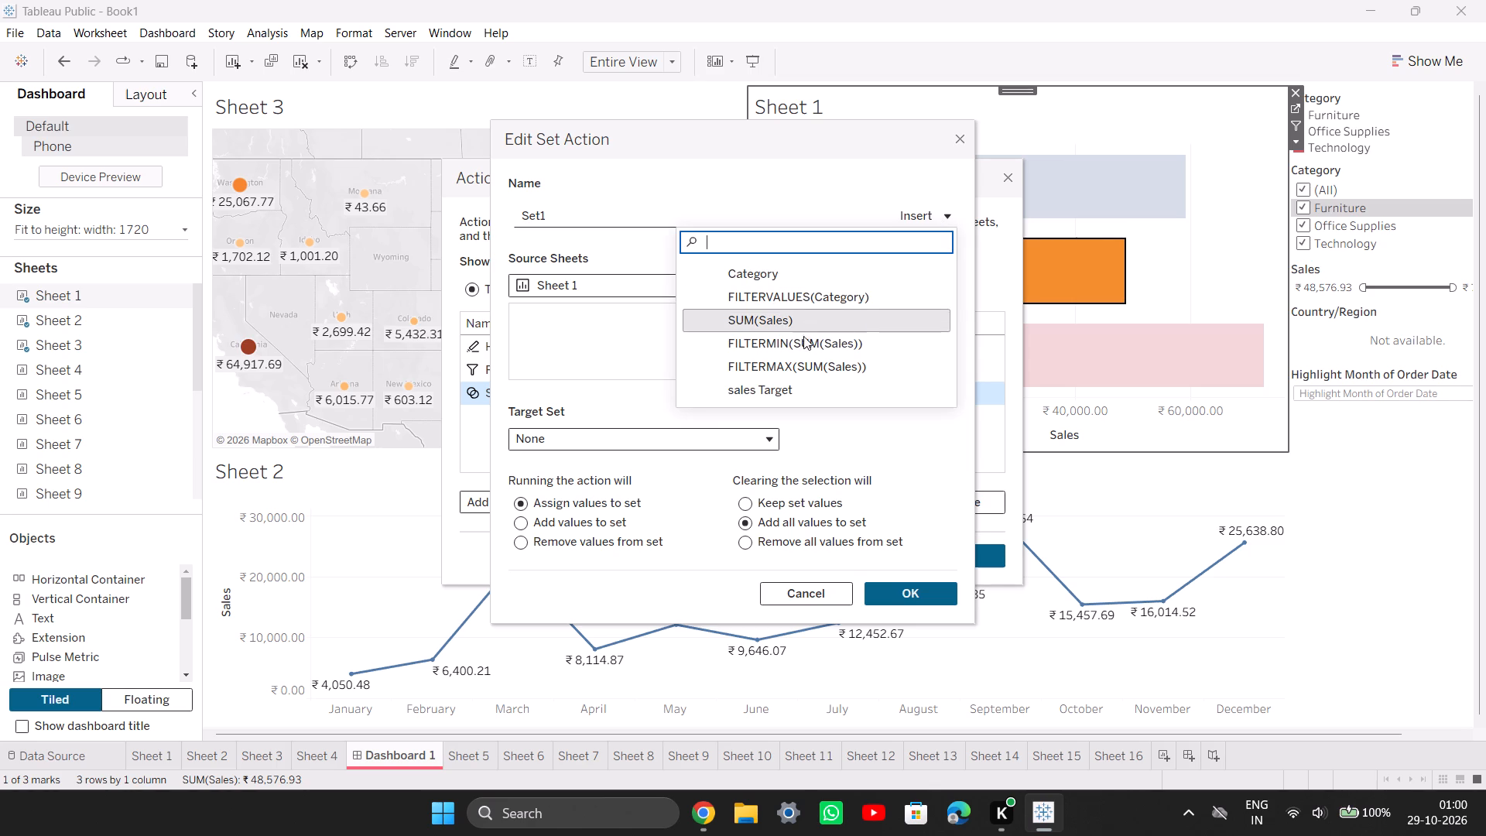
click(931, 212)
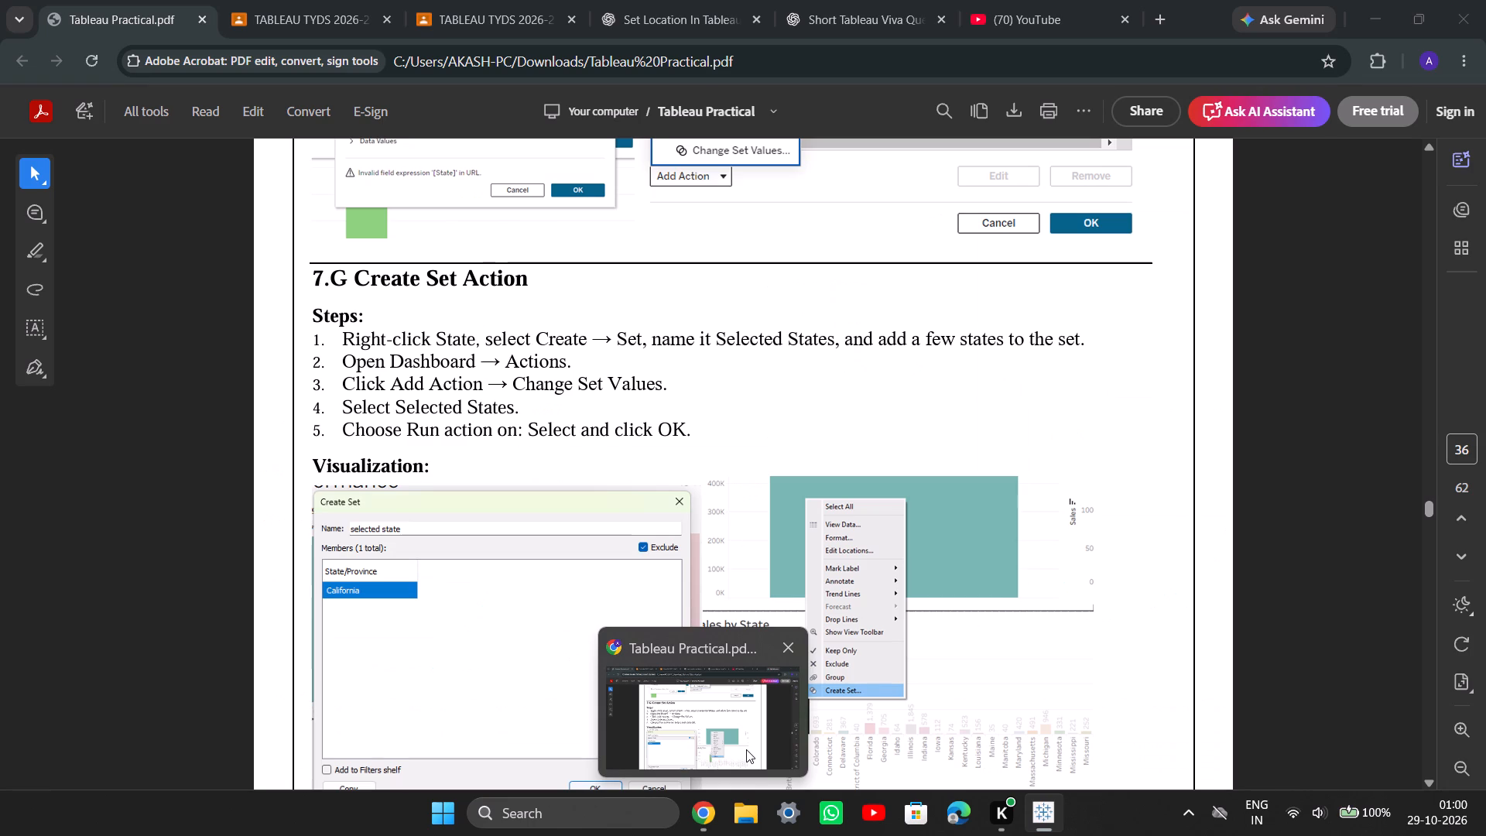
Switch to the practical PDF in Chrome and compare the 7.G instructions and Create Set illustration.
click(746, 749)
scroll(928, 685, down, 2)
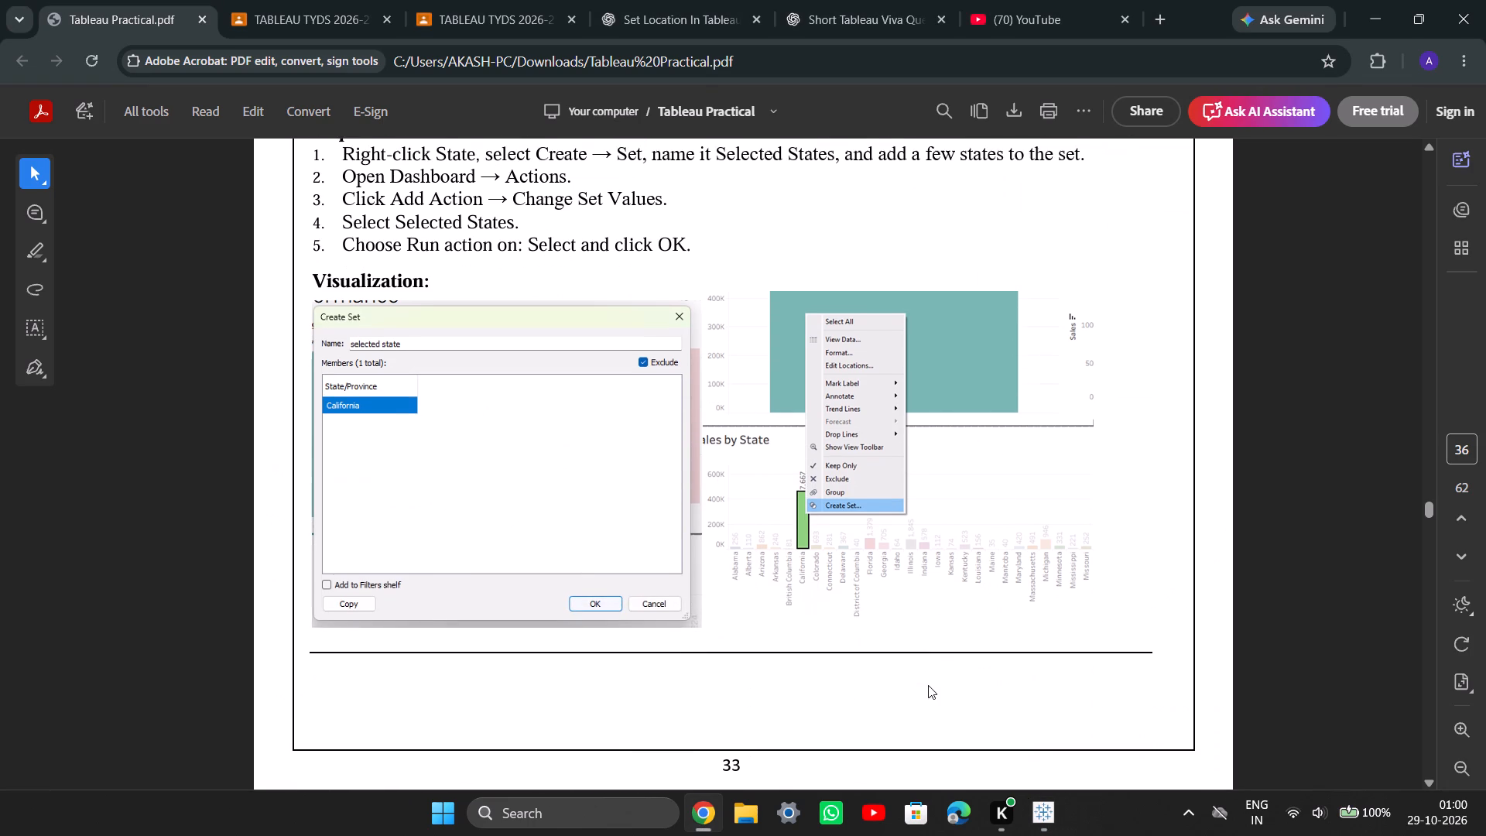
scroll(928, 685, down, 1)
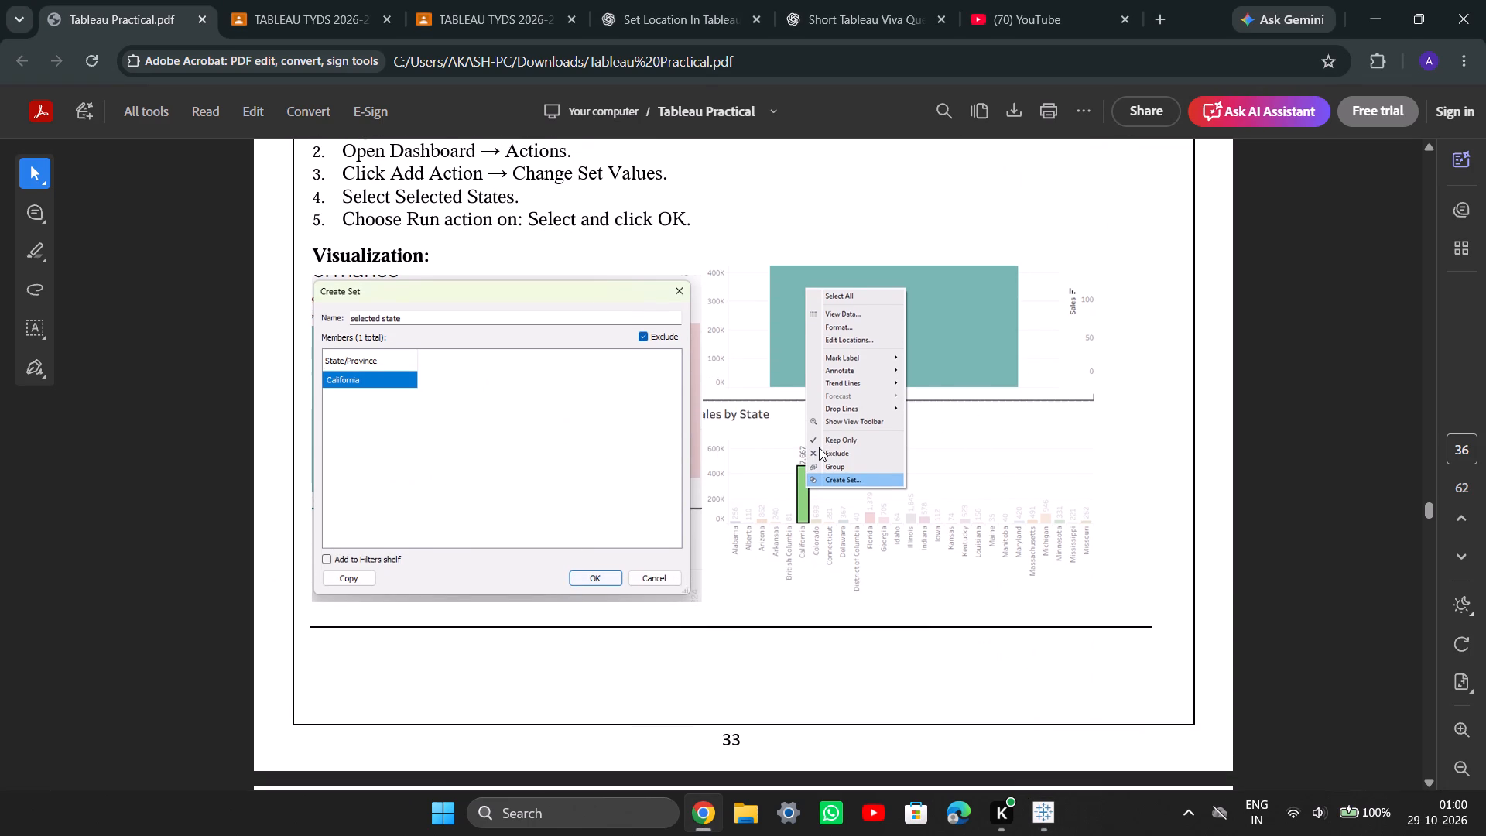
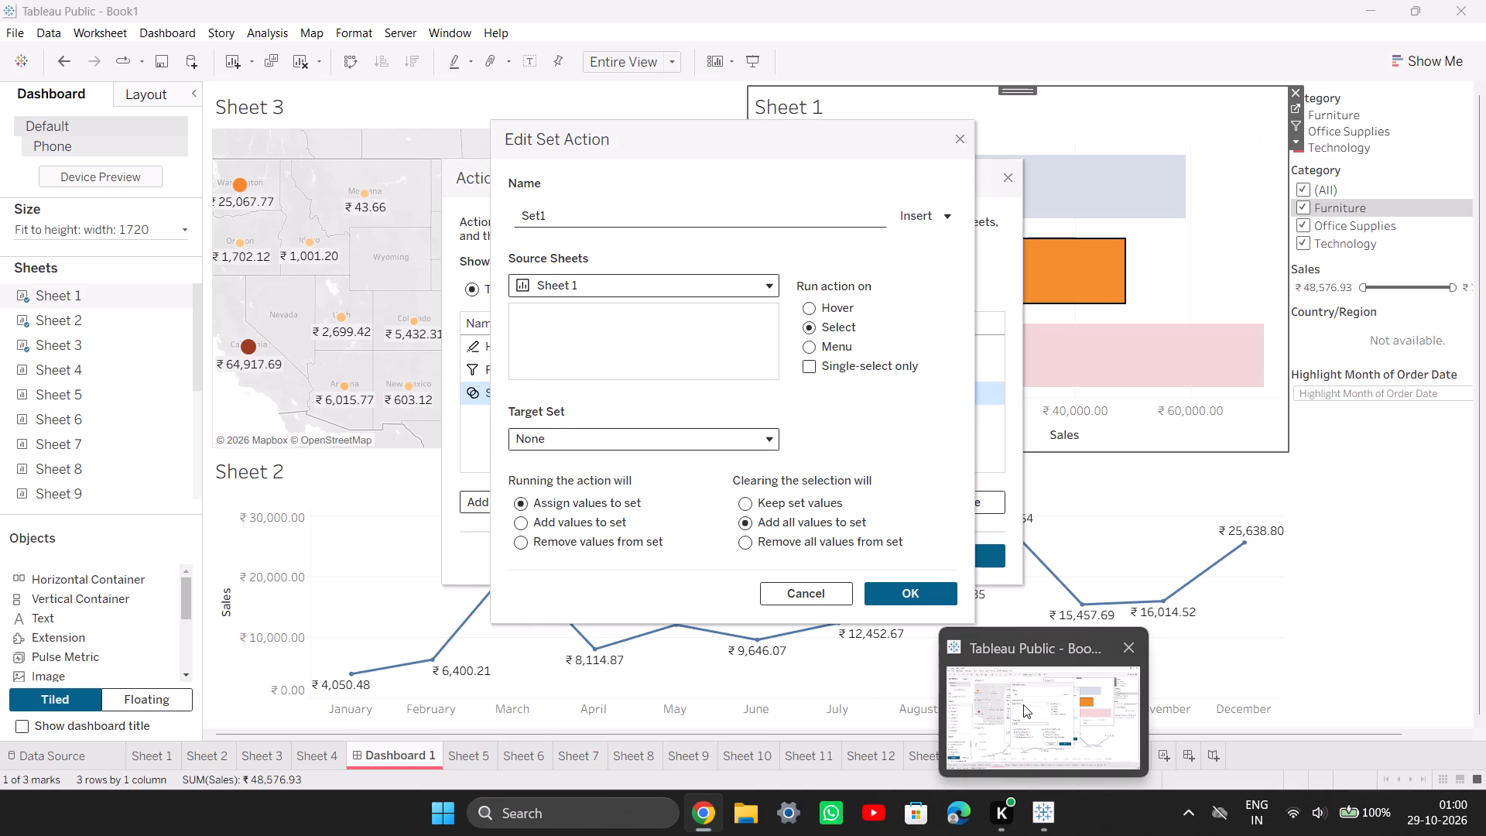
Back in Tableau, set the Set1 action's source to Dashboard 1 and its target set to State/Province Set from Orders+ (Superstore).
click(1023, 704)
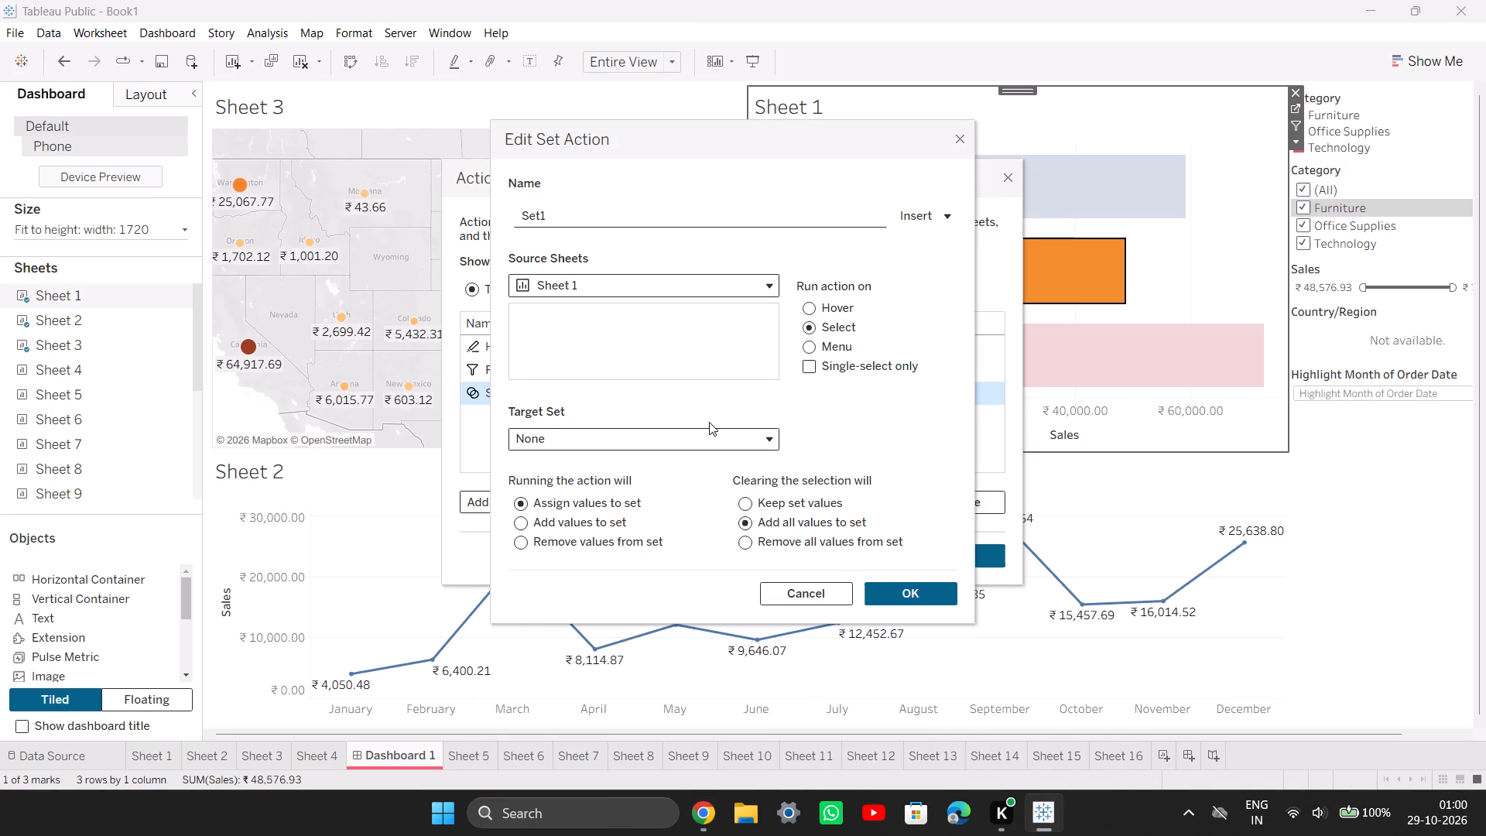
click(680, 444)
click(680, 444)
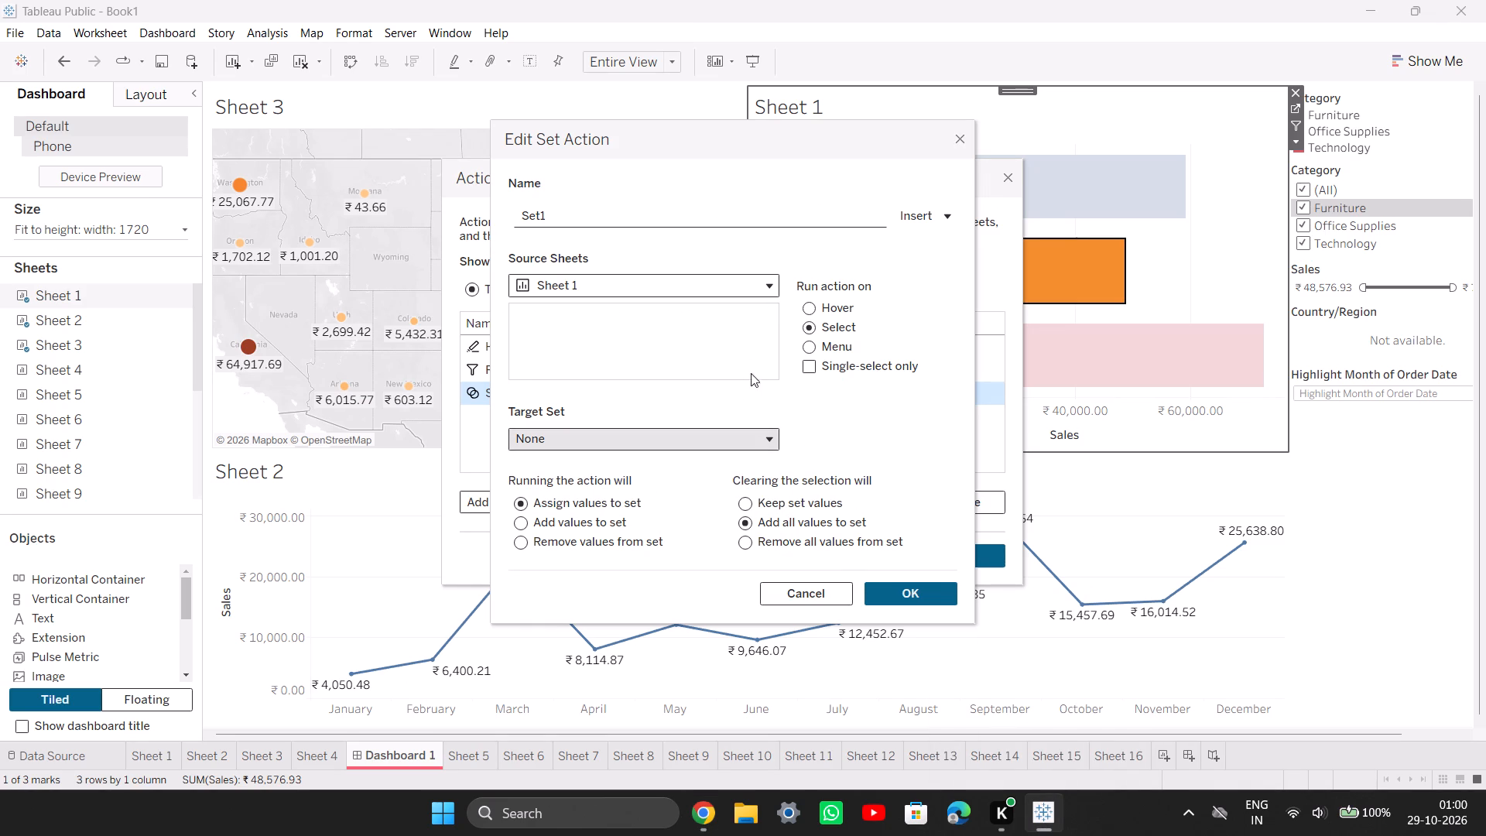
click(732, 277)
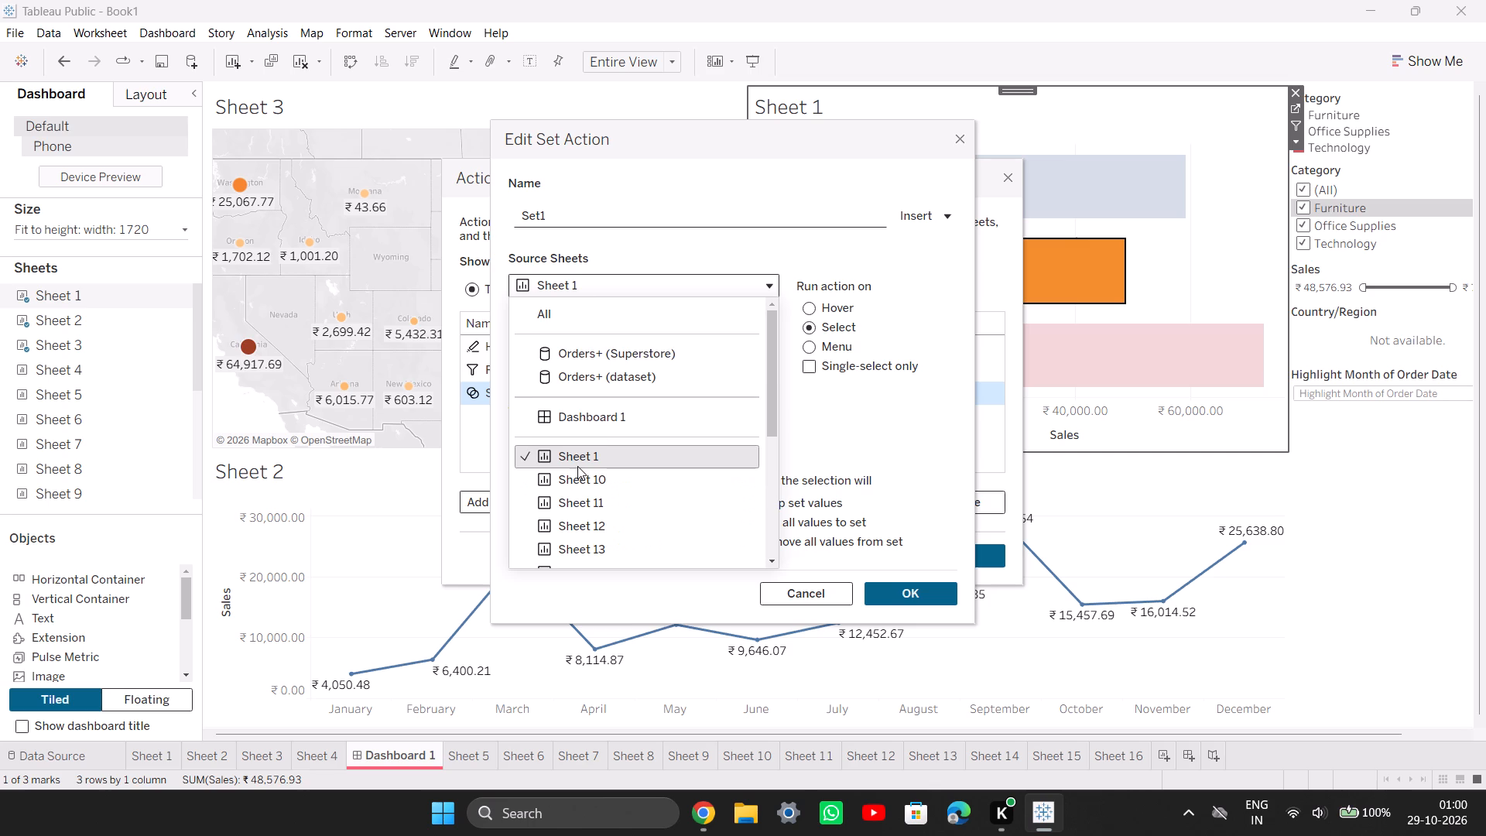
scroll(577, 466, down, 8)
scroll(577, 466, up, 9)
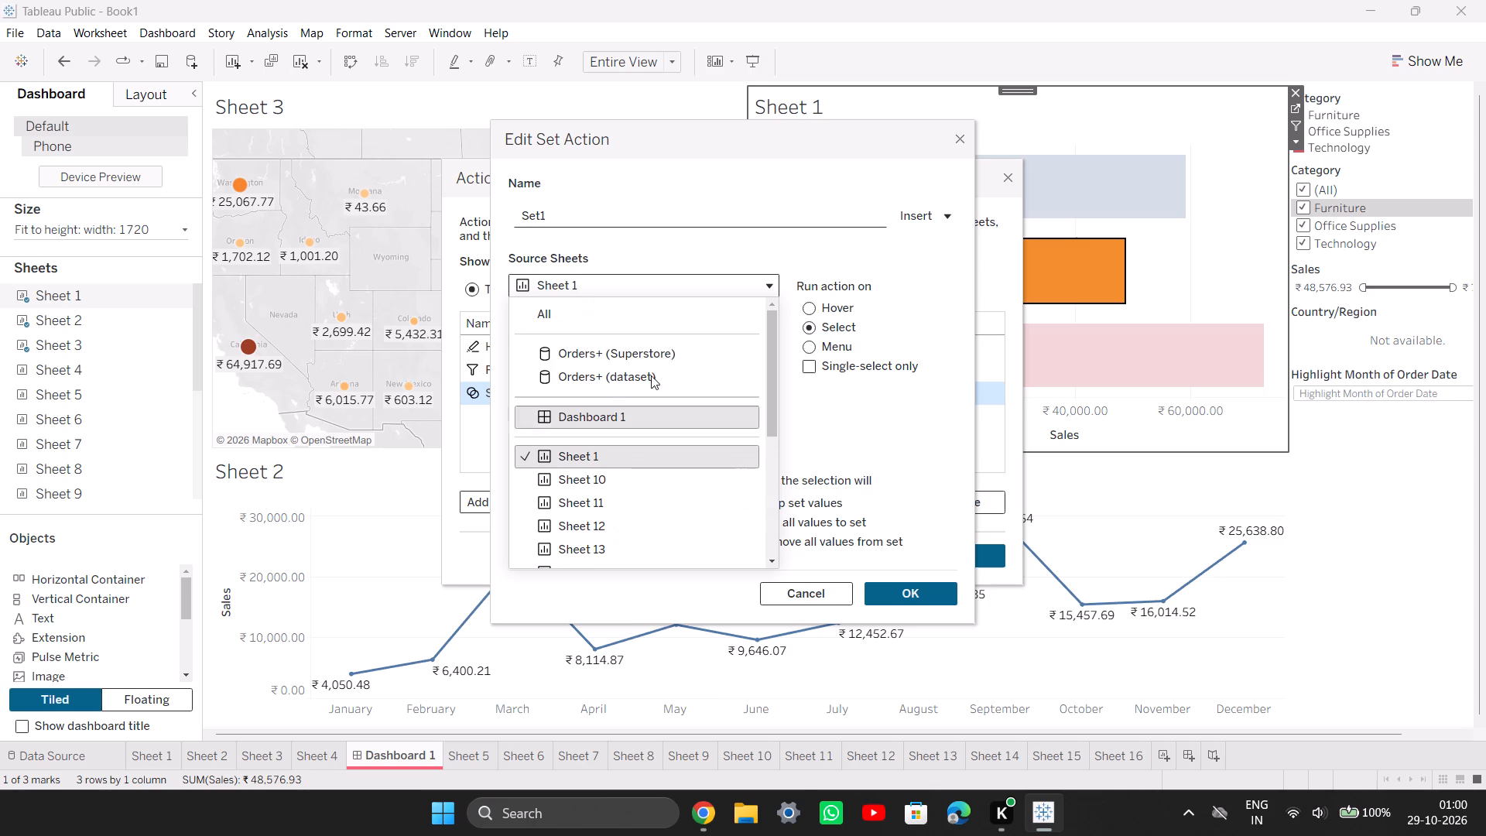
scroll(645, 372, down, 4)
scroll(645, 372, up, 4)
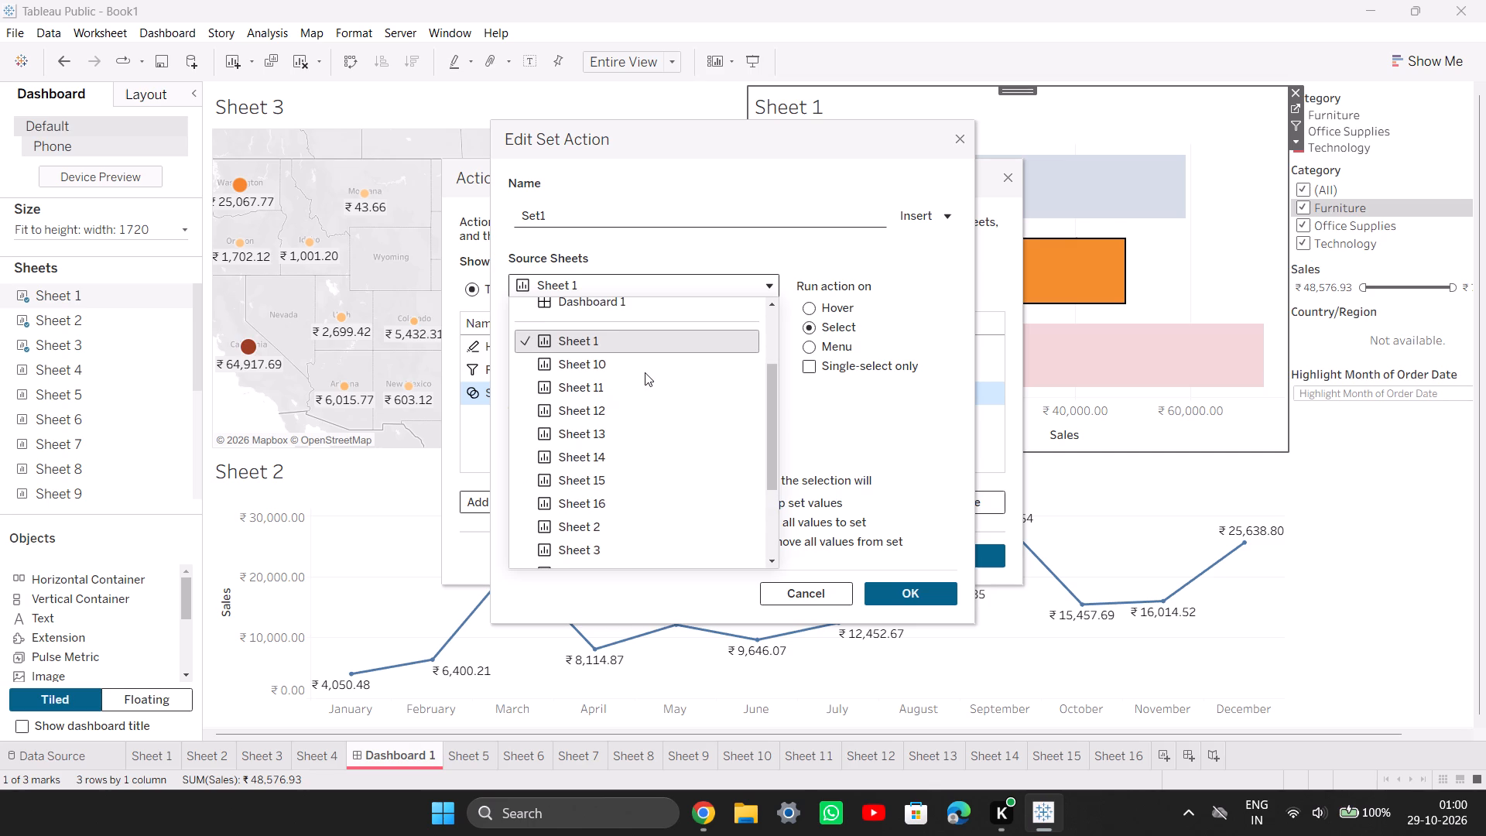
scroll(645, 372, up, 5)
click(660, 423)
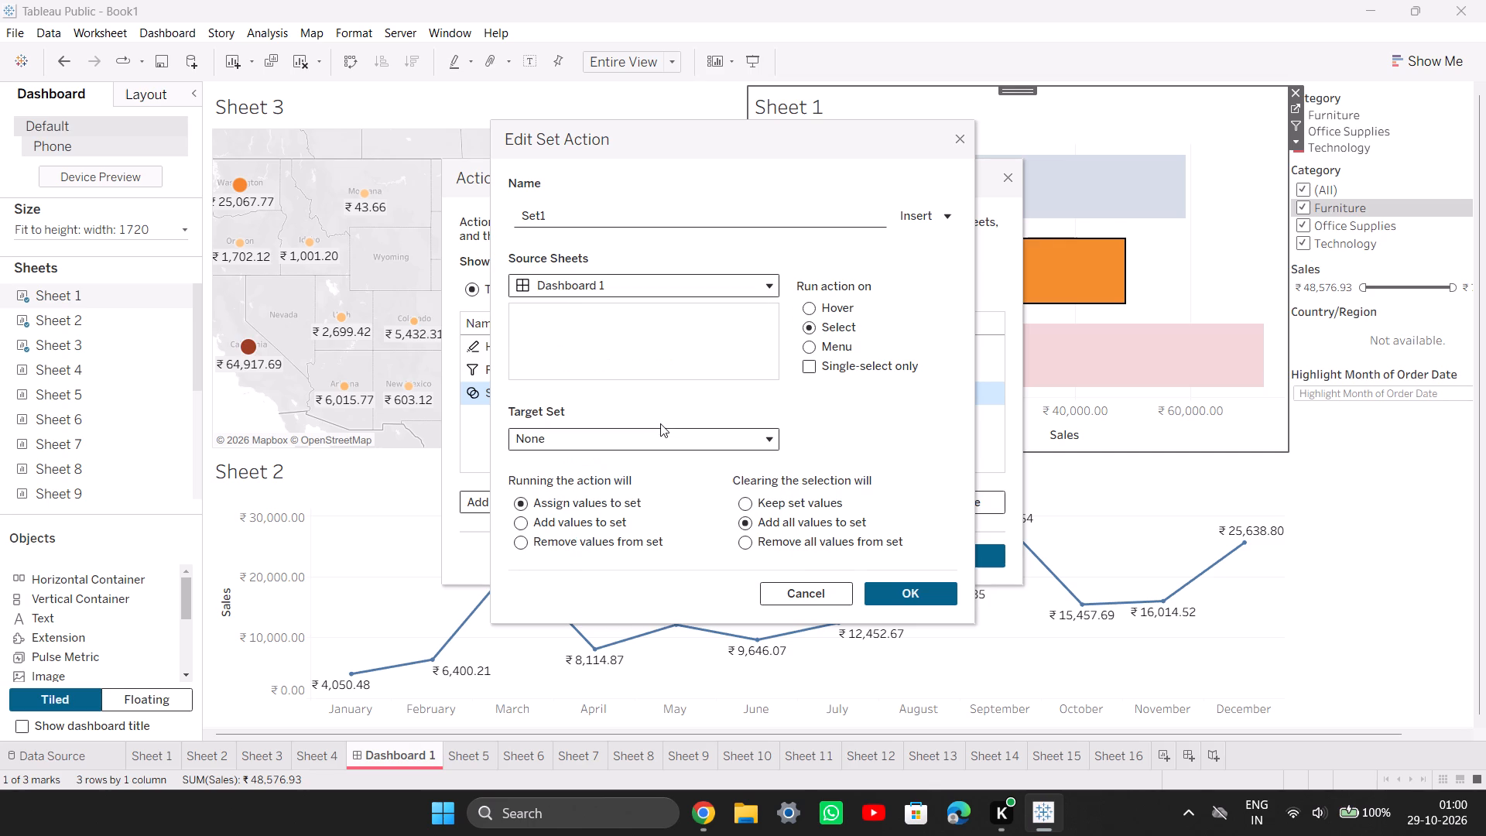
click(663, 440)
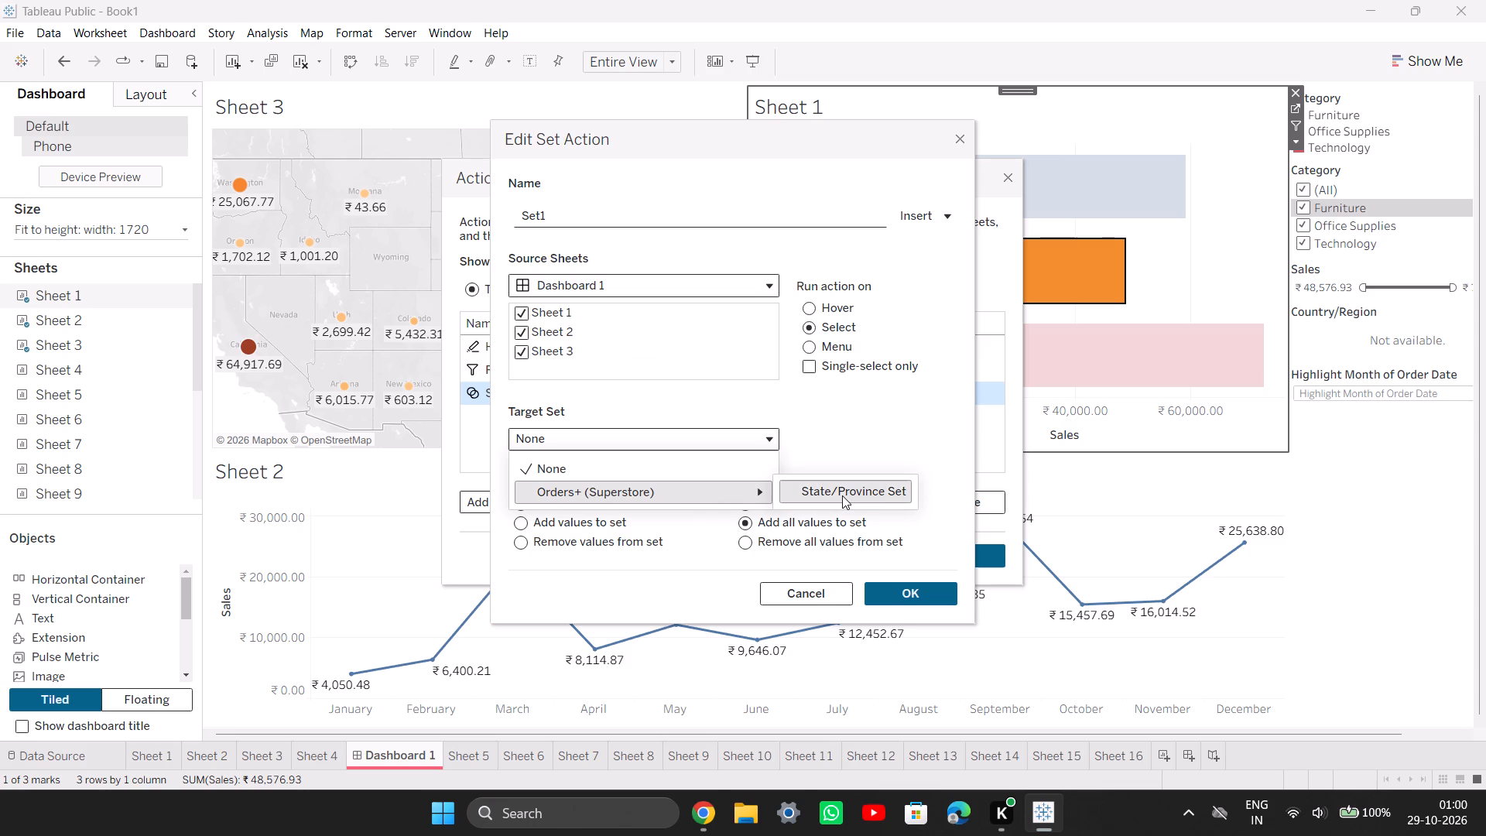
click(842, 495)
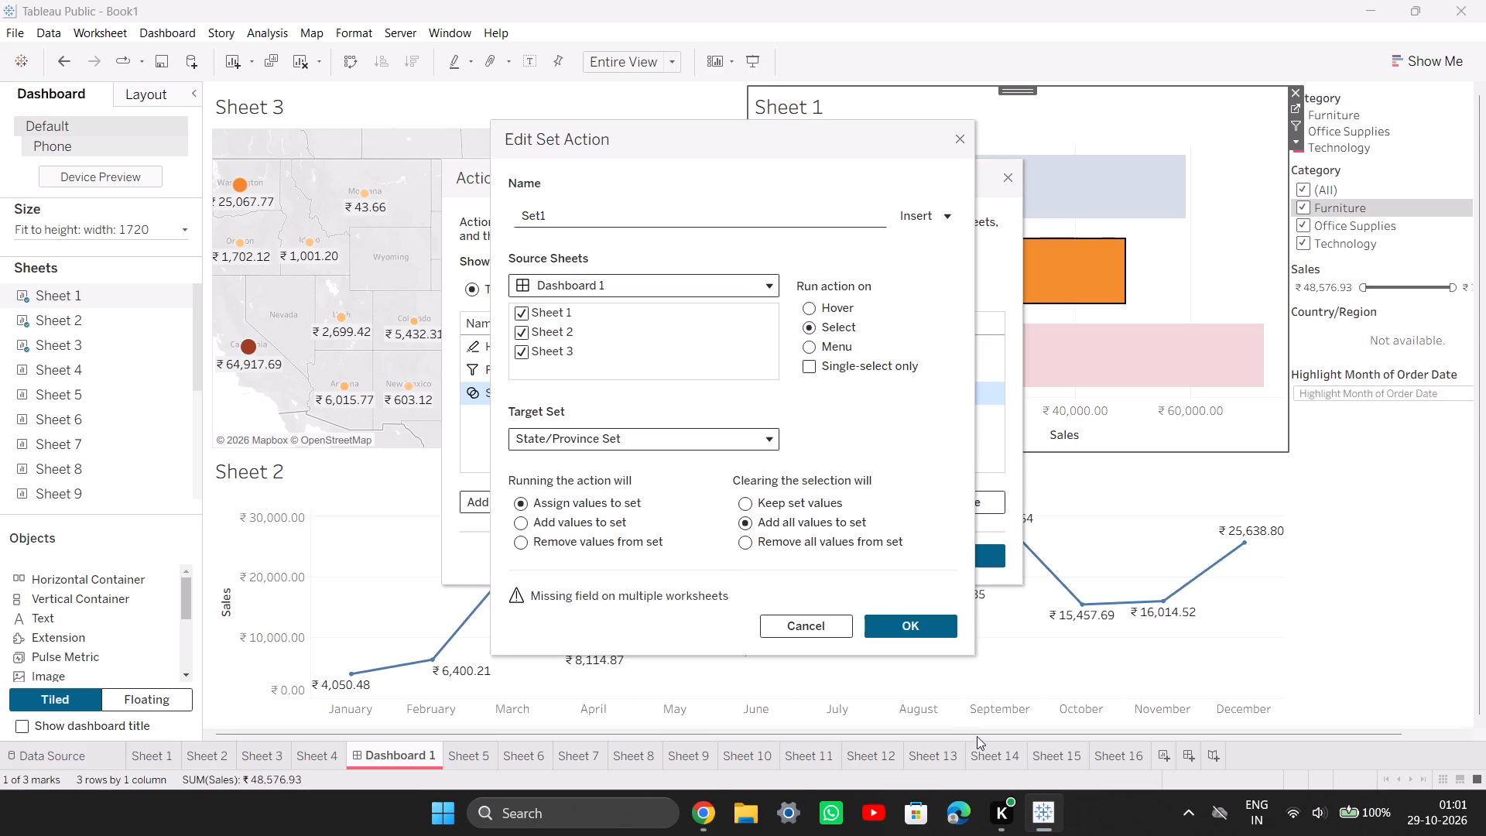
Change the Set1 action's source to Sheet 3 and save the dashboard actions.
click(728, 289)
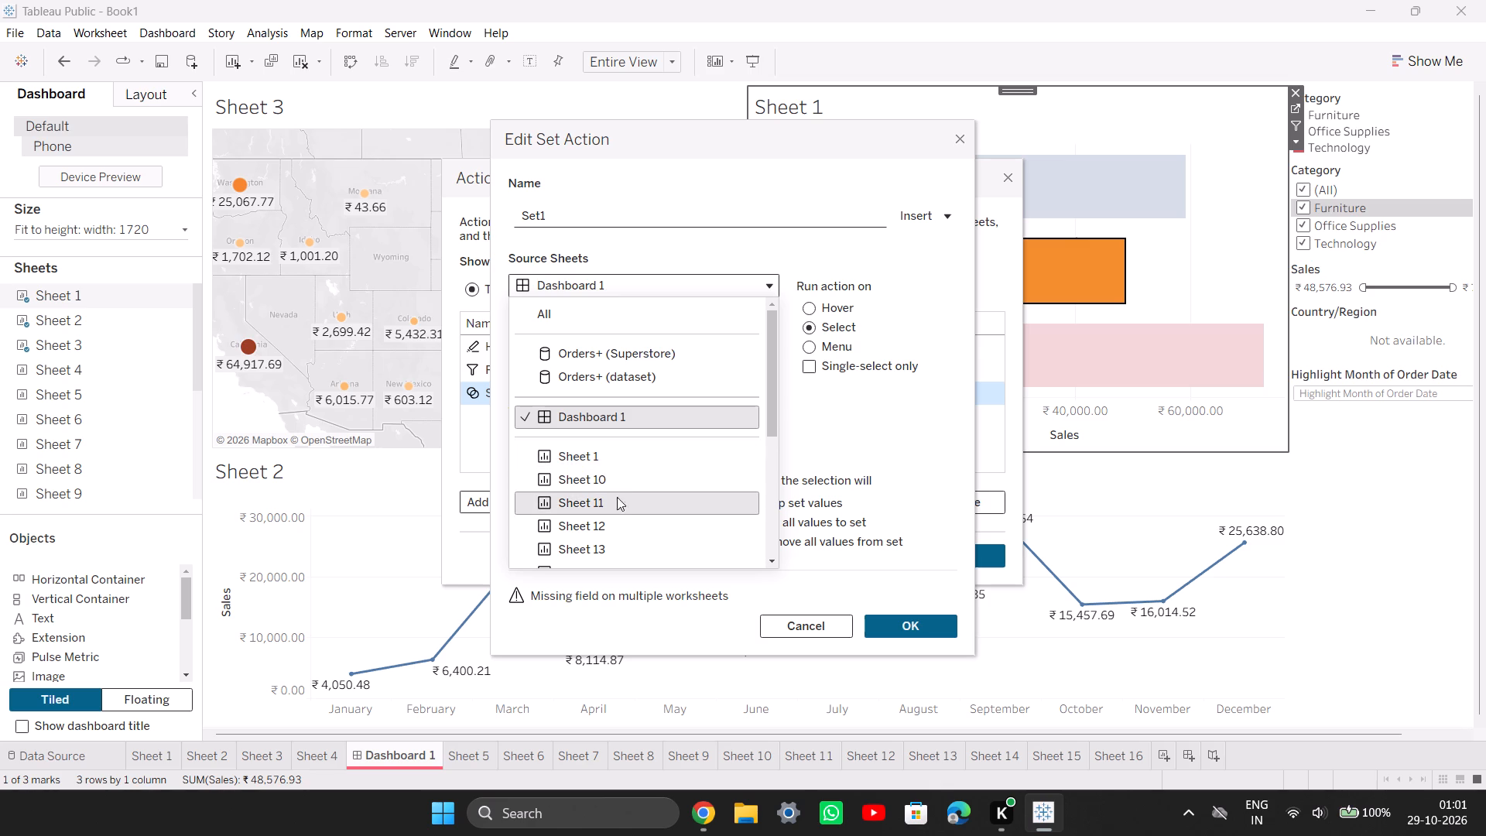
click(635, 460)
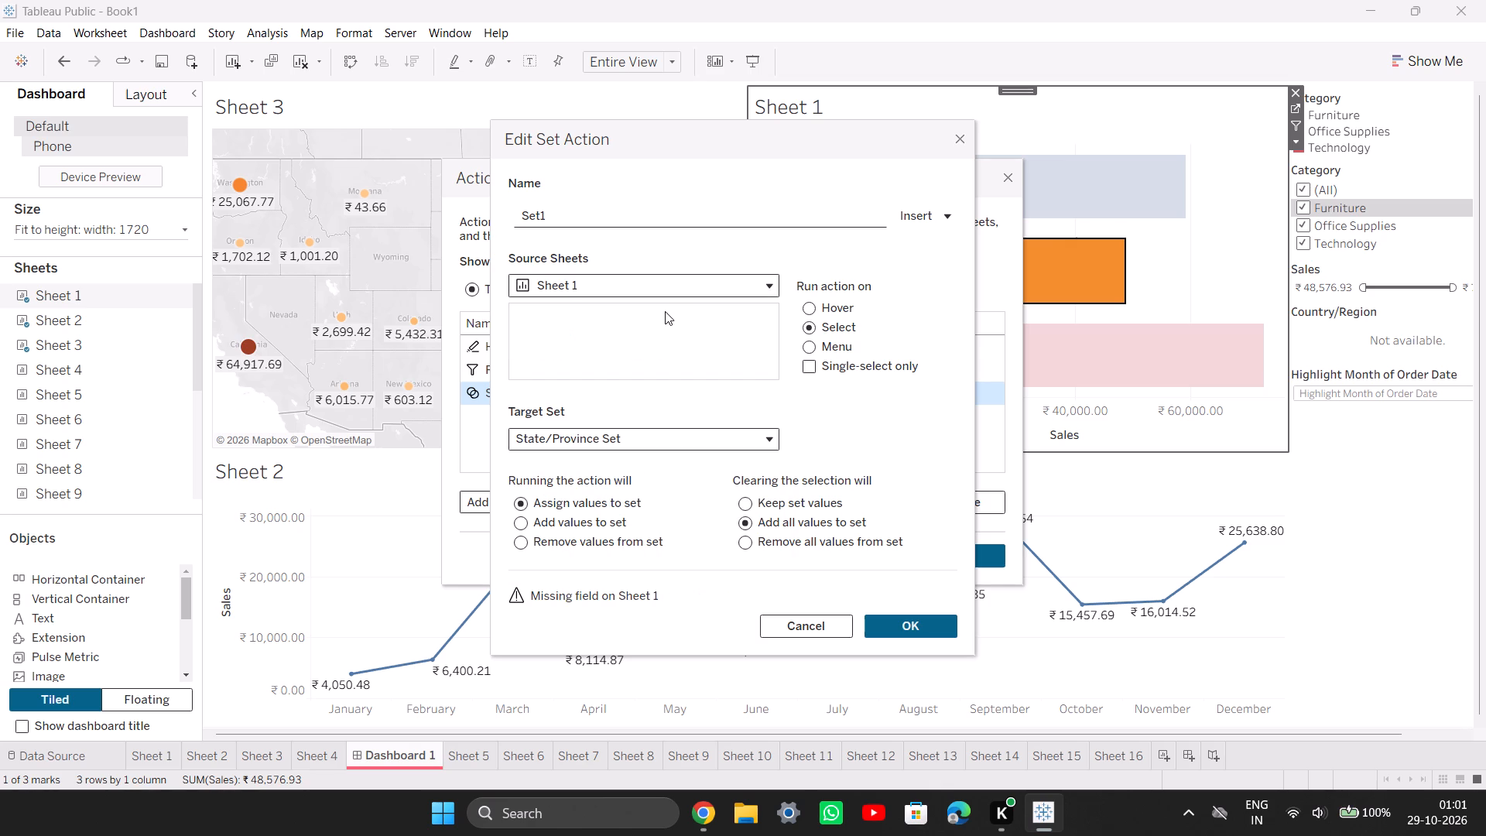
drag(673, 298, 681, 290)
click(681, 290)
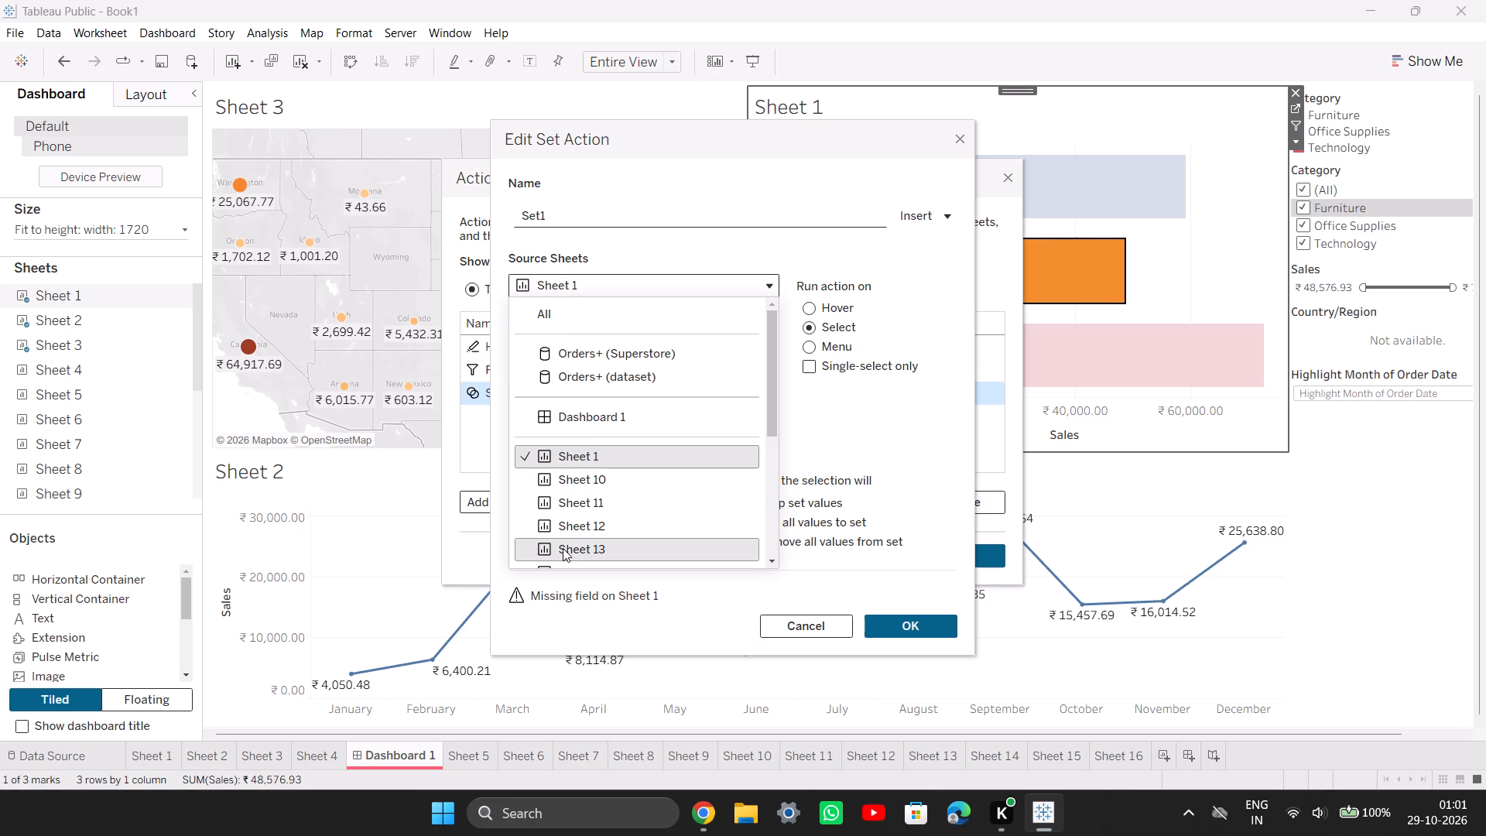
scroll(594, 528, down, 1)
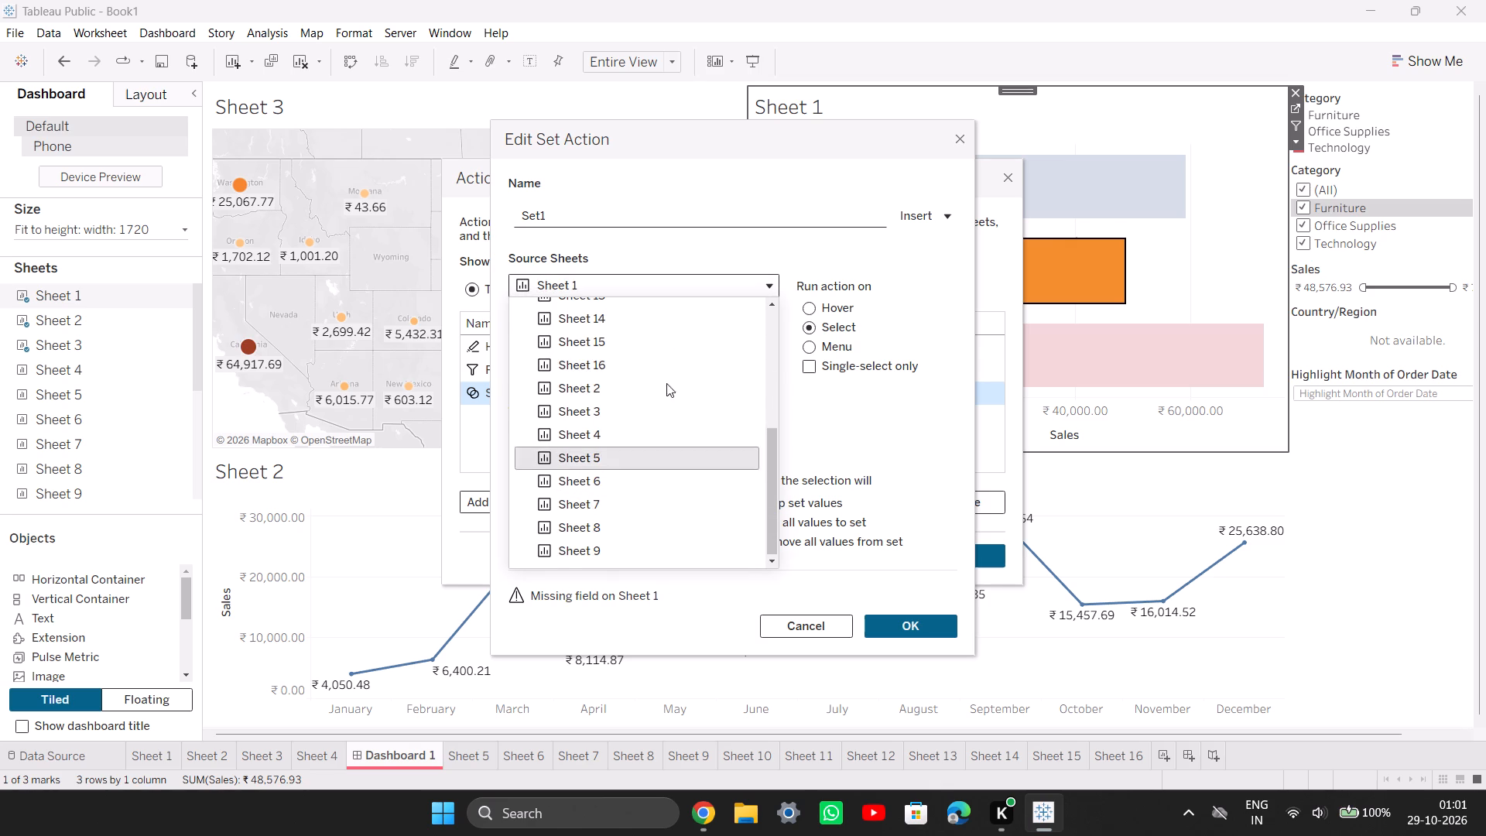
scroll(664, 357, up, 6)
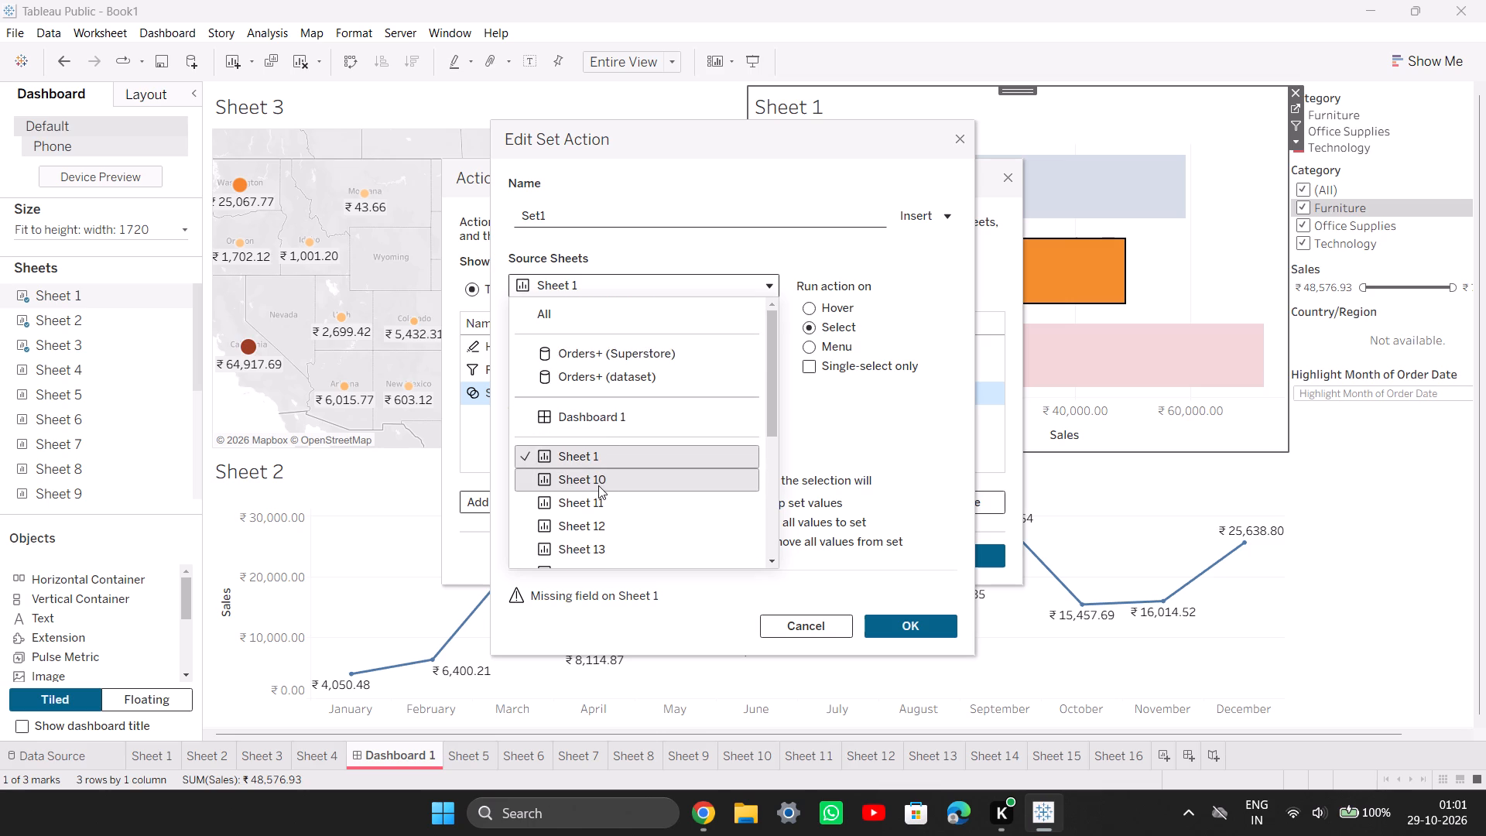
scroll(583, 517, down, 1)
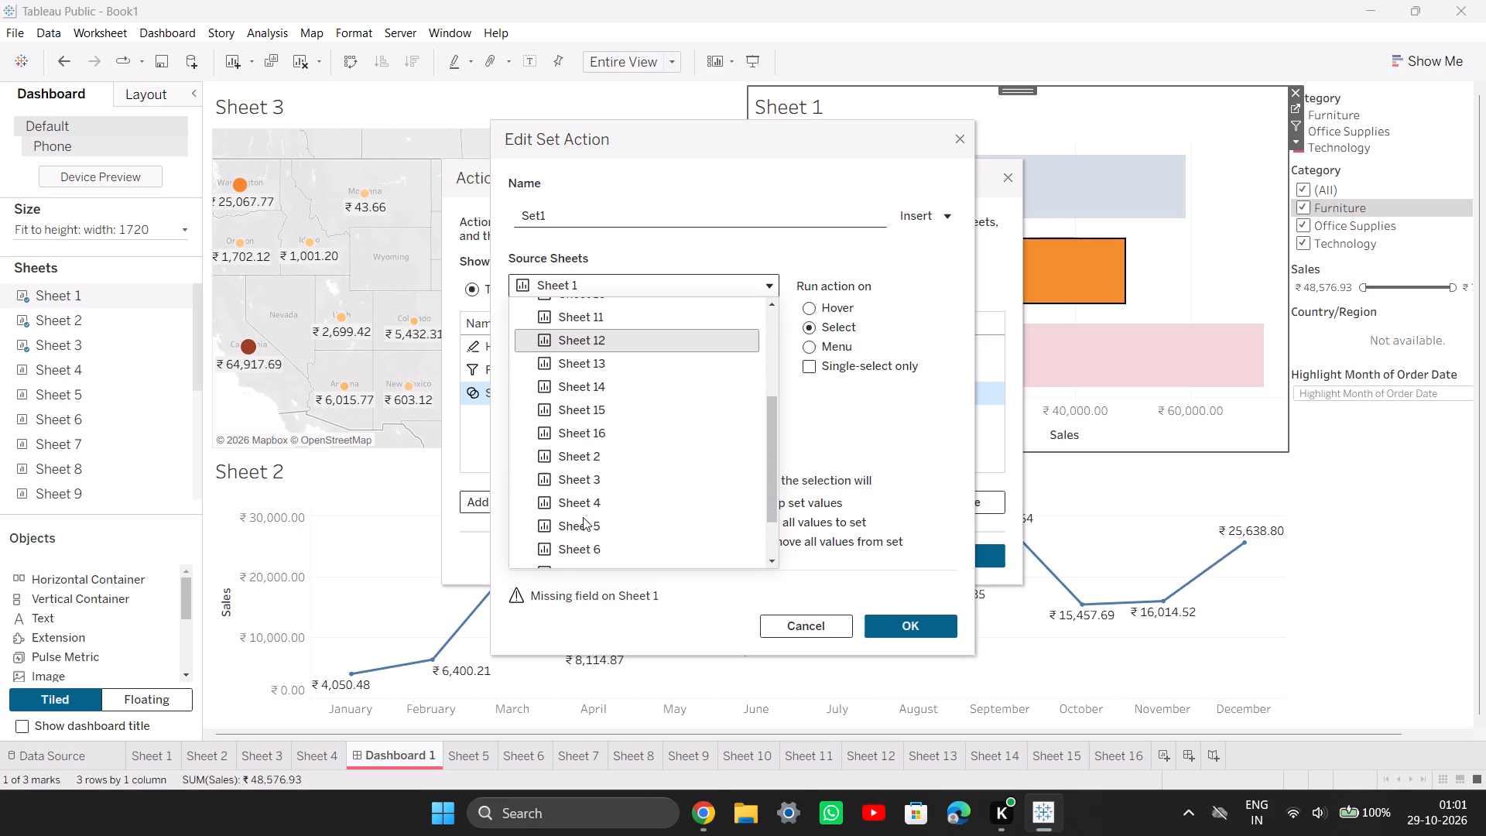
scroll(583, 517, down, 1)
click(603, 477)
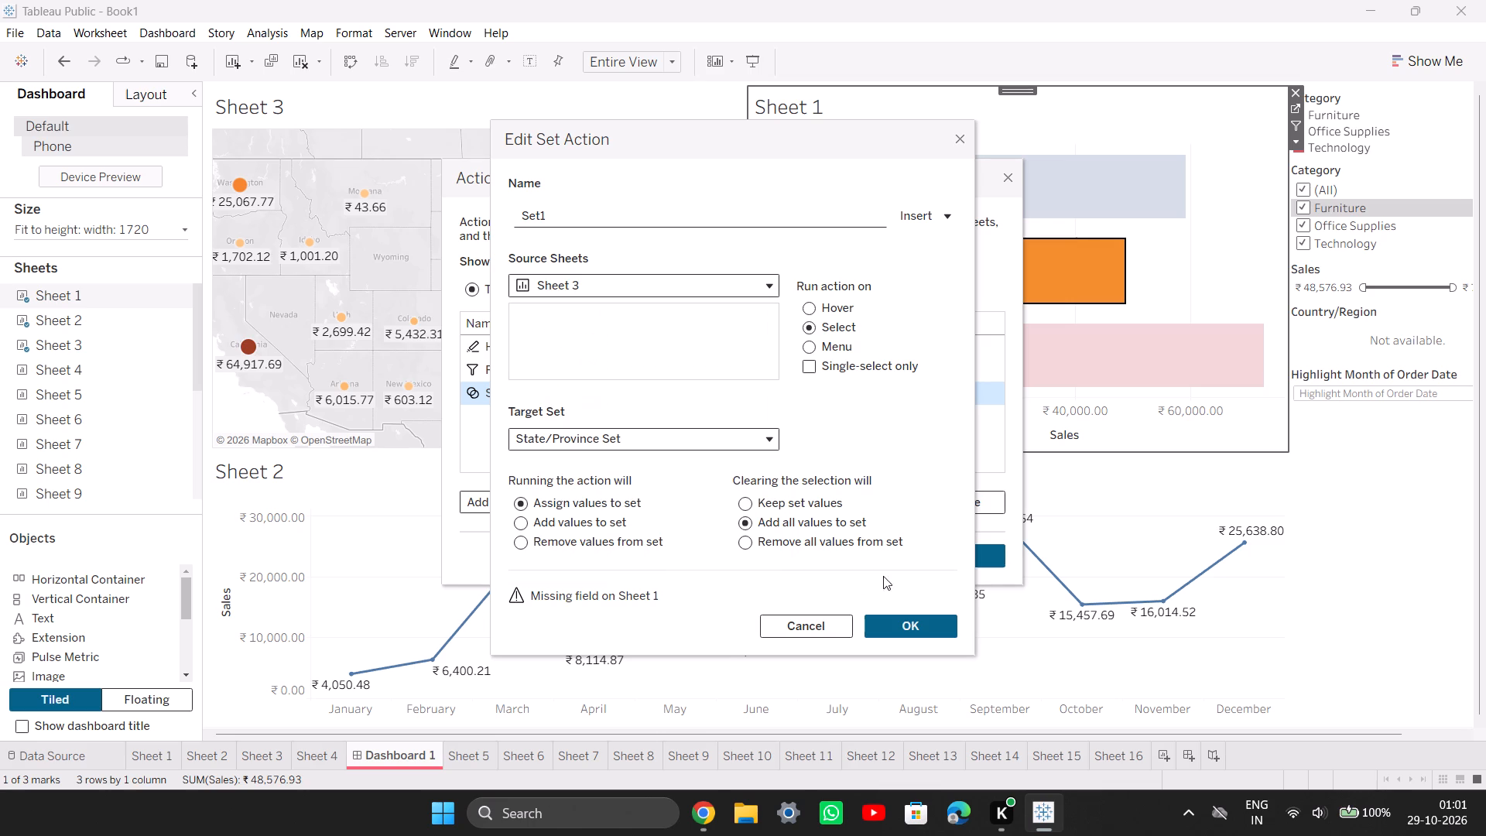
click(902, 586)
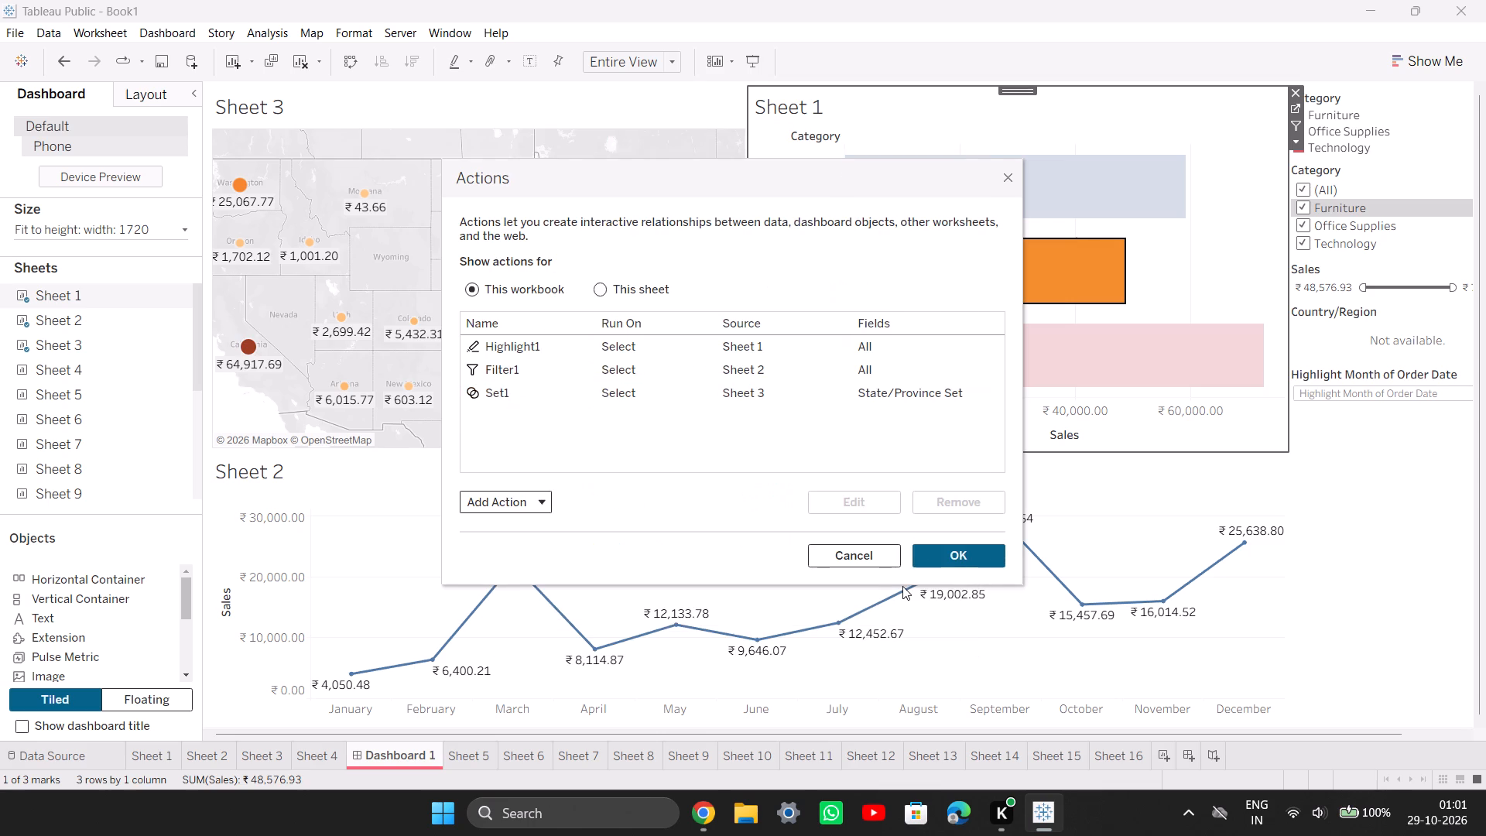
click(945, 553)
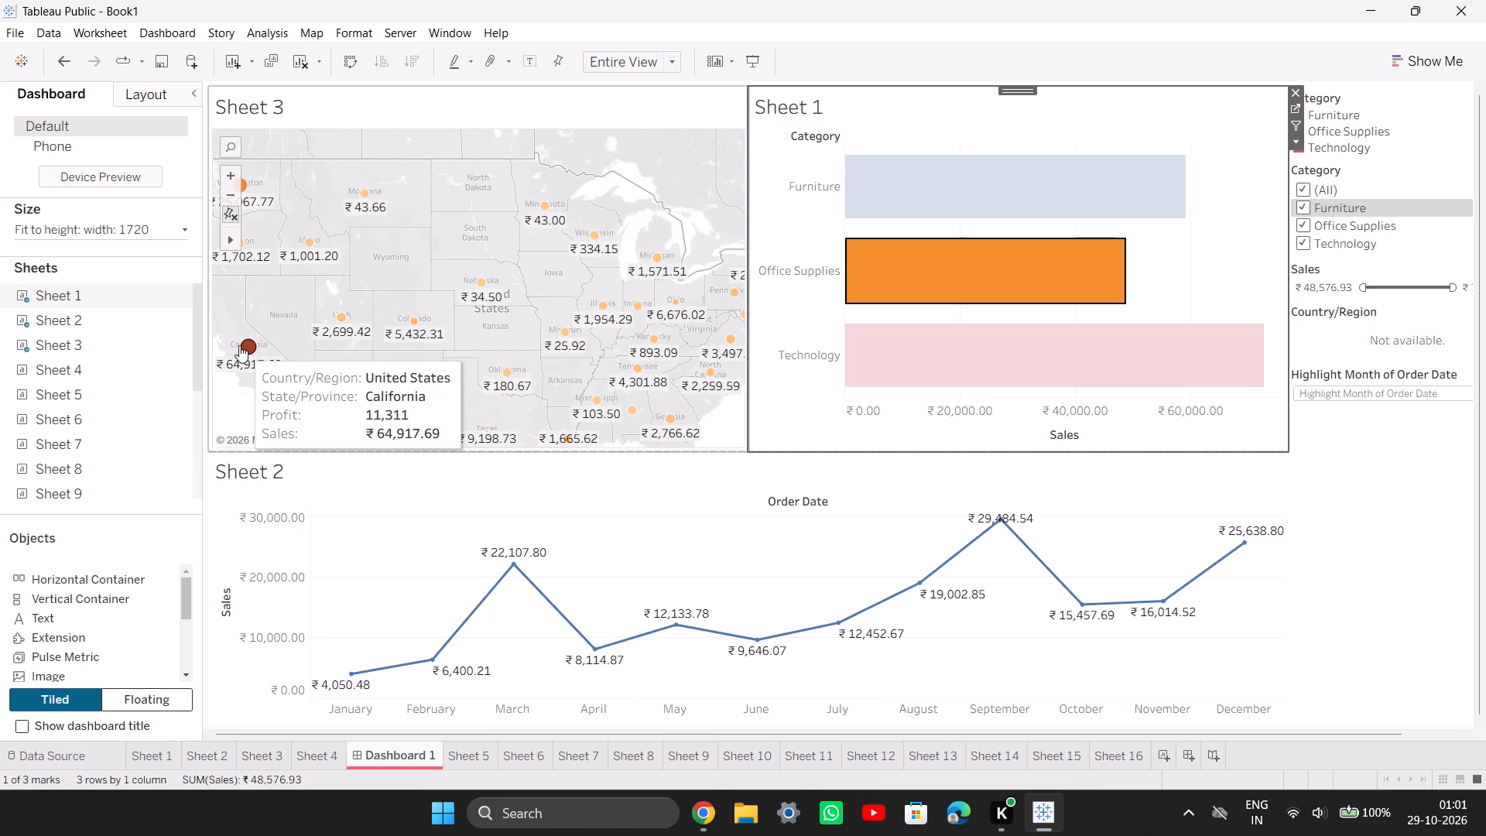
Switch to the practical PDF in Chrome and read the 7.H Create Parameter steps and illustration, glancing ahead at 7.I Create Dynamic Dashboard.
click(694, 807)
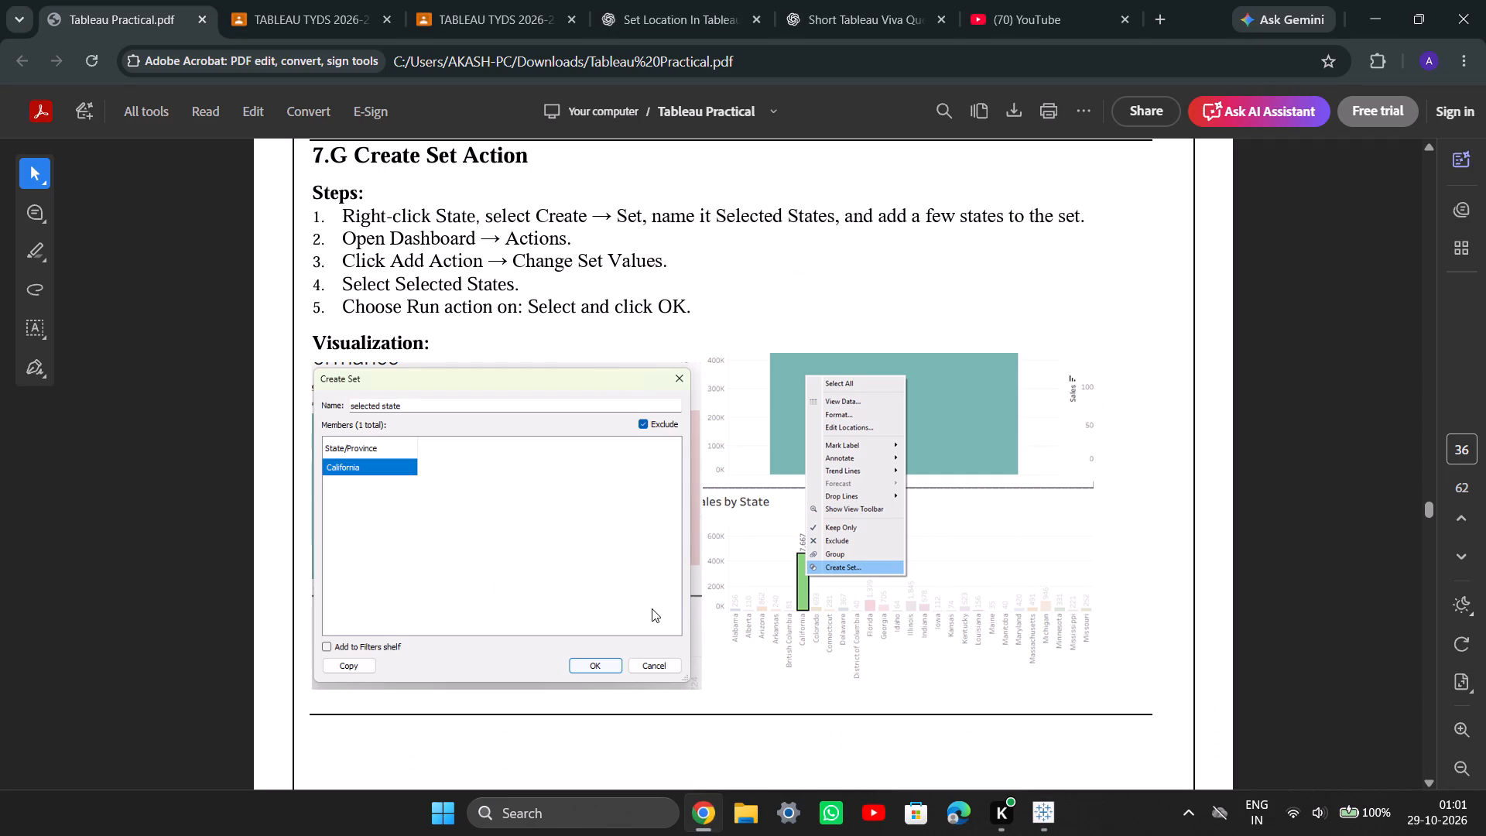
scroll(652, 608, down, 5)
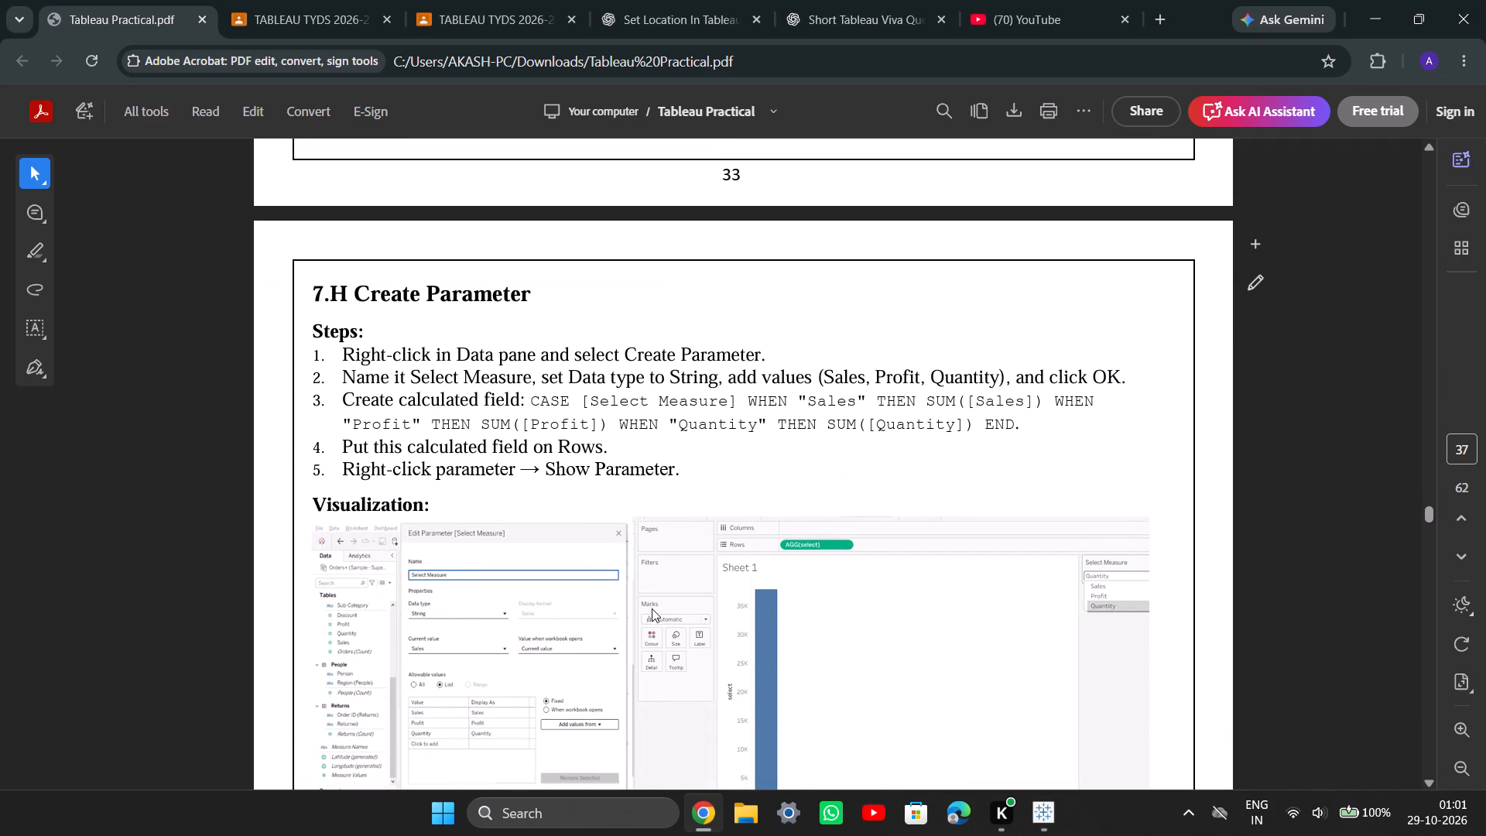
scroll(652, 608, down, 1)
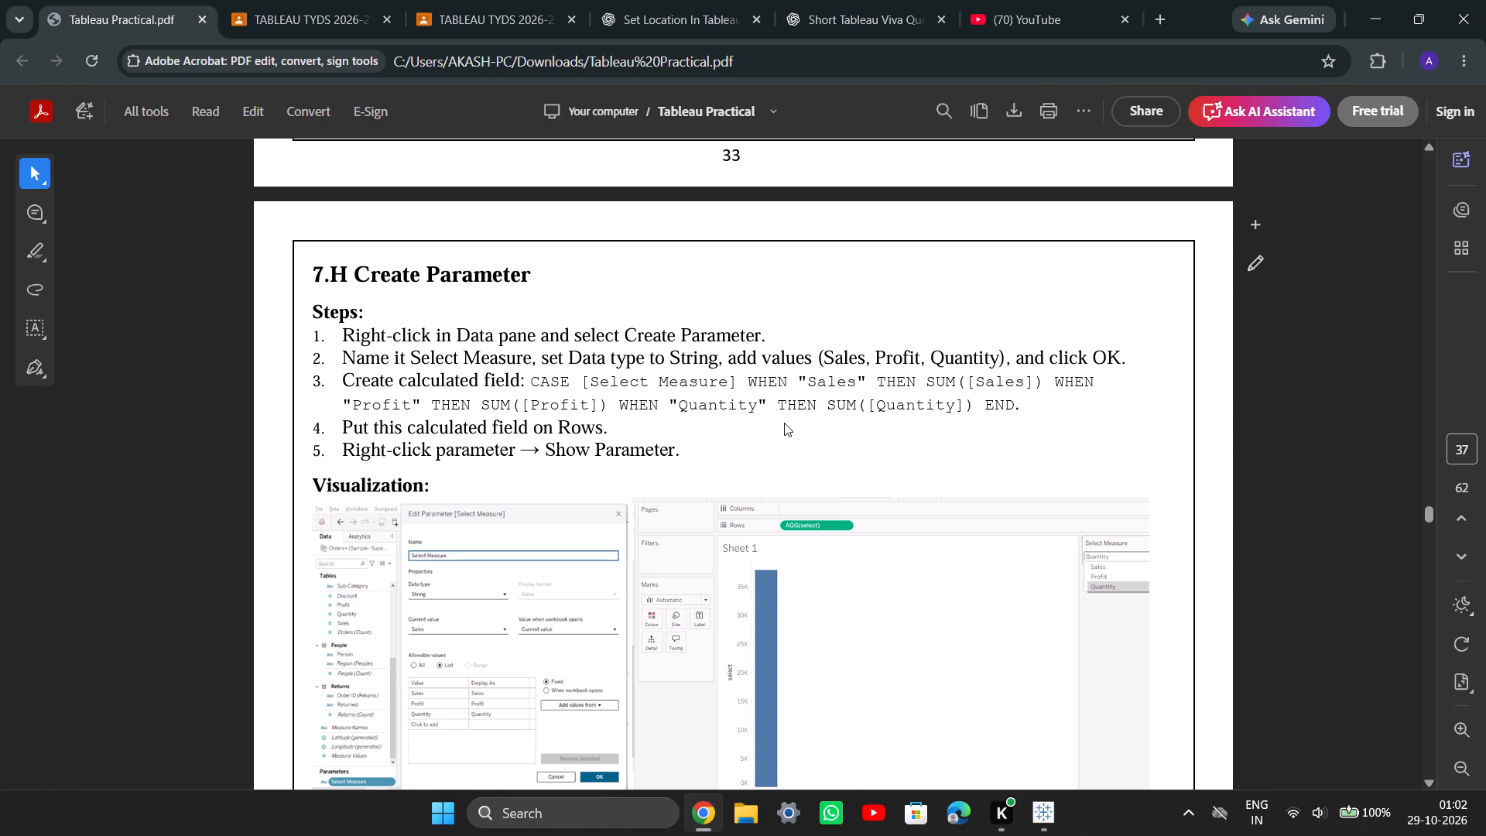
scroll(784, 423, down, 6)
scroll(784, 423, up, 1)
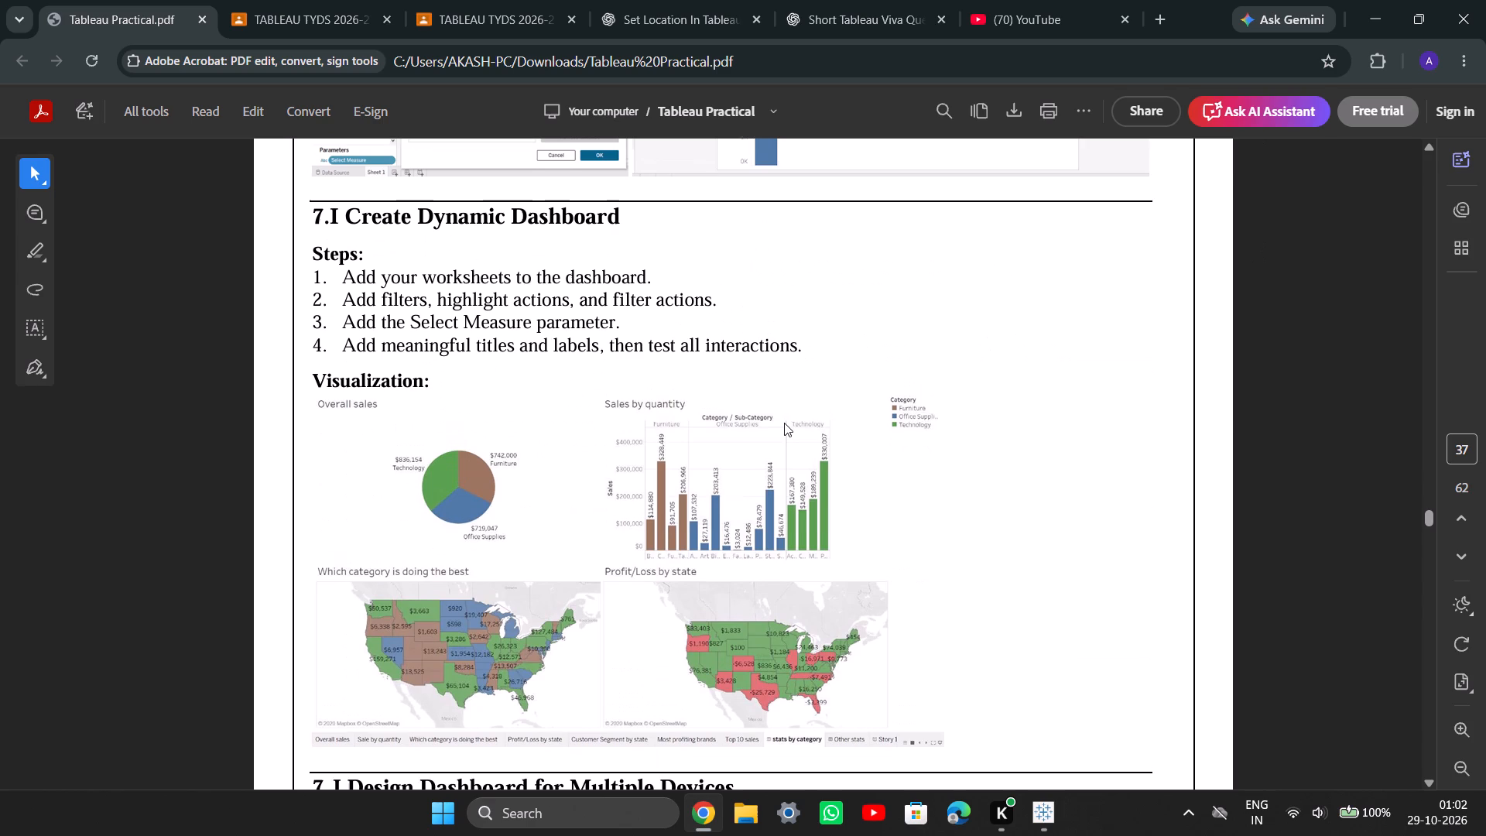
scroll(784, 423, up, 5)
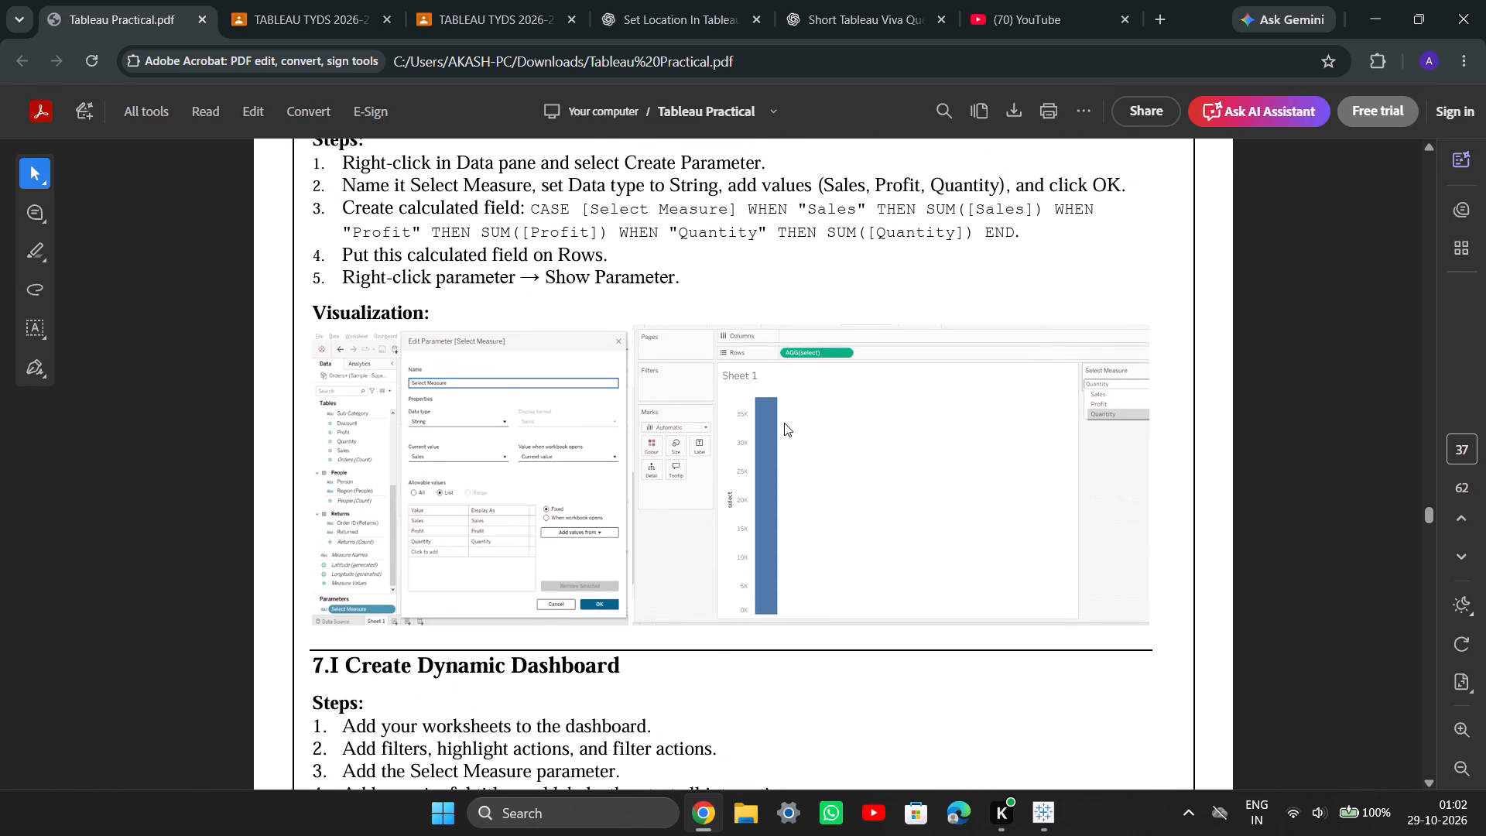
scroll(784, 423, up, 2)
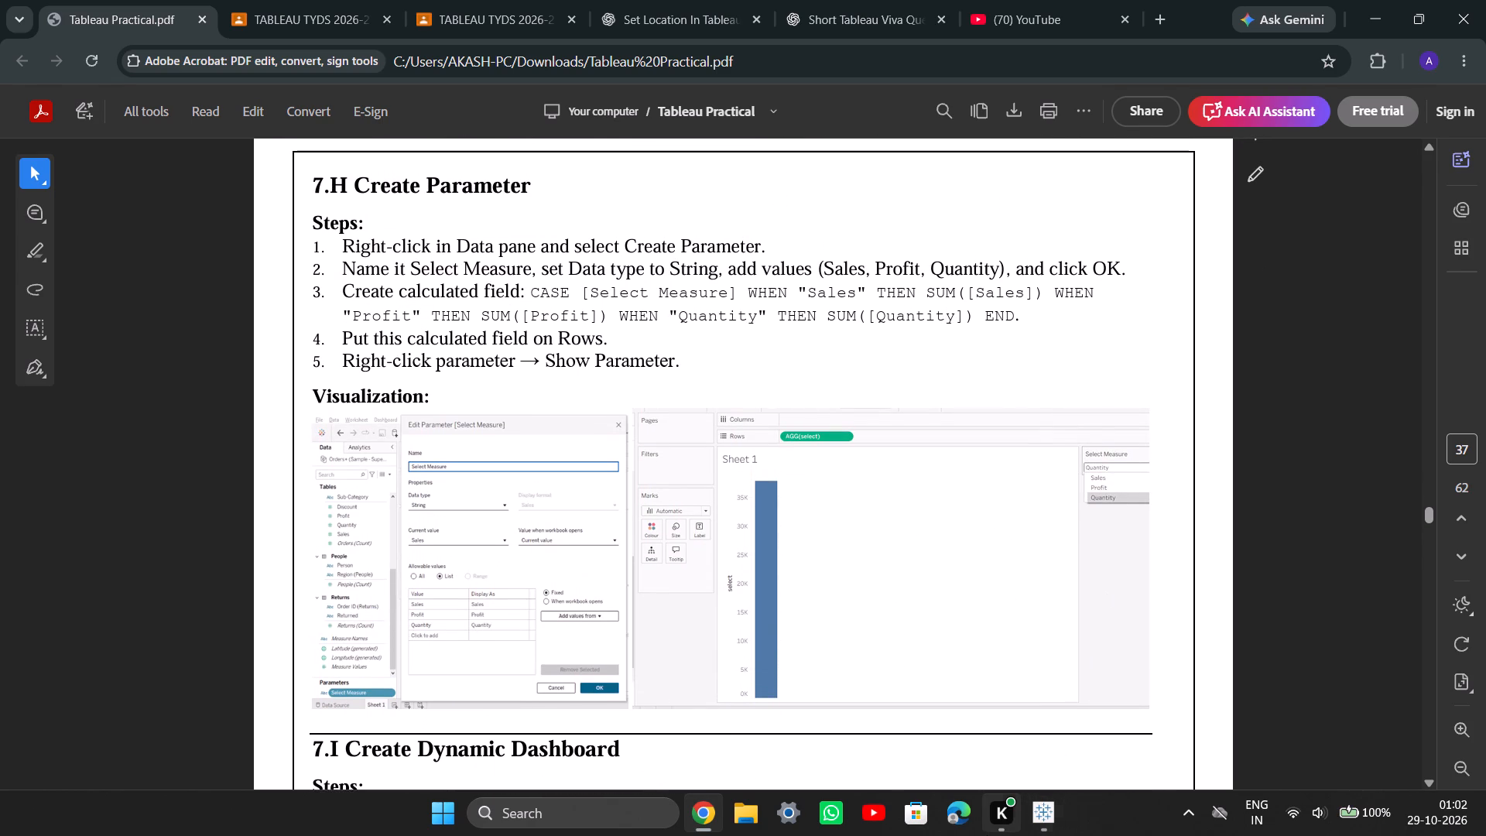
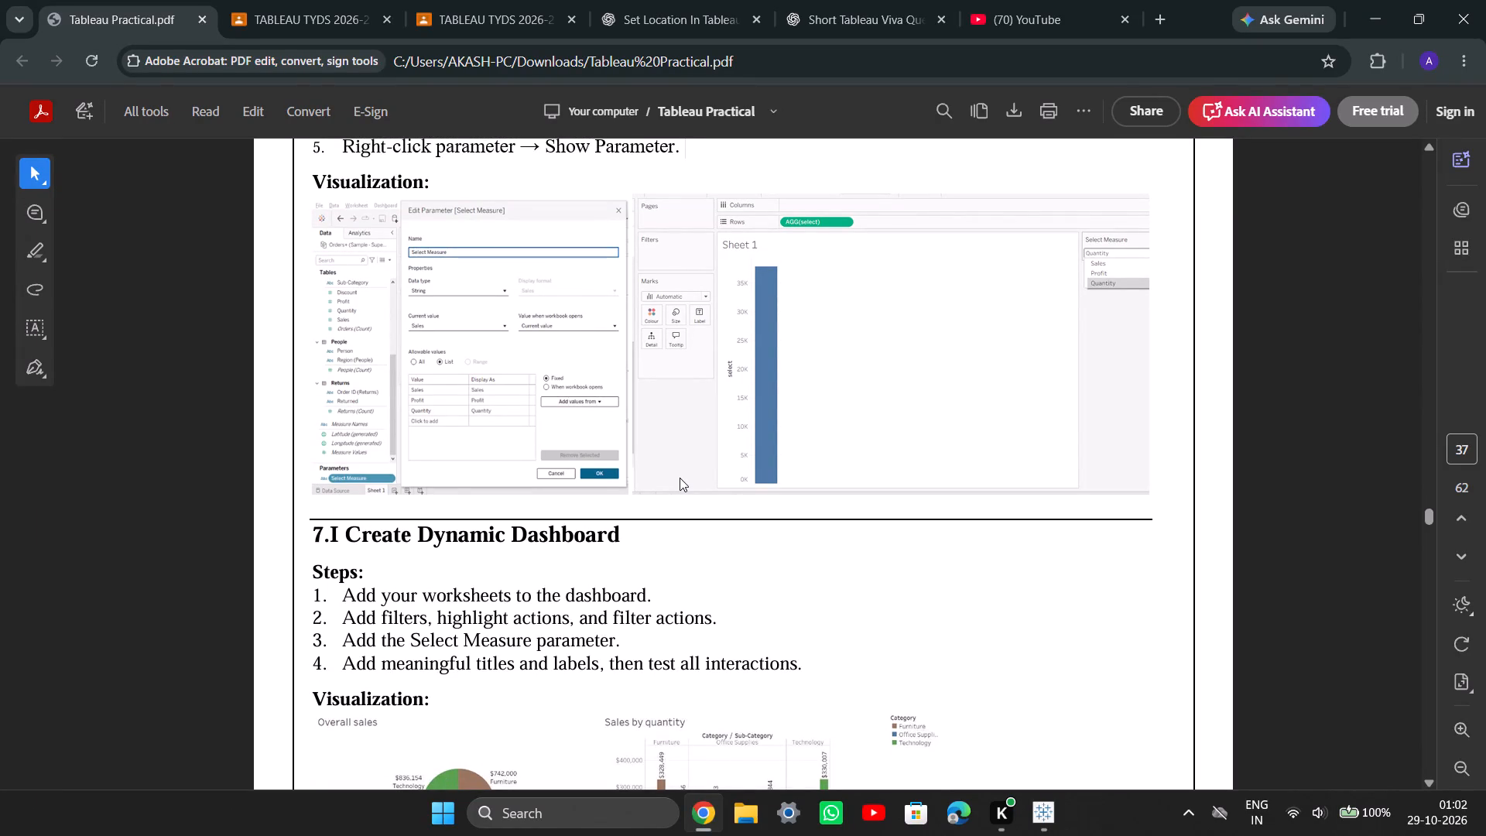
Reread the 7.H Create Parameter steps in the practical PDF, including the Select Measure calculated field and the illustration.
scroll(680, 478, down, 1)
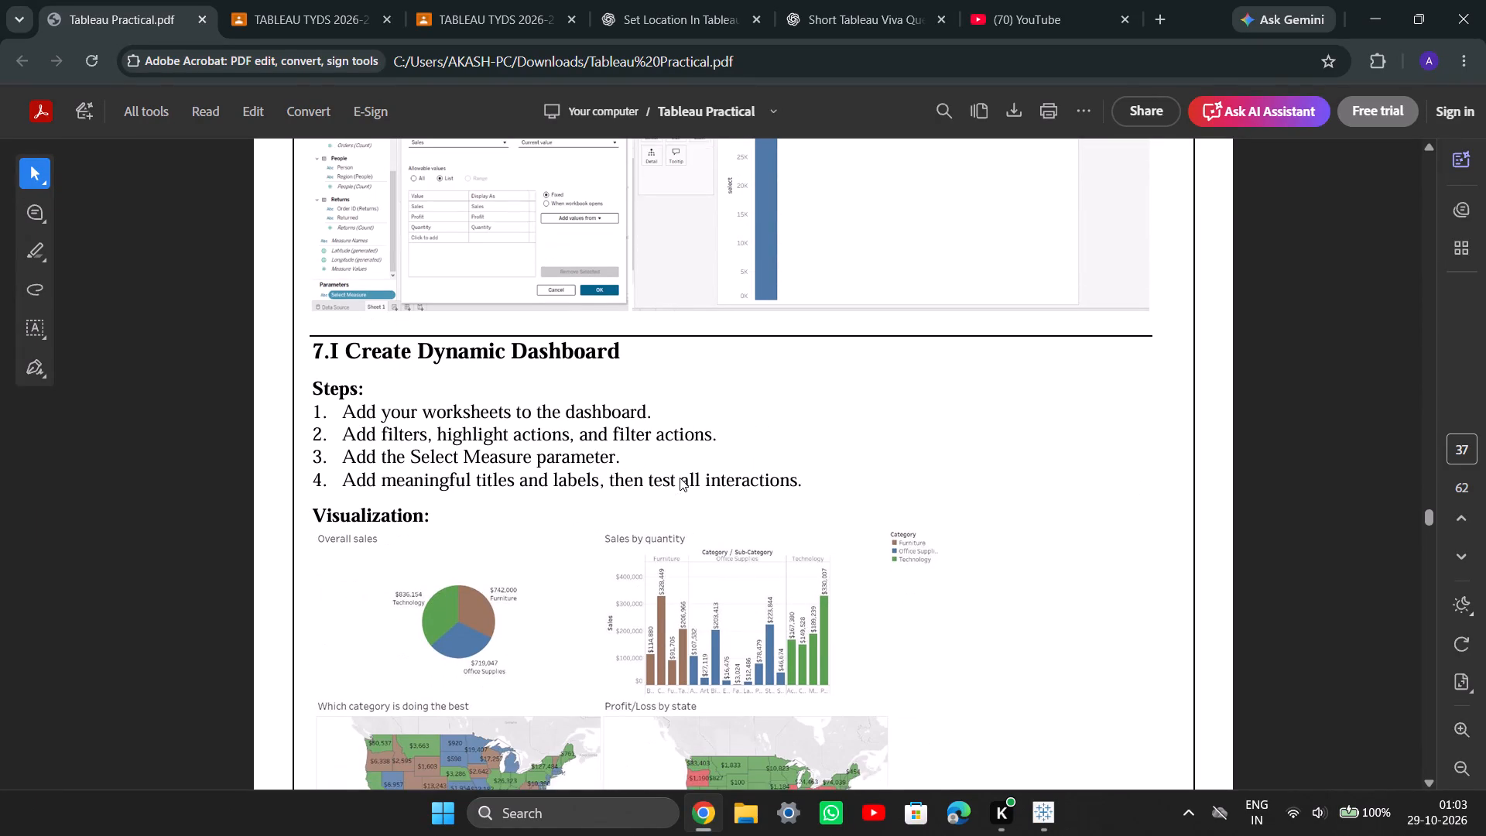
scroll(680, 478, down, 1)
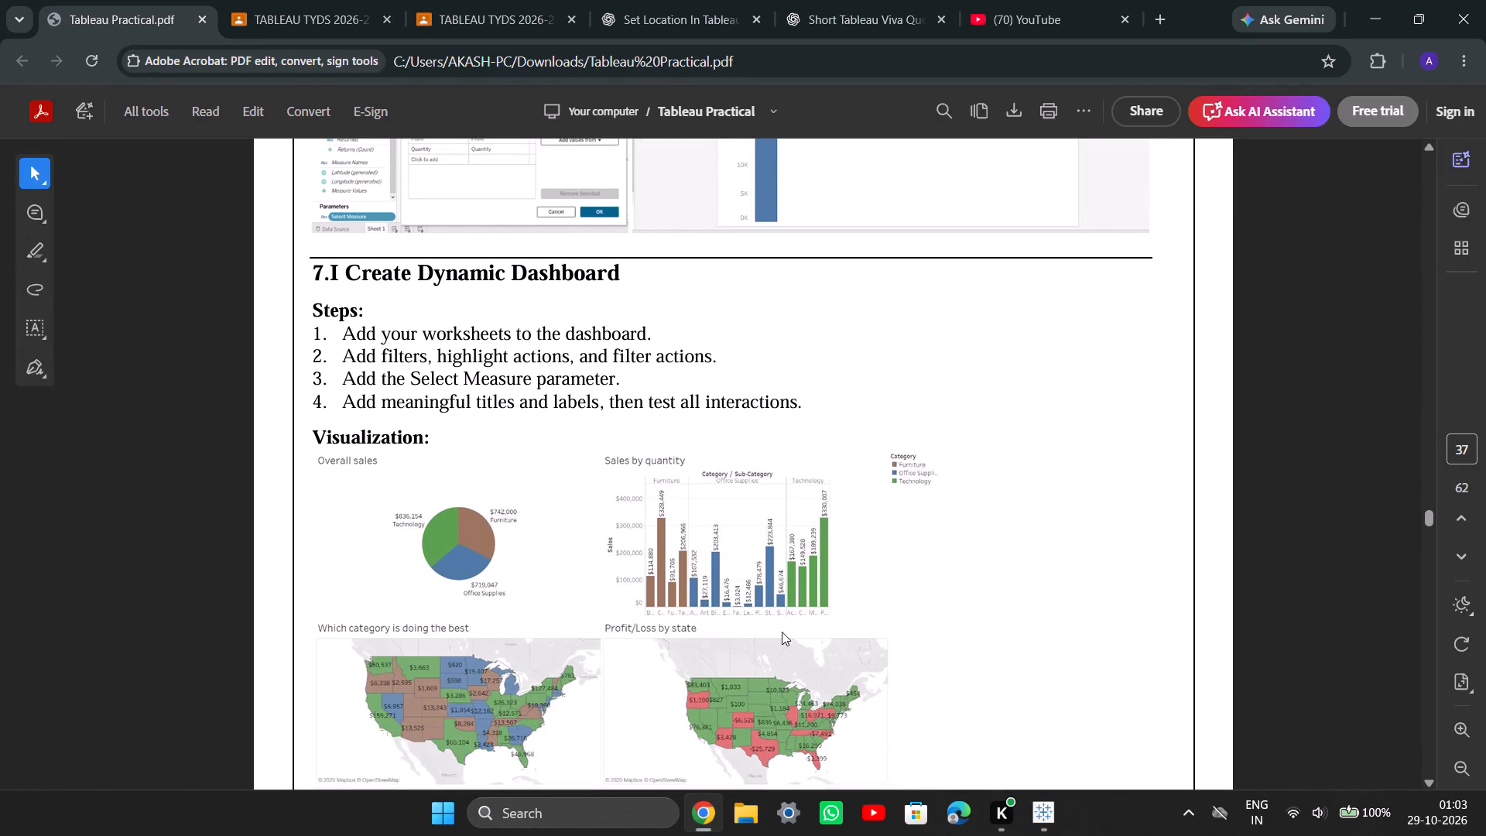
scroll(782, 632, up, 5)
scroll(782, 632, down, 1)
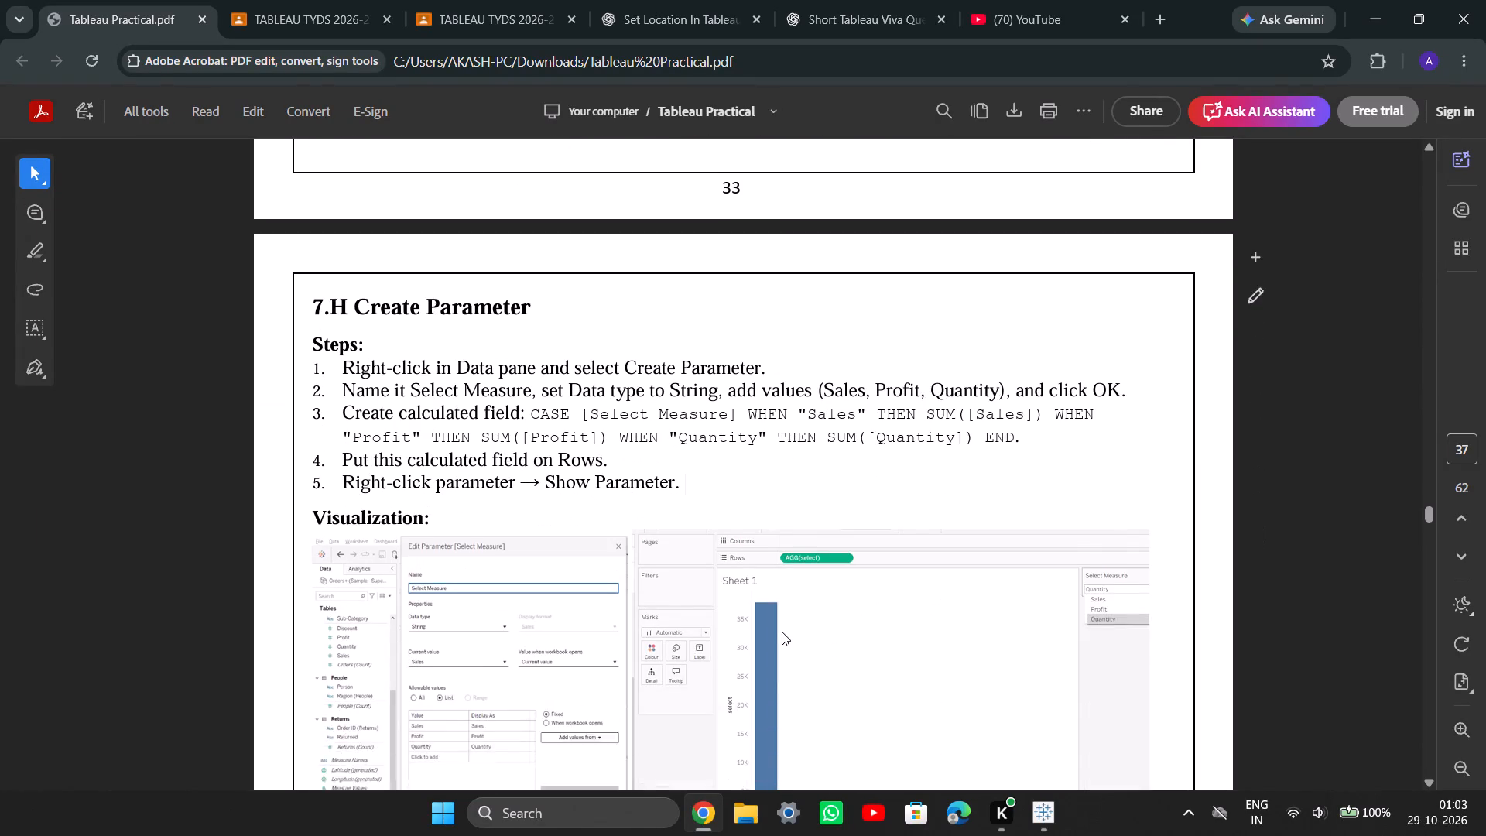
scroll(782, 632, down, 1)
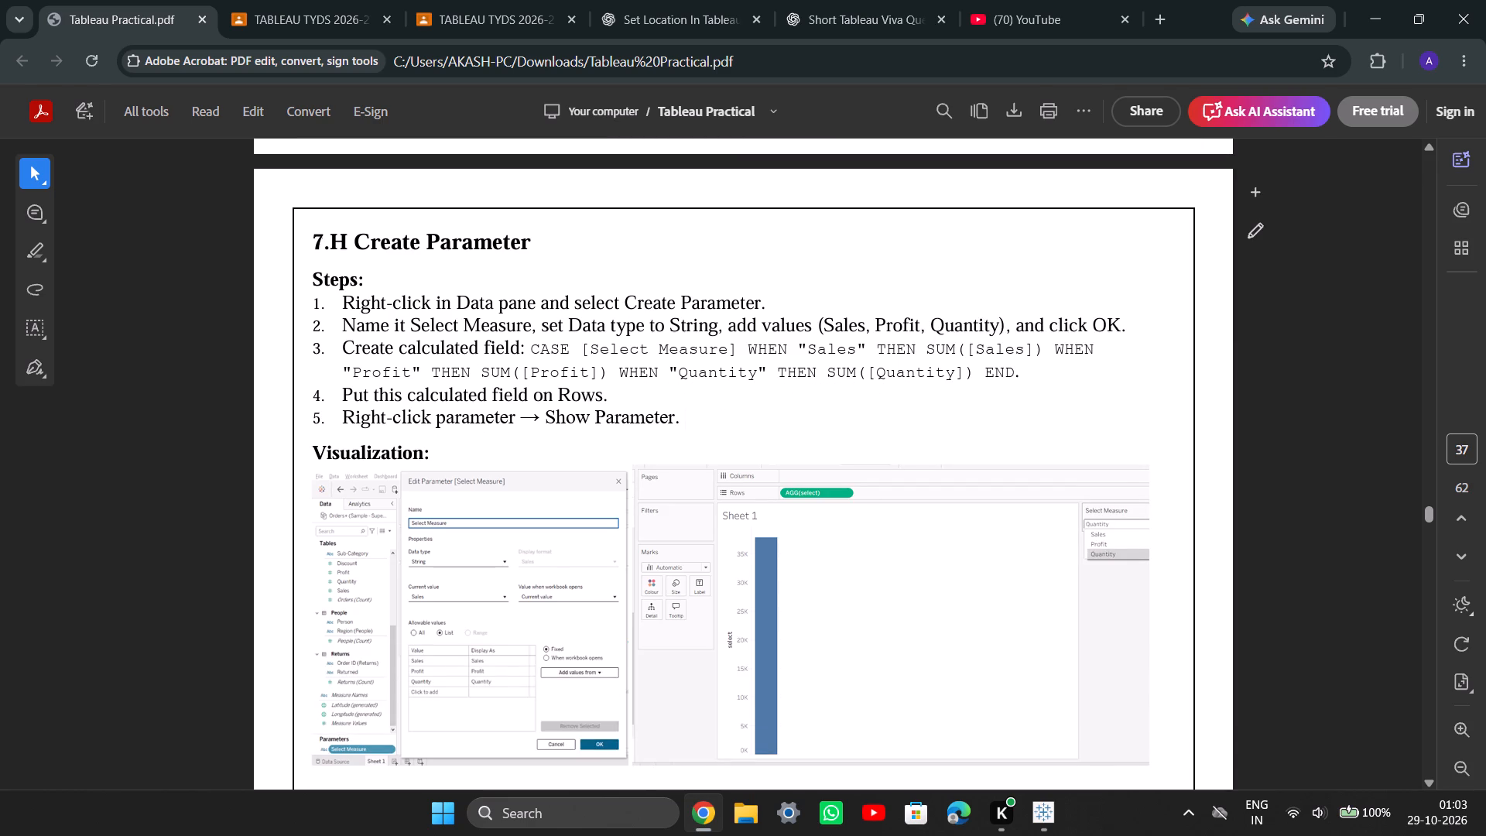
drag(313, 231, 472, 284)
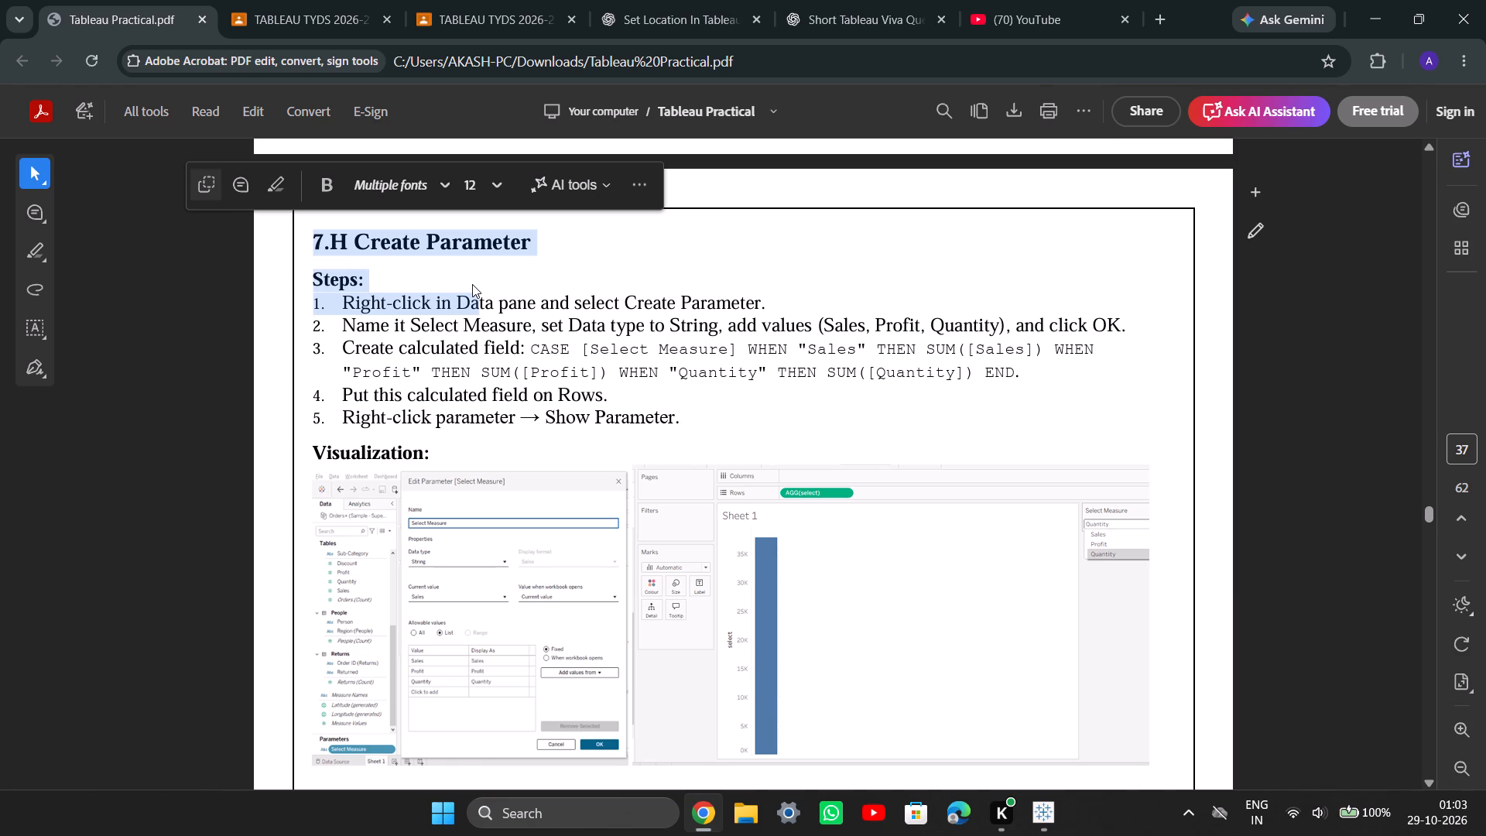
click(472, 284)
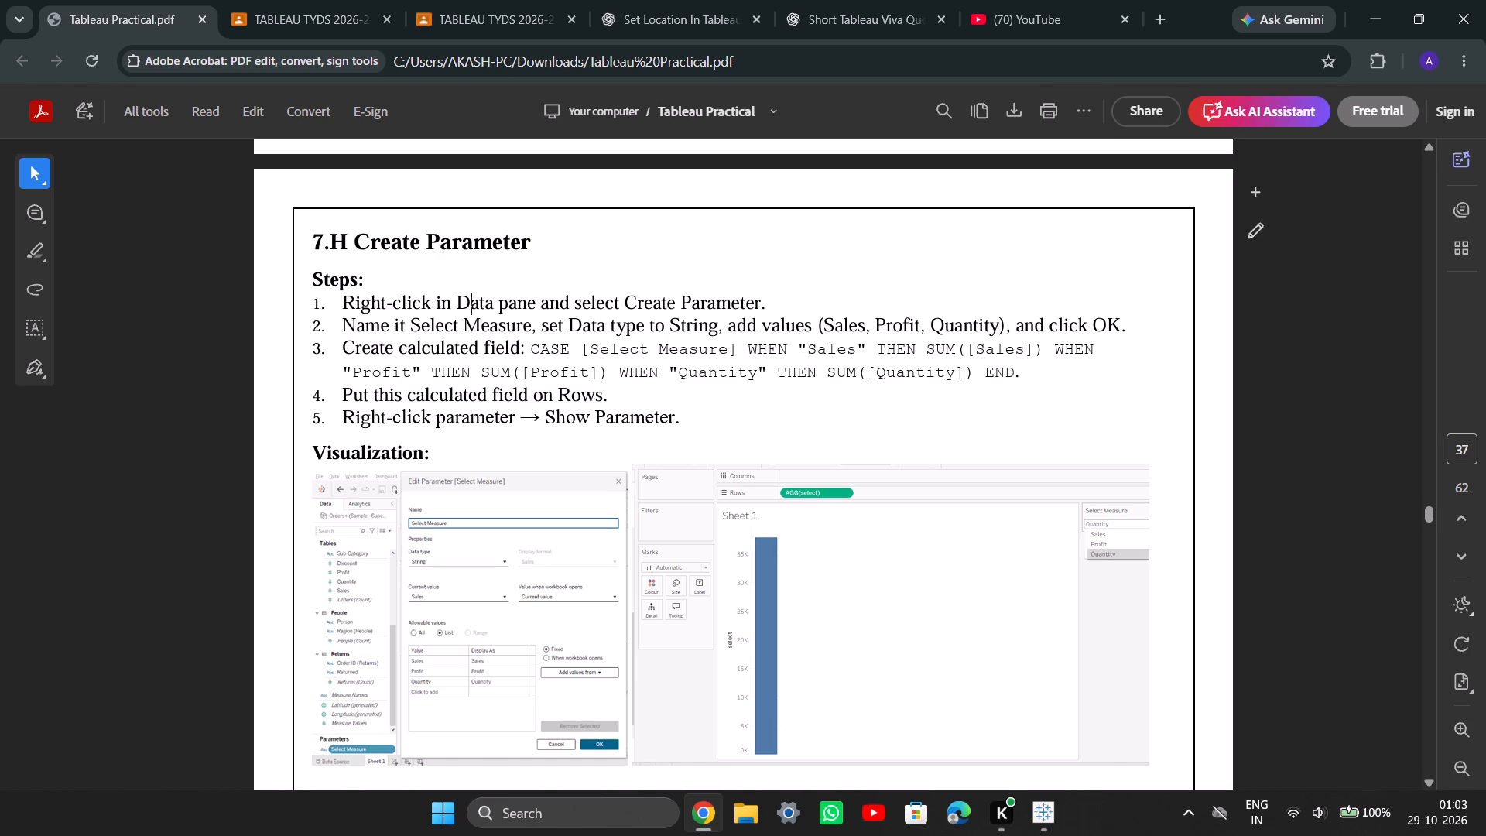
drag(310, 234, 721, 423)
click(721, 423)
drag(312, 233, 673, 478)
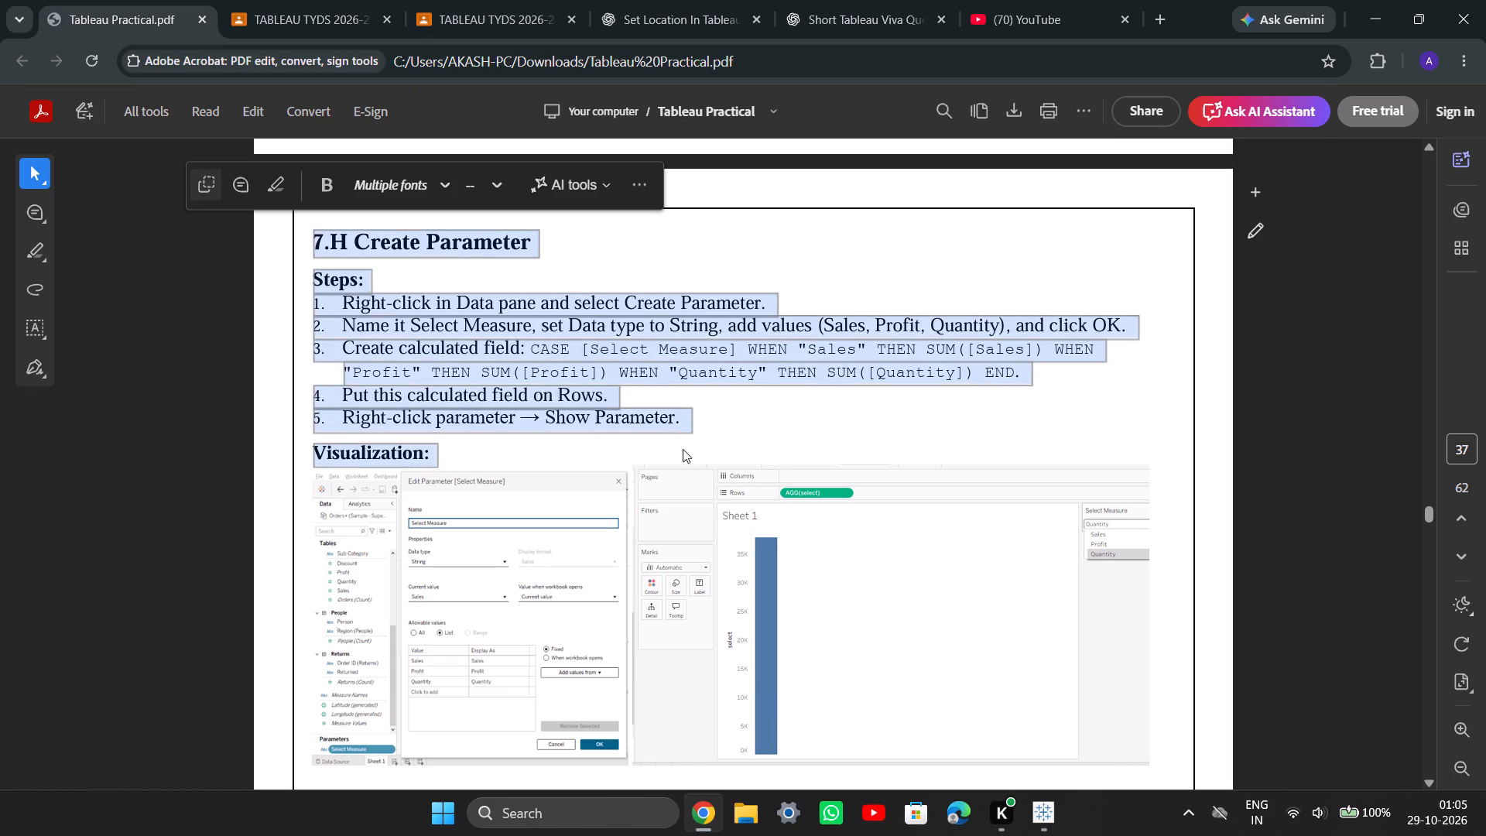
click(692, 427)
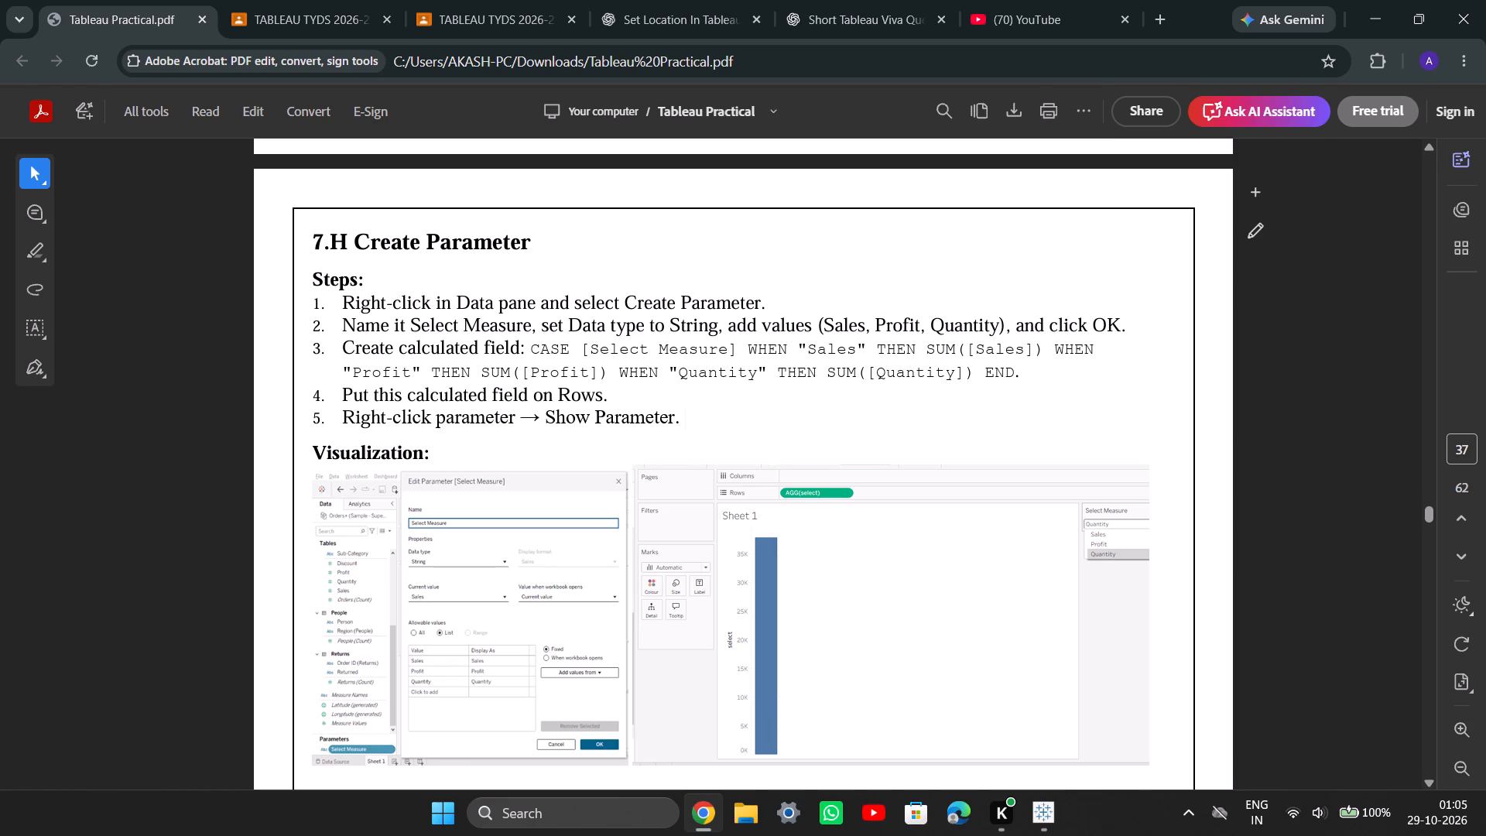
drag(313, 236, 601, 368)
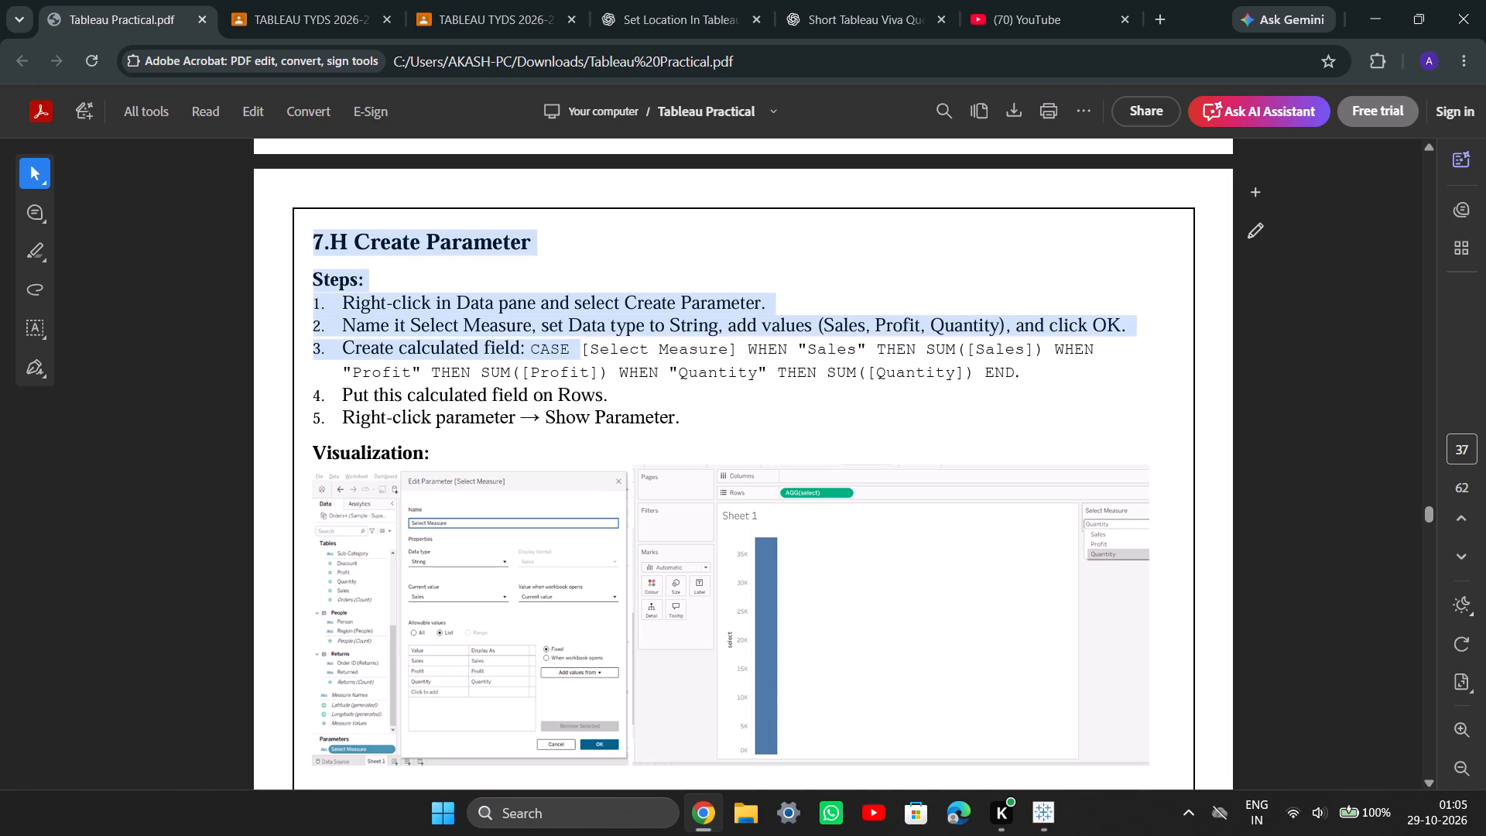
drag(601, 368, 678, 430)
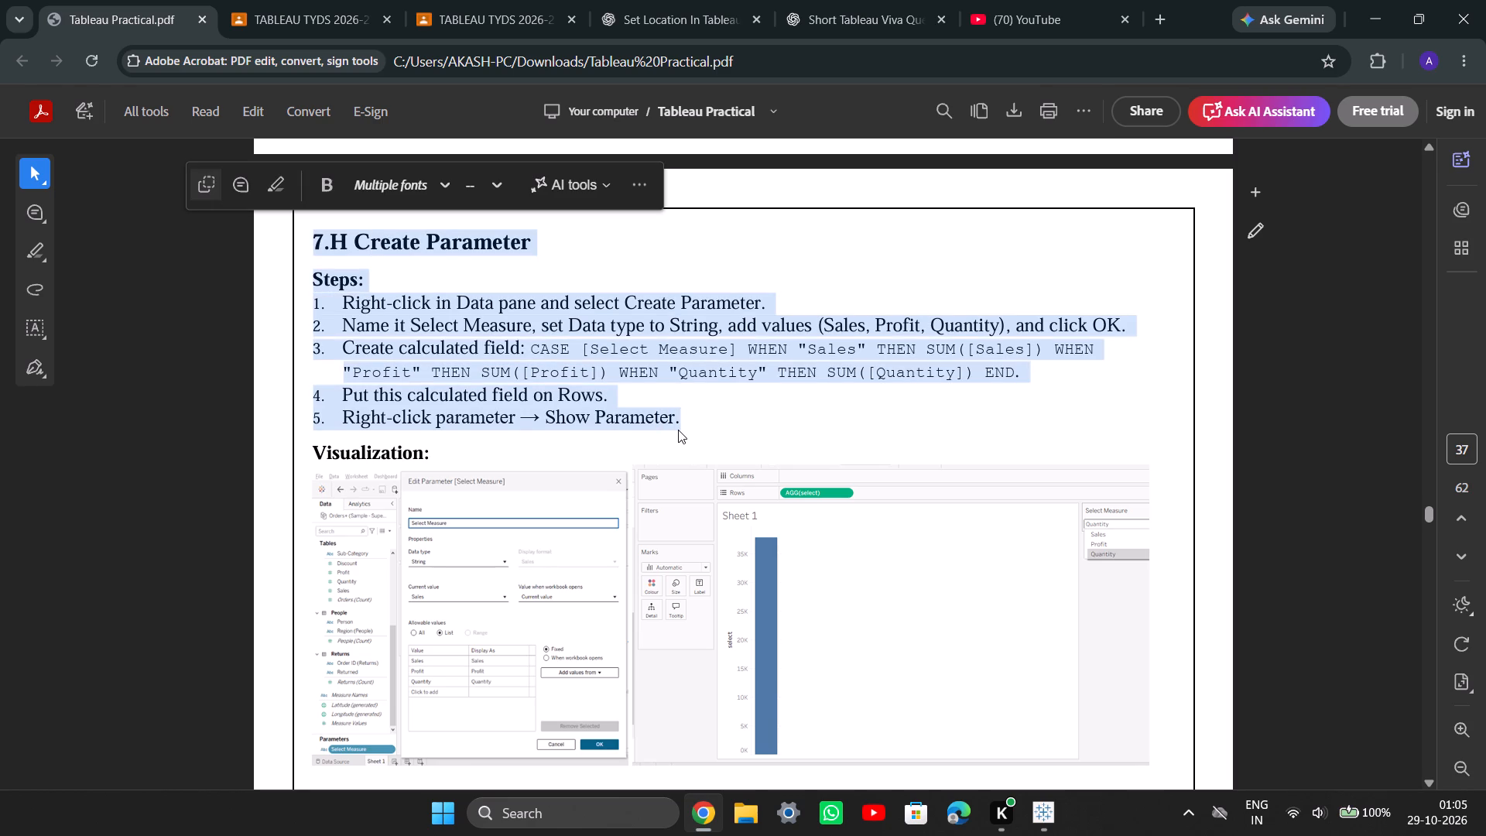
click(683, 348)
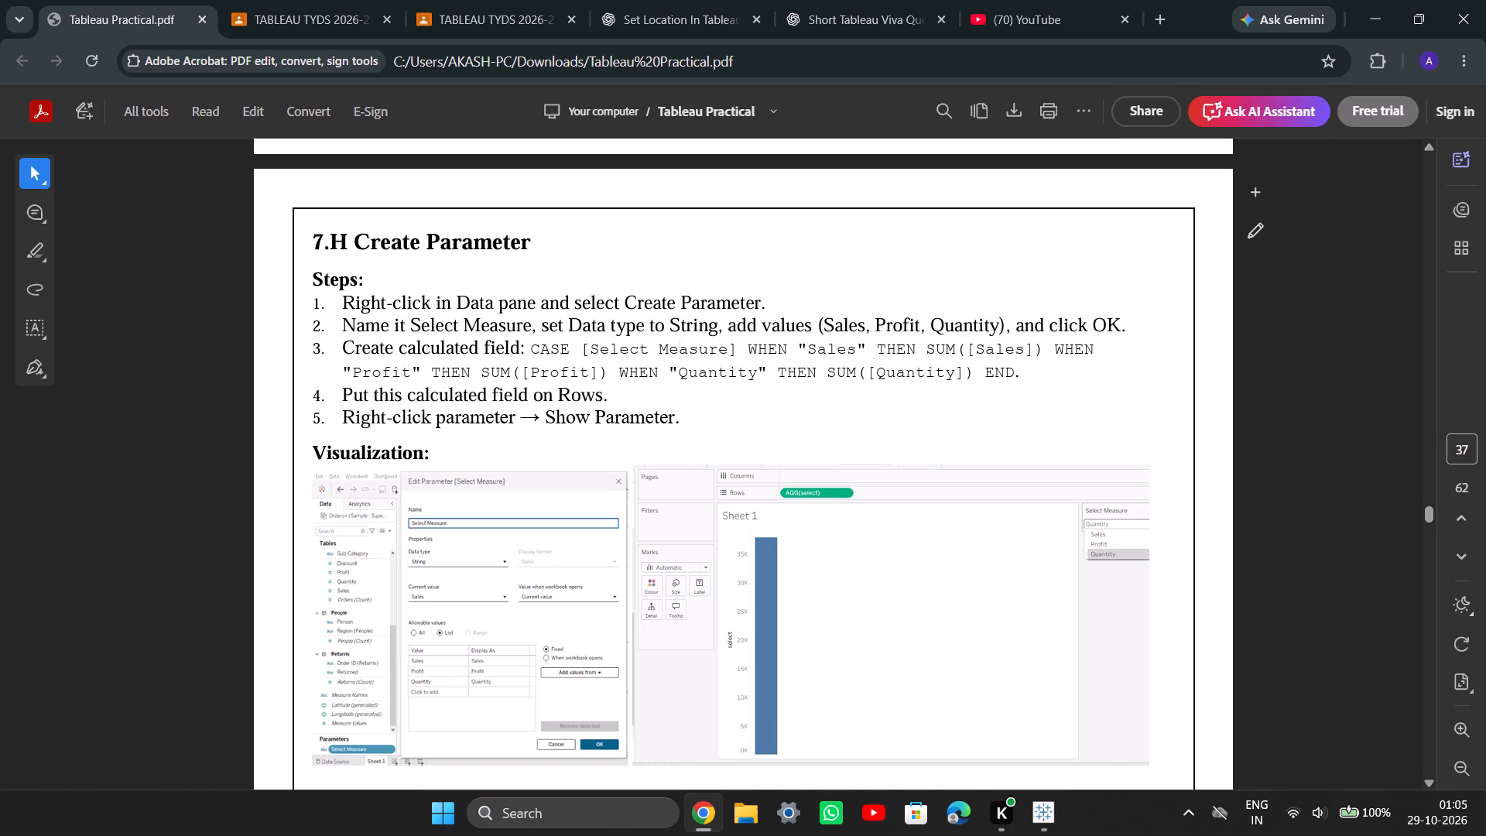
scroll(391, 318, down, 1)
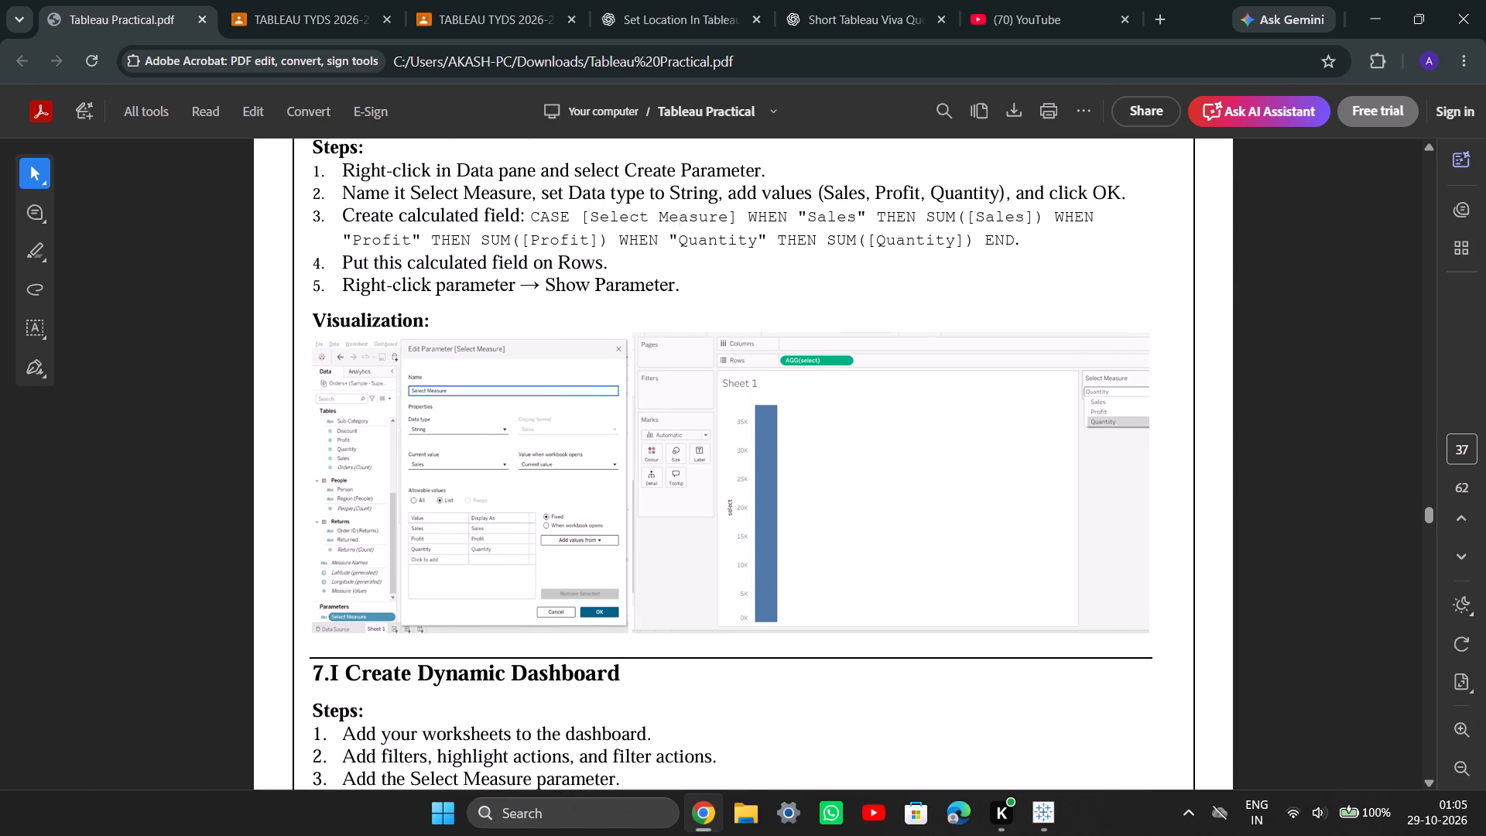
scroll(391, 318, up, 2)
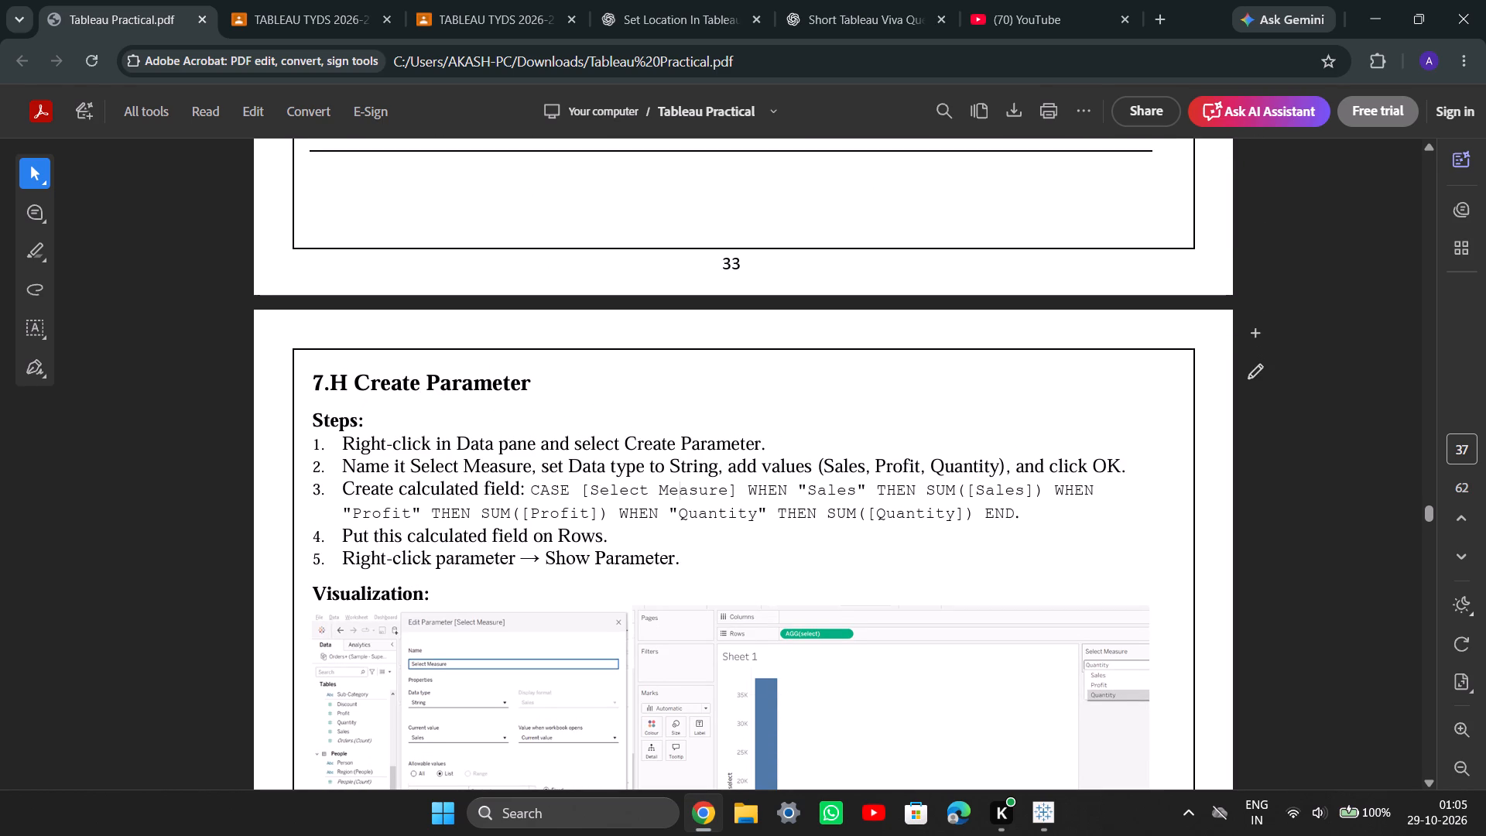
scroll(391, 318, down, 2)
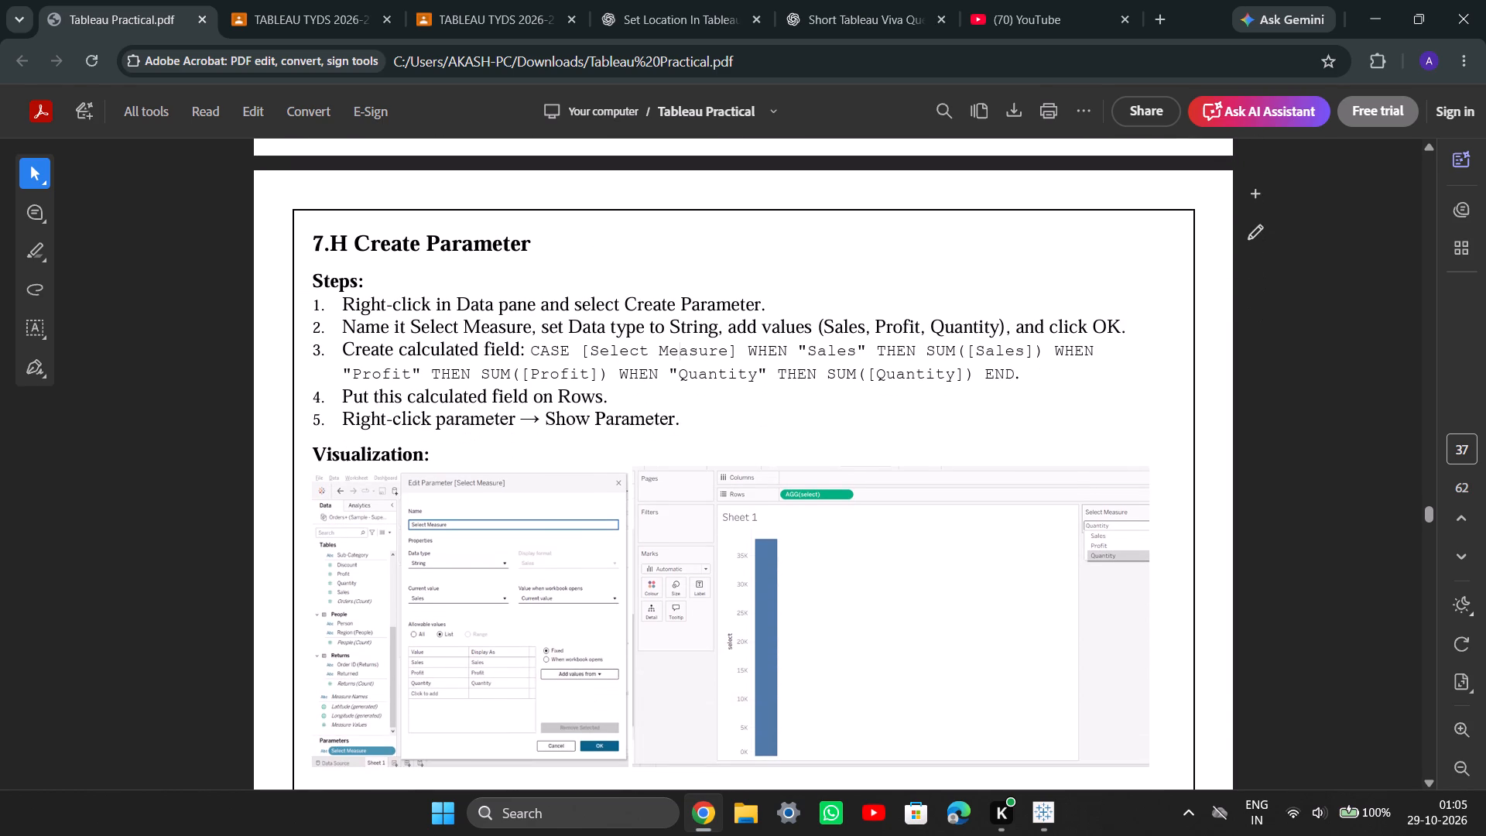
scroll(391, 318, down, 2)
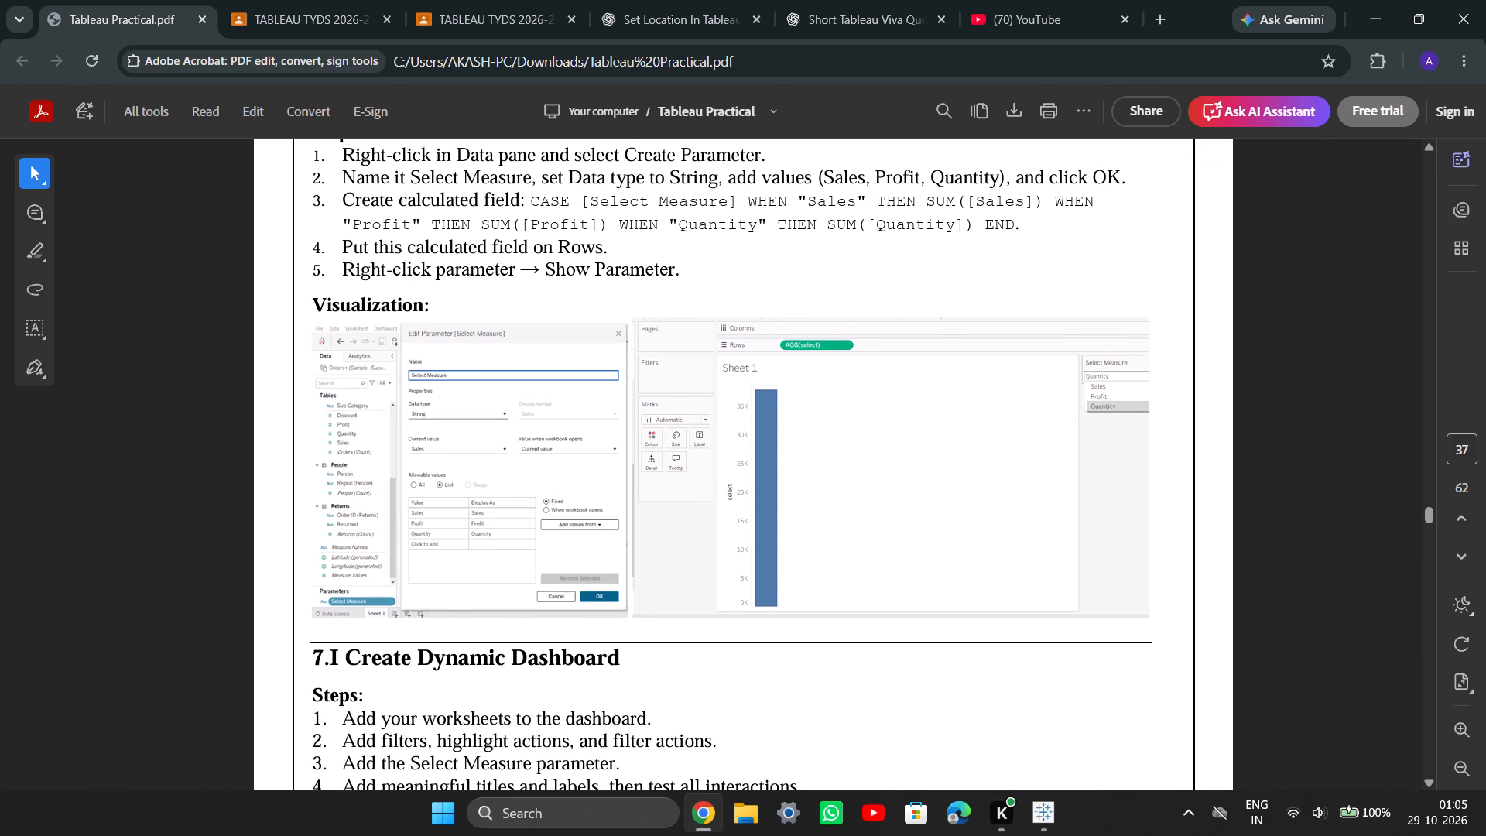
scroll(391, 318, down, 1)
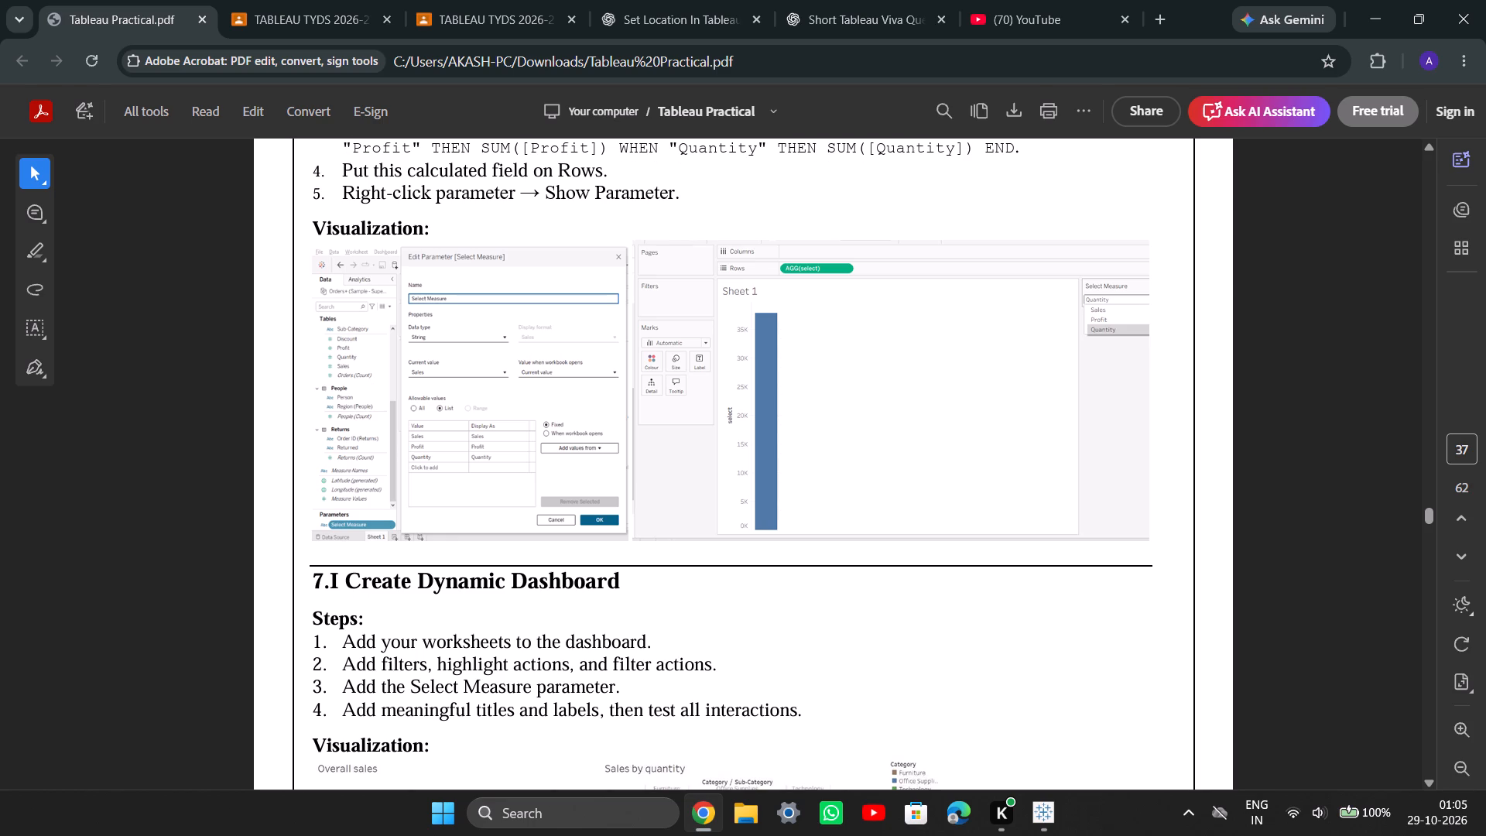
scroll(391, 318, up, 1)
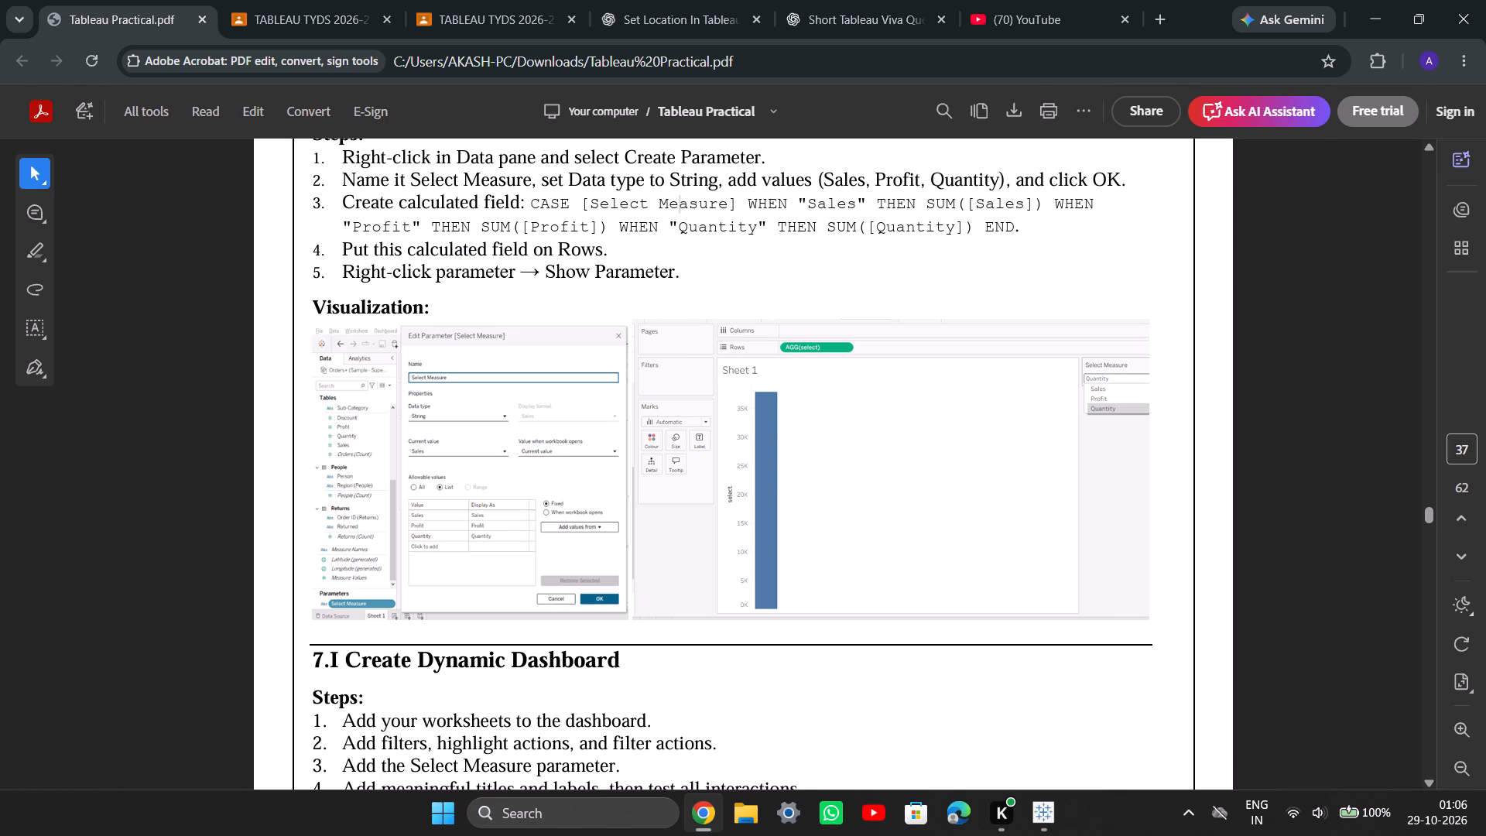
Look ahead in the PDF through 7.I Create Dynamic Dashboard and 7.J Design Dashboard for Multiple Devices with their illustrations.
scroll(391, 318, down, 6)
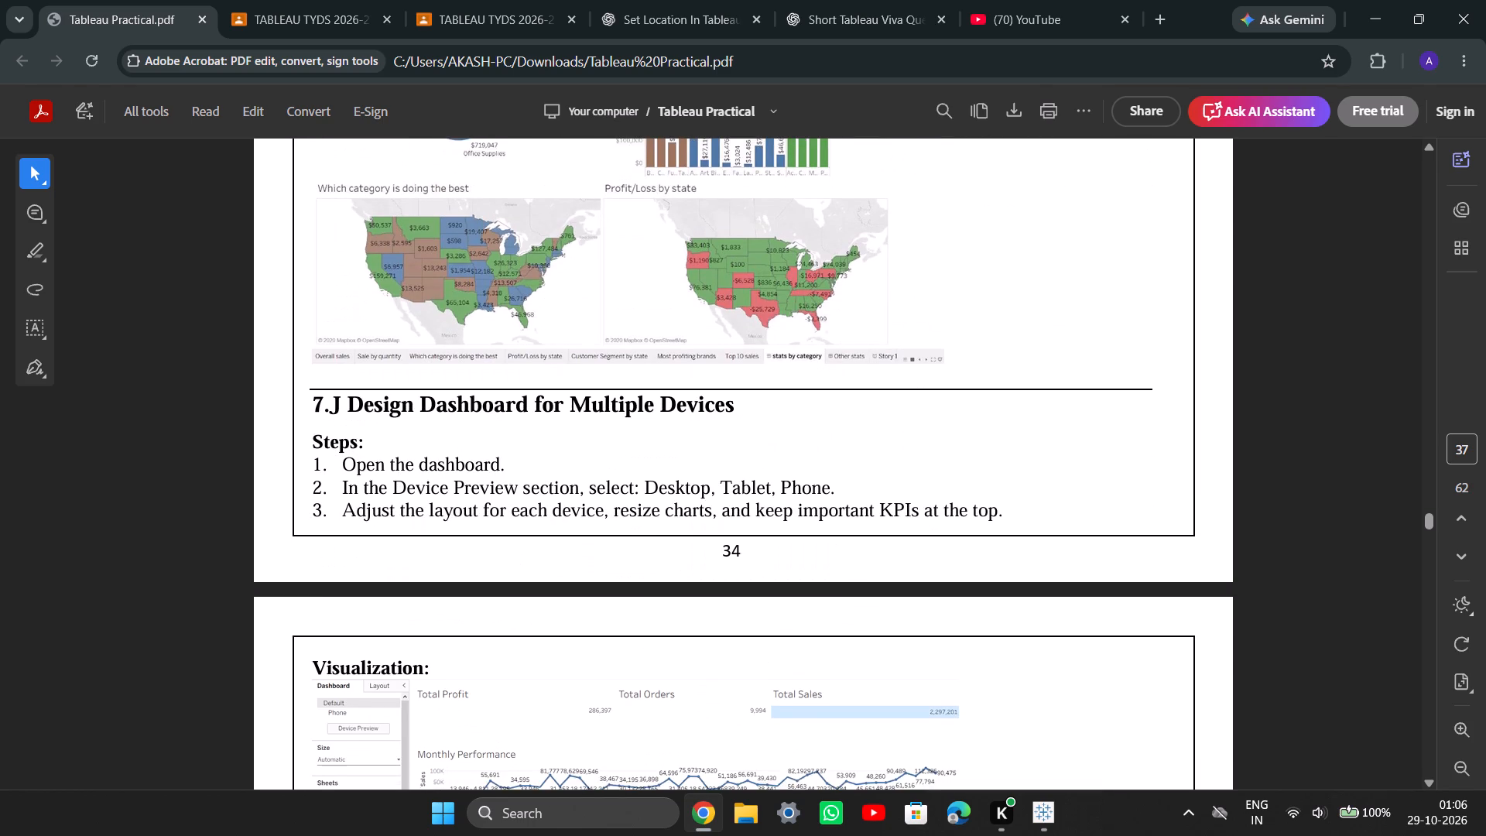
scroll(391, 318, down, 1)
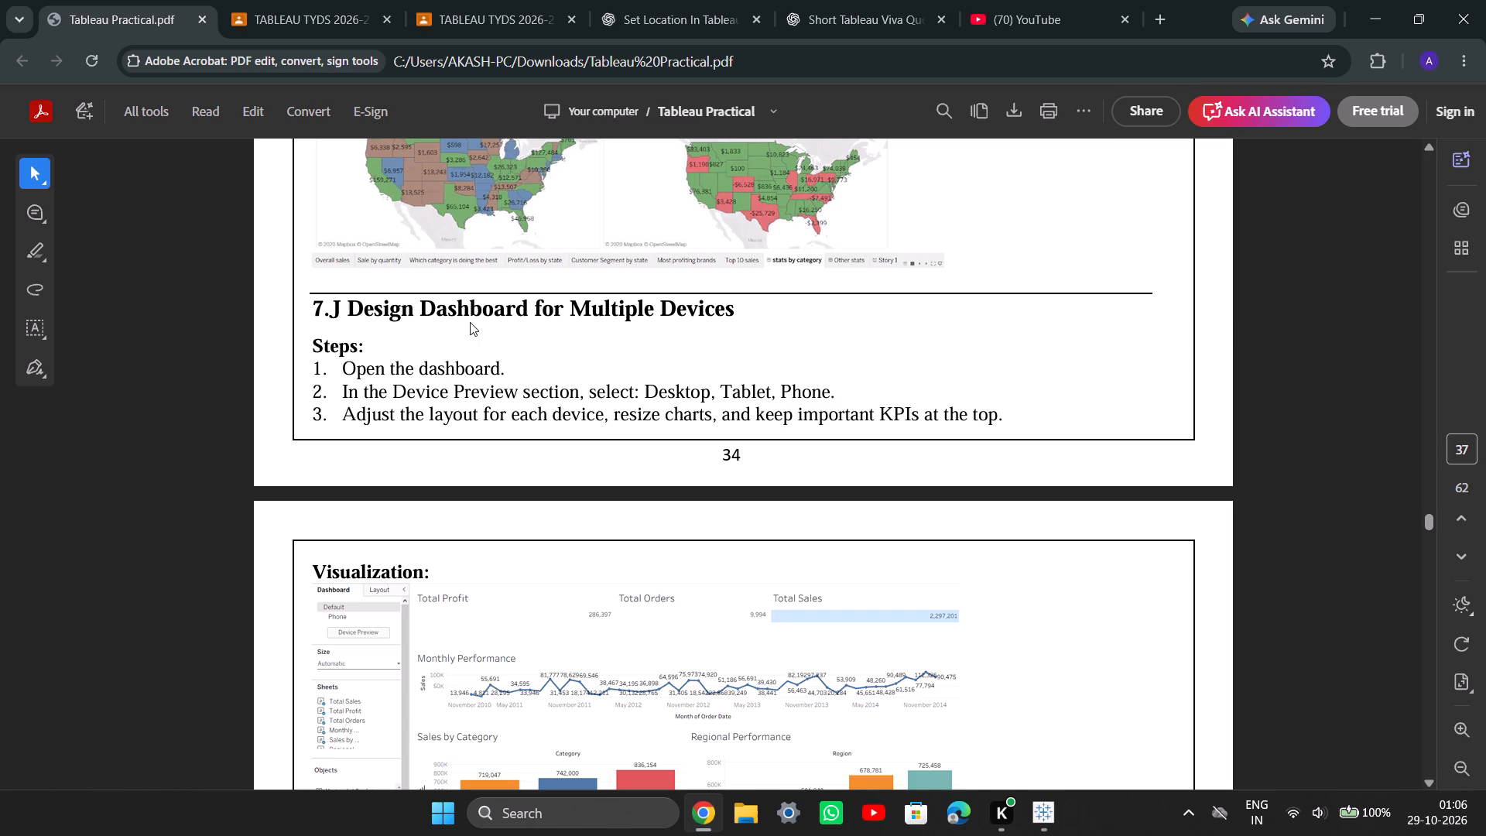
scroll(602, 443, down, 5)
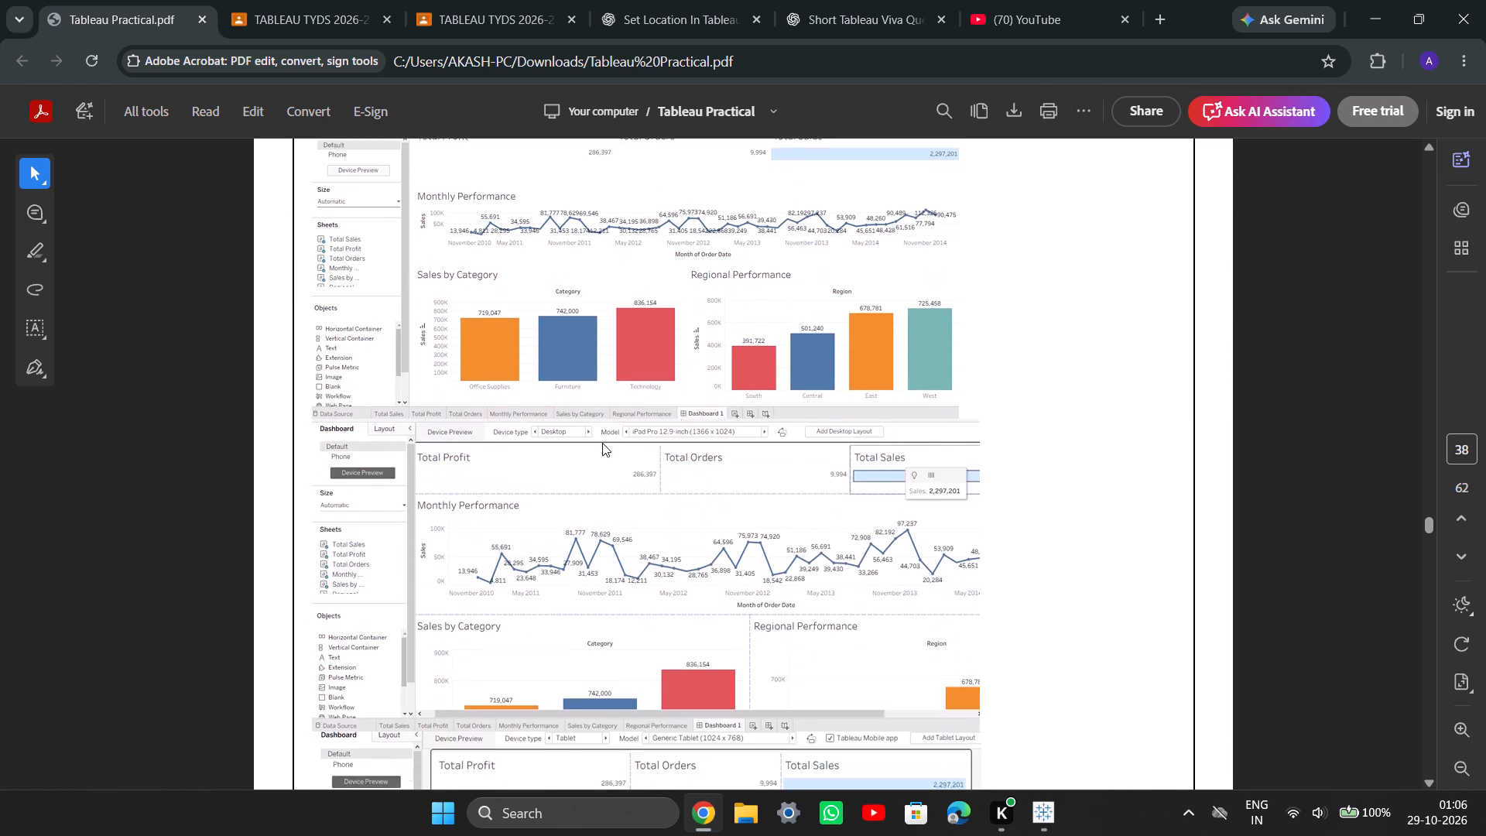
scroll(602, 443, down, 7)
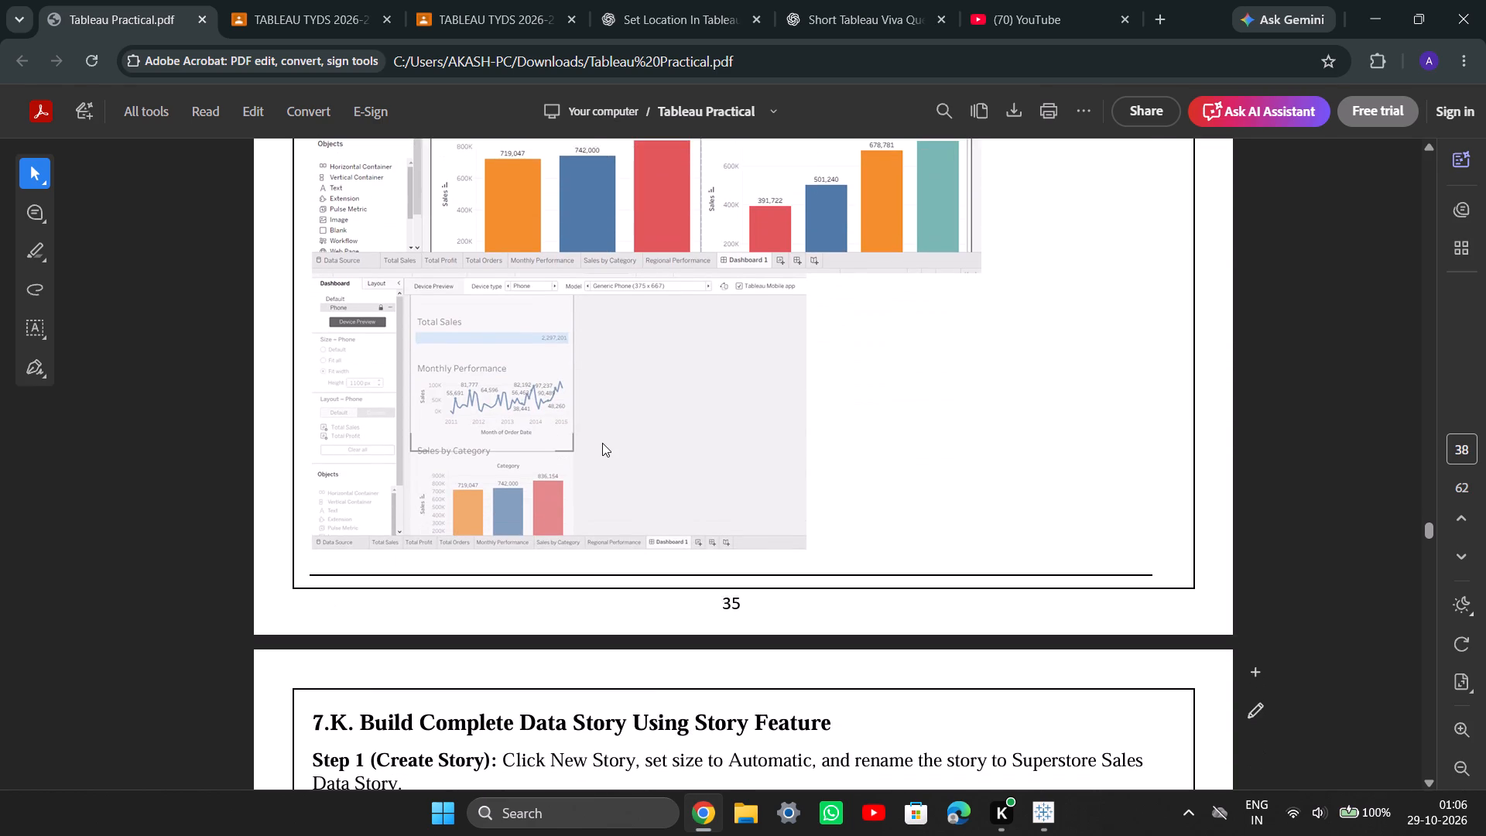
Read the 7.K Build Complete Data Story Using Story Feature steps and examine the Story 1 illustration.
scroll(602, 443, down, 1)
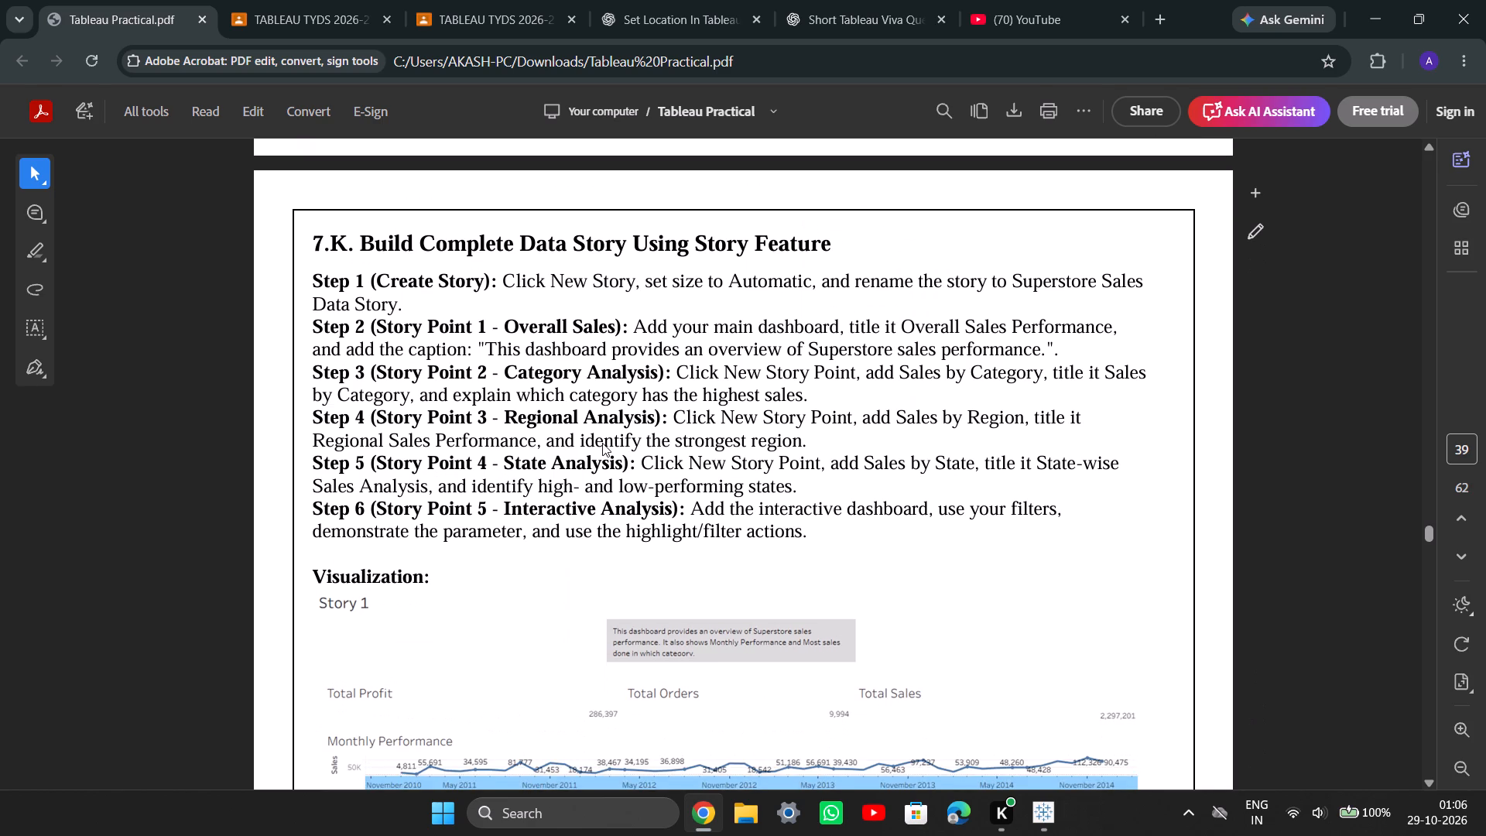
click(602, 443)
scroll(602, 443, down, 1)
scroll(602, 443, left, 1)
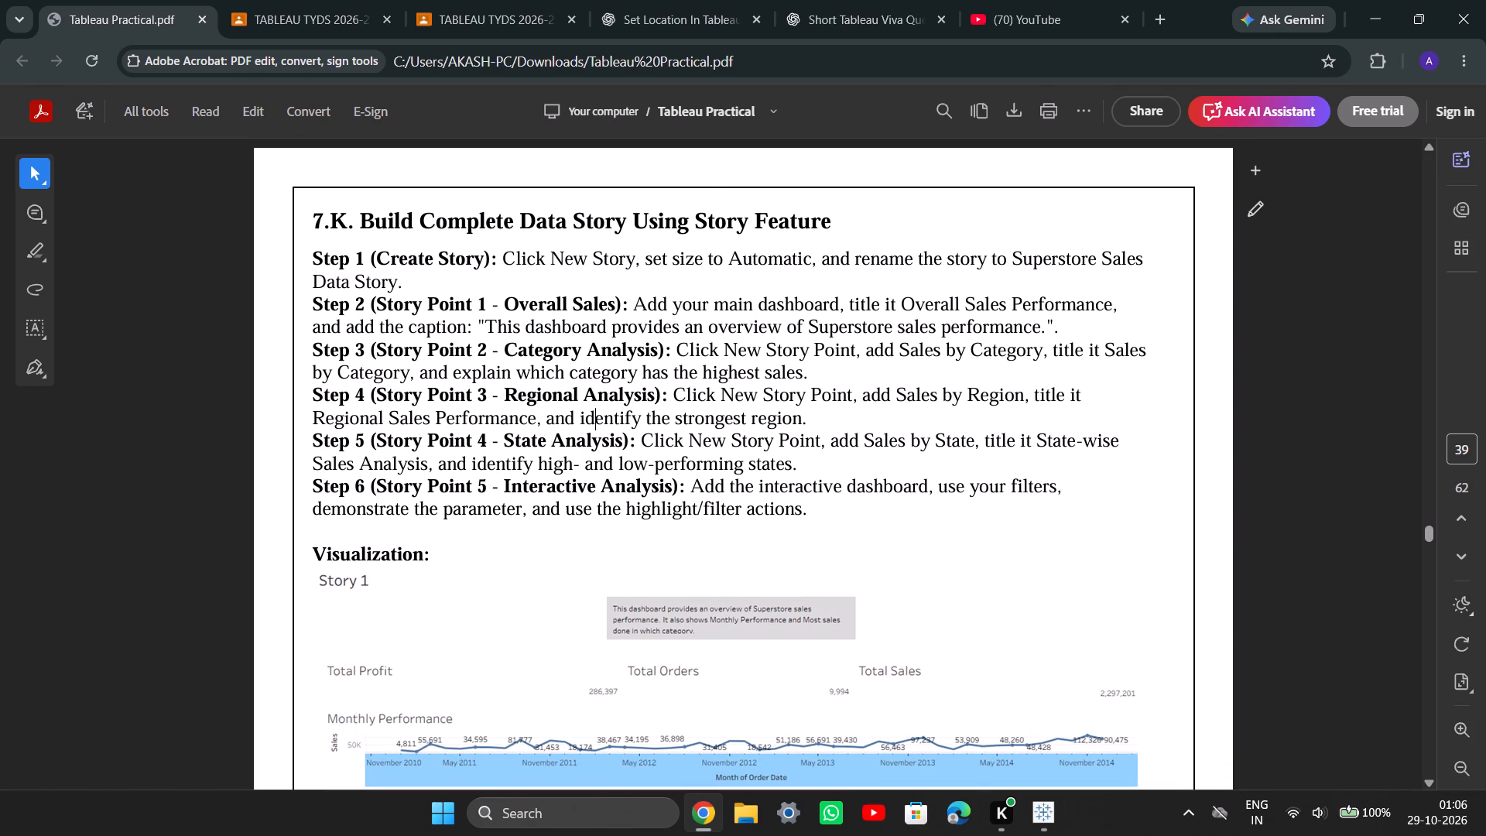
scroll(602, 443, left, 1)
scroll(602, 443, down, 1)
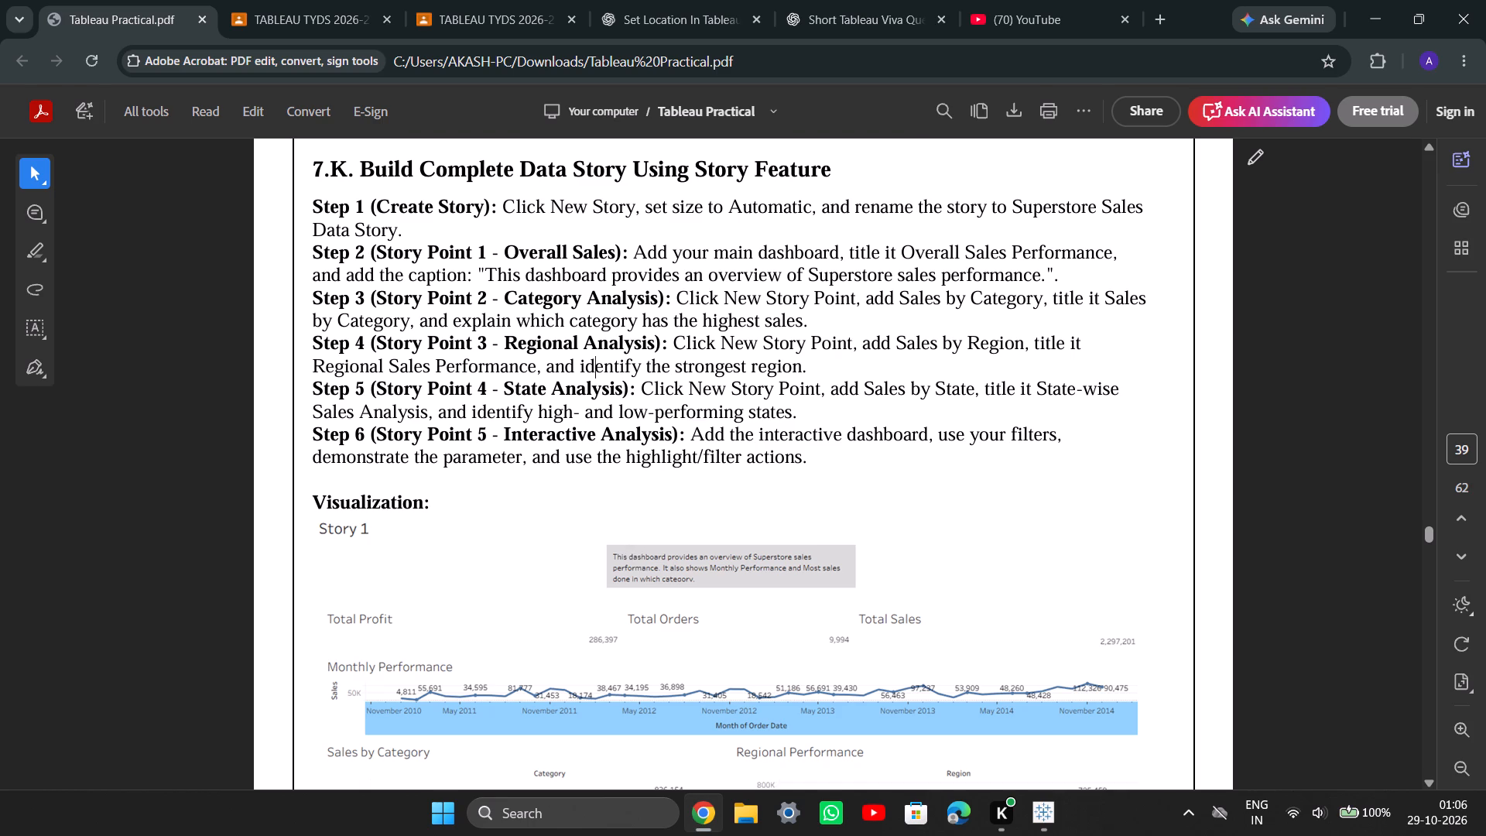
scroll(556, 323, down, 3)
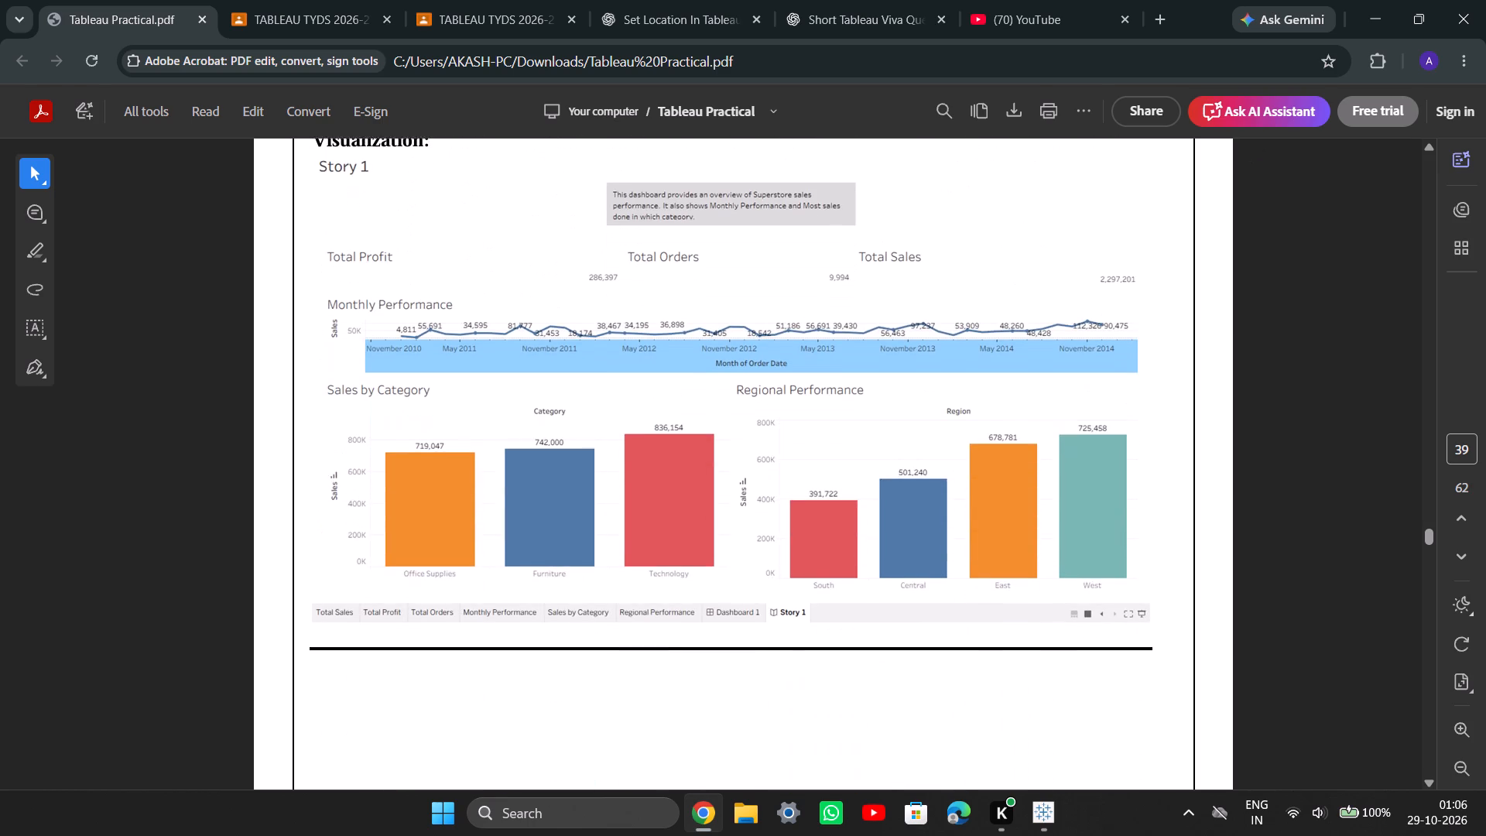
scroll(556, 323, down, 1)
scroll(556, 323, up, 2)
scroll(556, 321, left, 1)
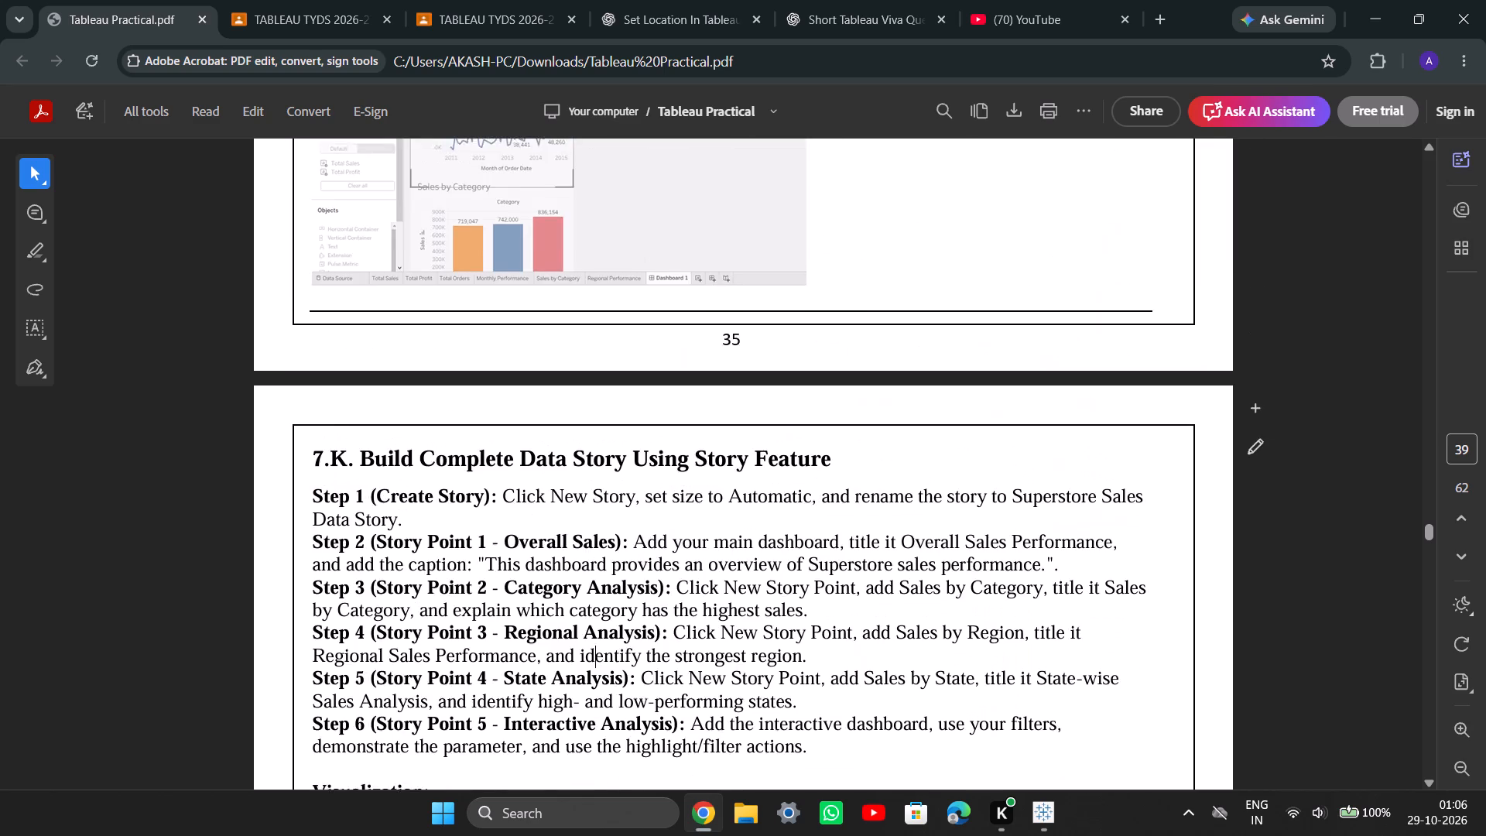
scroll(556, 321, left, 1)
scroll(556, 321, down, 4)
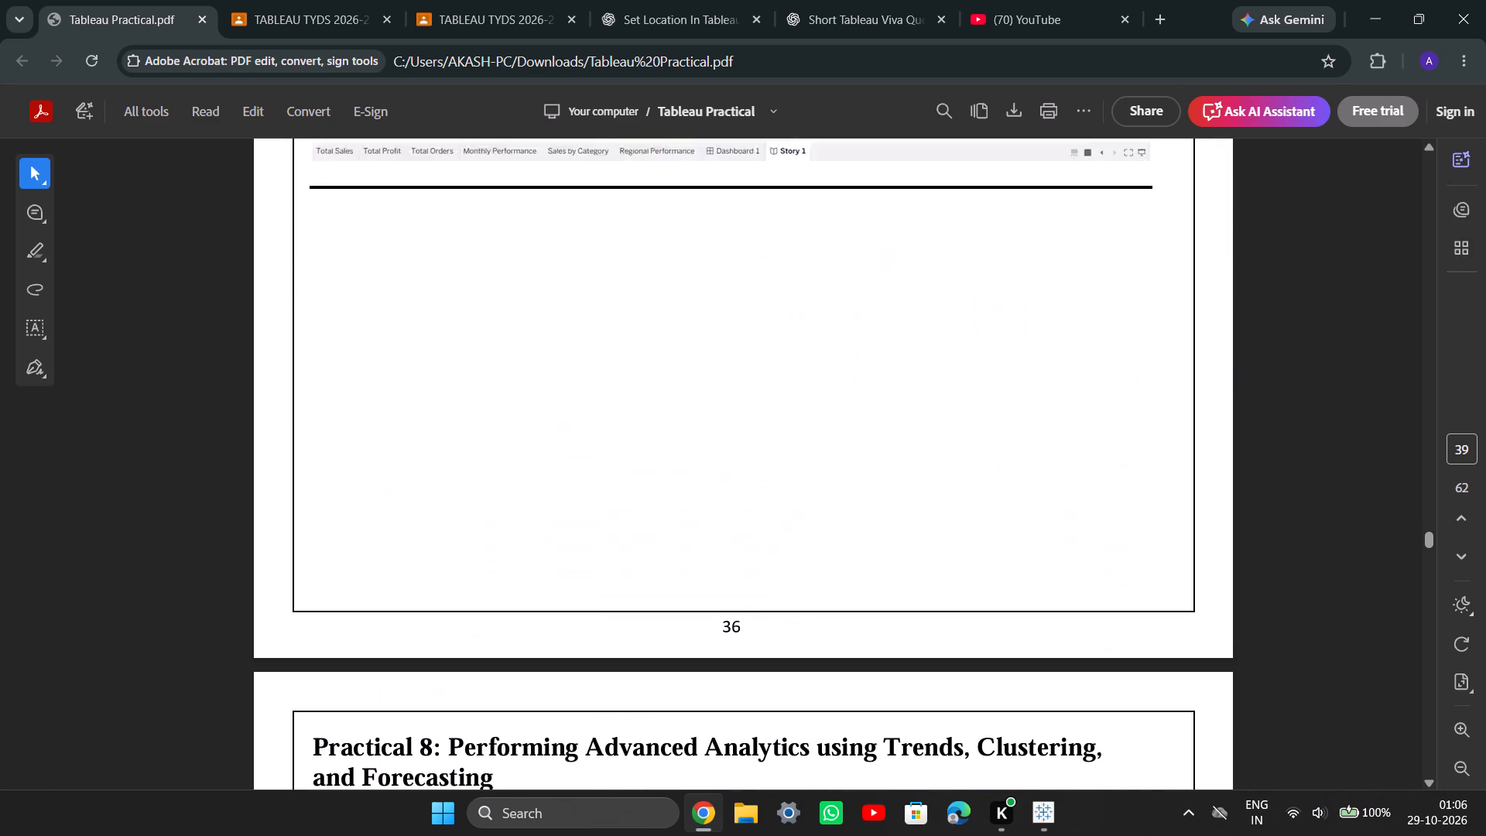
Skim the PDF from the start of Practical 8, through its trend line and forecasting sections, to 9.A on missing or inconsistent data.
scroll(556, 321, down, 3)
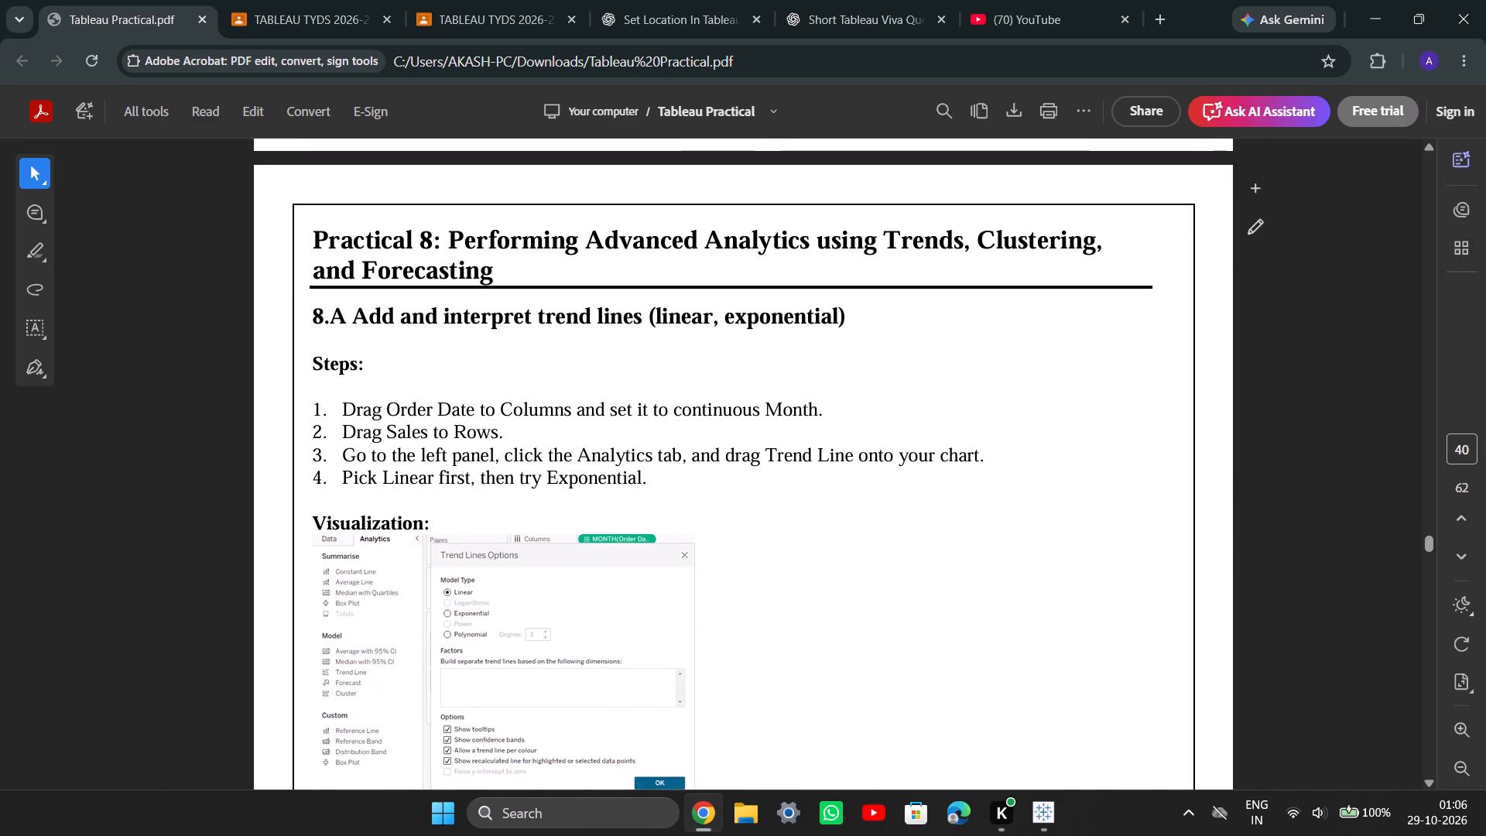
scroll(556, 321, down, 2)
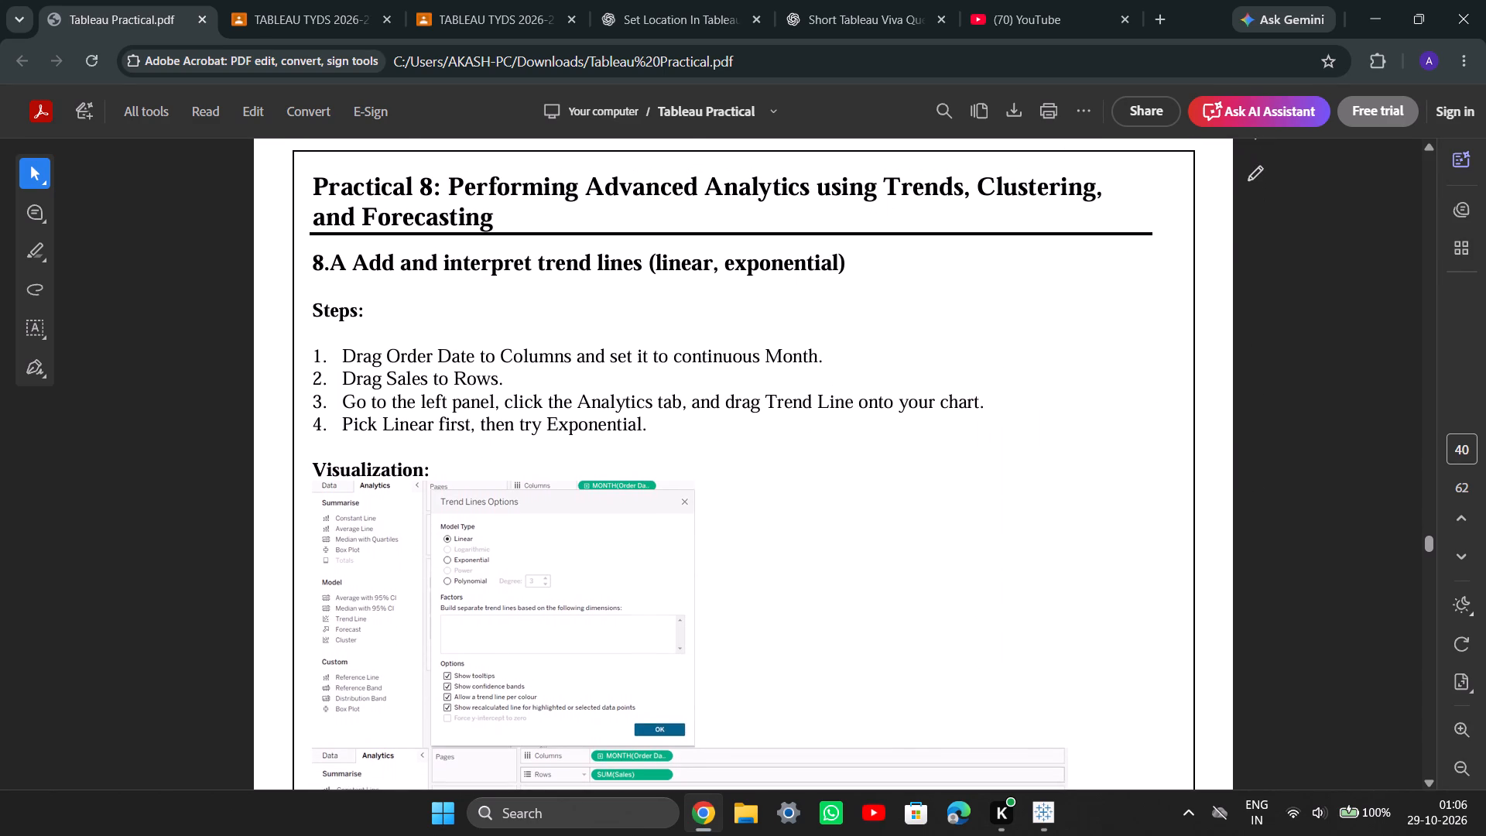
scroll(556, 321, down, 4)
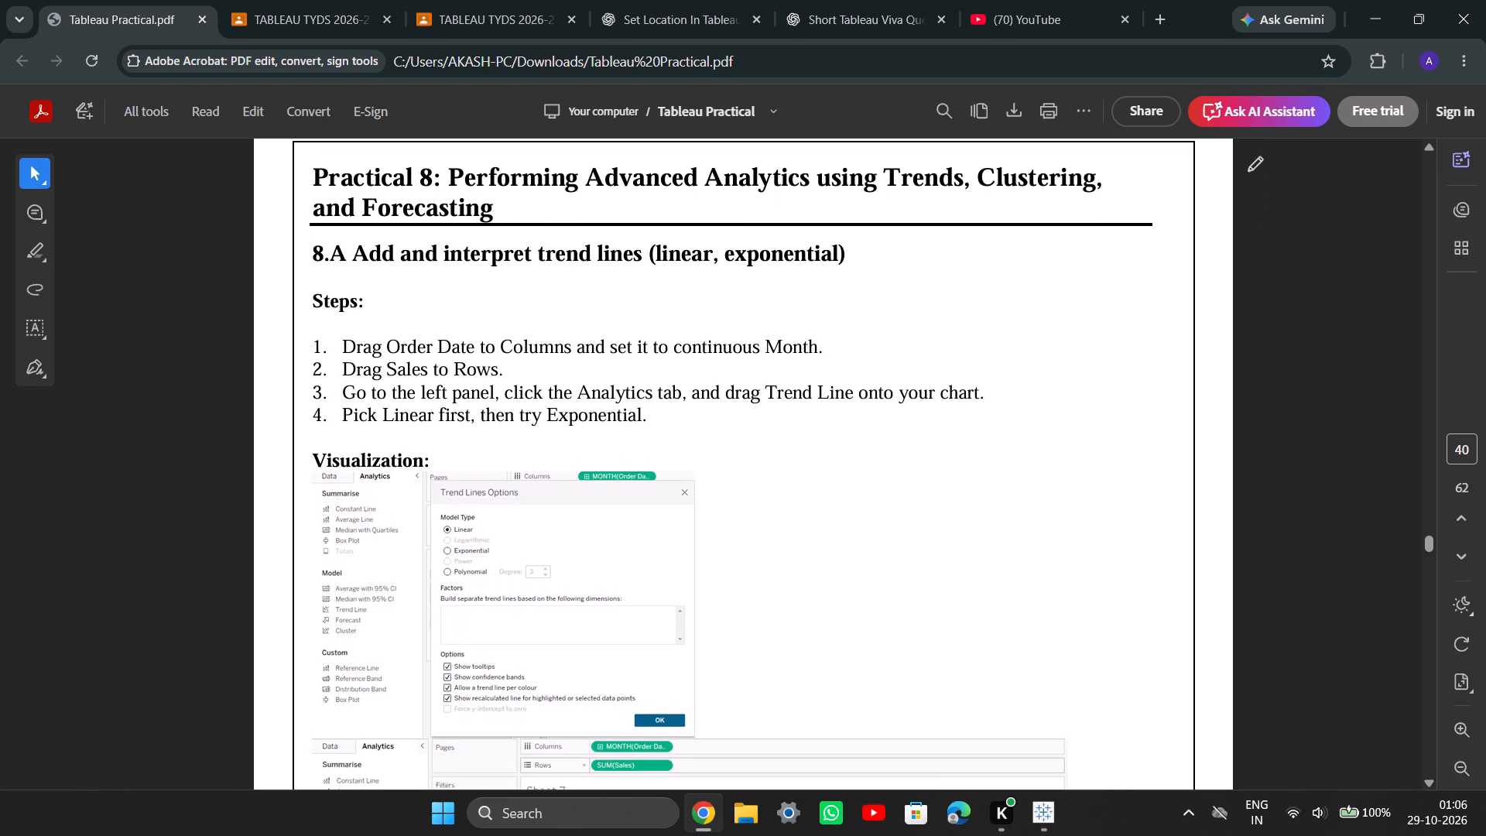
scroll(556, 321, down, 13)
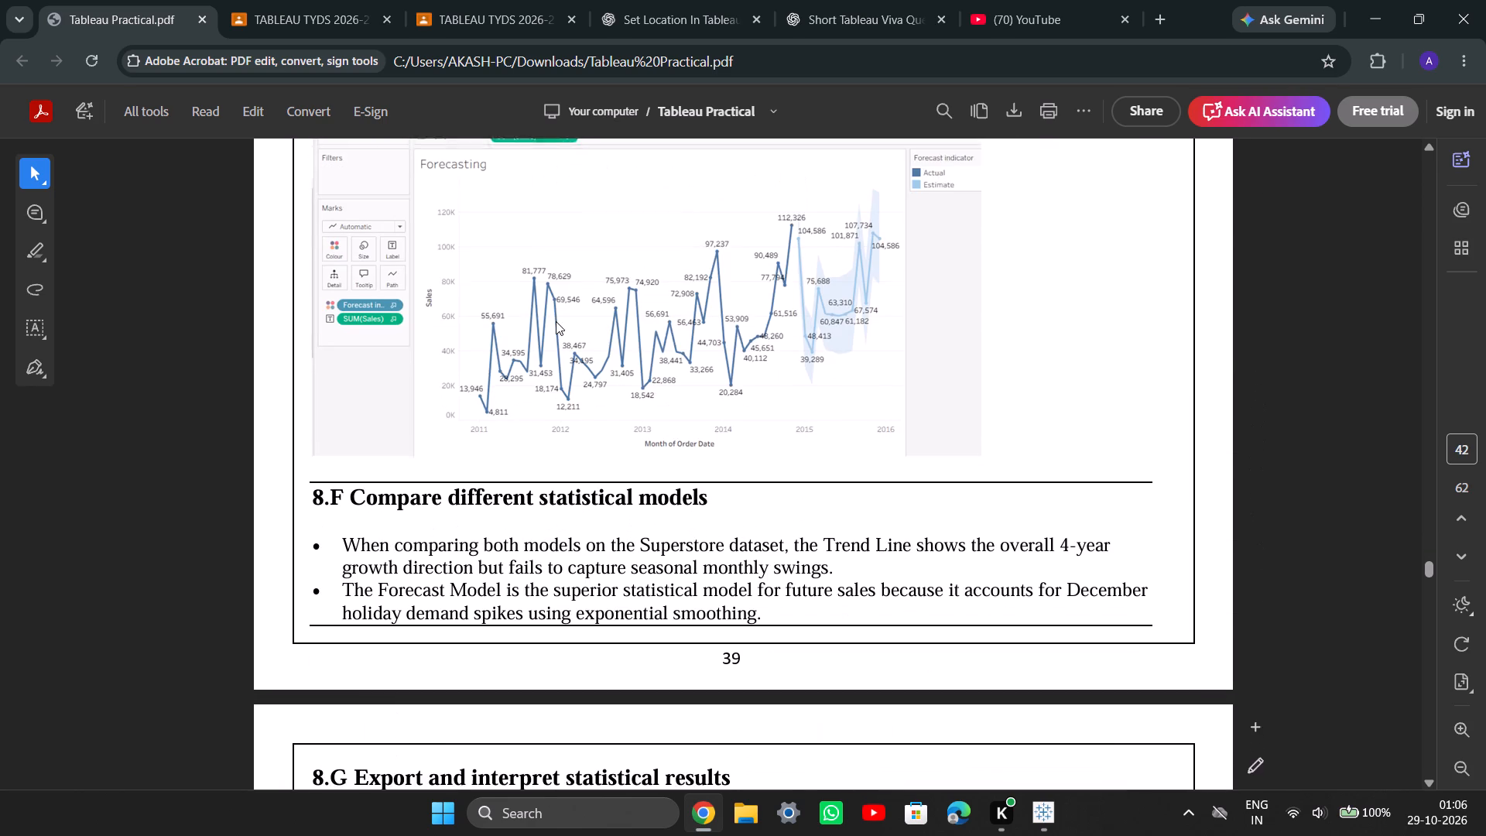
scroll(556, 321, down, 7)
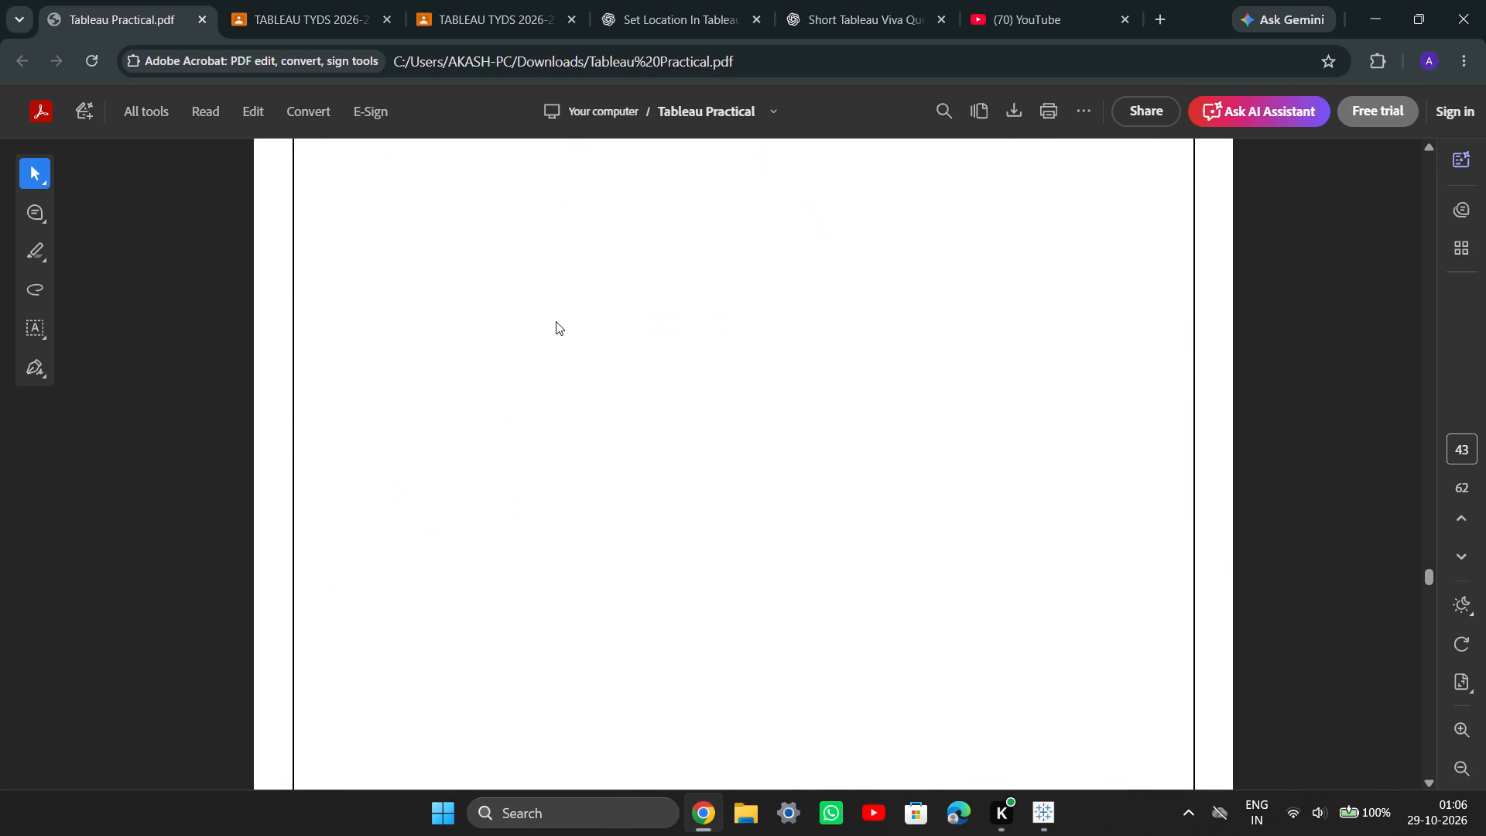
scroll(556, 321, down, 6)
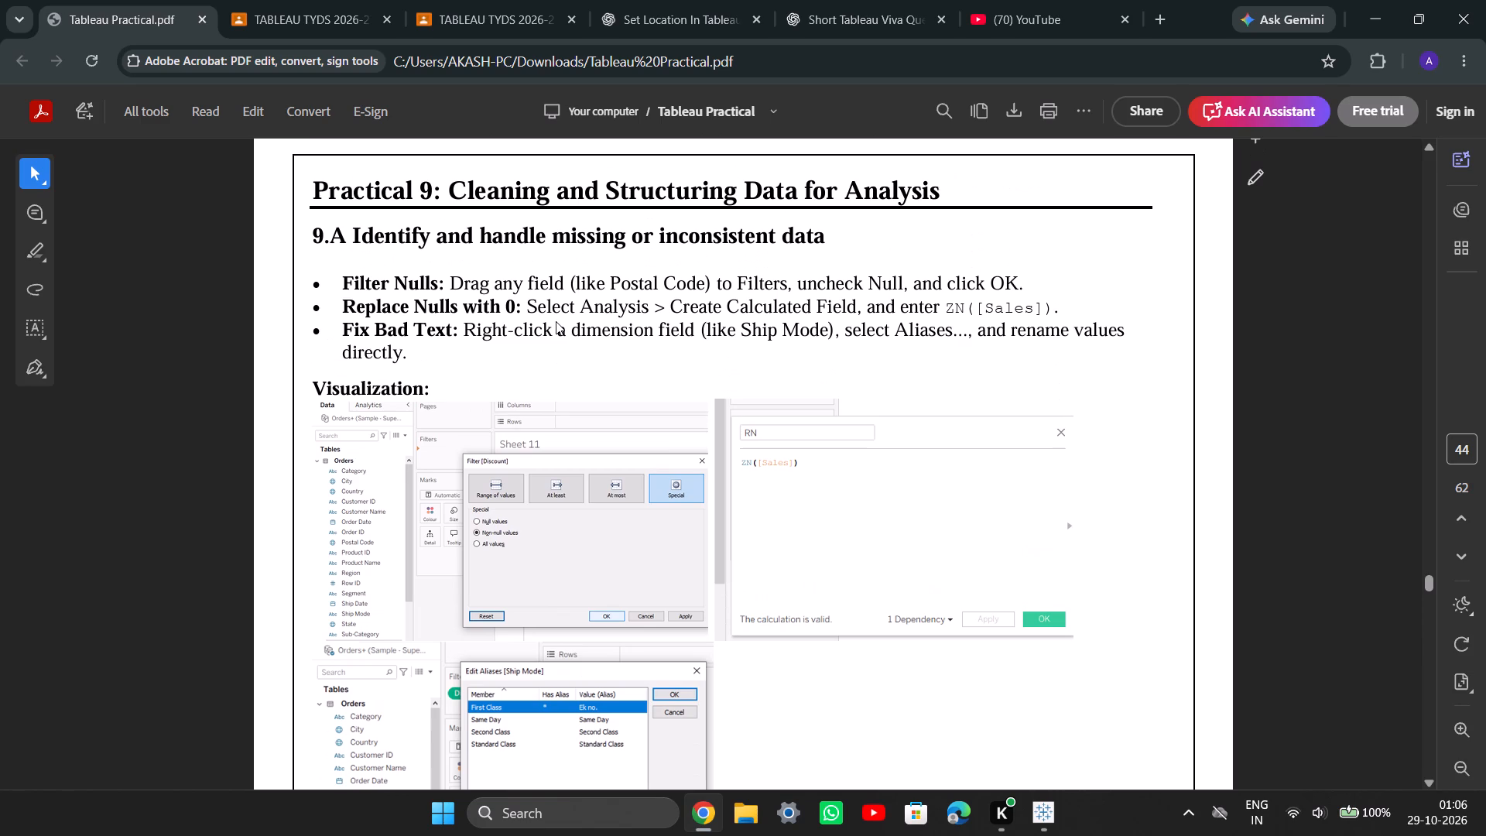
Go back through the Practical 8 sections in the PDF and read the 8.A Add and interpret trend lines steps.
scroll(556, 321, up, 10)
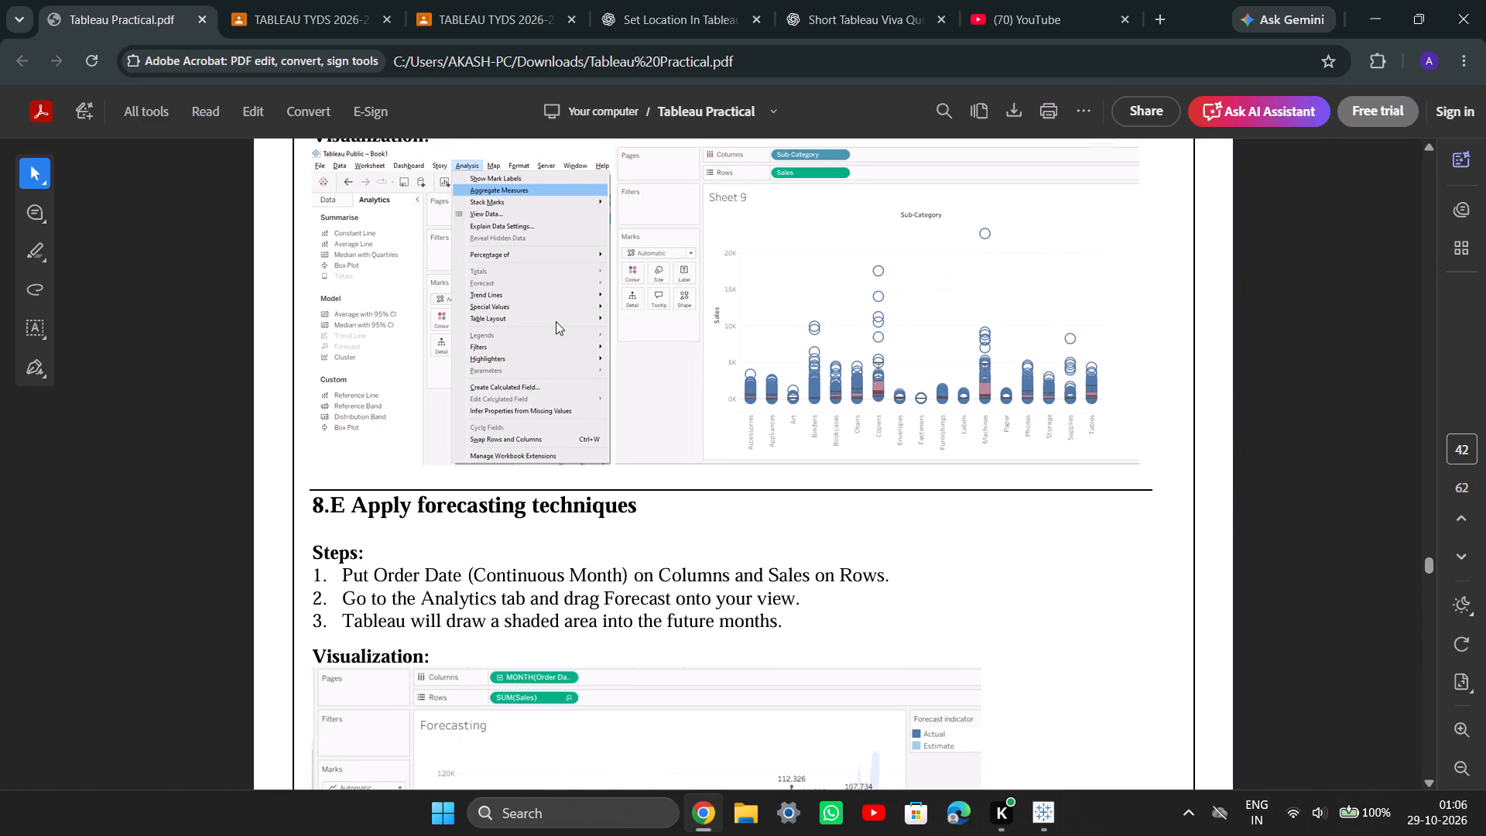
scroll(556, 321, up, 15)
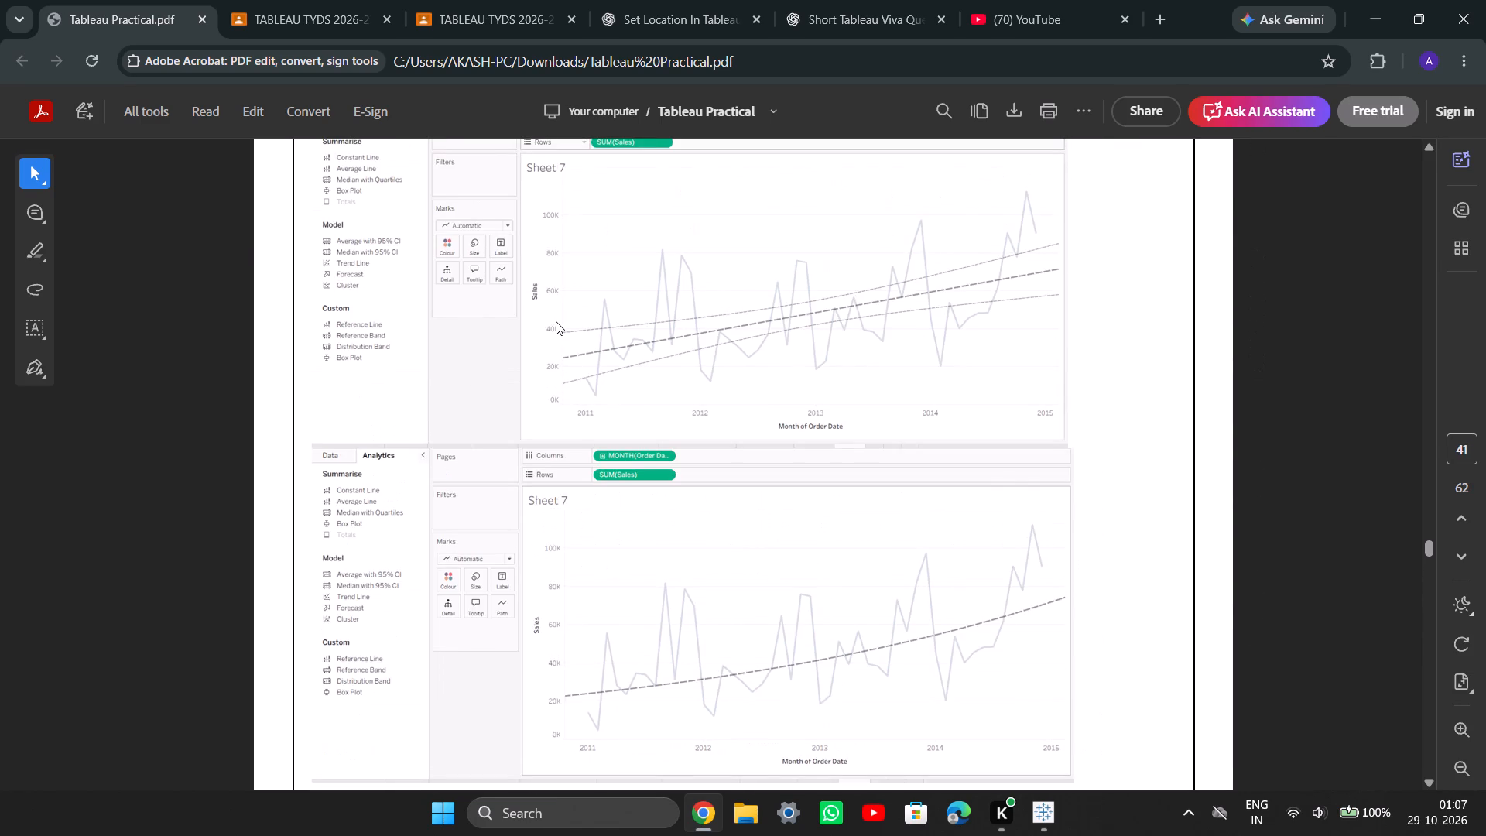
scroll(556, 321, up, 7)
scroll(556, 321, left, 1)
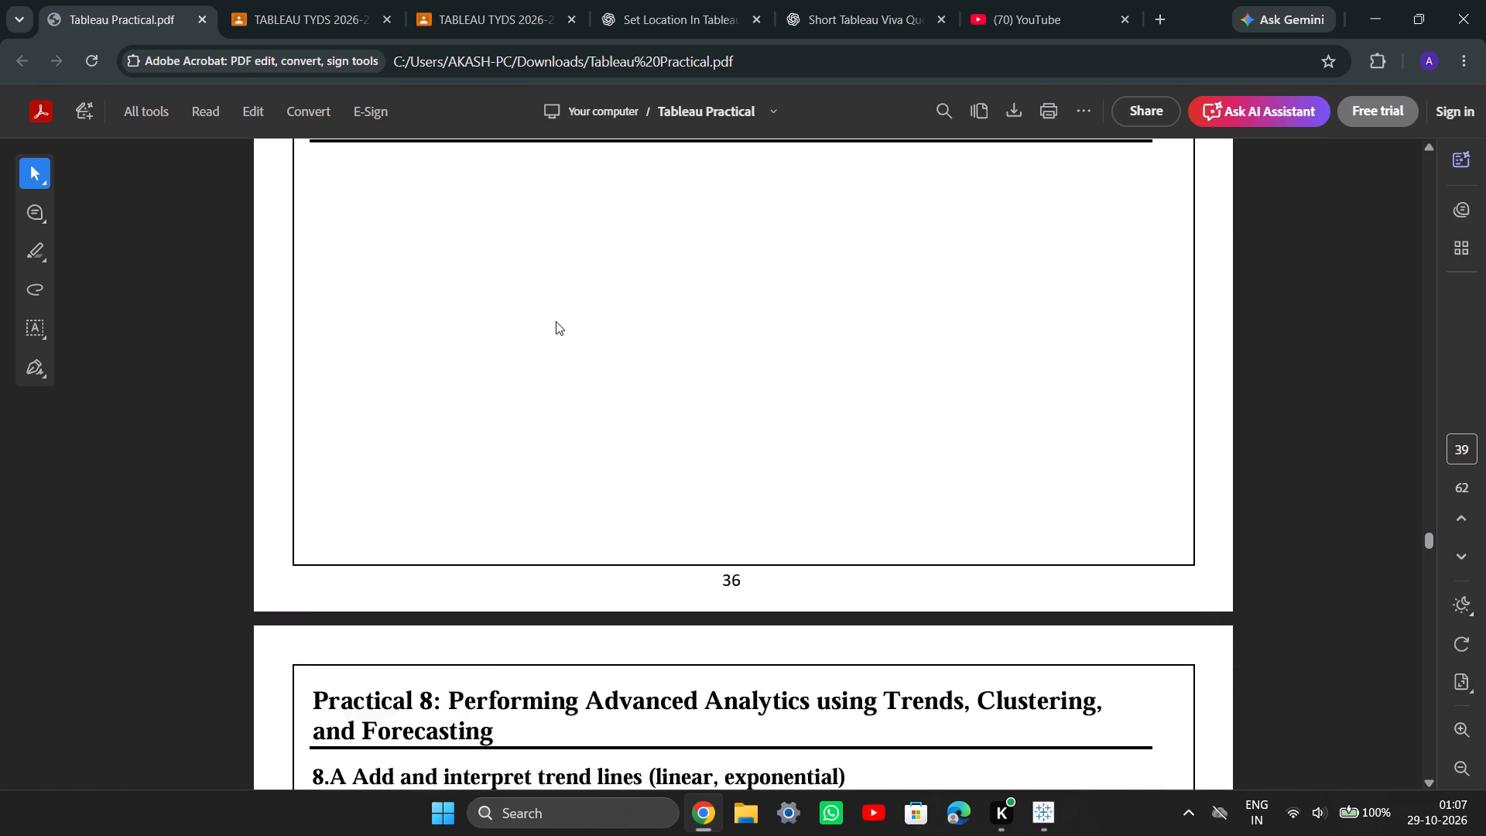
scroll(556, 321, left, 1)
scroll(556, 321, down, 3)
scroll(556, 321, up, 1)
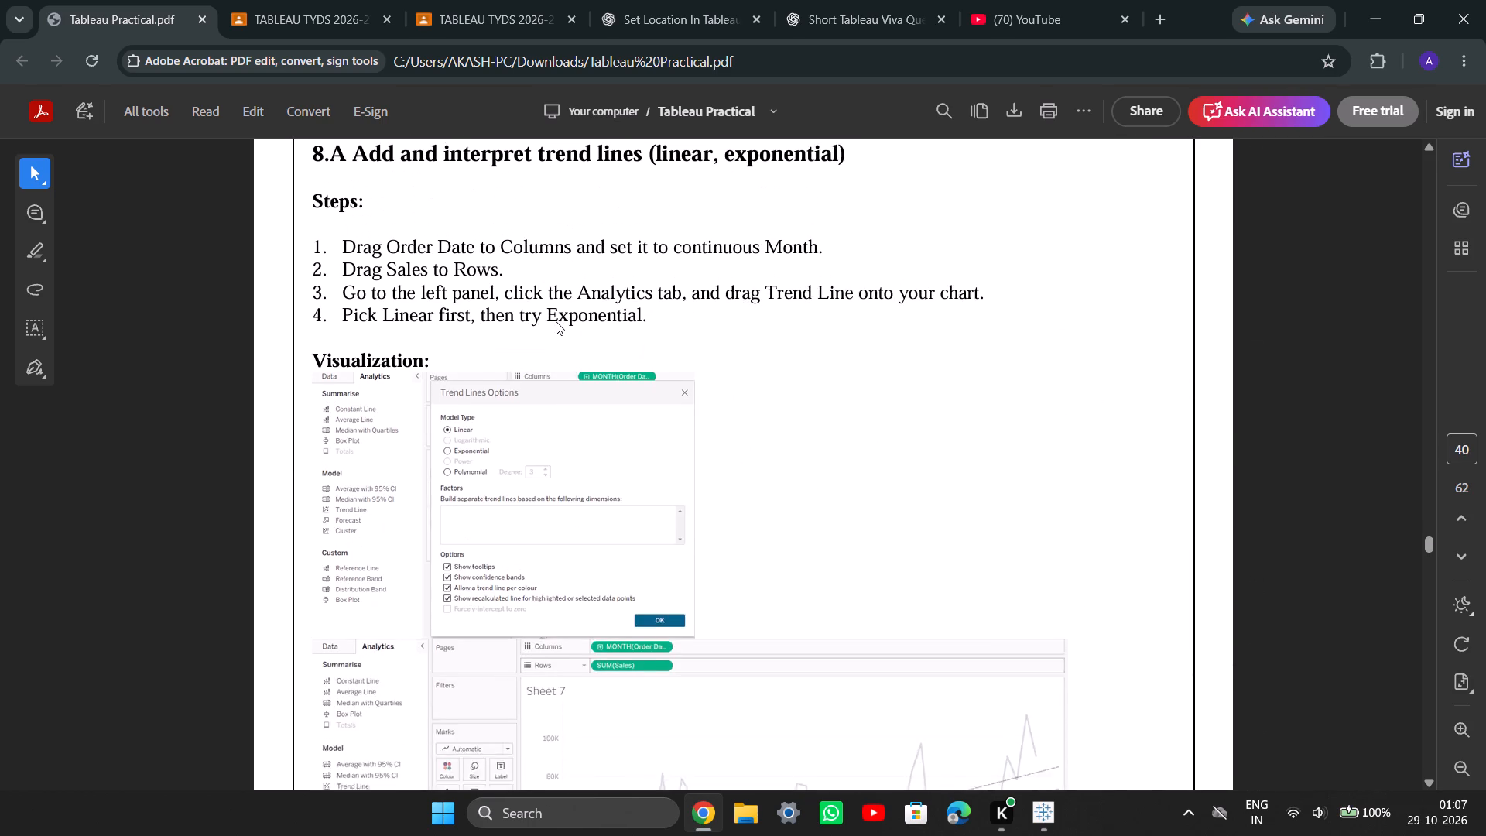
scroll(556, 321, up, 2)
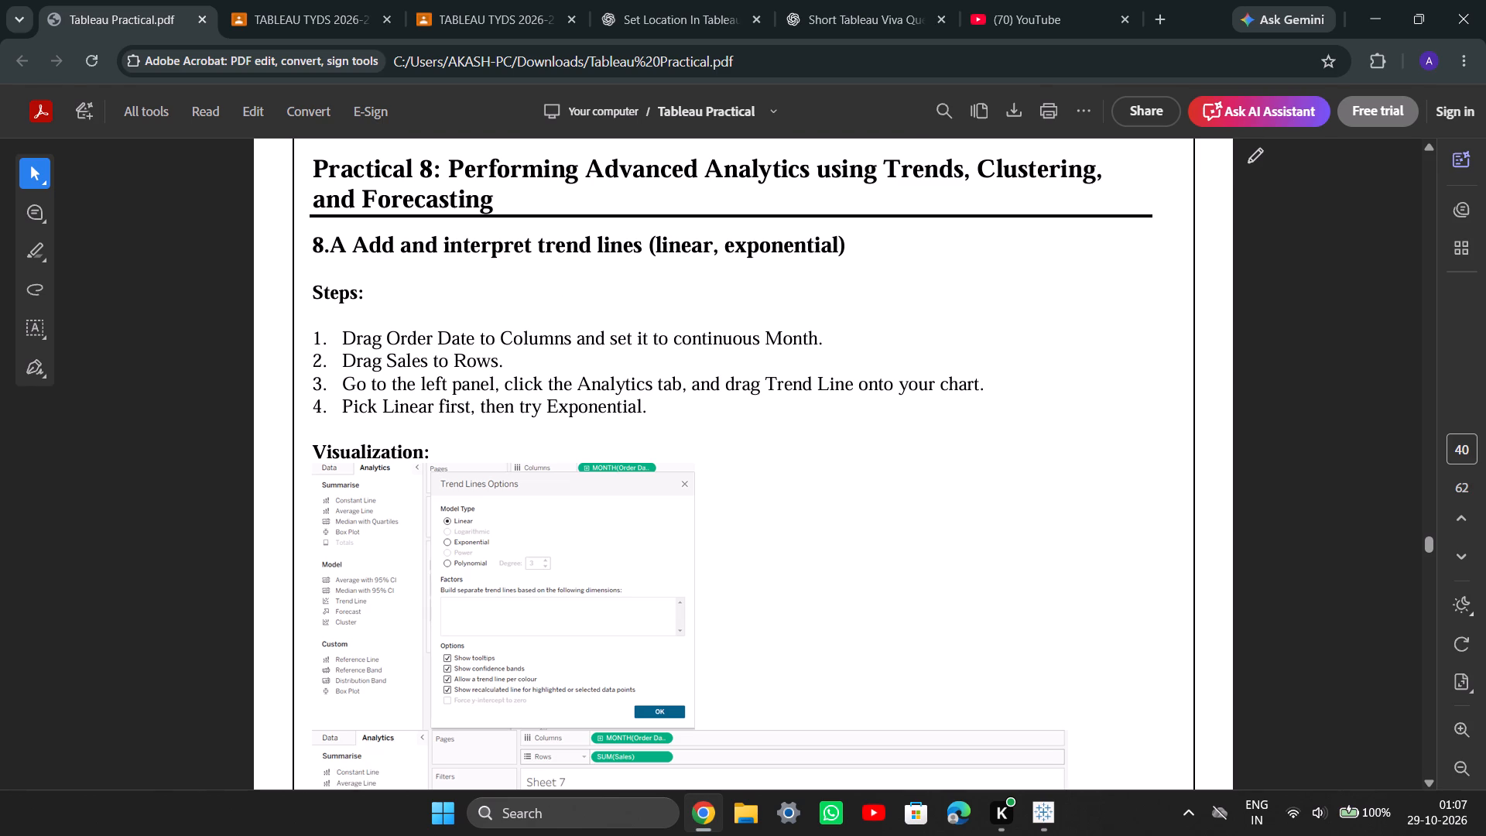
Examine the 8.A linear and exponential trend line illustrations, glance at 8.B, and reread the 8.A steps.
scroll(518, 336, down, 2)
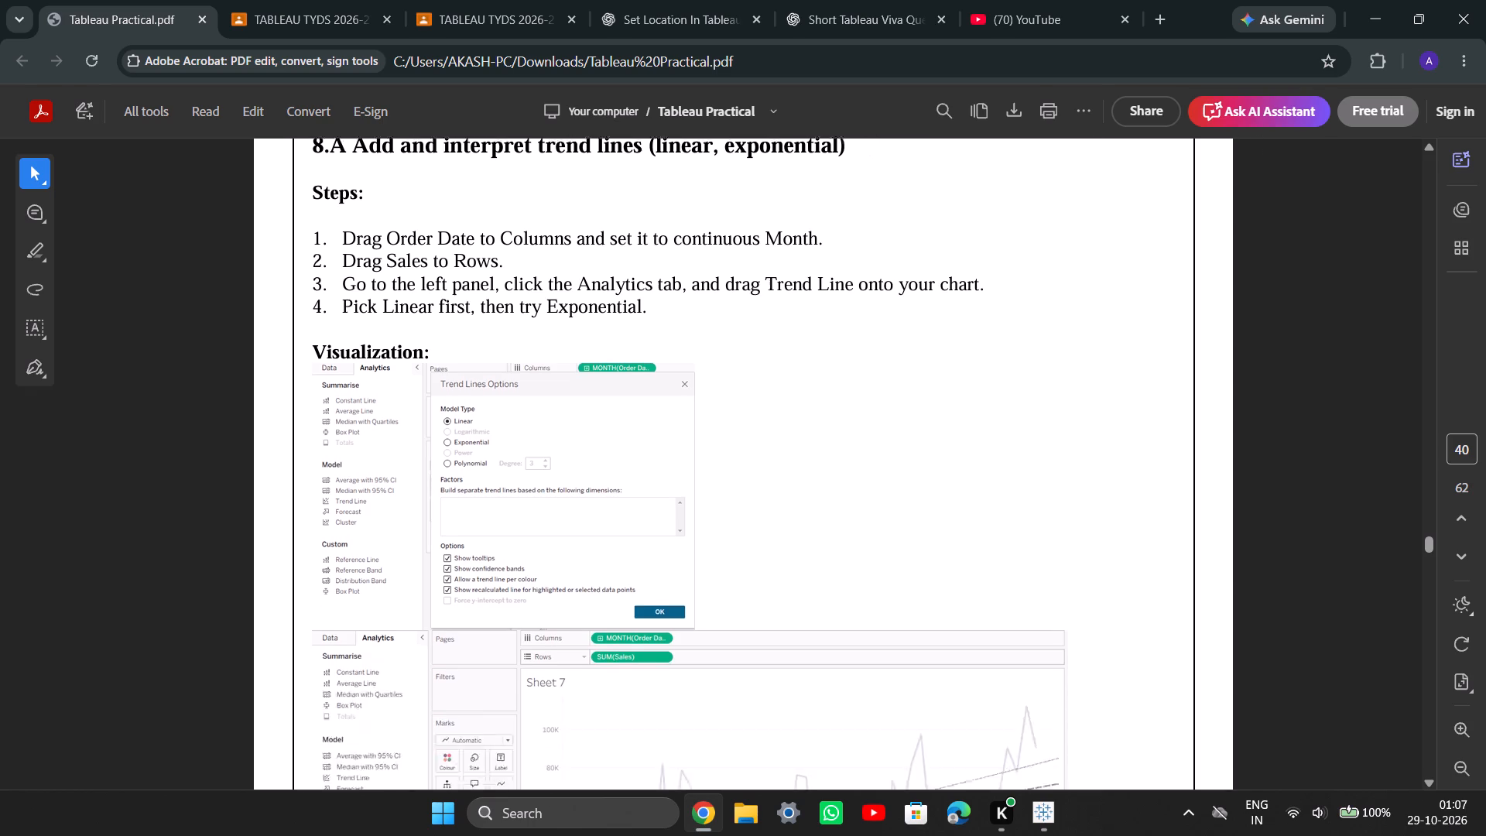
scroll(518, 336, down, 5)
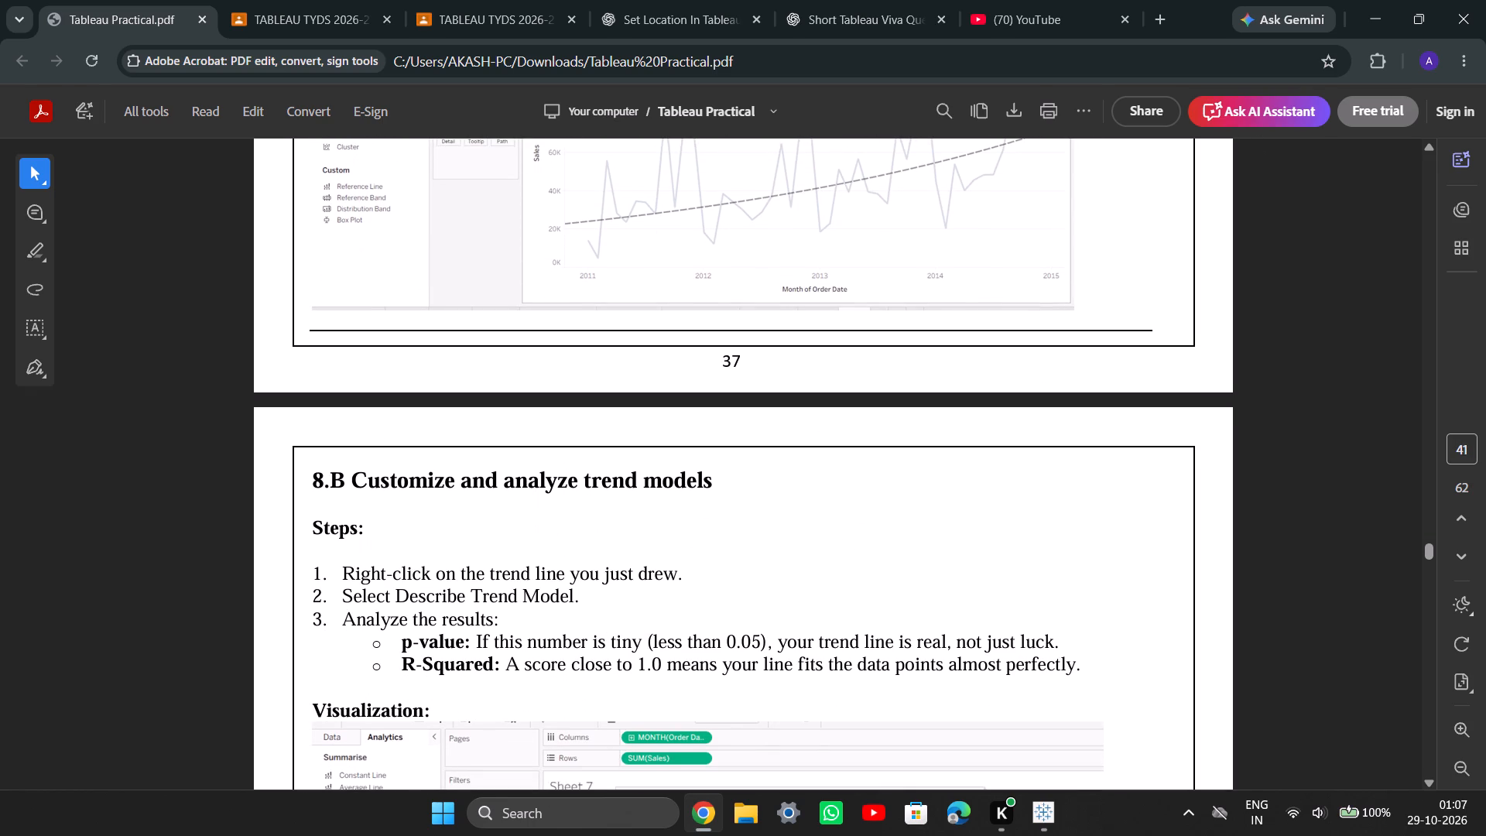
scroll(518, 336, up, 1)
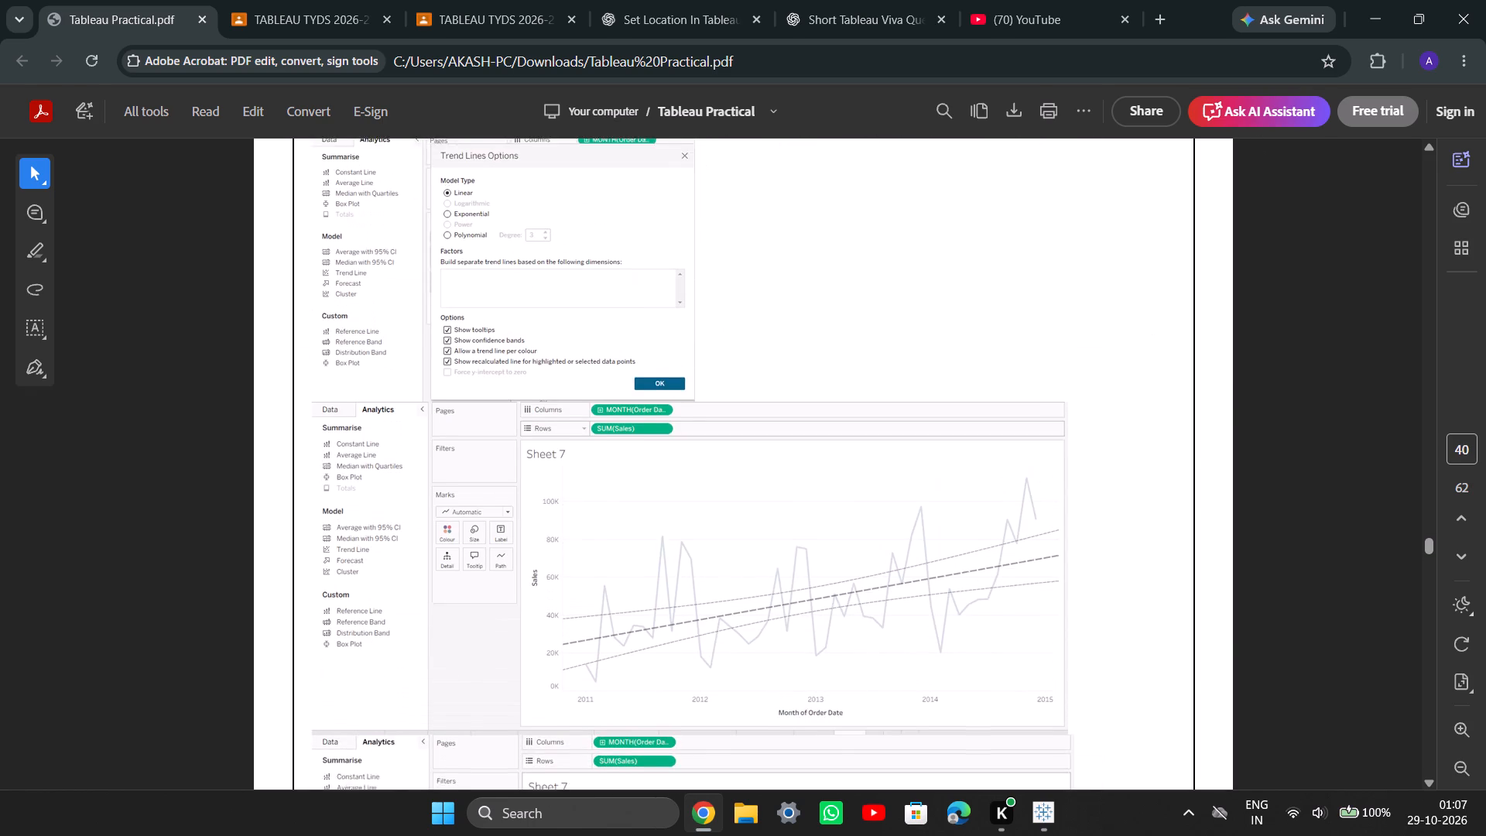
scroll(518, 336, up, 2)
scroll(518, 336, down, 1)
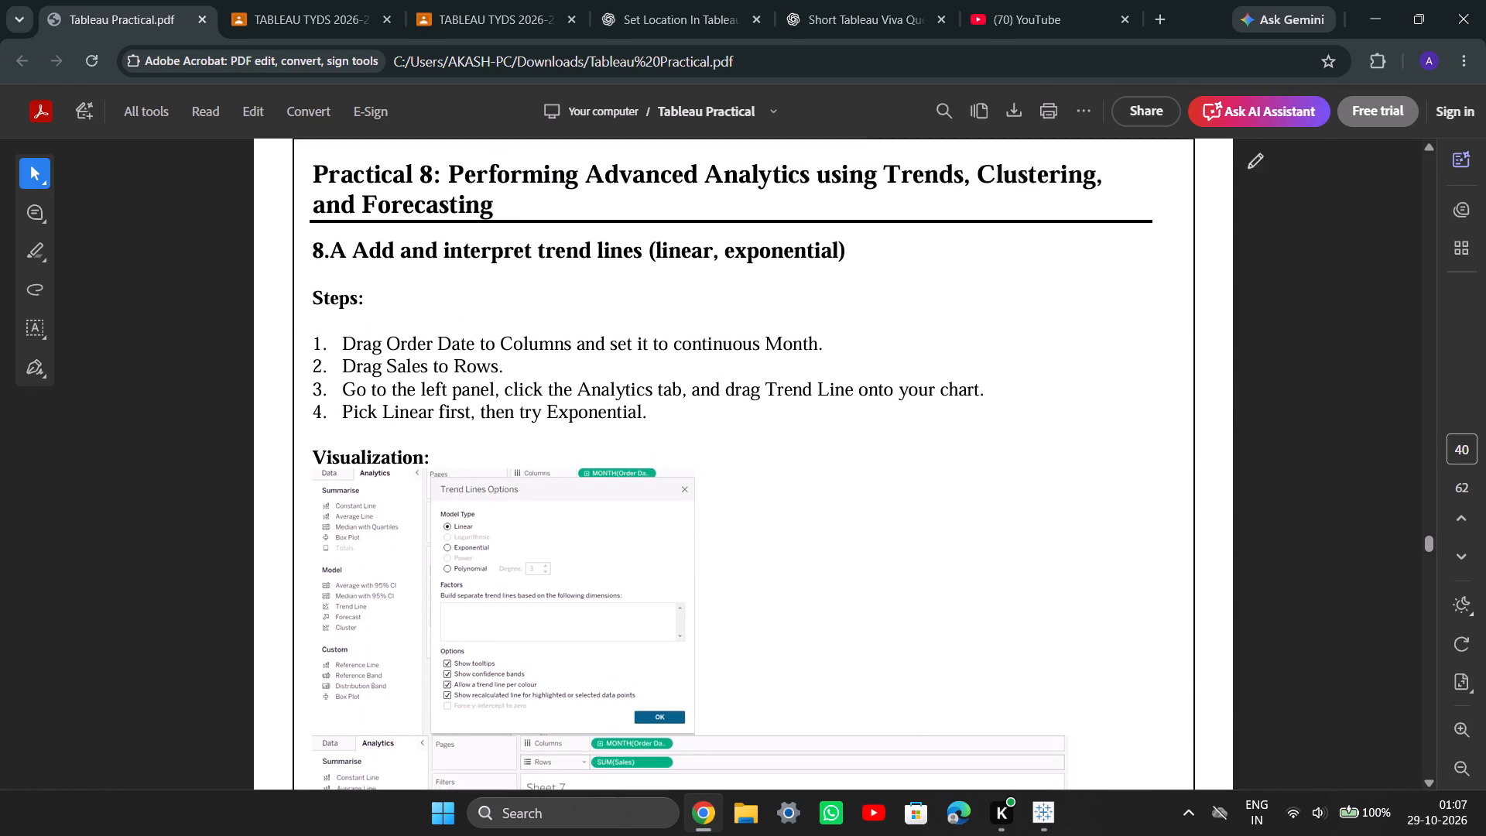
scroll(518, 336, down, 2)
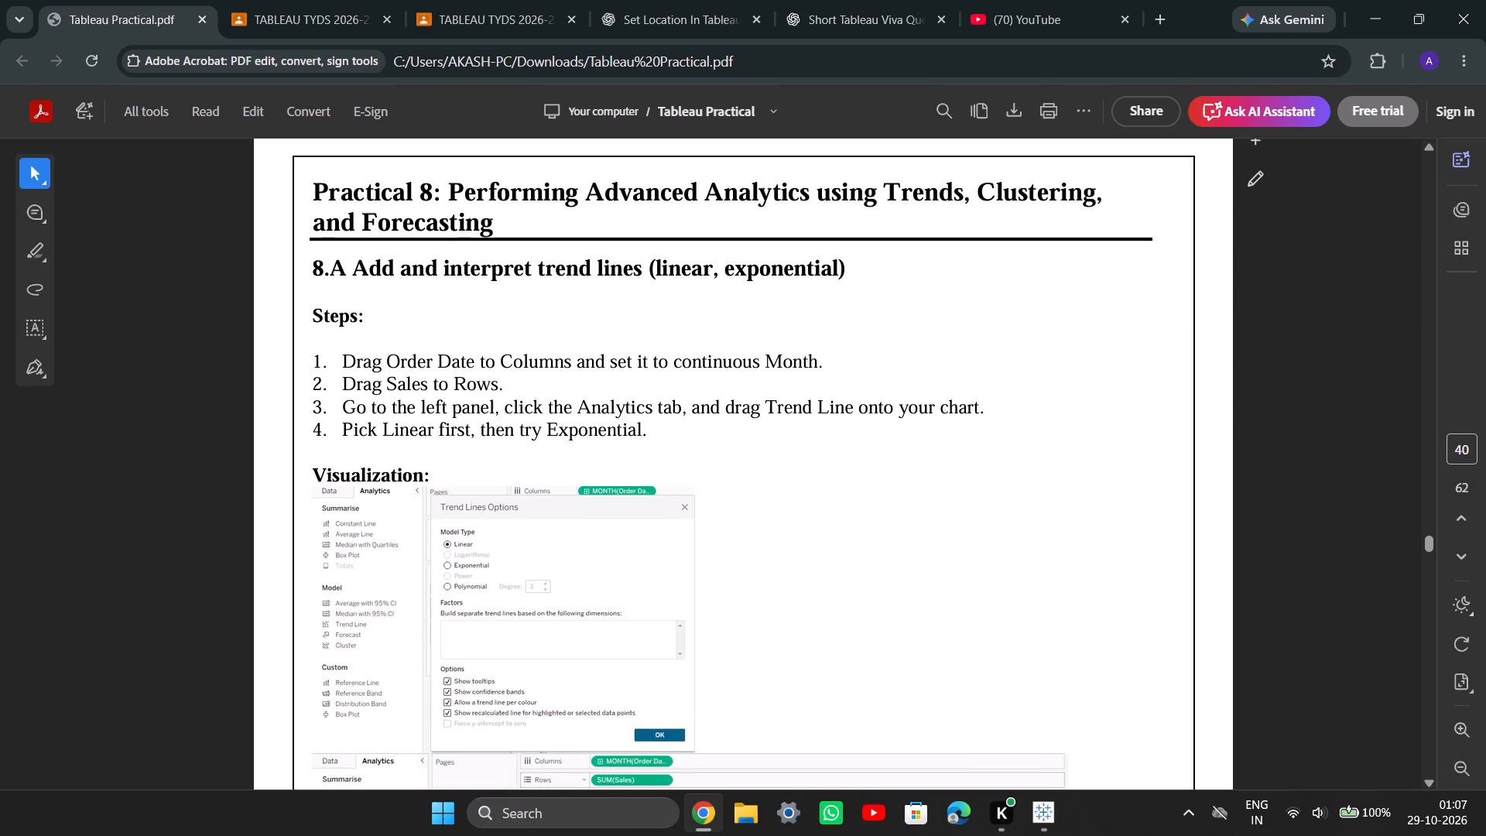
scroll(518, 336, down, 1)
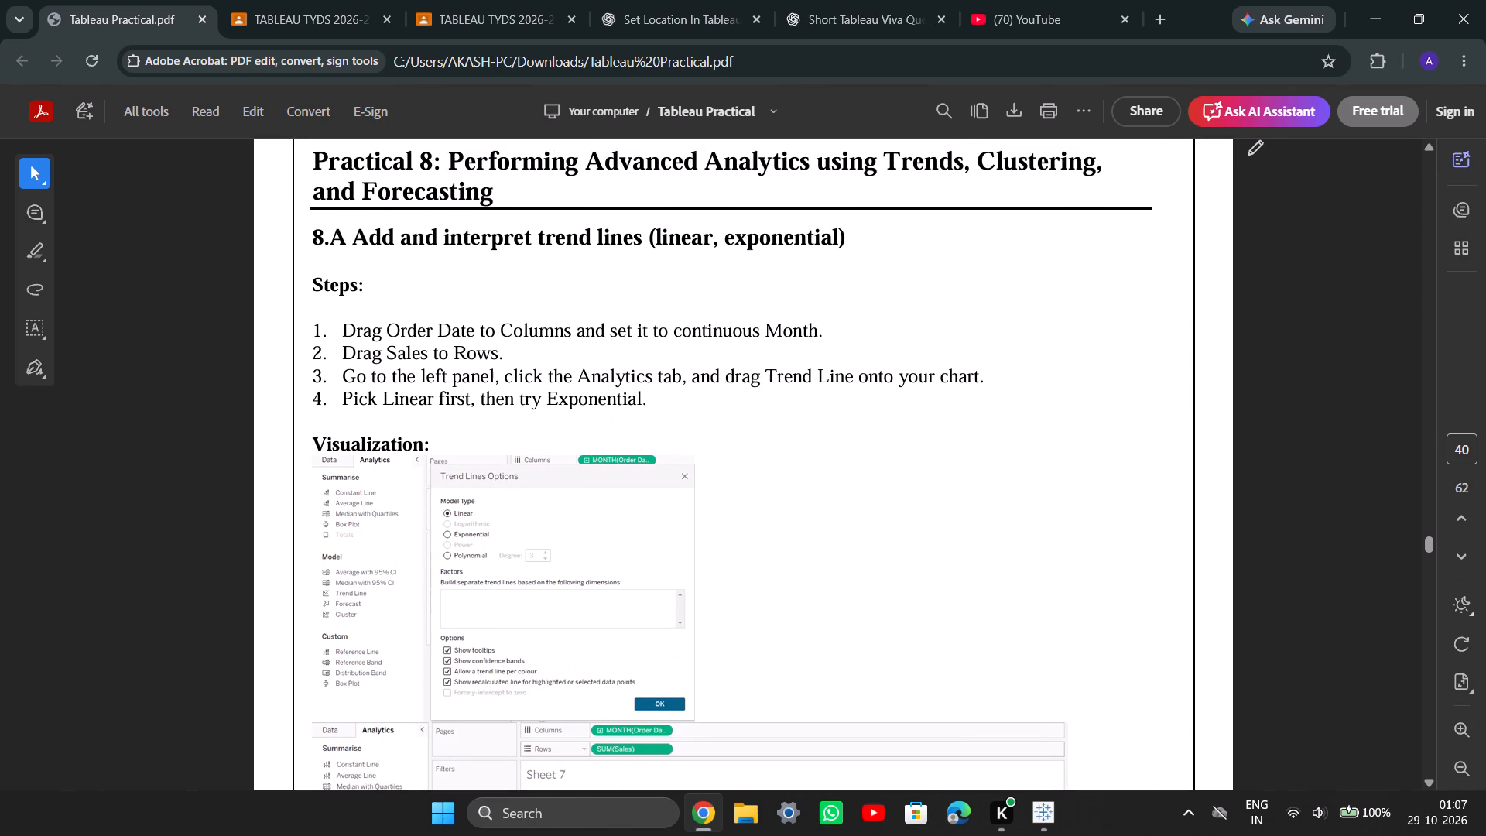
Switch to Tableau Public and add a new worksheet after Sheet 16, checking Sheets 15 and 16 before returning to it.
click(1047, 814)
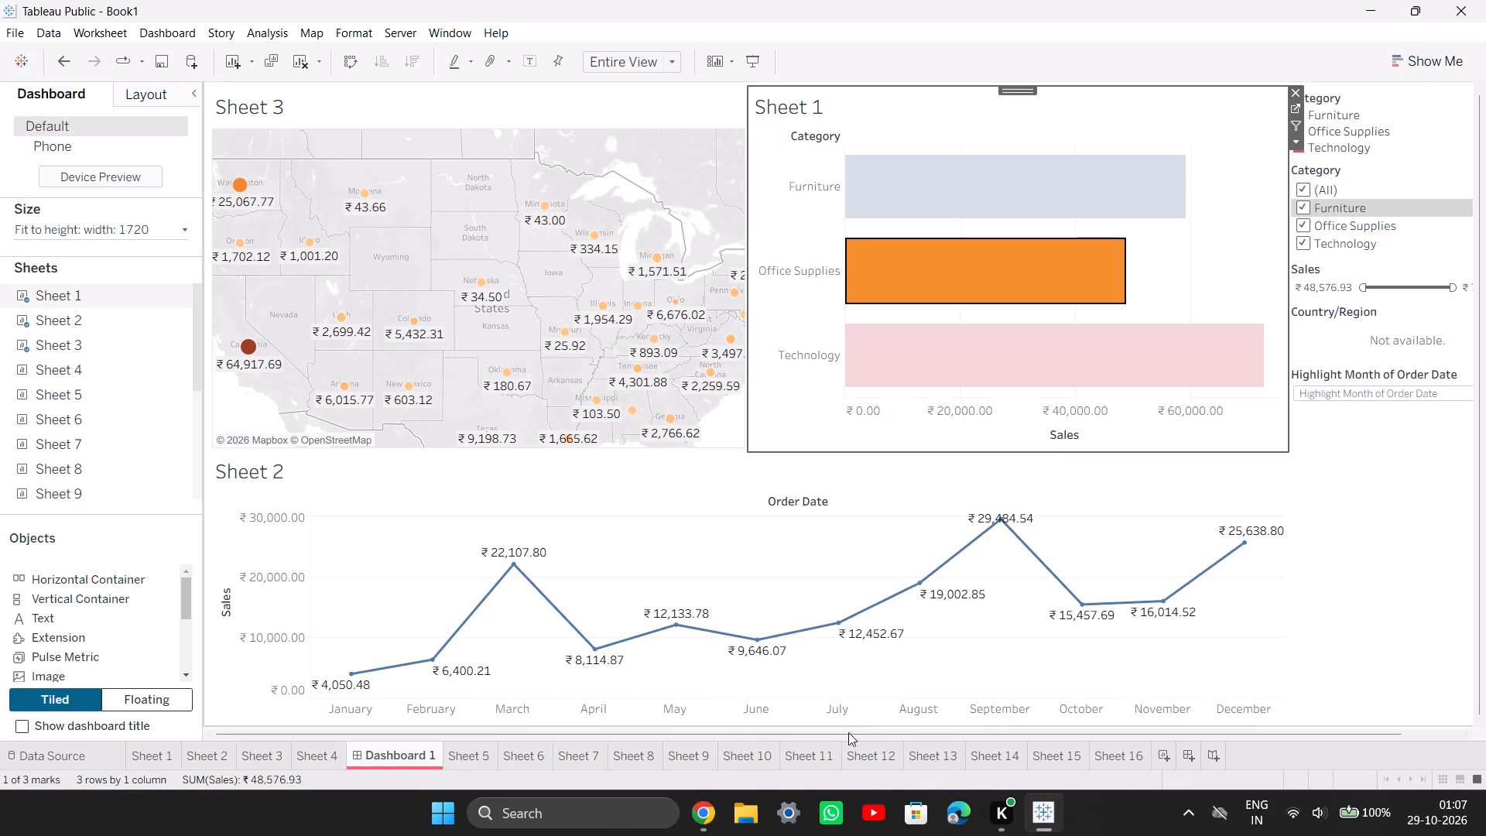
click(1160, 752)
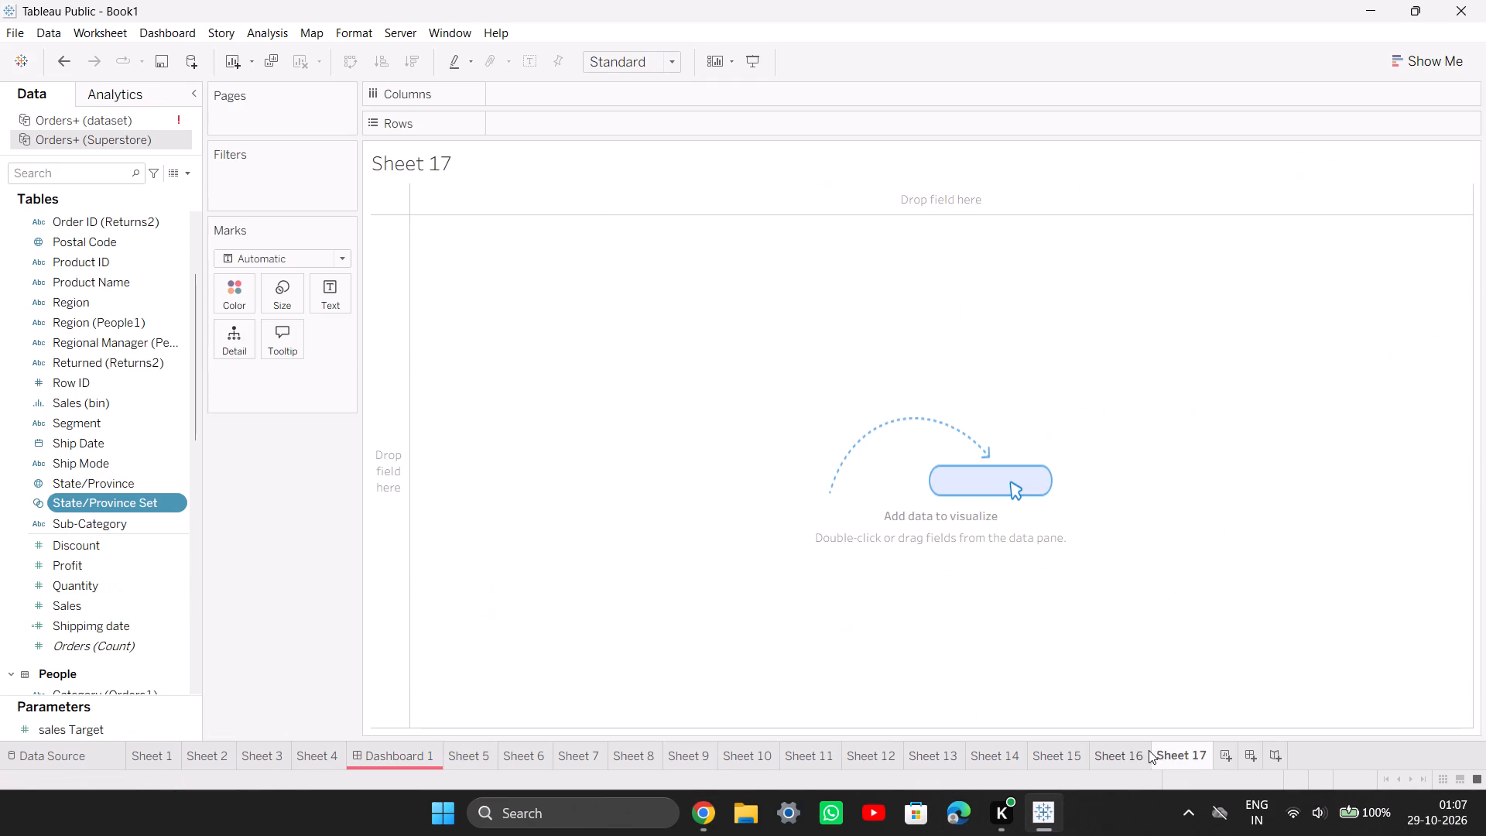
click(1147, 750)
click(1073, 752)
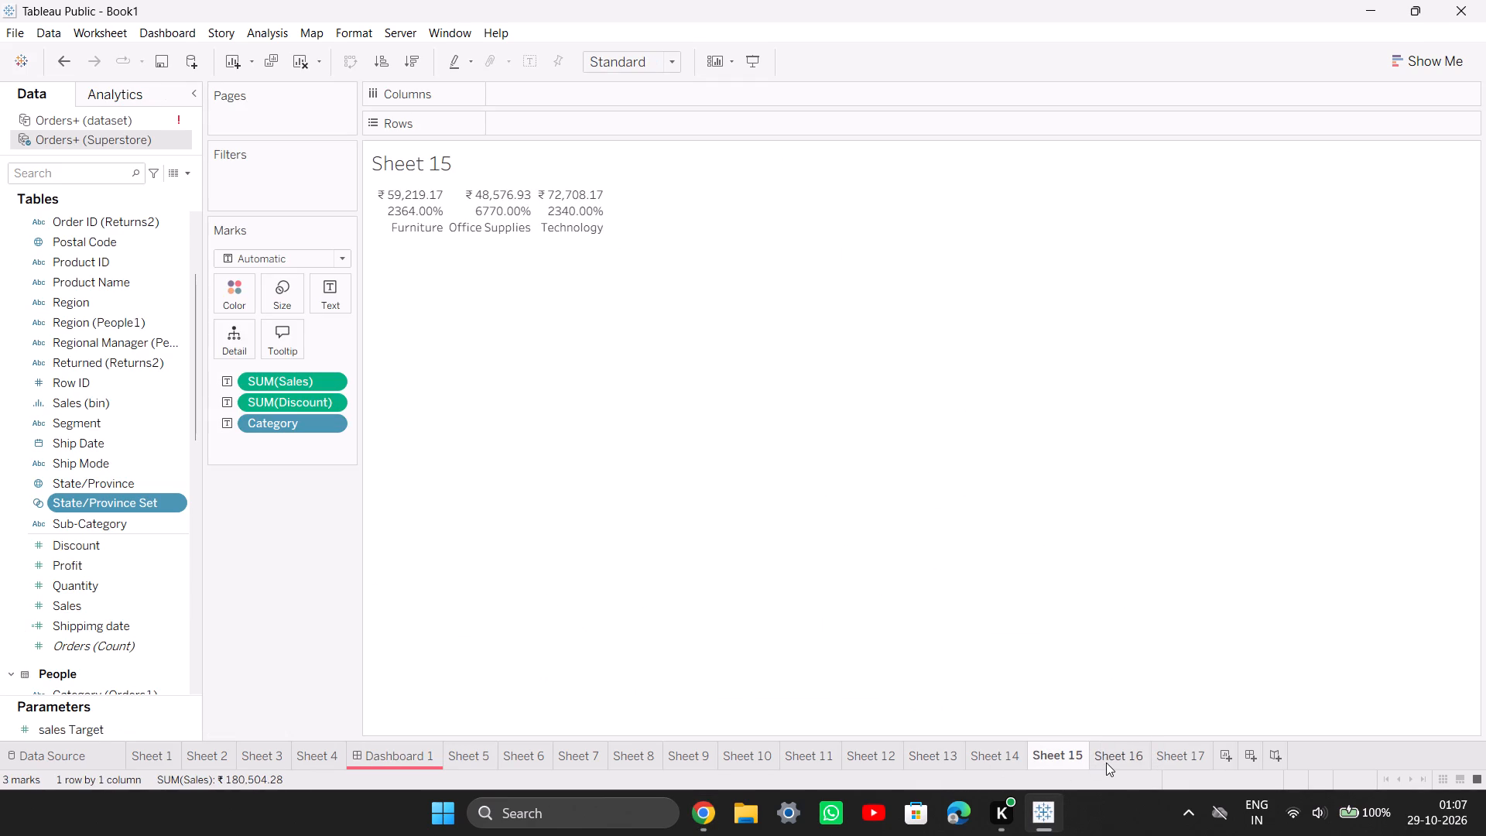
click(1115, 757)
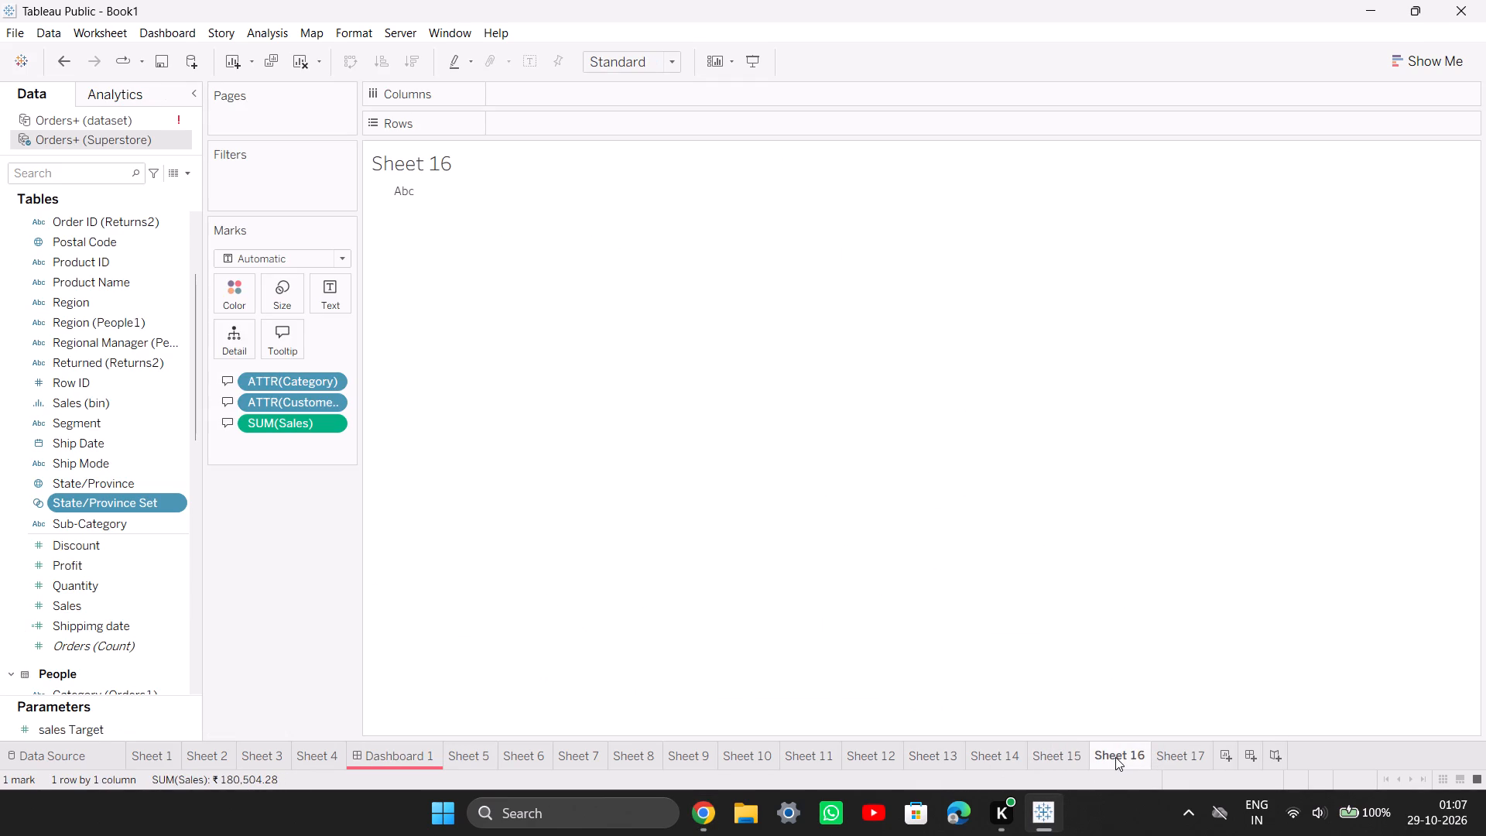
click(1157, 746)
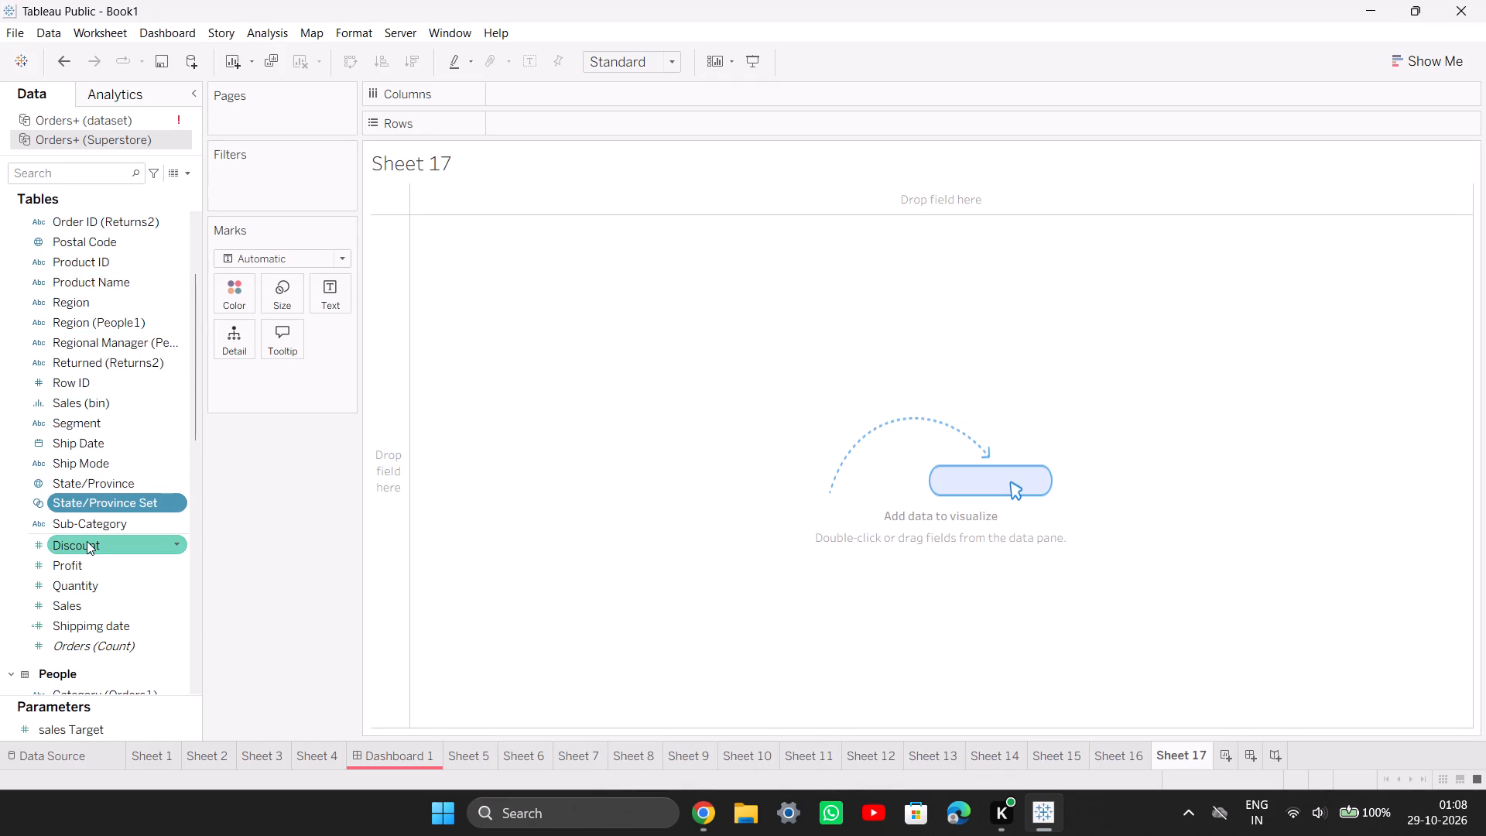
Place Order Date from the Orders table on Columns in Sheet 17.
scroll(87, 550, down, 1)
scroll(124, 497, up, 2)
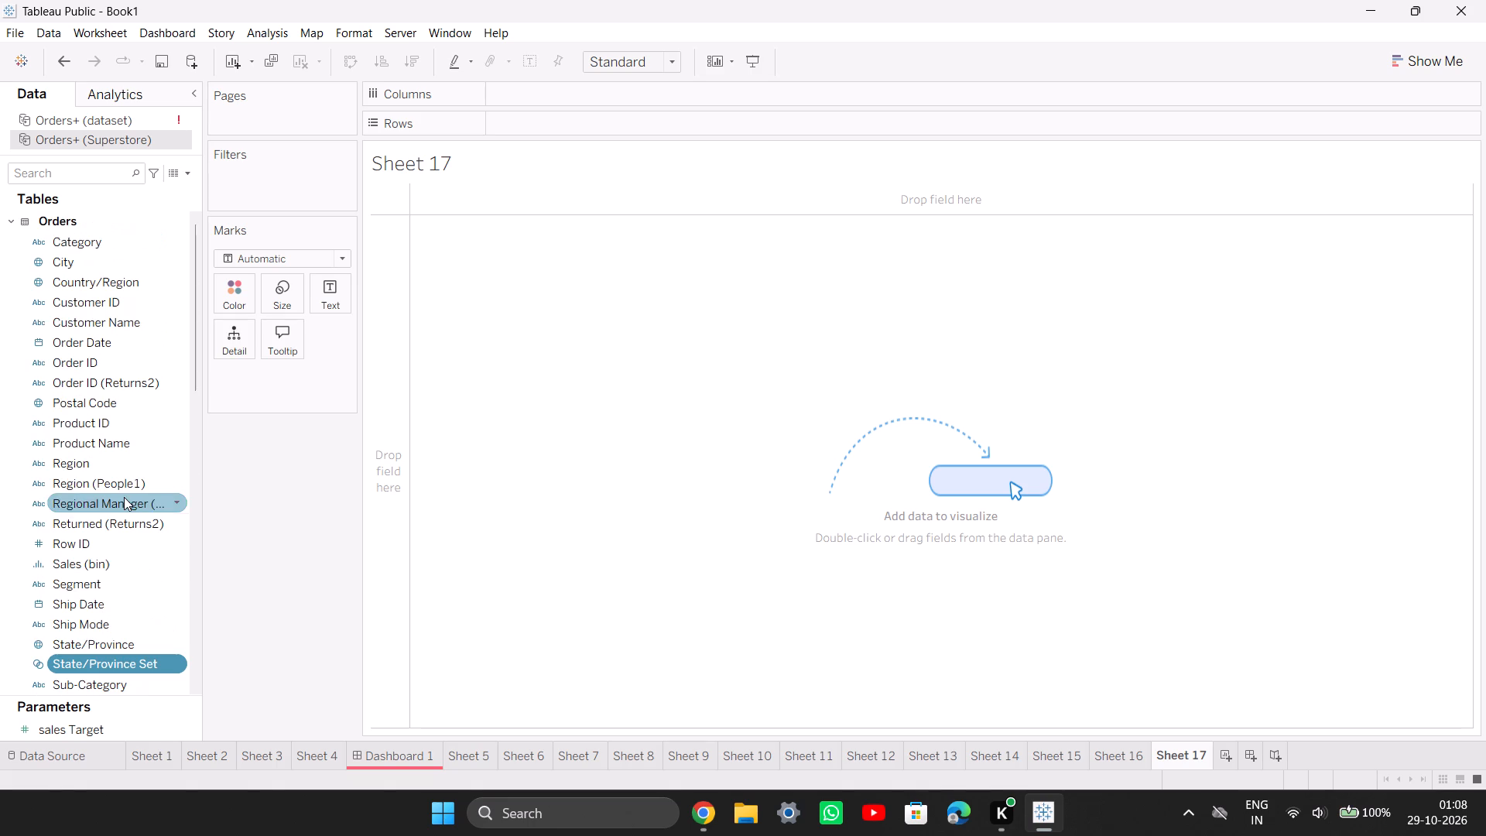
scroll(124, 497, up, 2)
drag(134, 348, 540, 139)
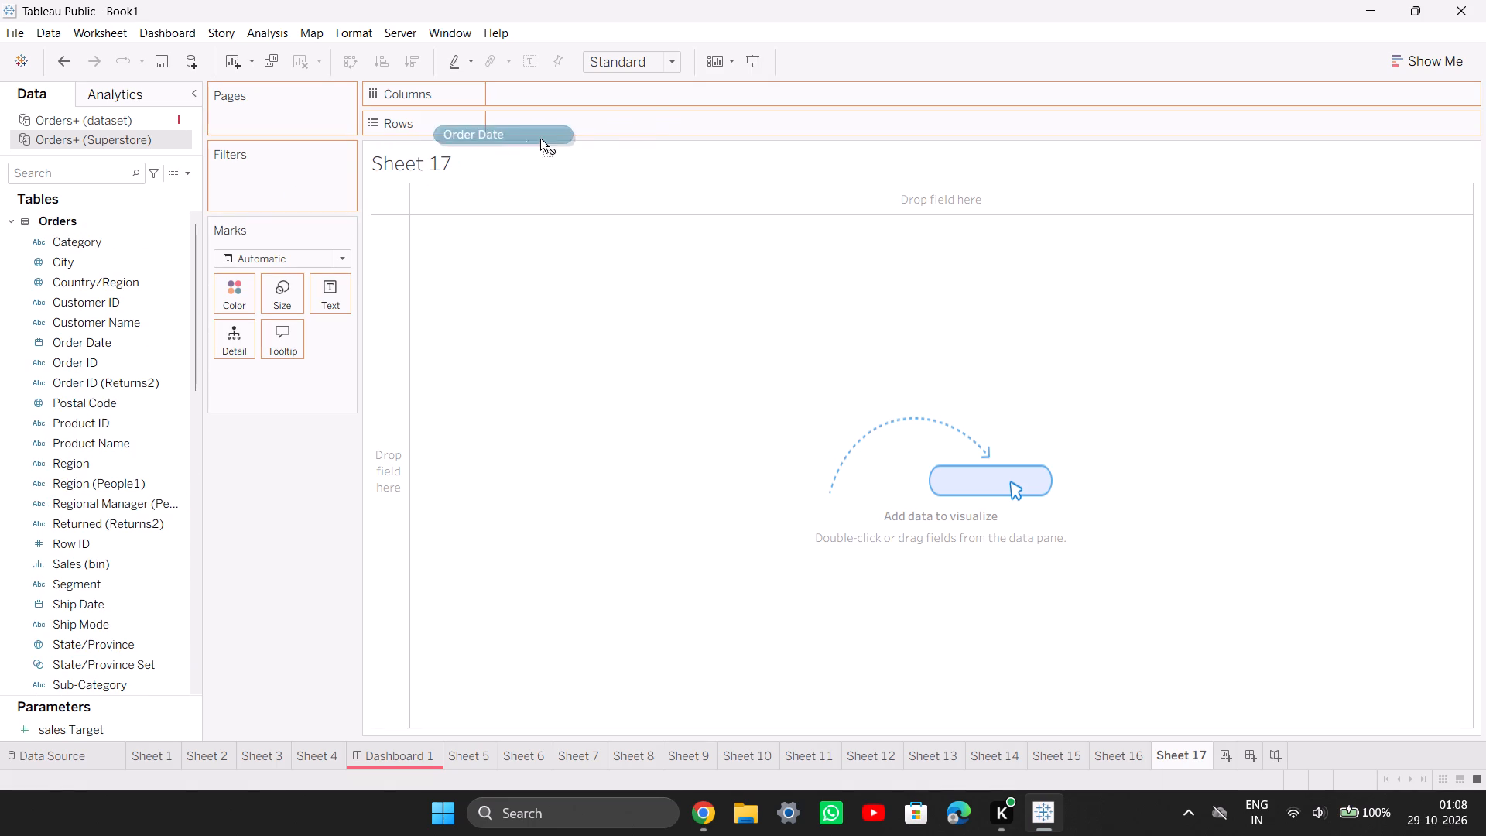
drag(540, 139, 610, 103)
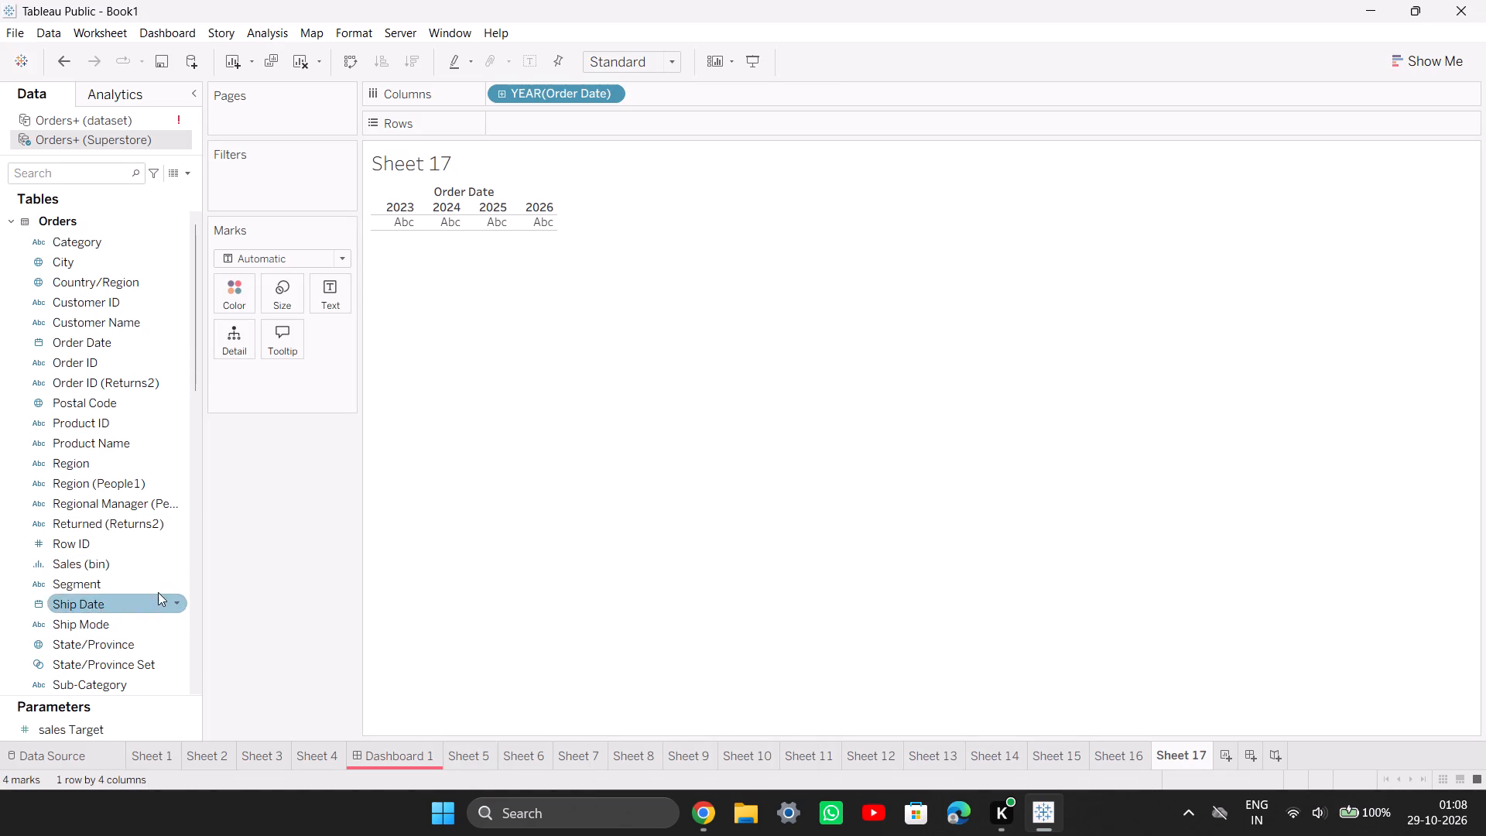
Place Sales on Rows in Sheet 17 using the SUM(Sales) aggregation.
scroll(101, 495, down, 1)
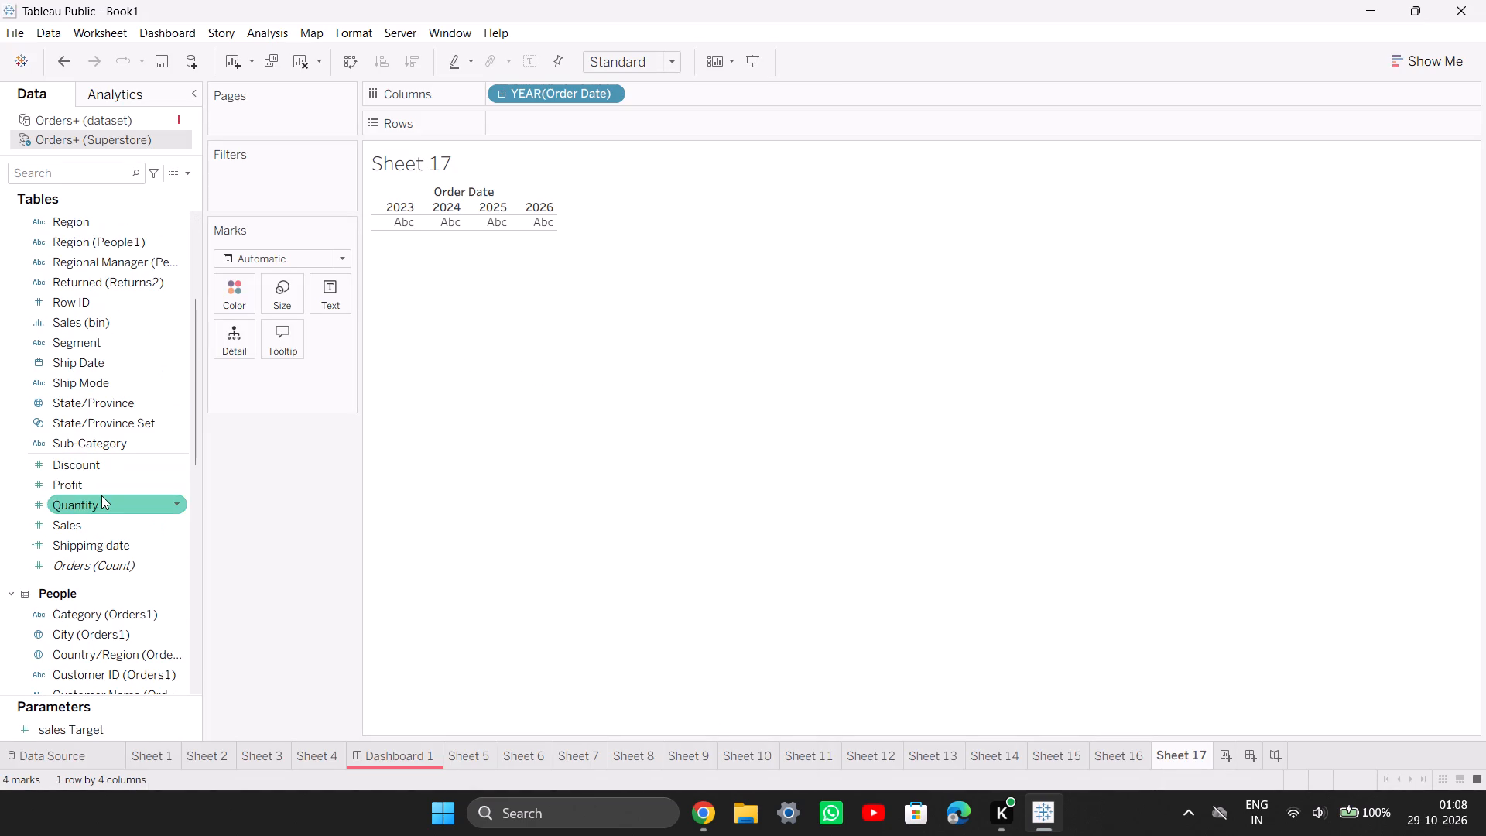
right_drag(97, 526, 590, 58)
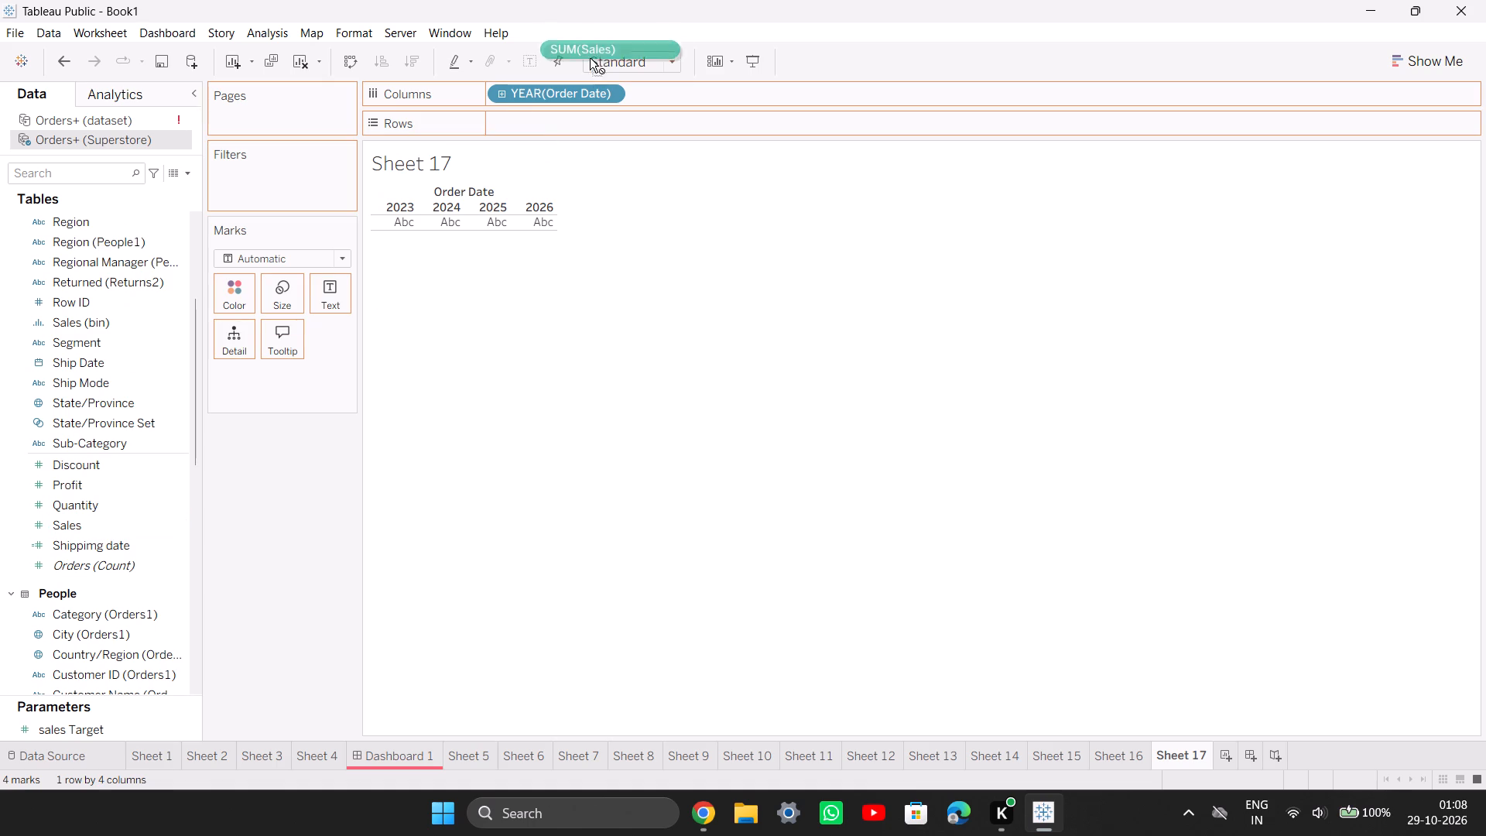
right_drag(590, 58, 589, 126)
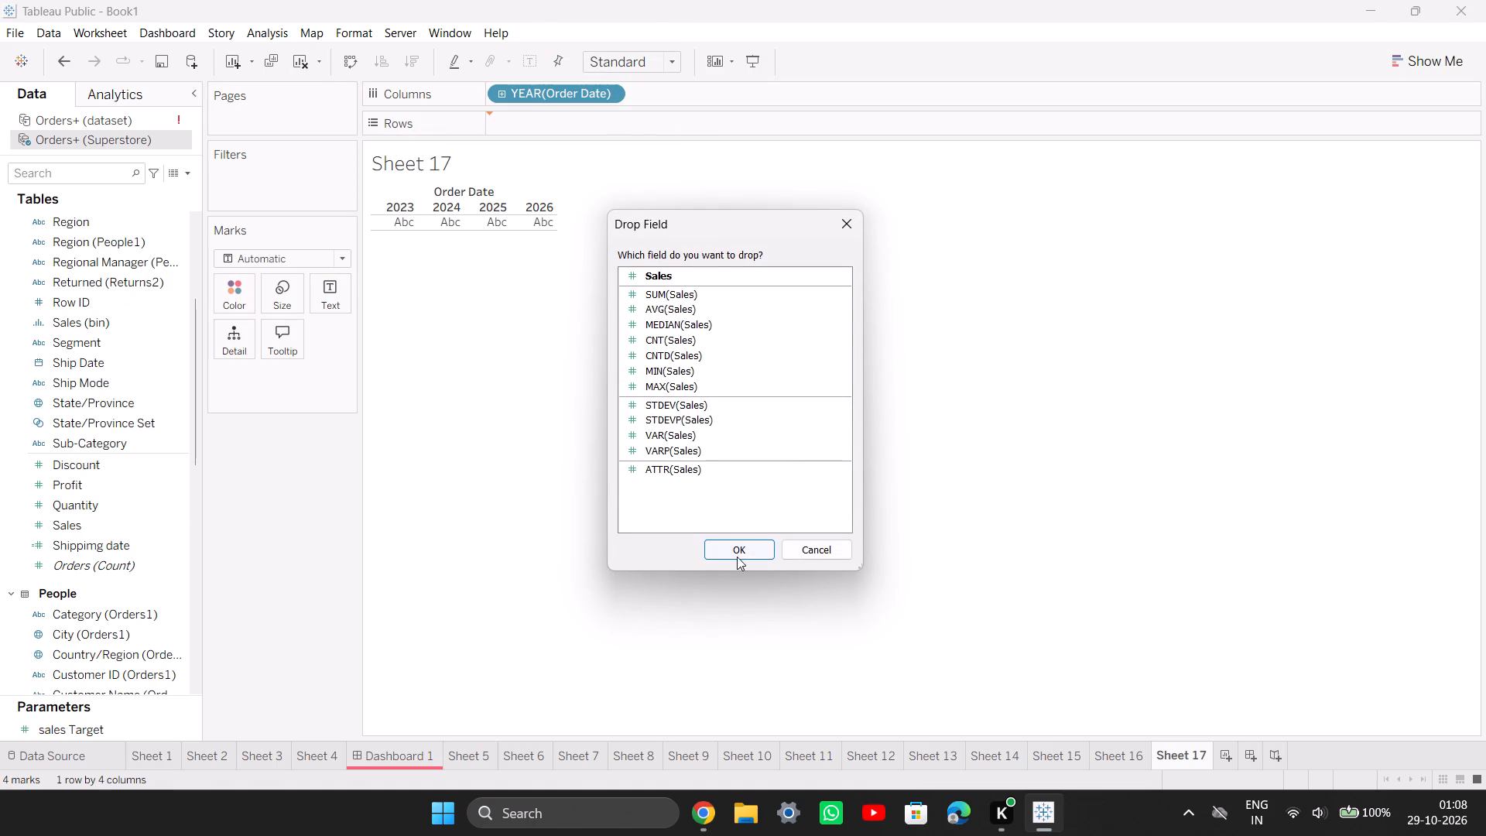
click(744, 291)
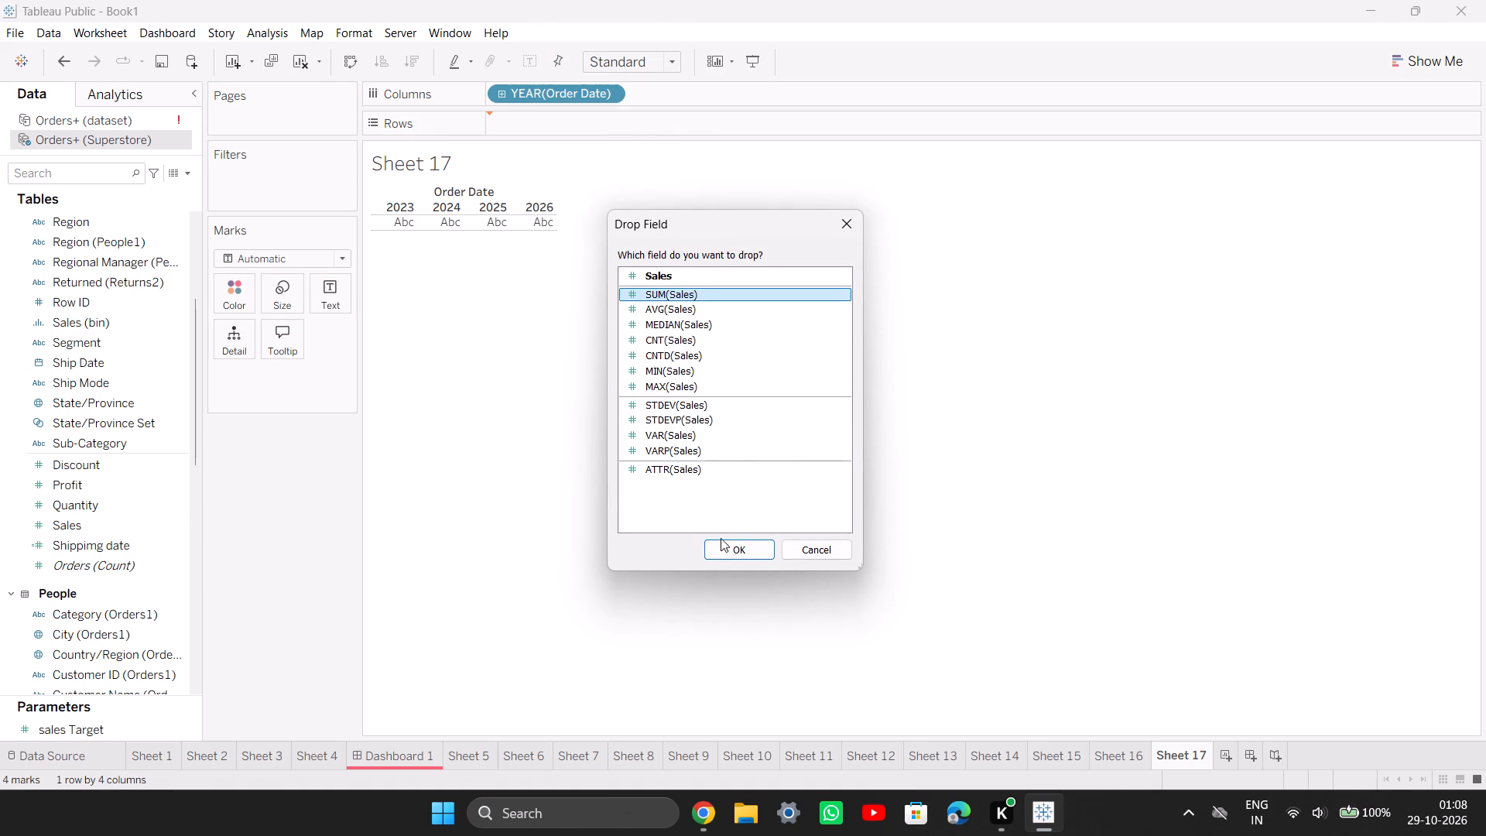
click(744, 553)
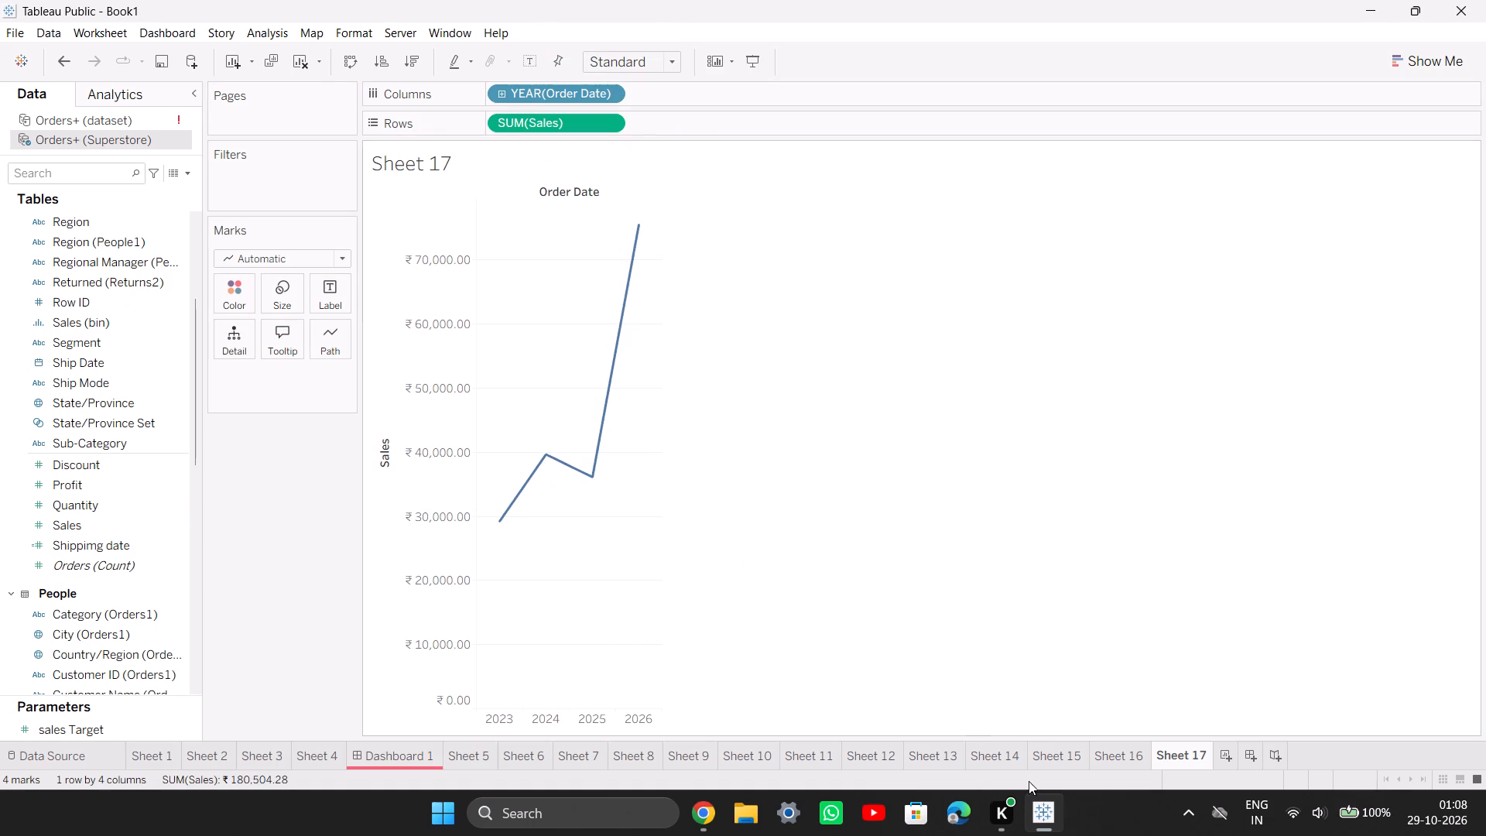
Change Order Date on Columns to the discrete Month level.
click(611, 93)
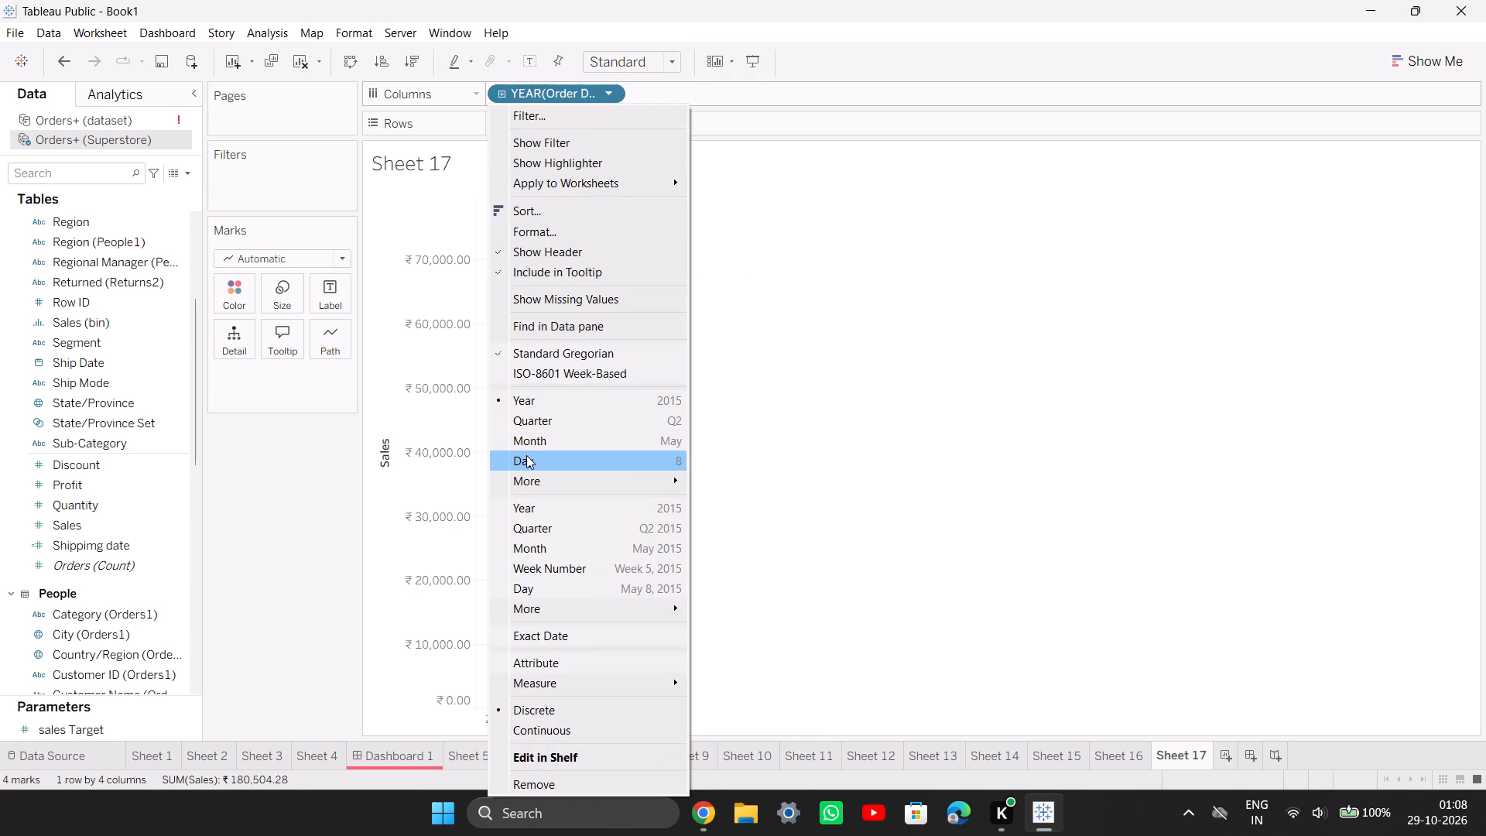
click(533, 447)
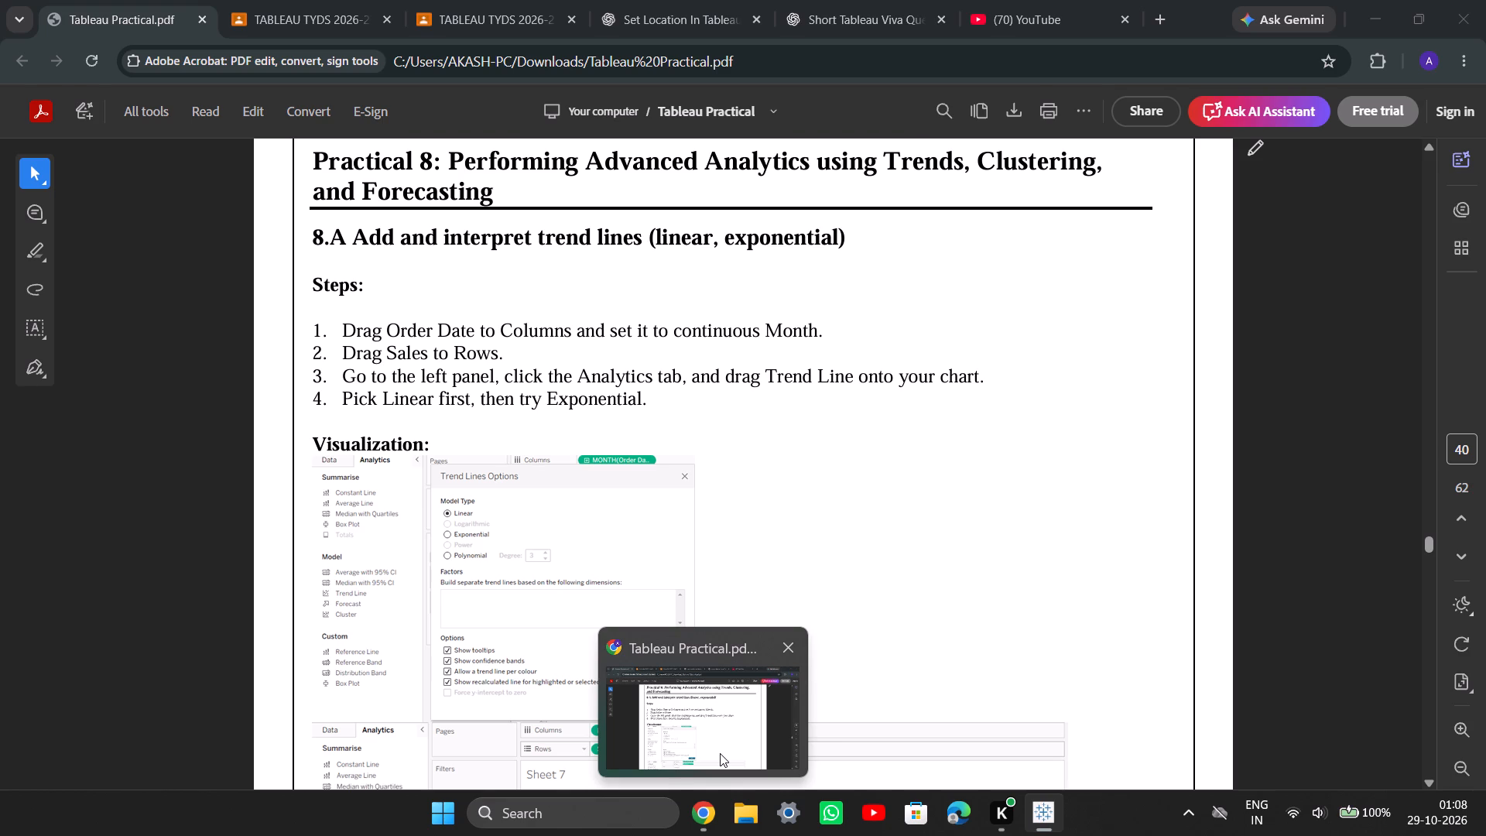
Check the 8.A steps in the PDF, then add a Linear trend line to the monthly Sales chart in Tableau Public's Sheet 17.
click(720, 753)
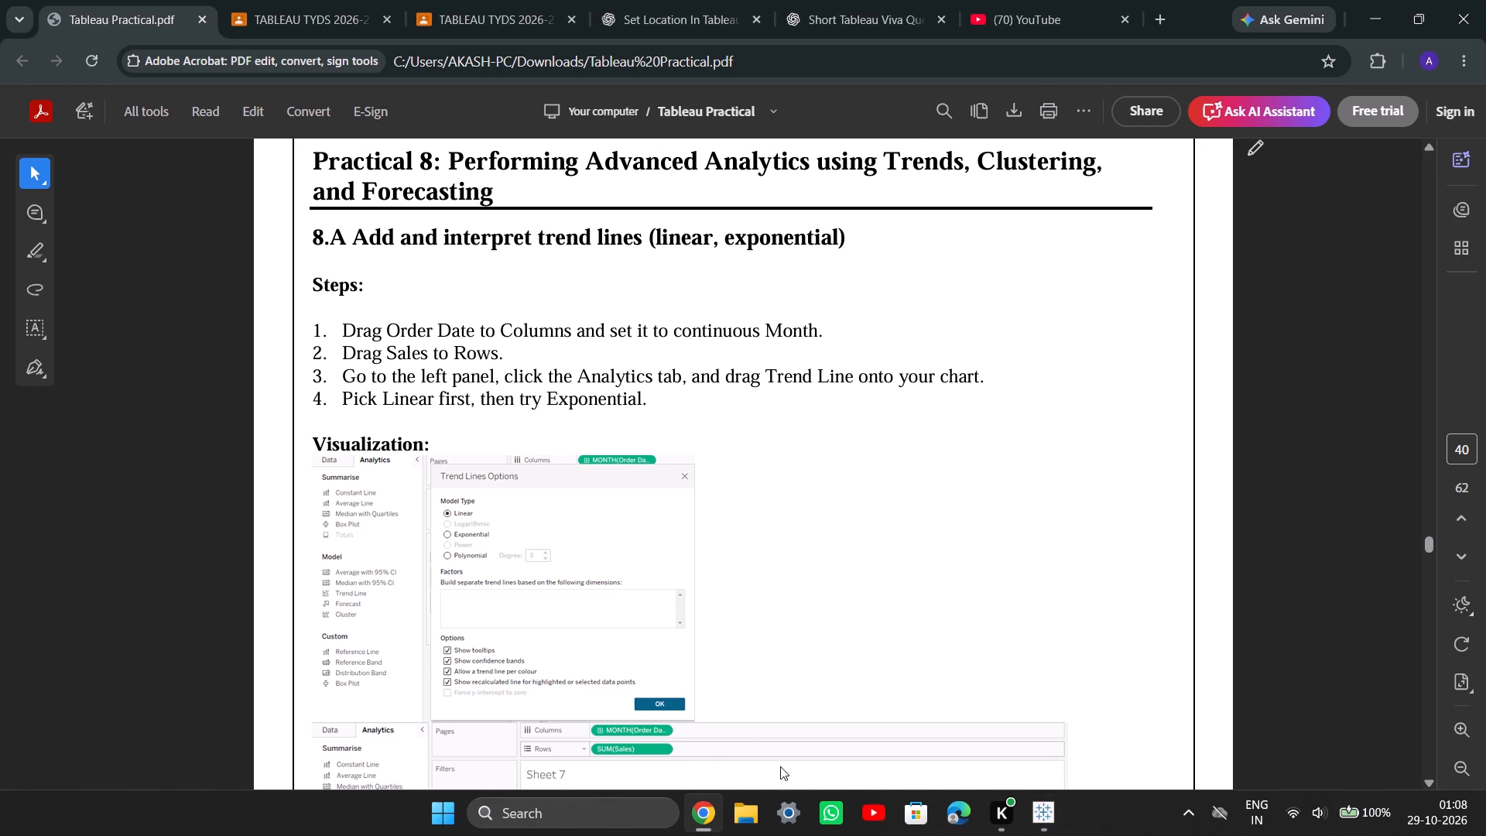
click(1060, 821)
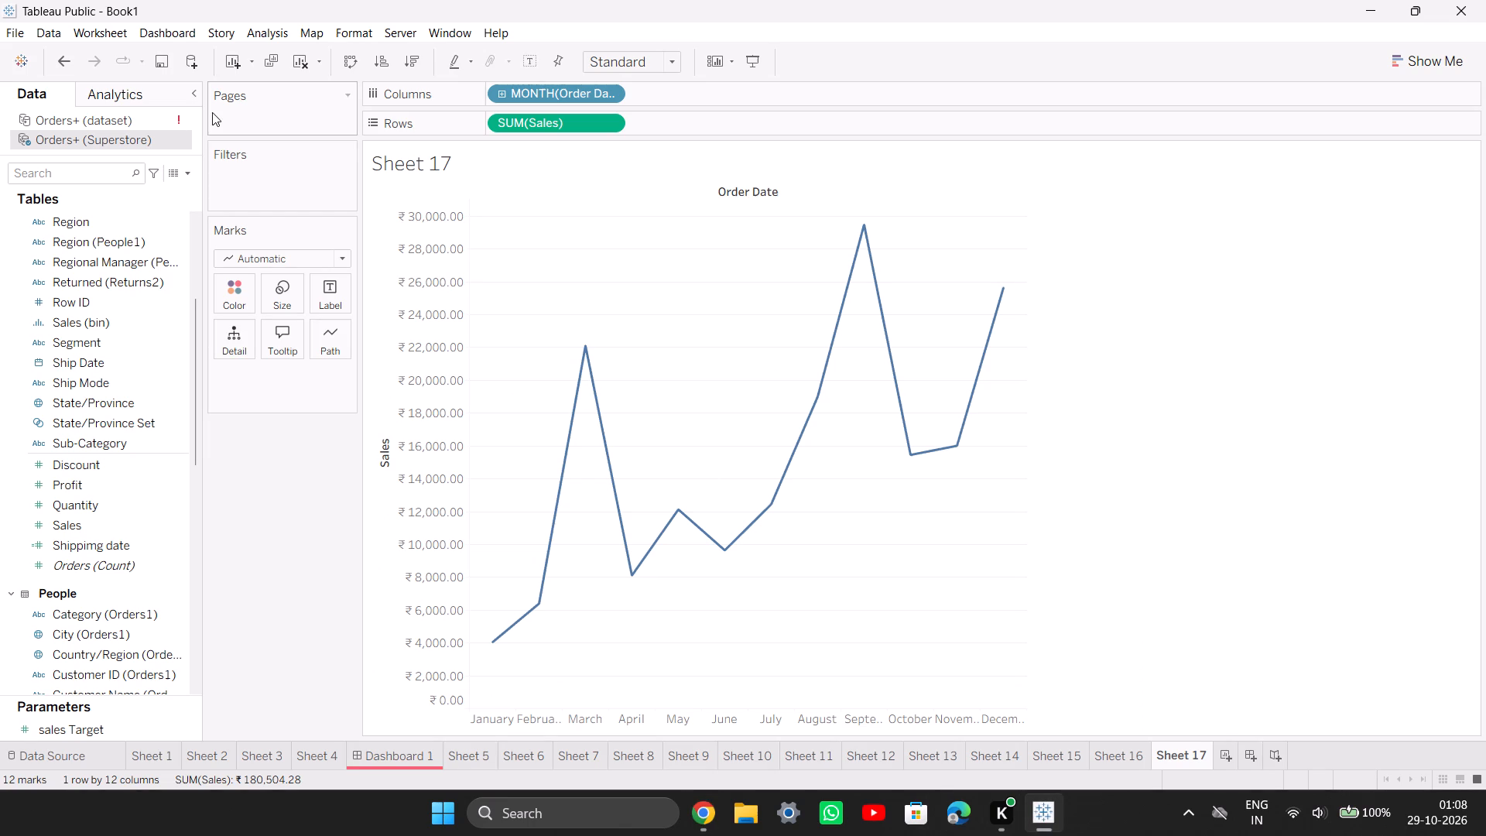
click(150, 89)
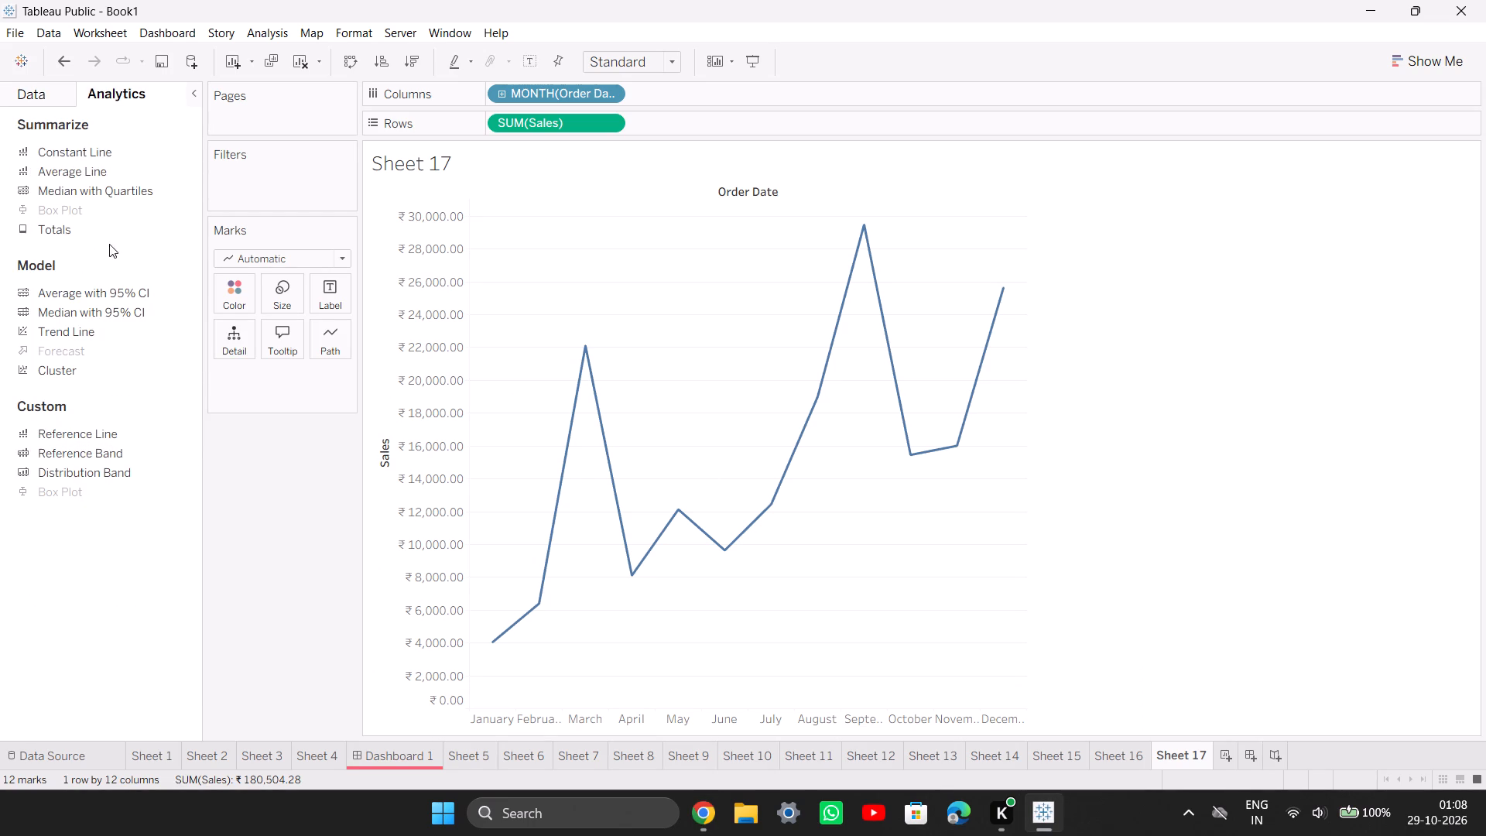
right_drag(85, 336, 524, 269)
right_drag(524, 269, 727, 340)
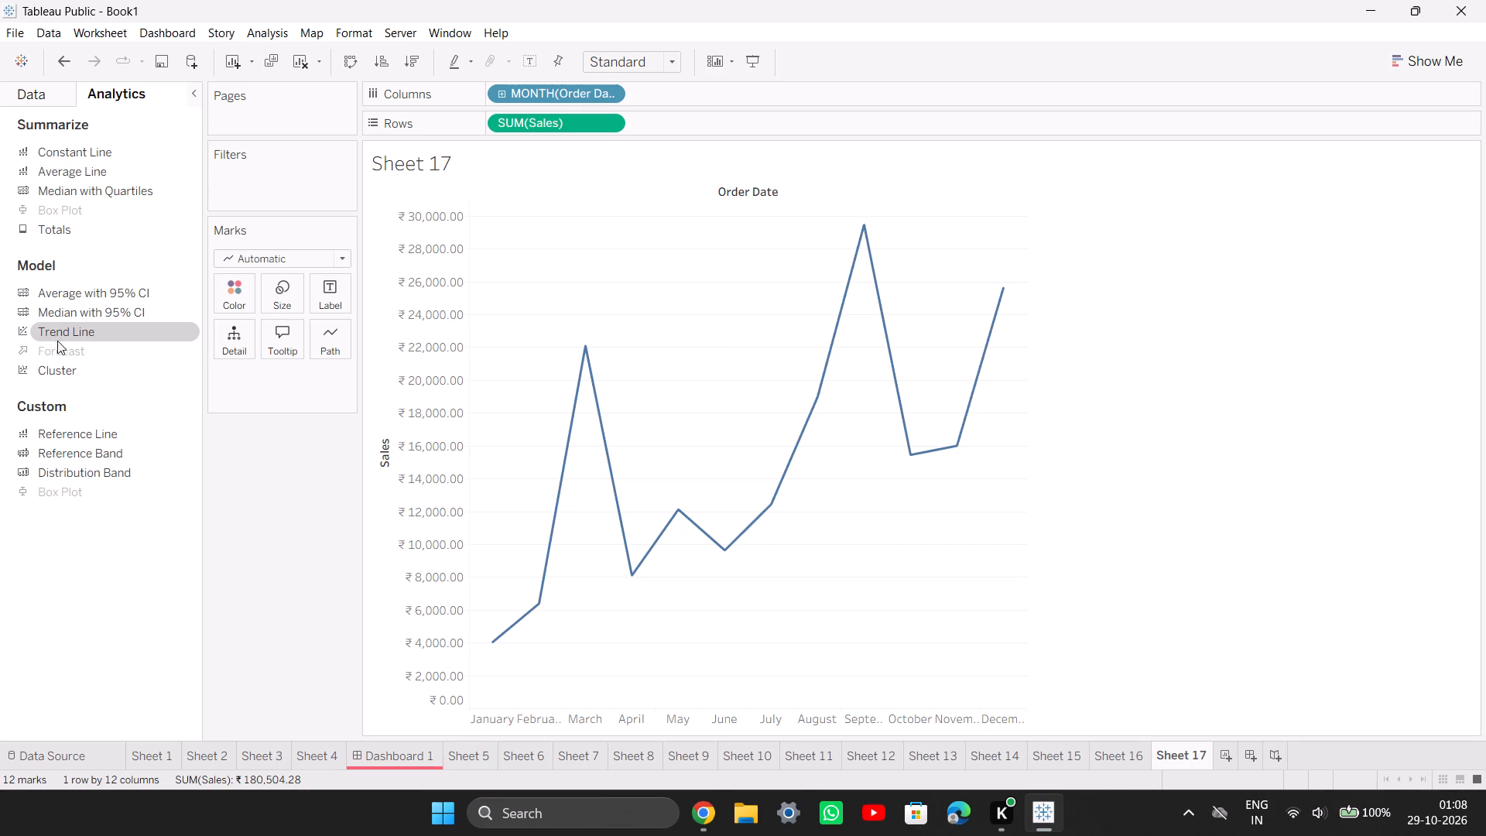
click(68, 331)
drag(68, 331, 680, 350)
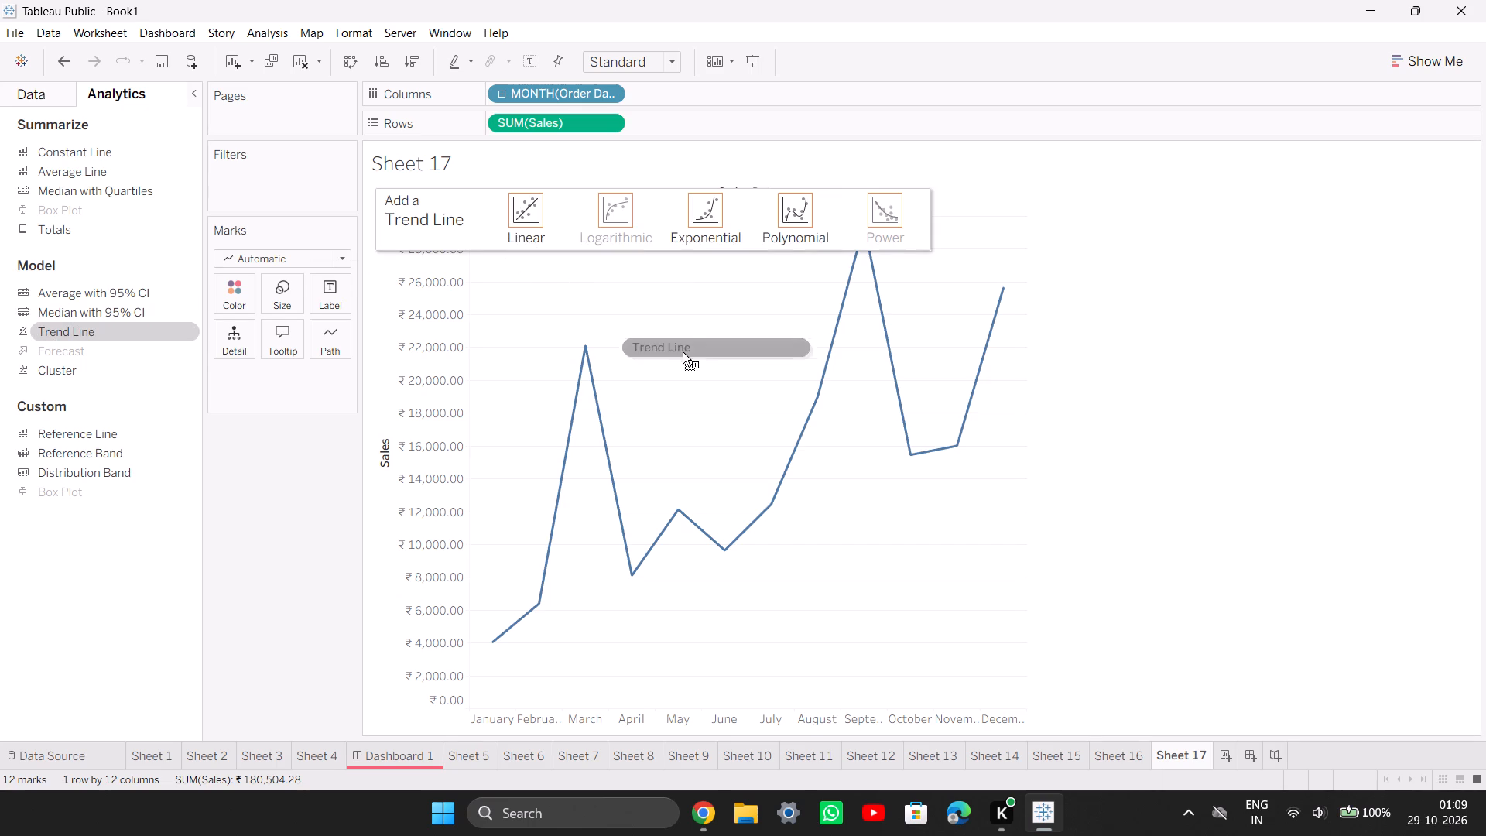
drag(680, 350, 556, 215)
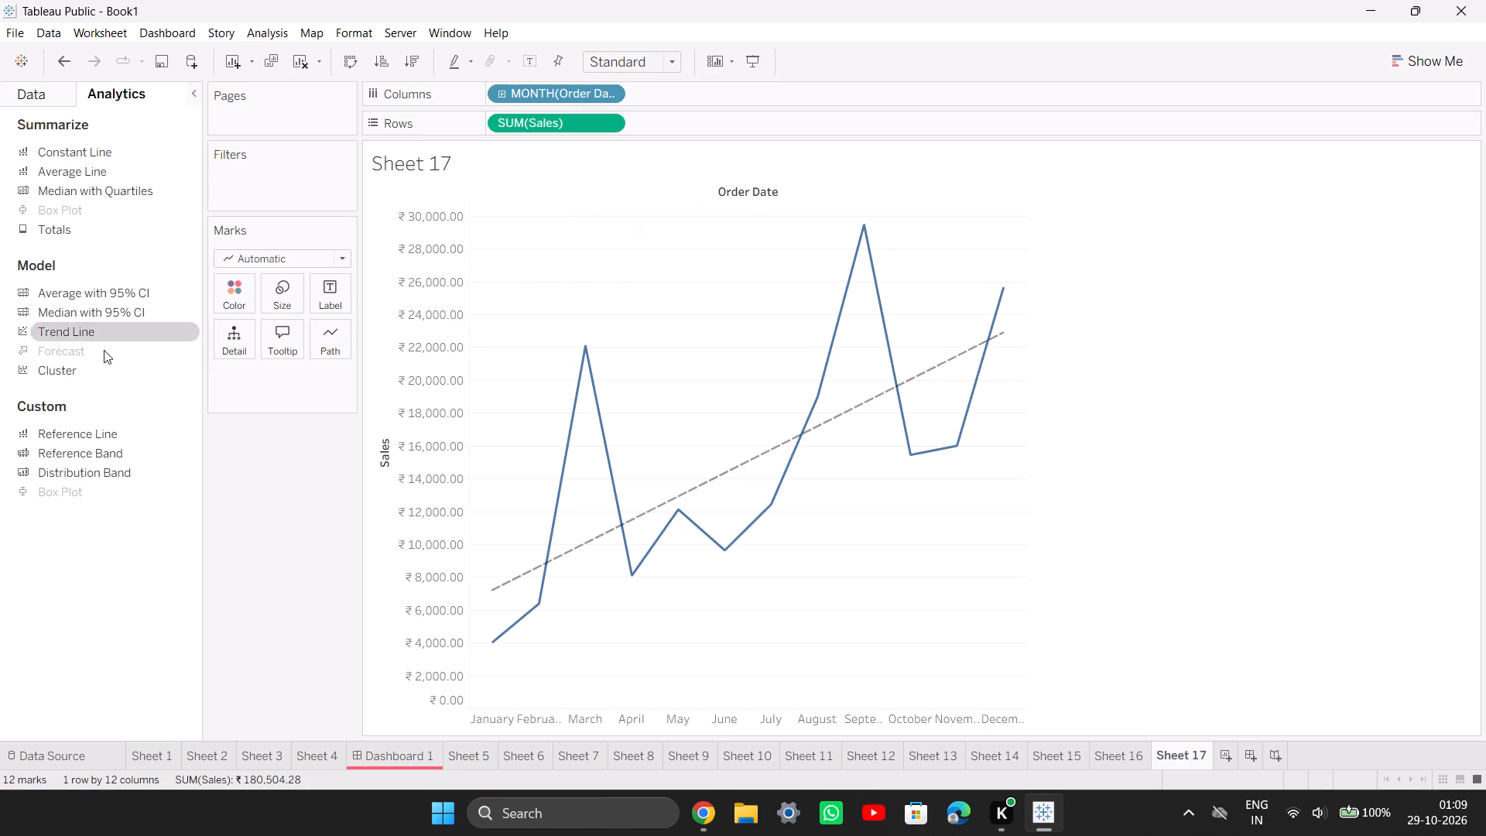
Replace the linear trend line on the Sheet 17 sales chart with an Exponential trend line.
drag(94, 332, 649, 236)
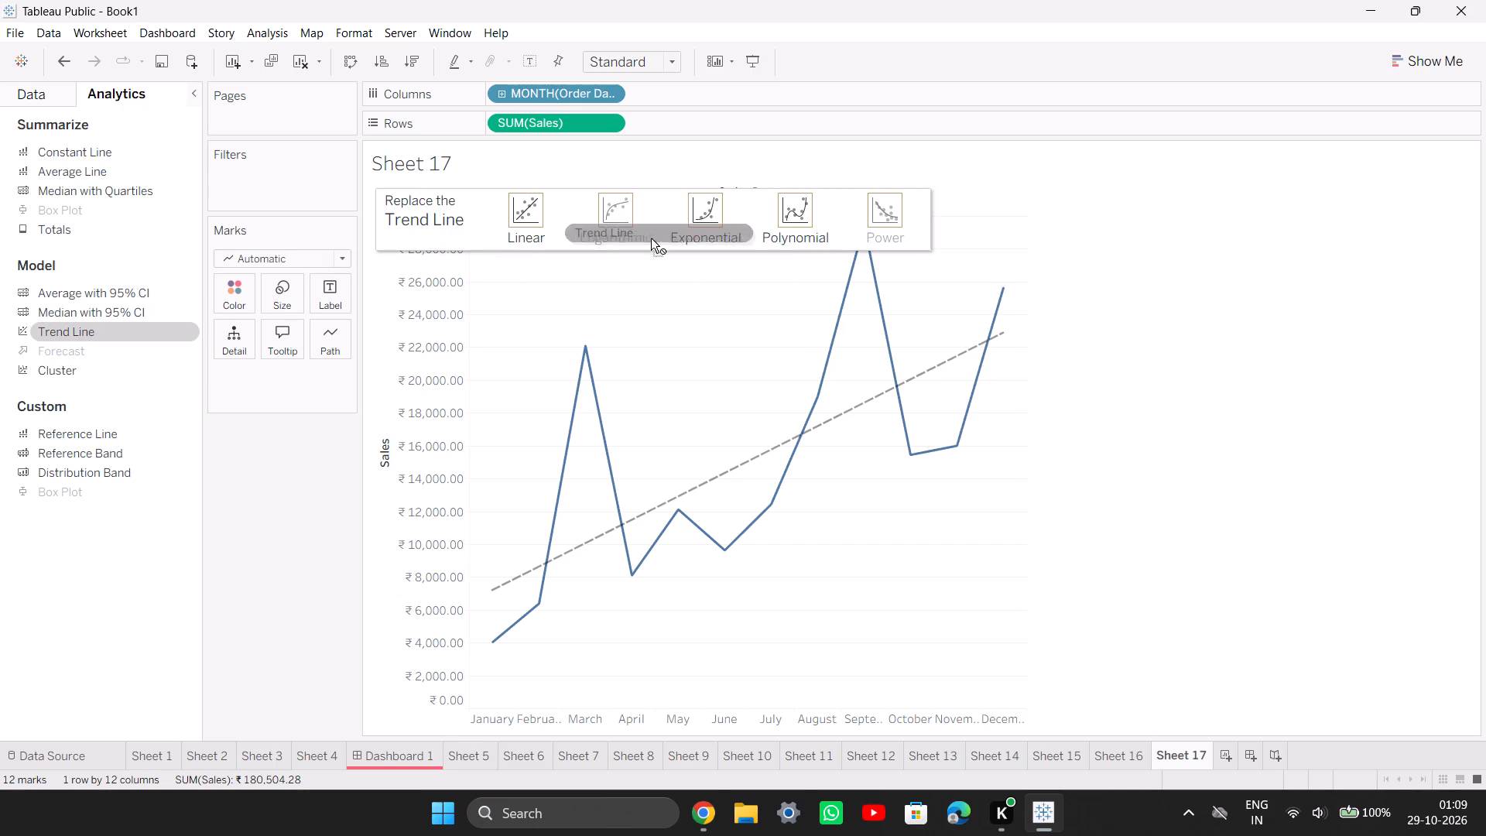
drag(649, 236, 743, 234)
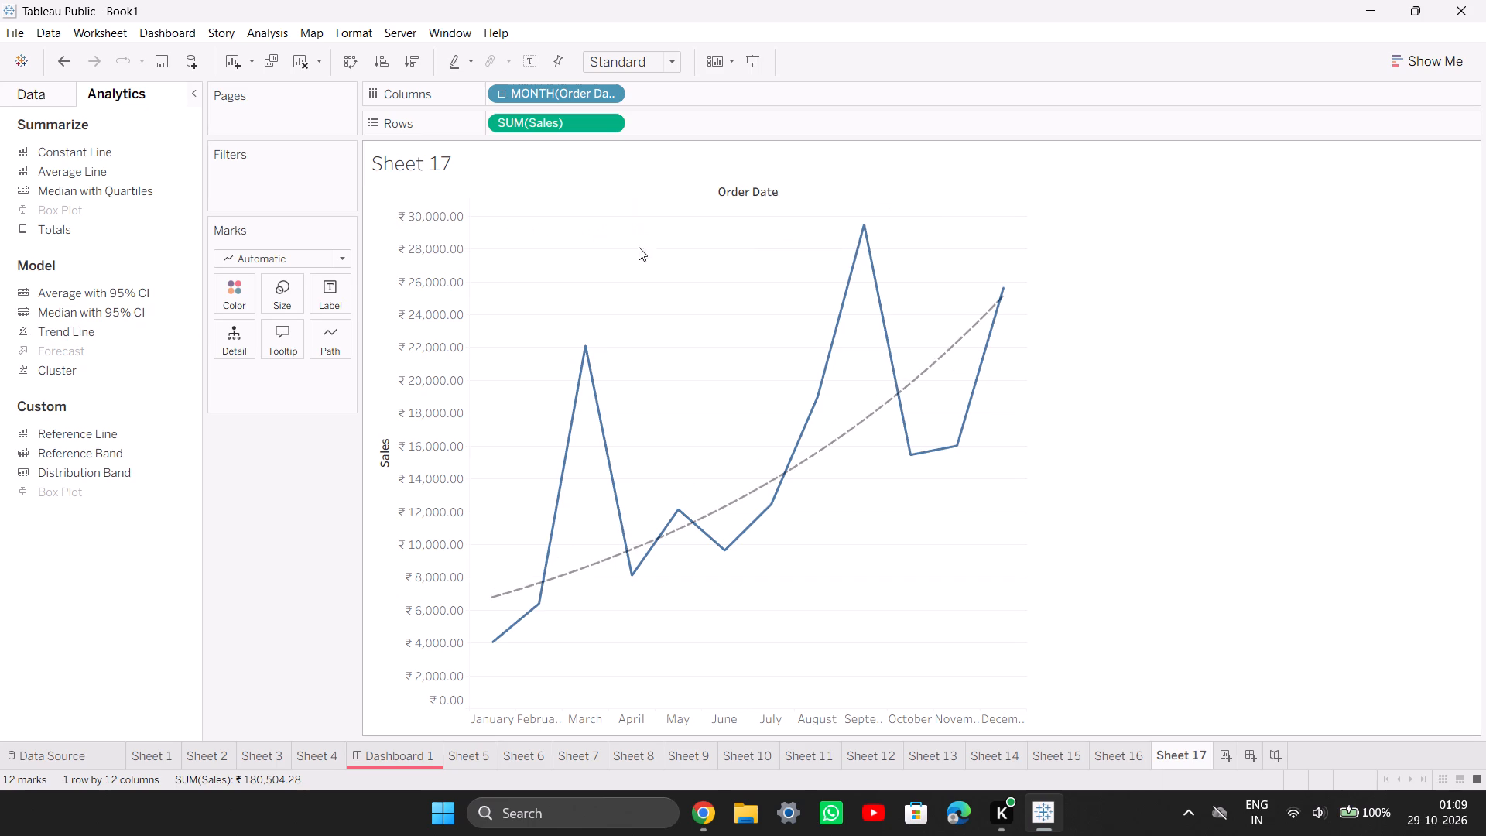
Switch to the practical PDF in Chrome and review the 8.A trend line visualizations and the 8.B trend model steps.
click(719, 824)
scroll(454, 531, down, 1)
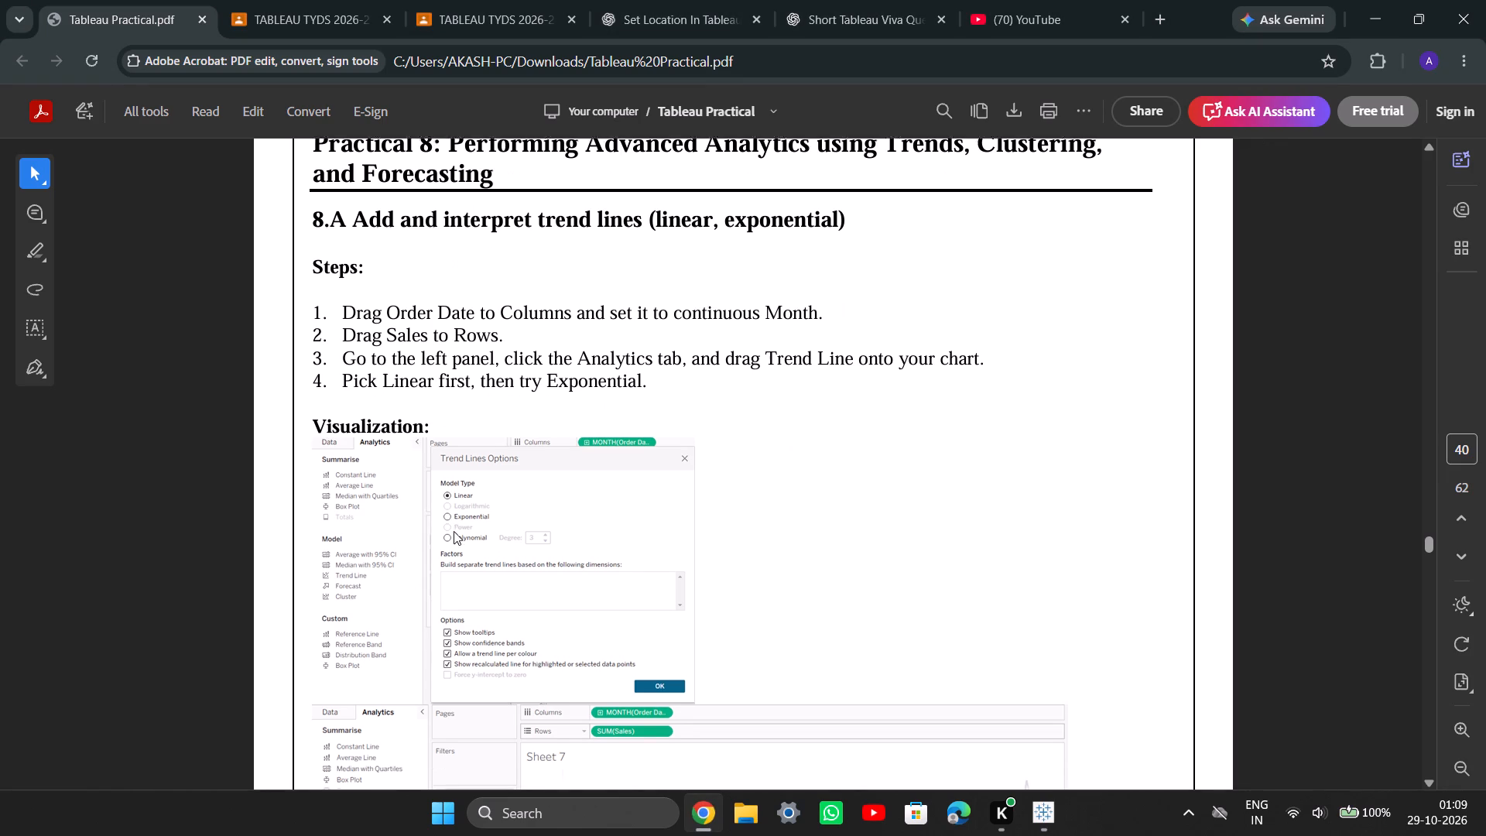
scroll(454, 531, down, 1)
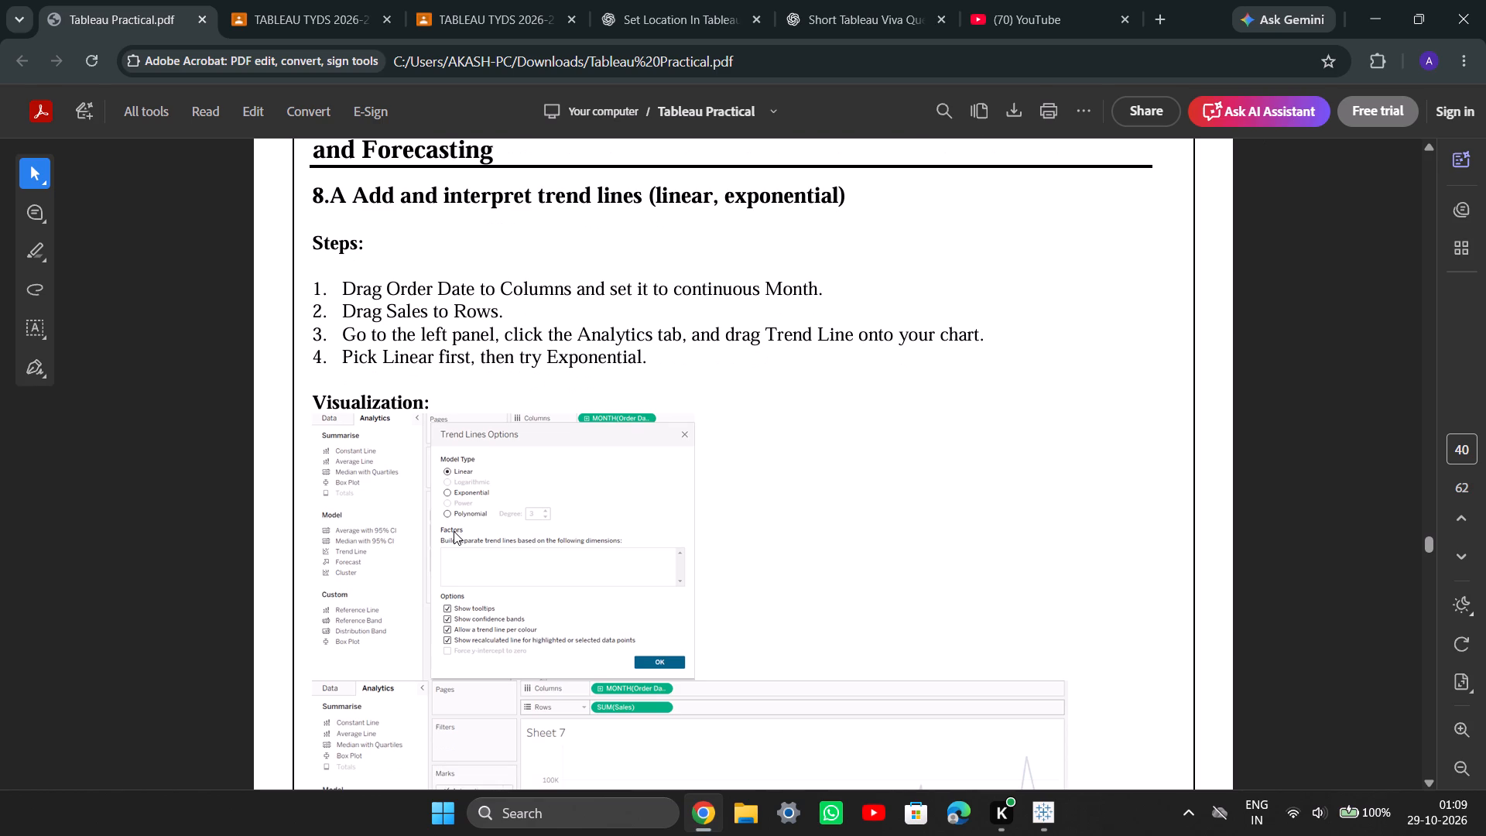
scroll(454, 531, down, 1)
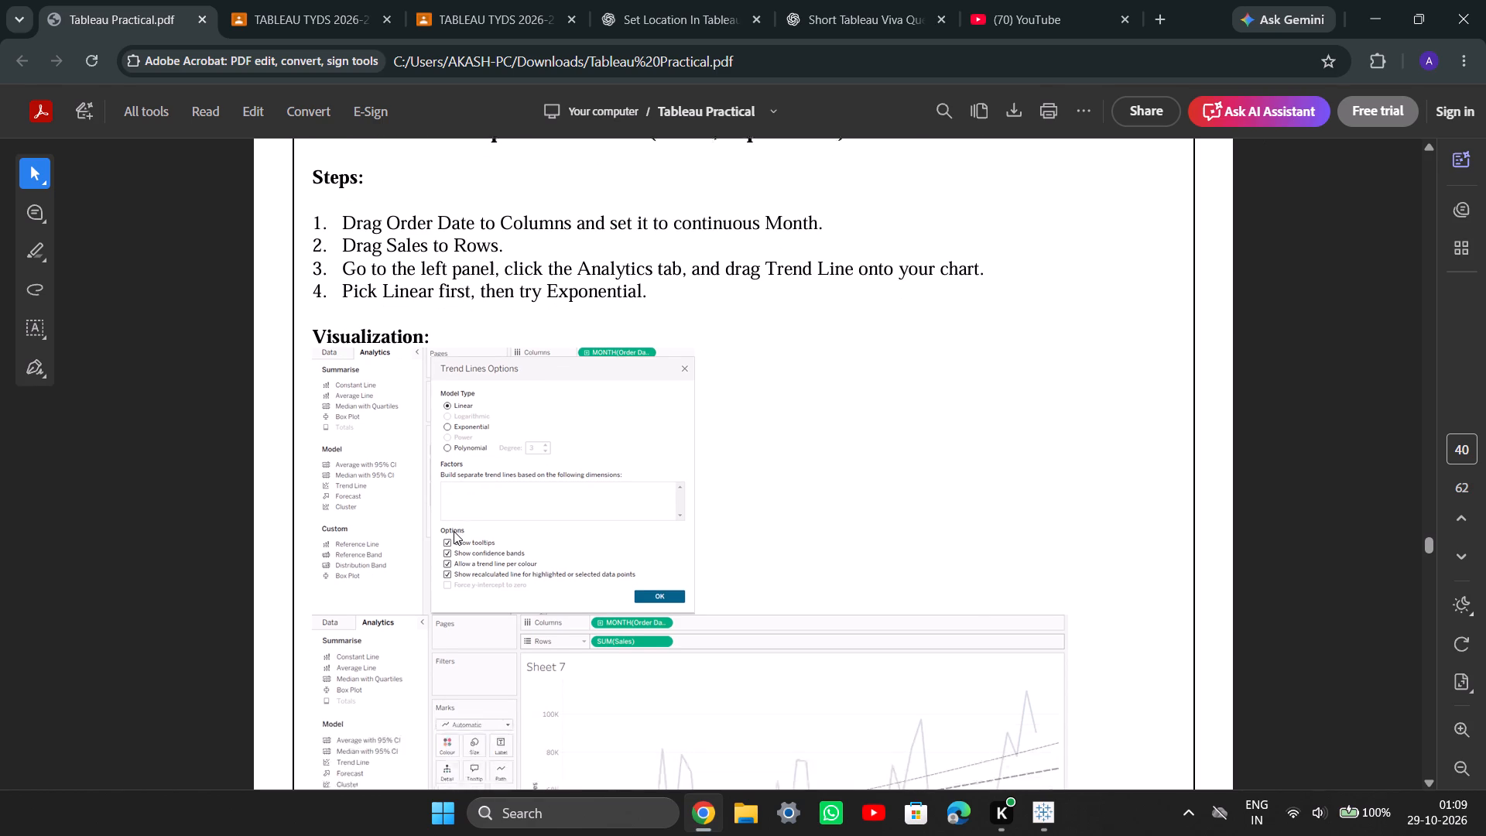
scroll(454, 531, down, 3)
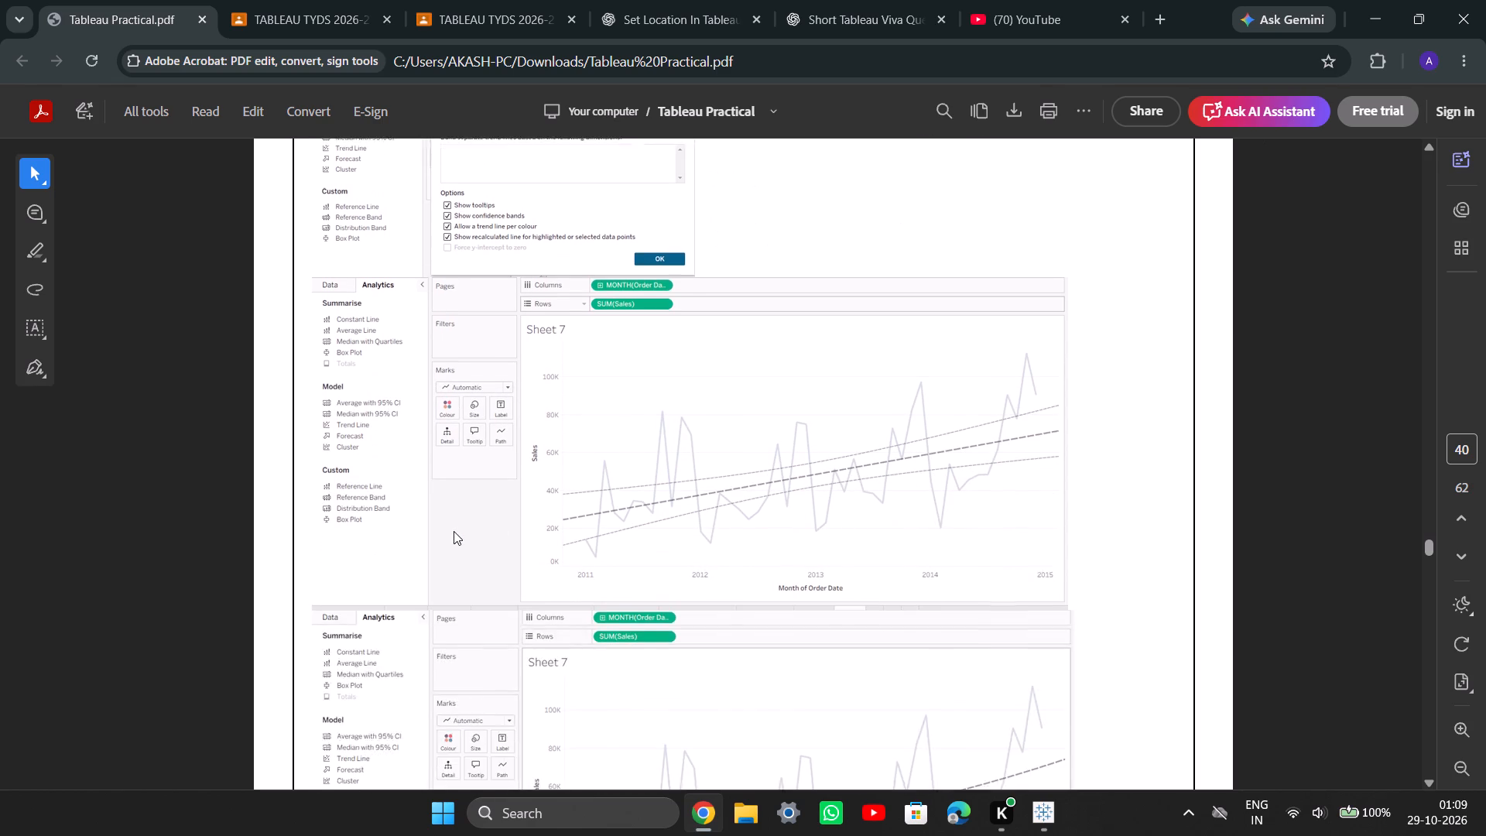
scroll(454, 531, down, 4)
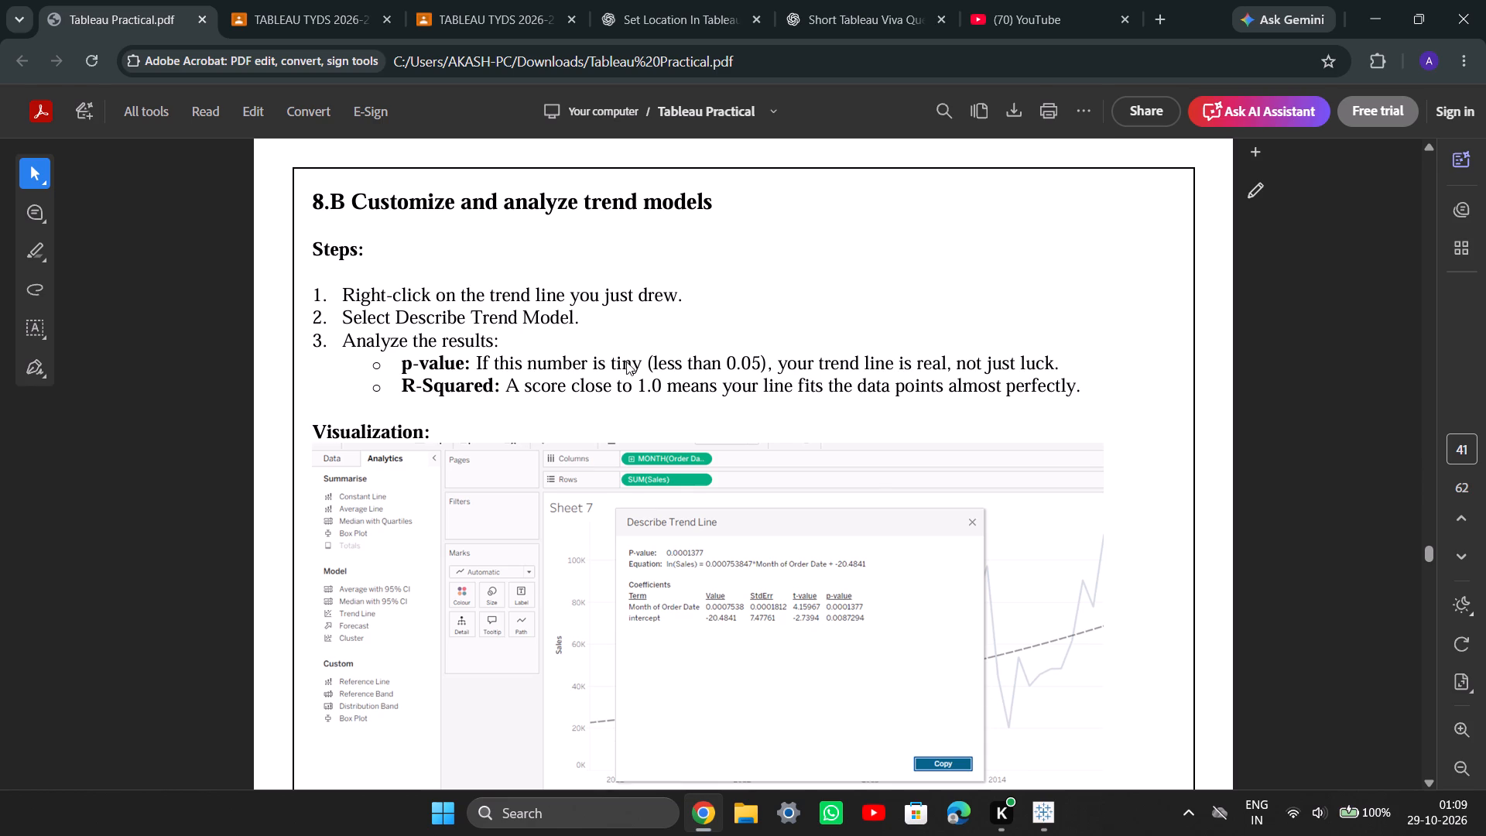
Switch to Tableau Public and examine the Describe Trend Line details of the exponential trend line in Sheet 17.
click(1041, 831)
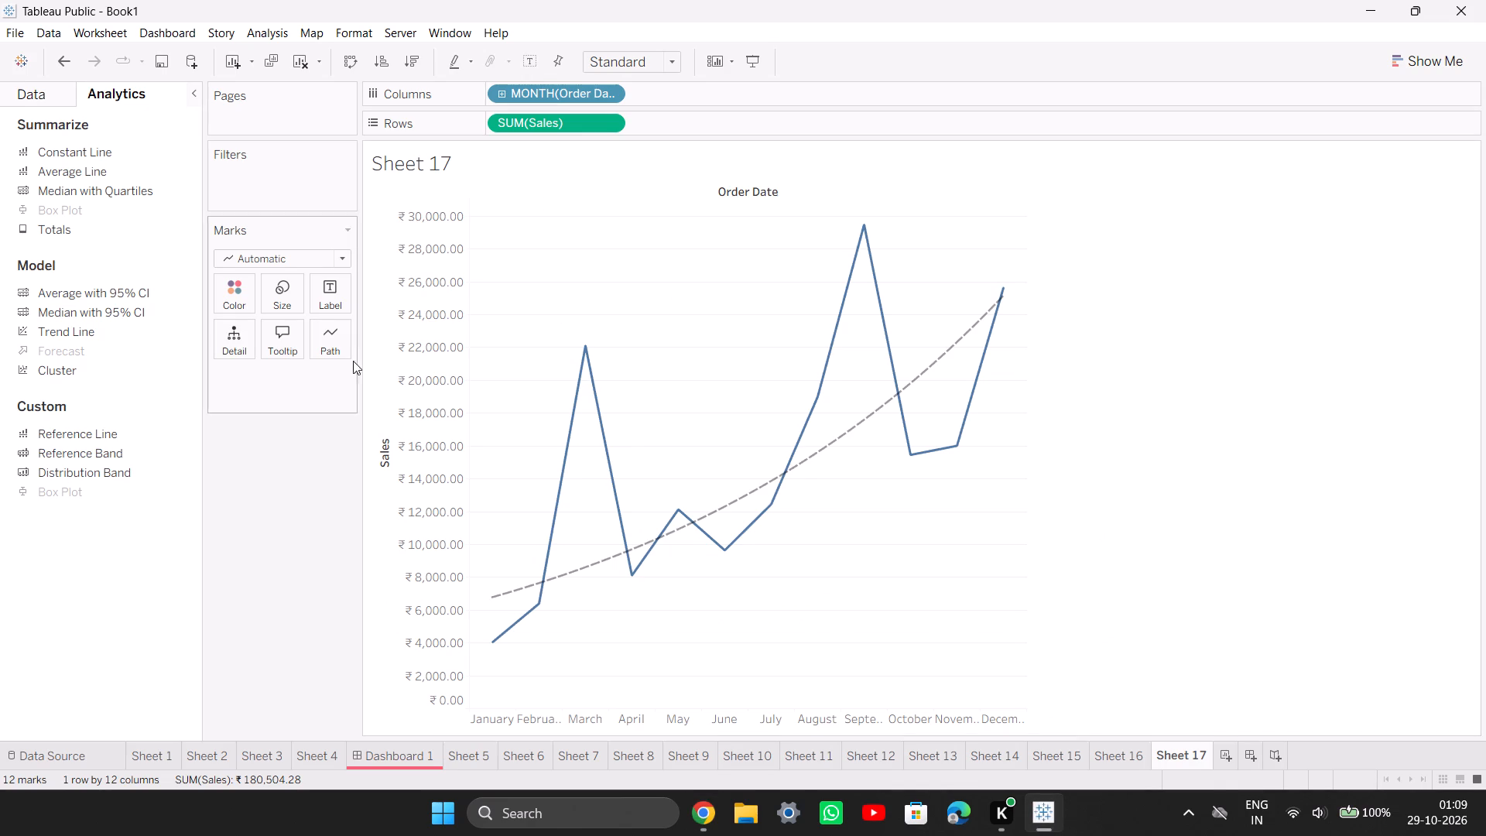
right_click(615, 479)
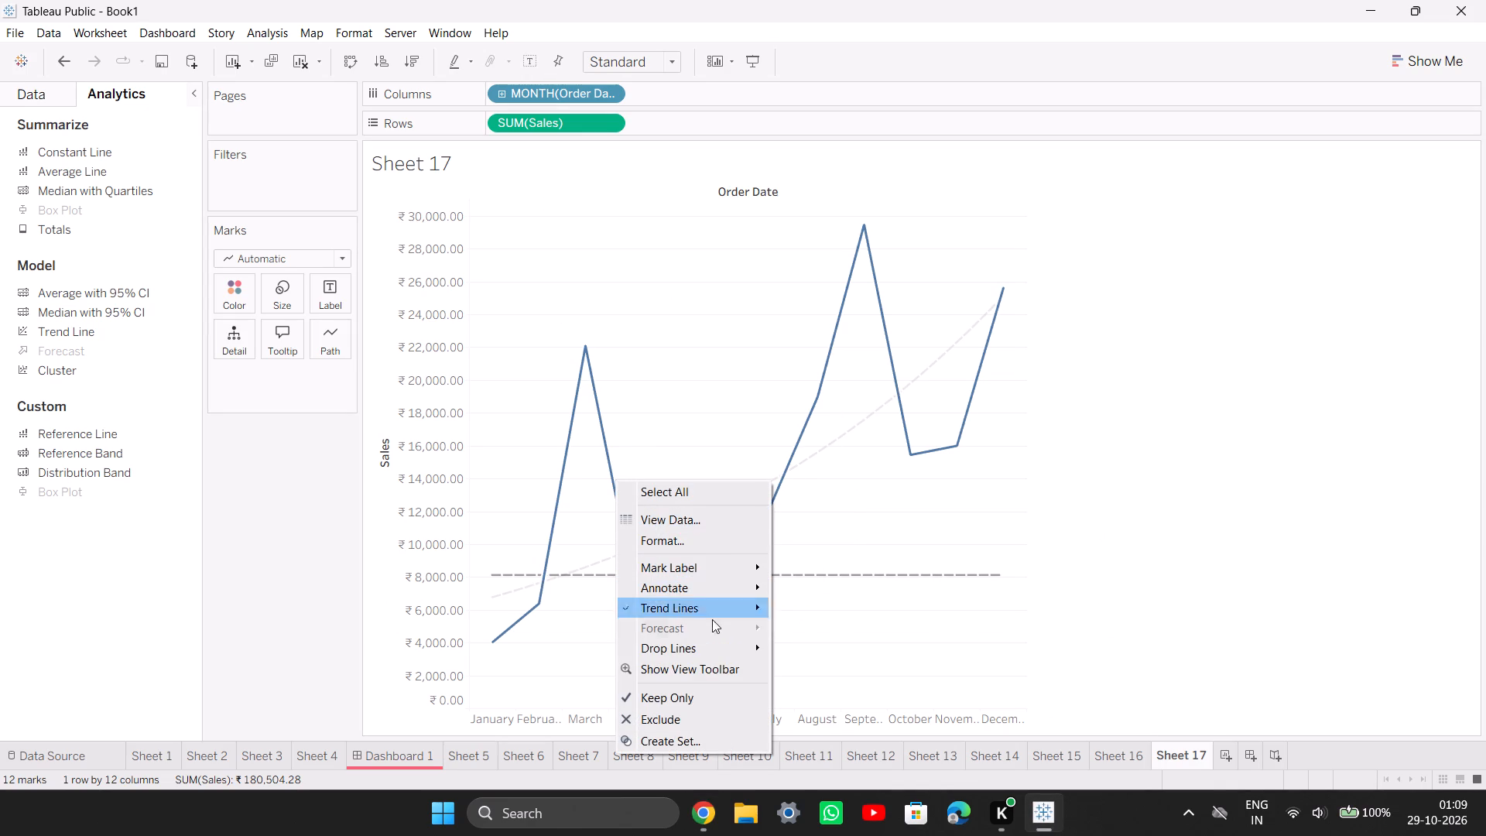
click(911, 688)
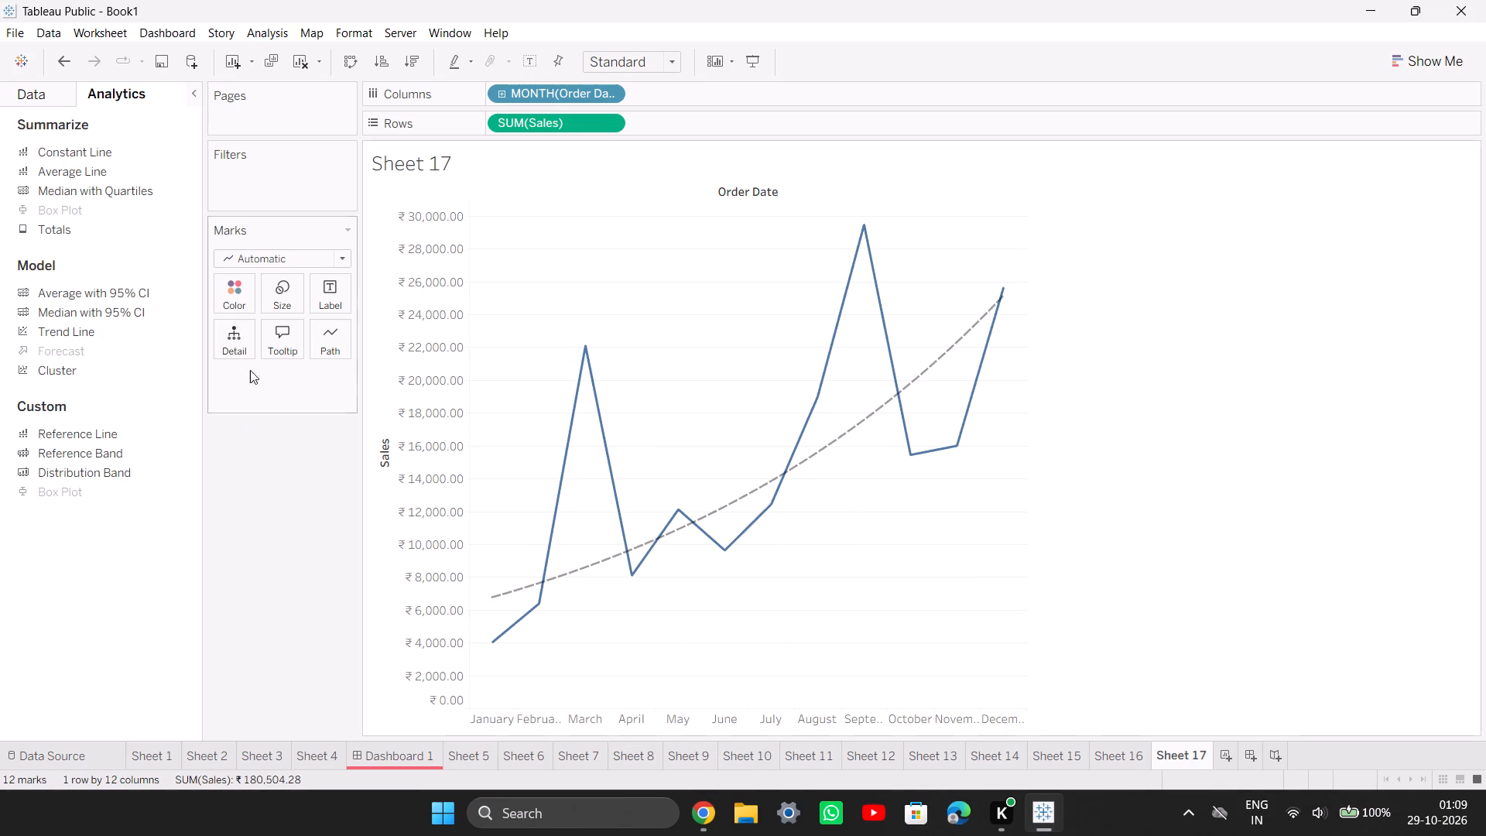
click(1037, 817)
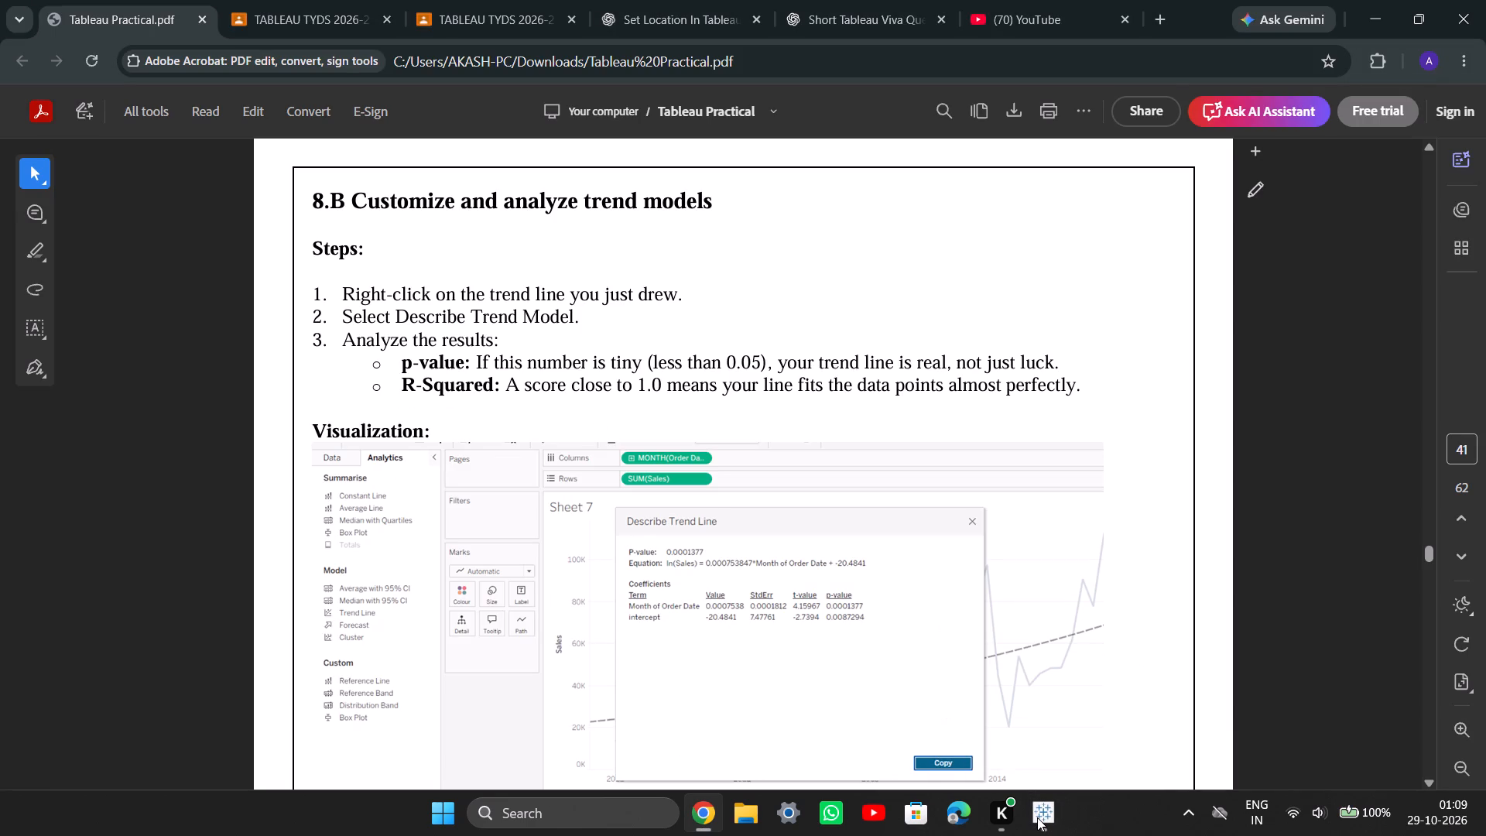
click(1037, 817)
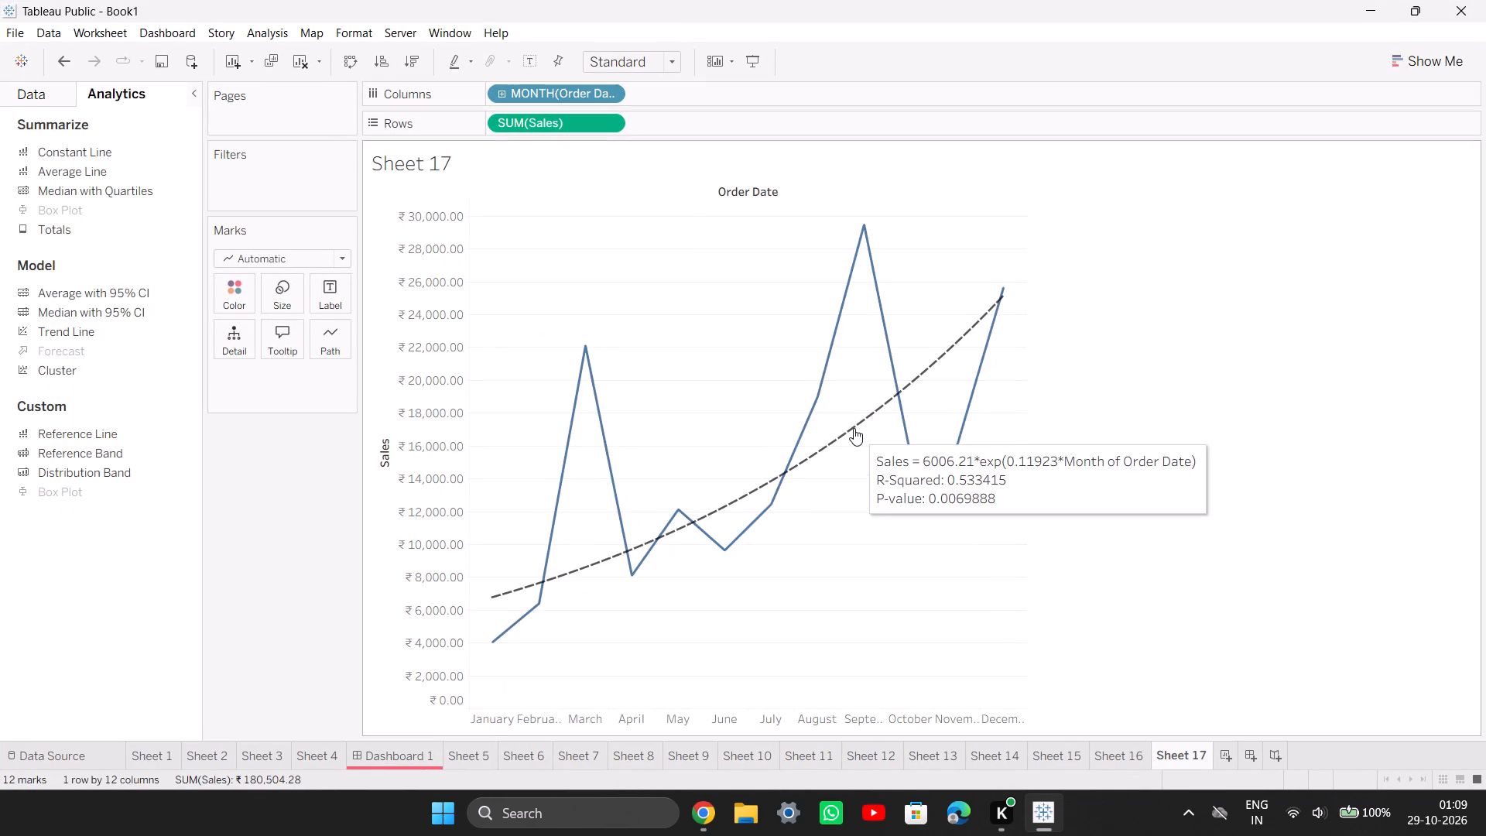
right_click(854, 428)
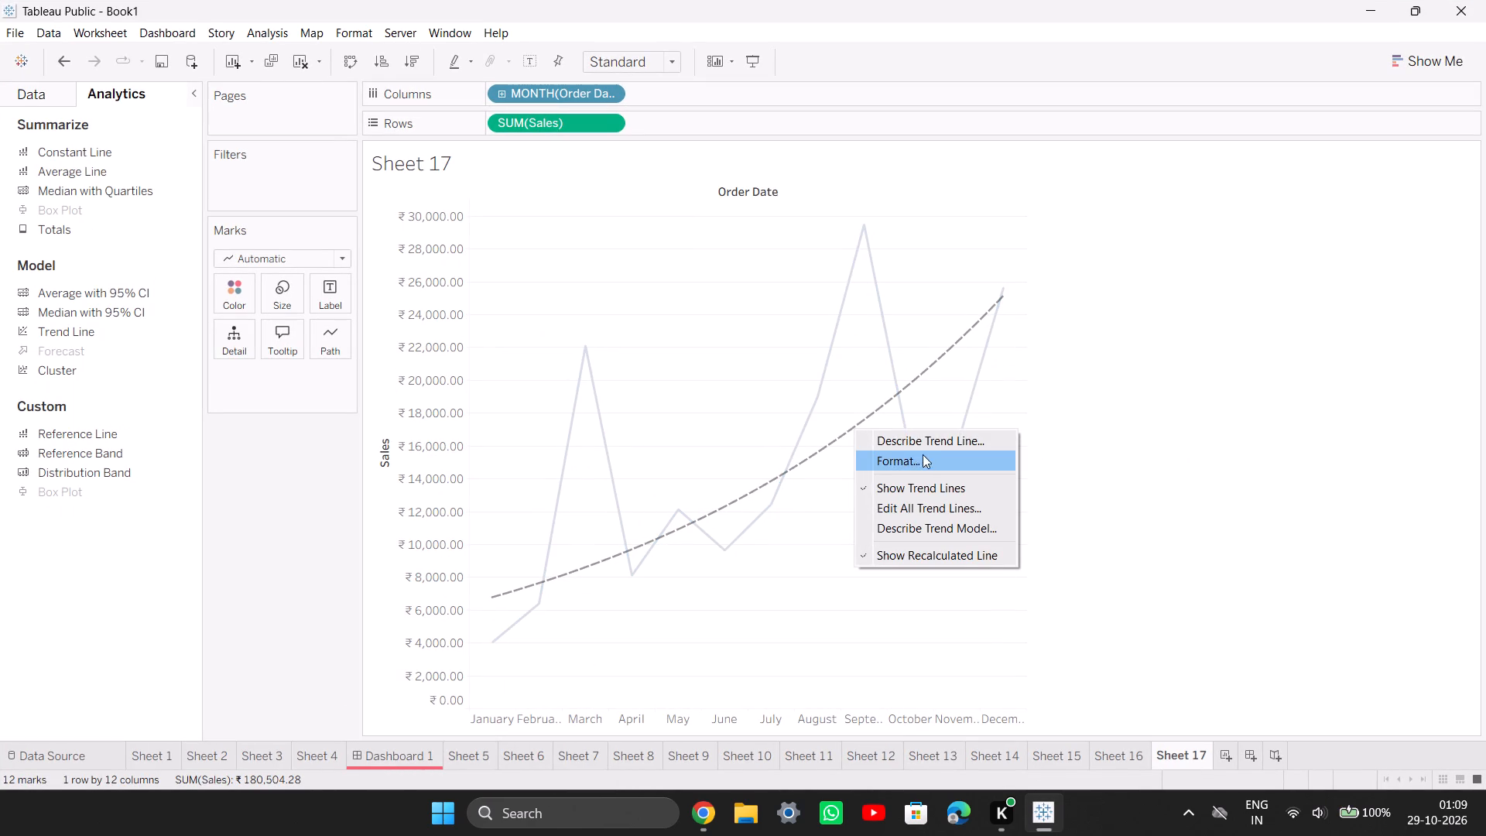
click(929, 442)
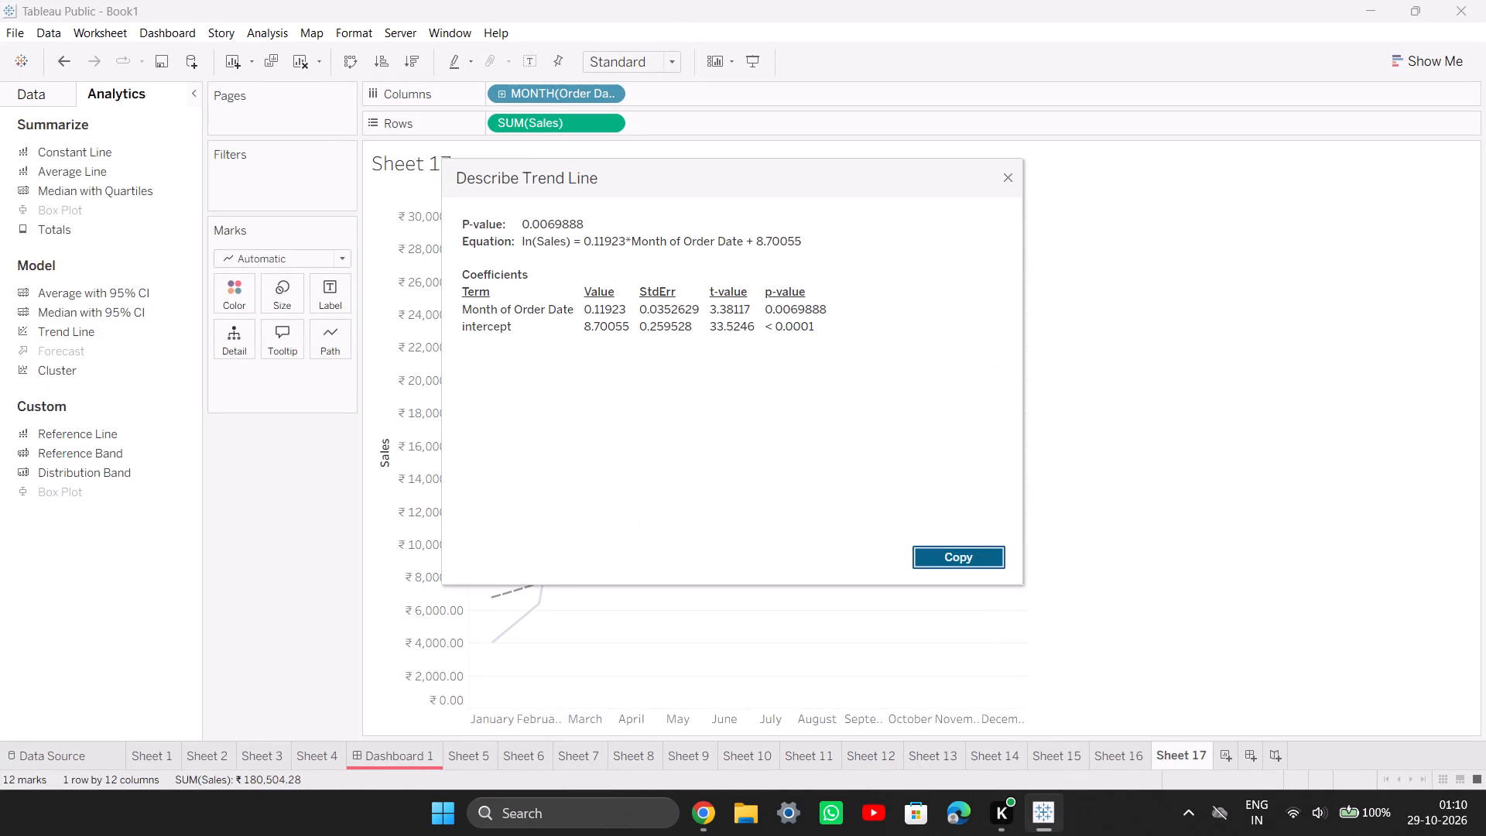
click(1040, 821)
click(1006, 180)
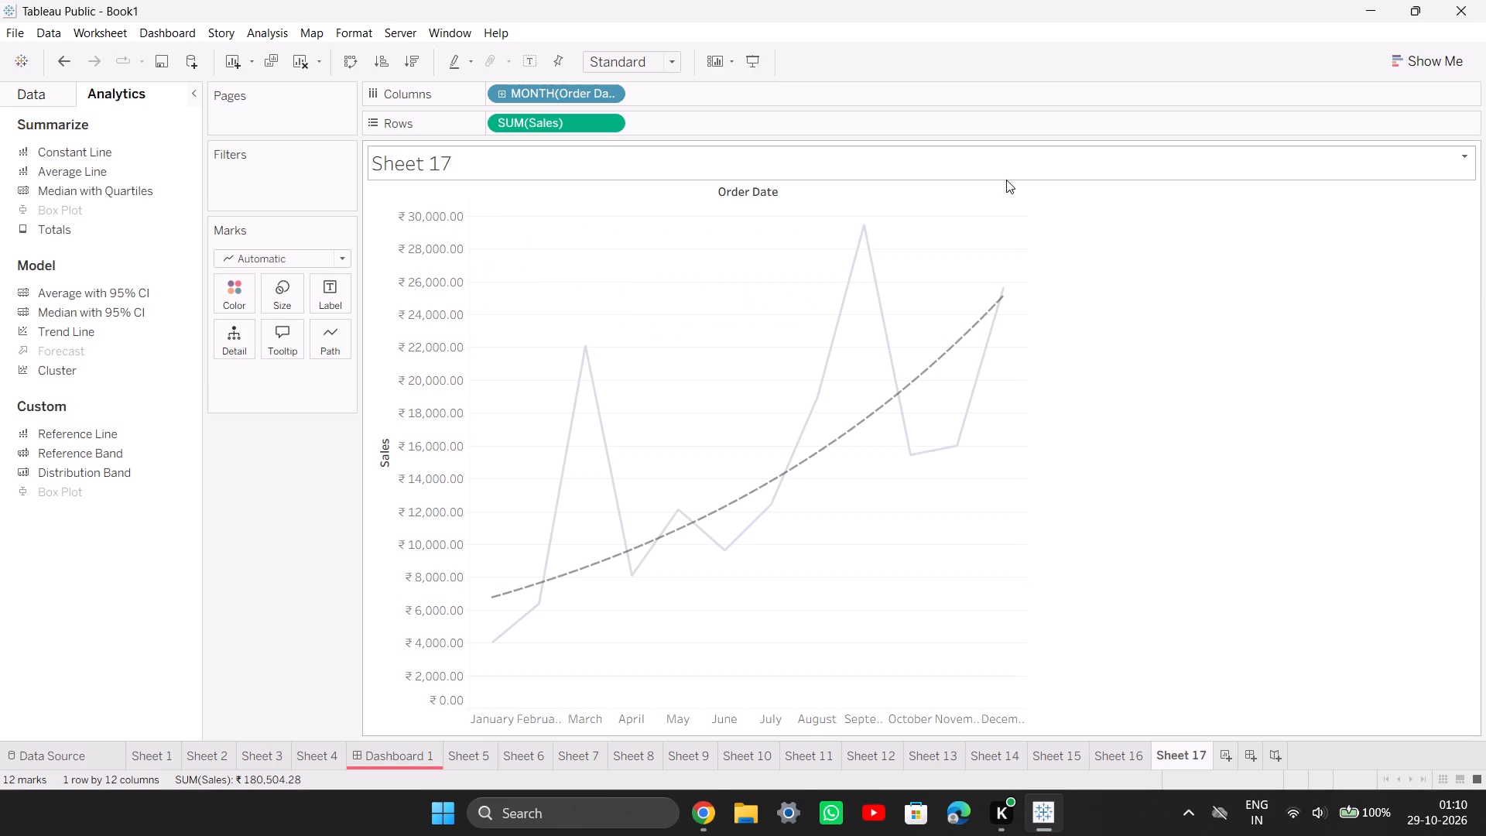
Return to the practical PDF in Chrome, skim sections 8.C through 8.G, and read the 8.C clustering steps and visualization.
click(1046, 835)
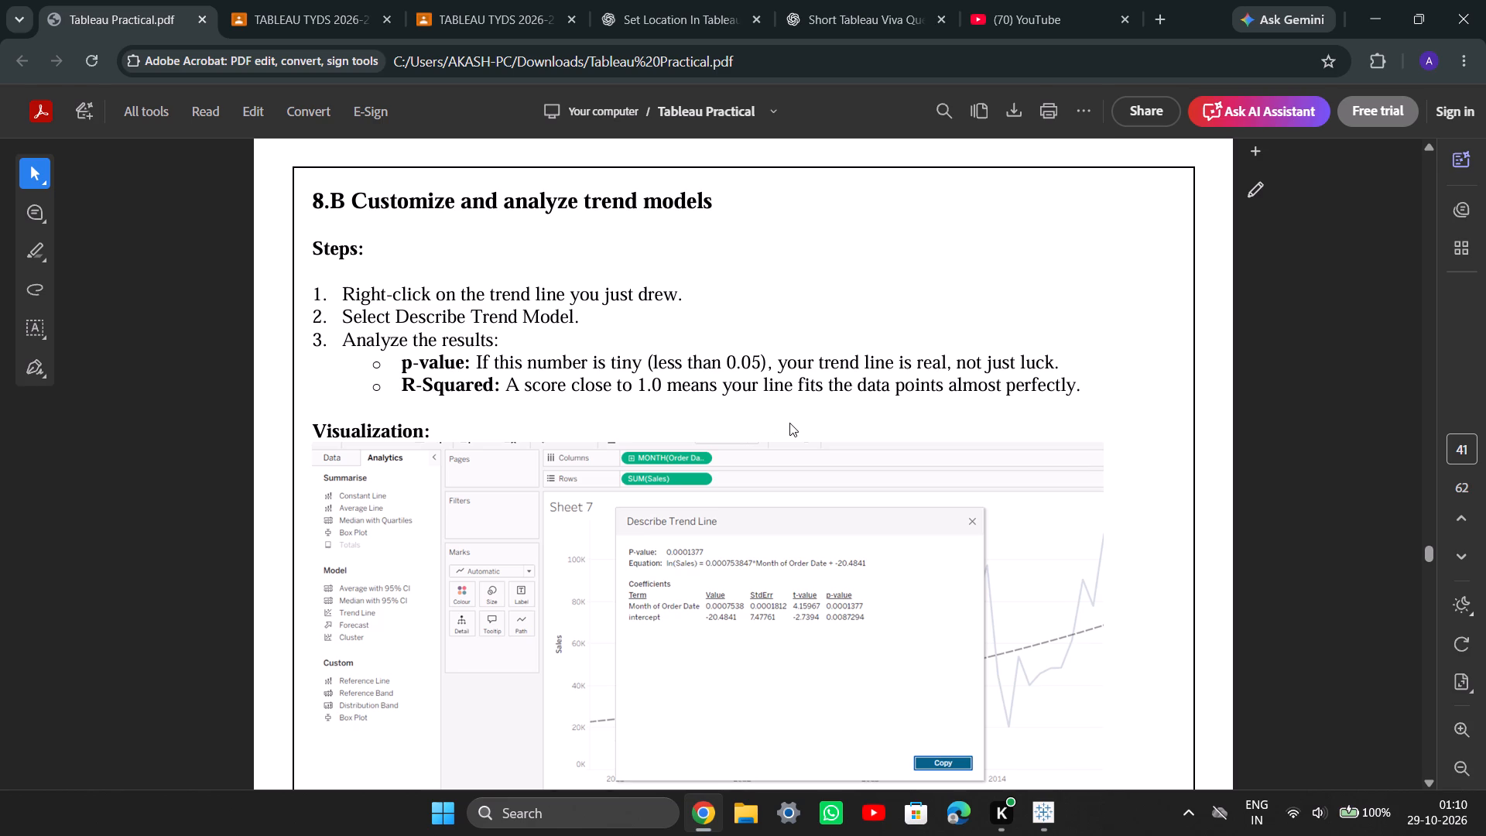
scroll(789, 423, down, 1)
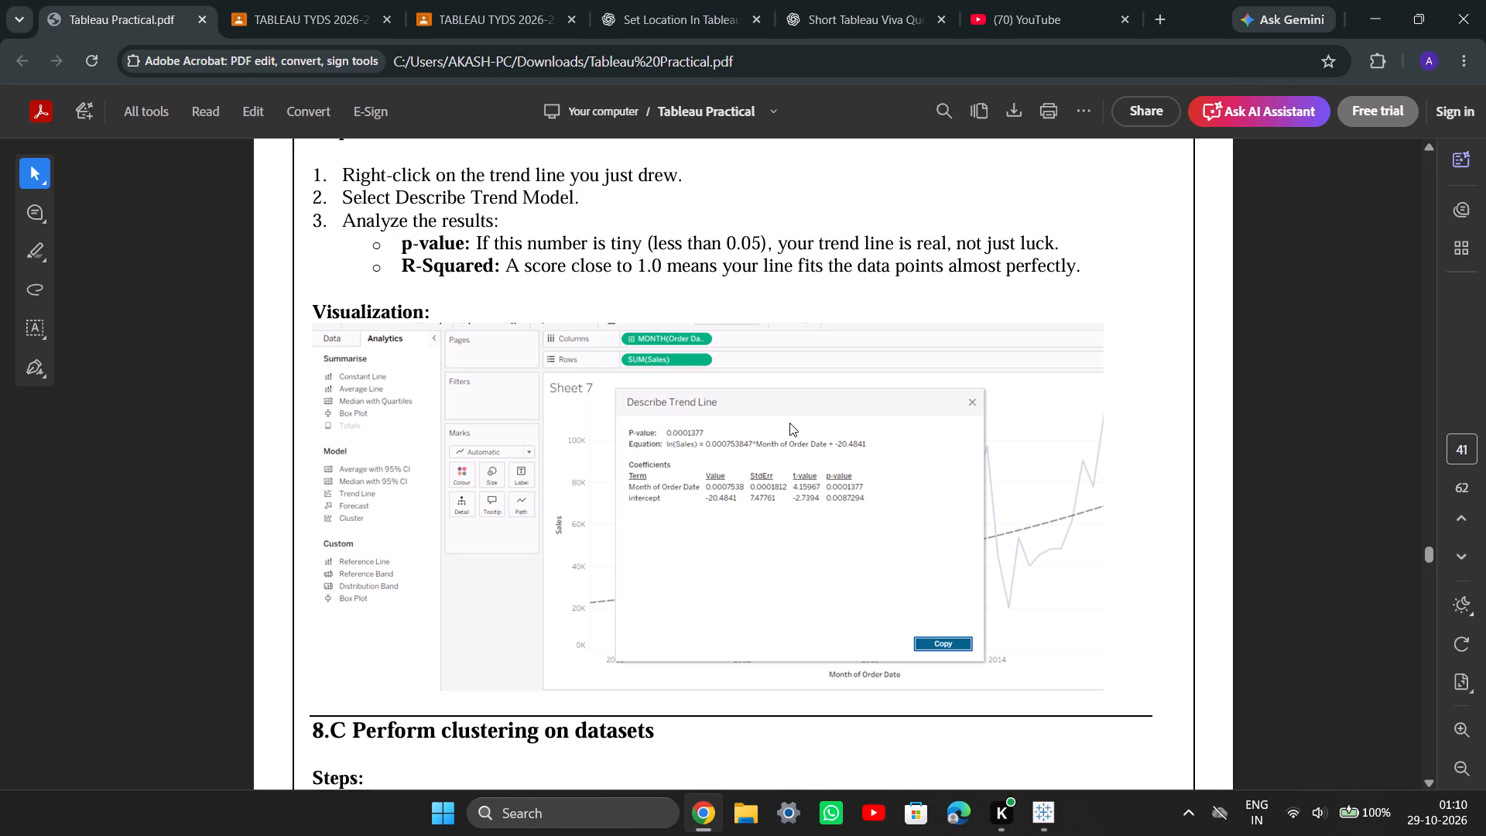
scroll(751, 336, down, 2)
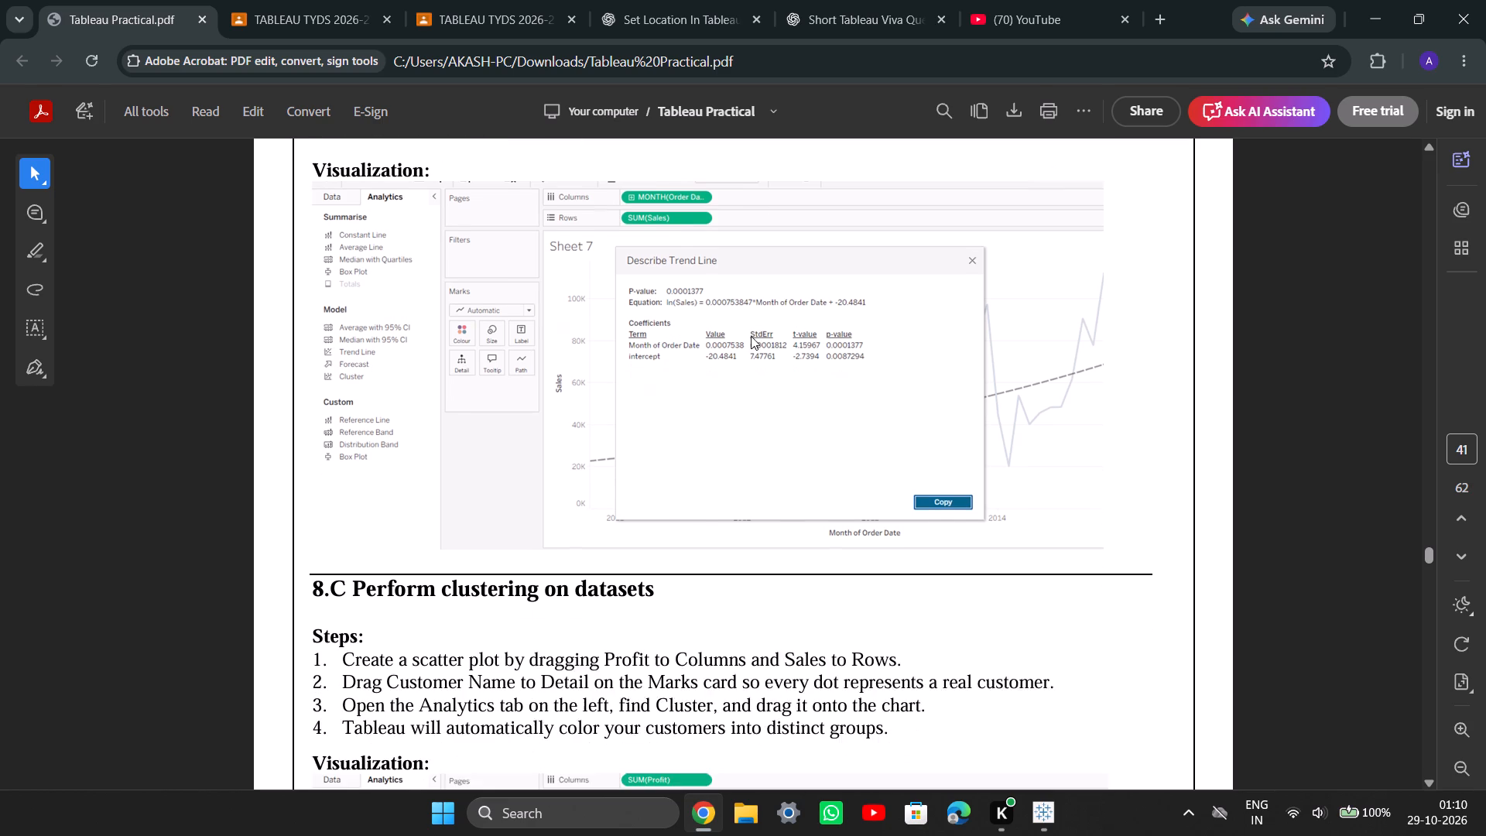
scroll(751, 336, down, 4)
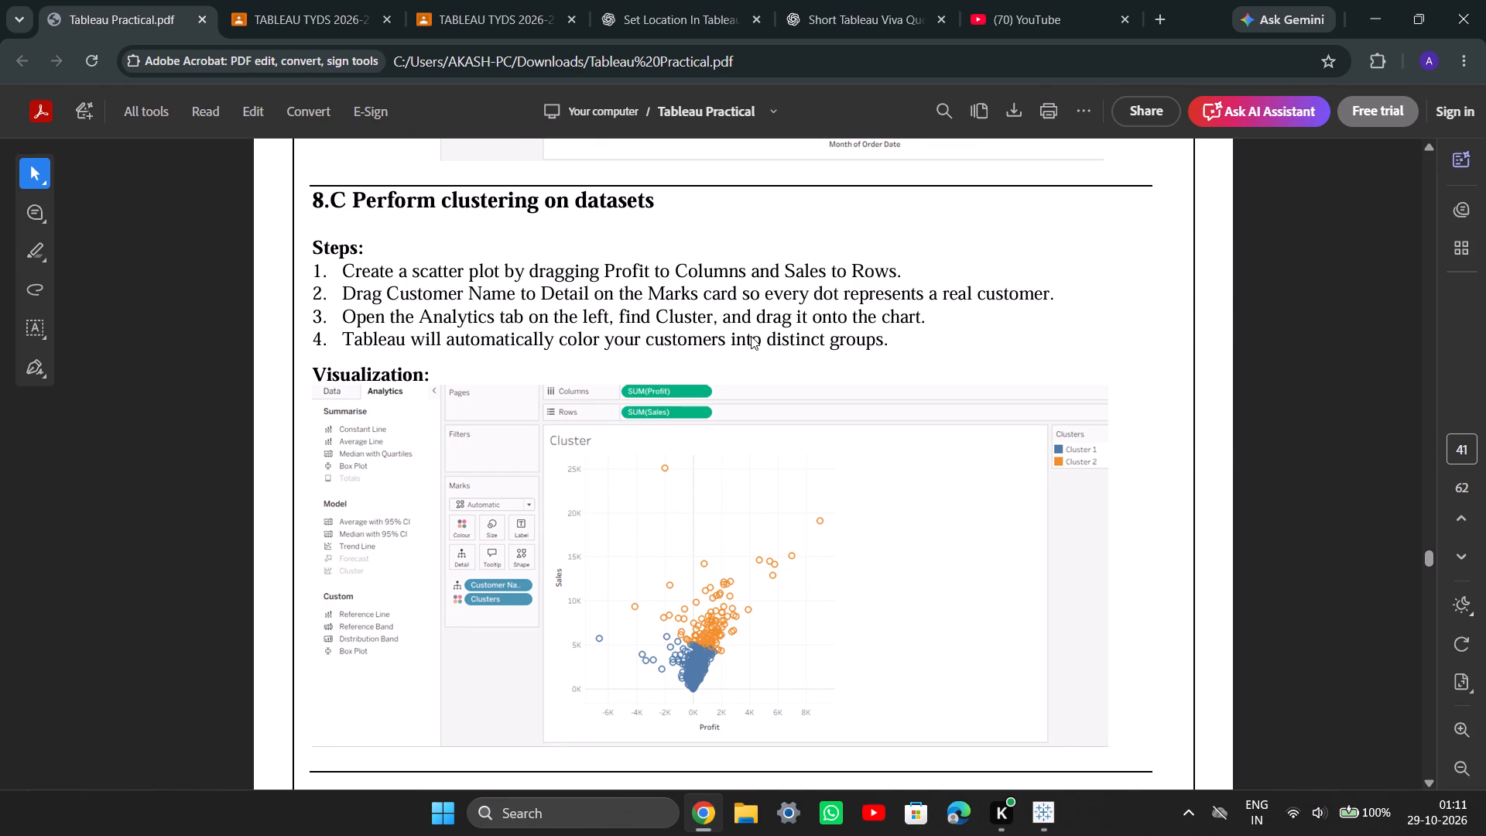
scroll(751, 336, down, 5)
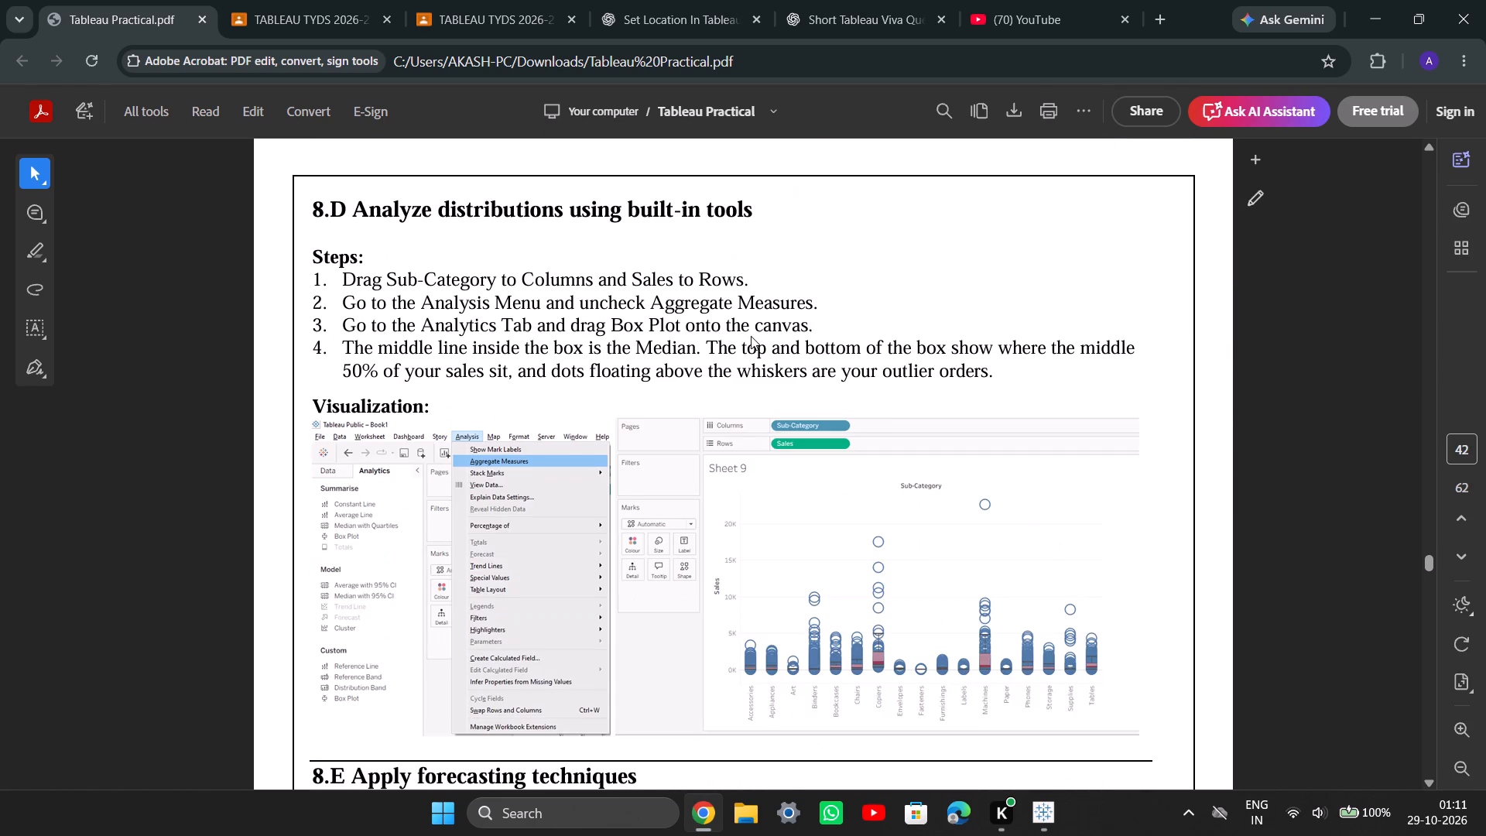
scroll(751, 336, down, 8)
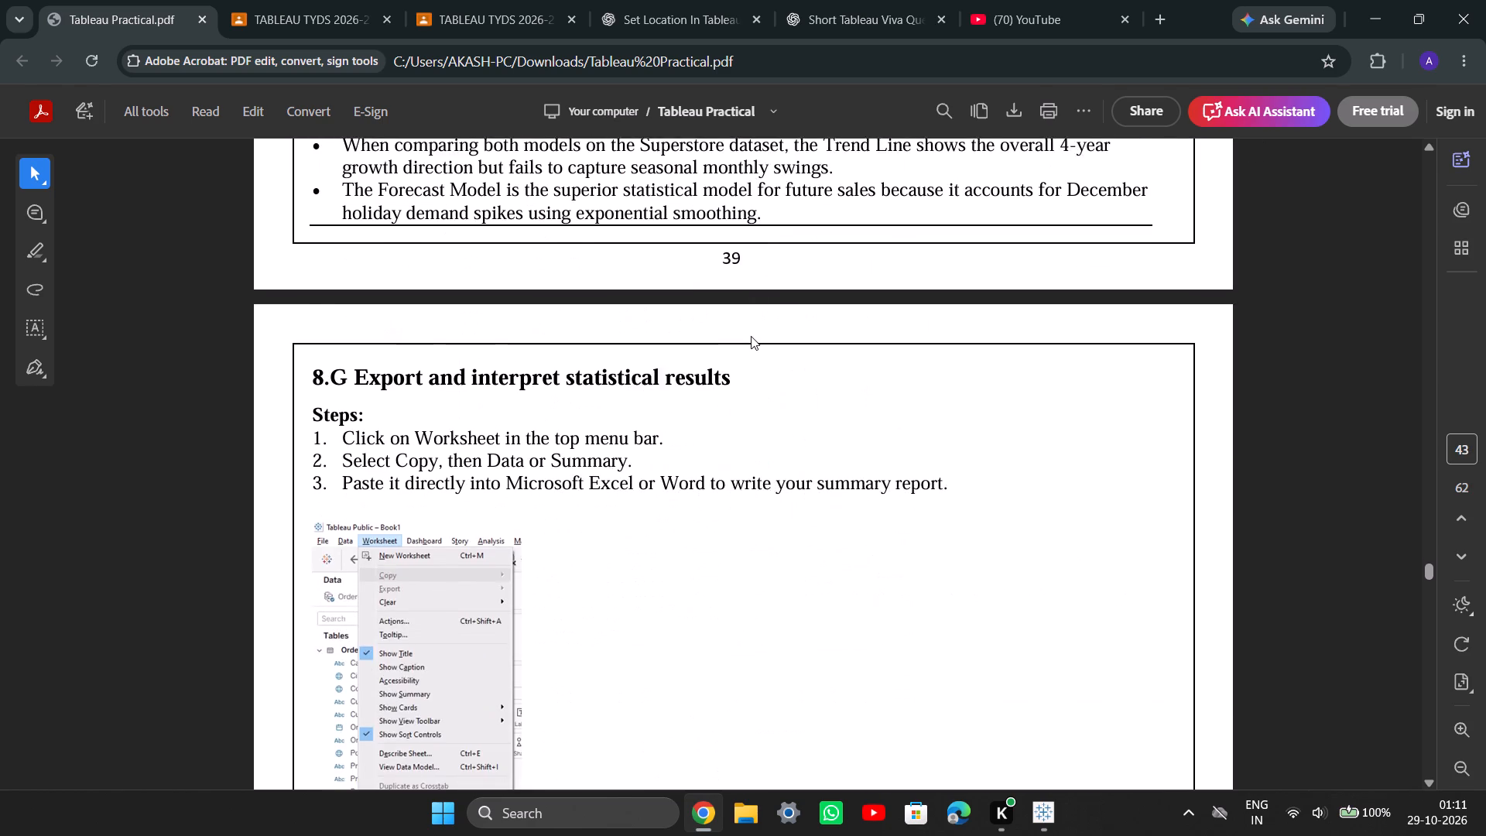
scroll(751, 336, down, 2)
scroll(751, 336, up, 4)
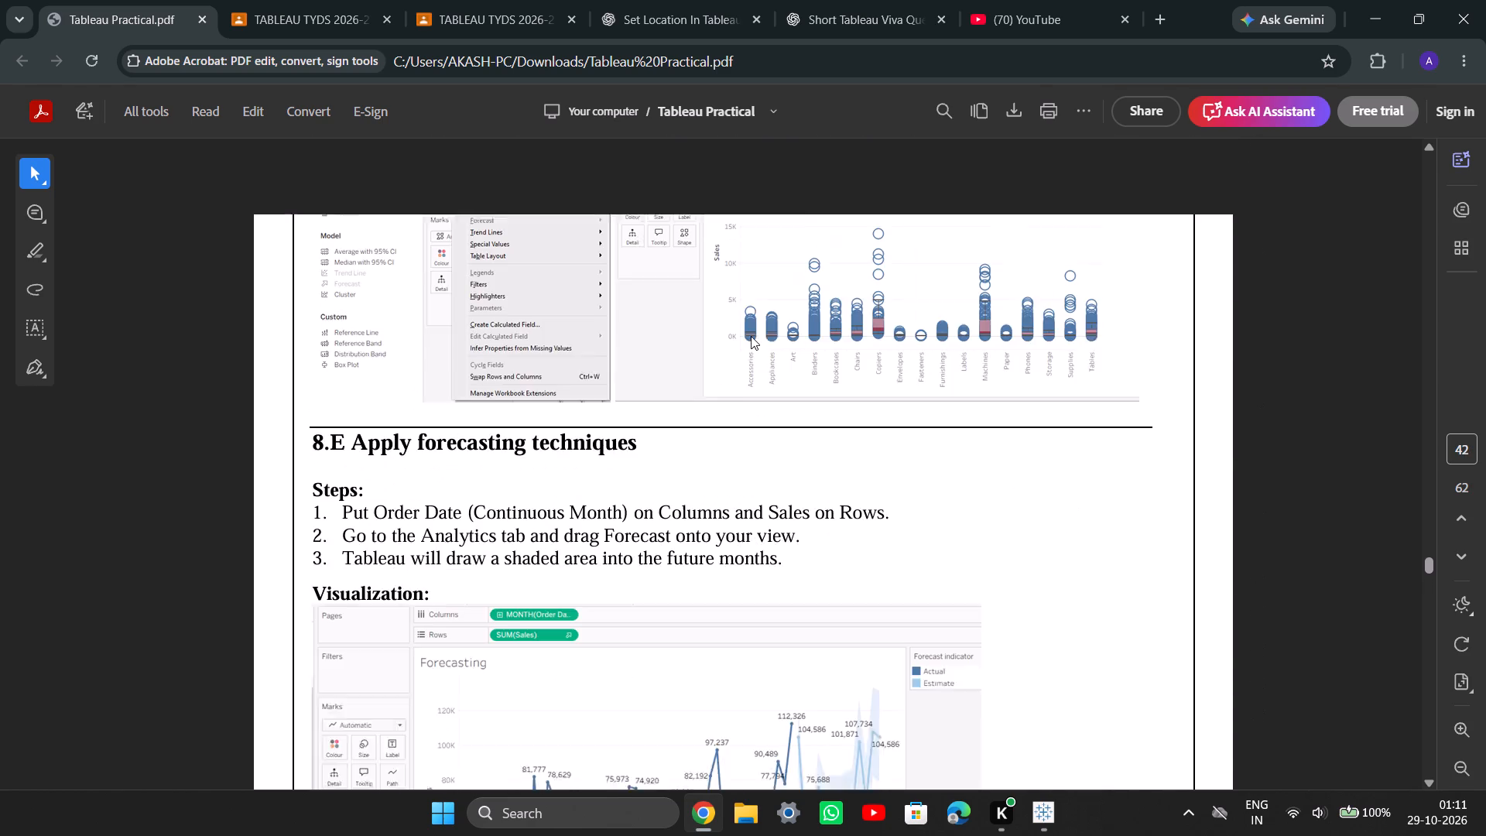
scroll(751, 336, up, 2)
scroll(751, 336, down, 1)
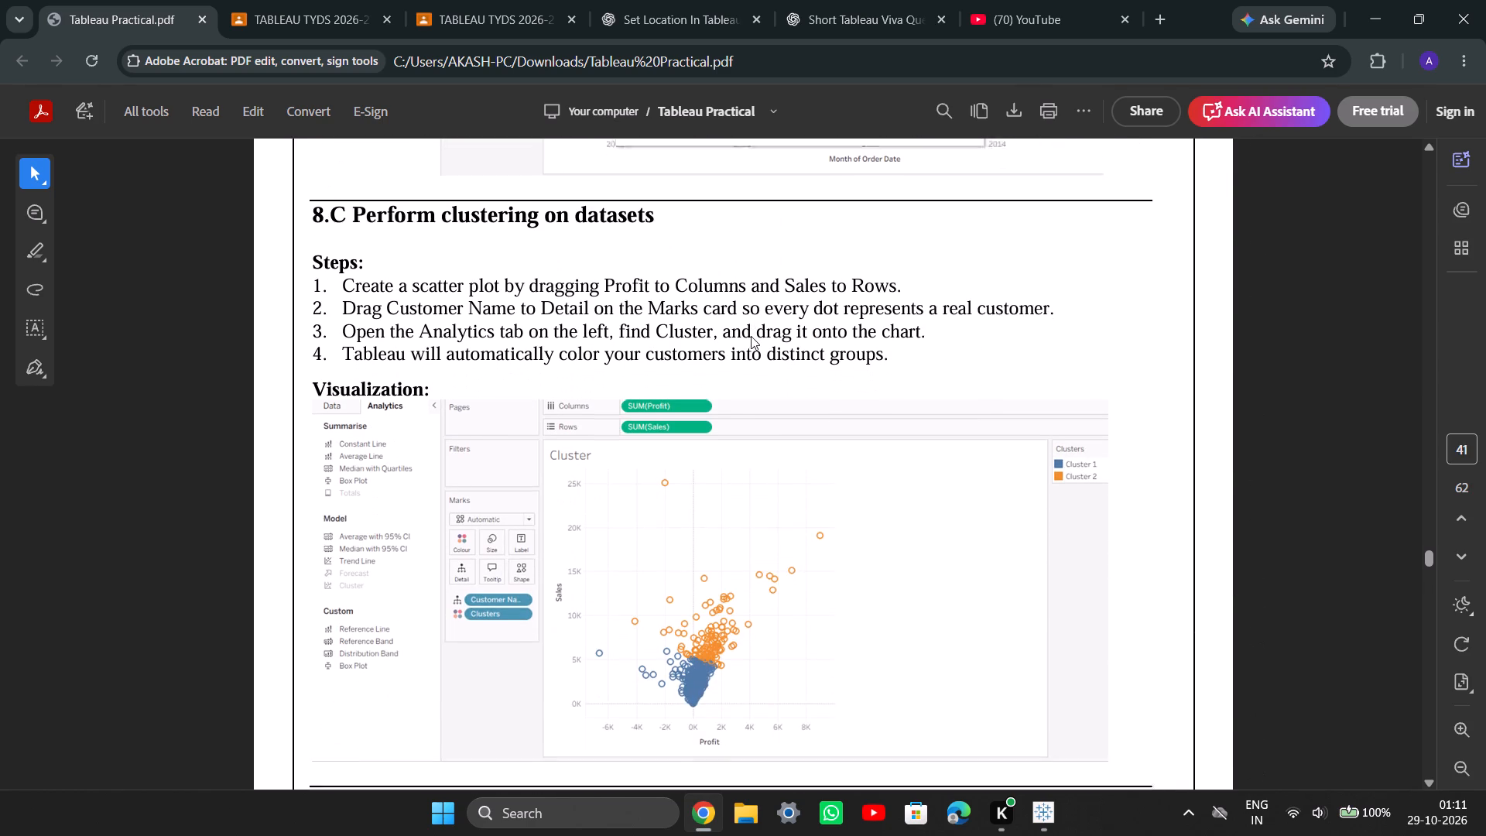
scroll(751, 336, down, 1)
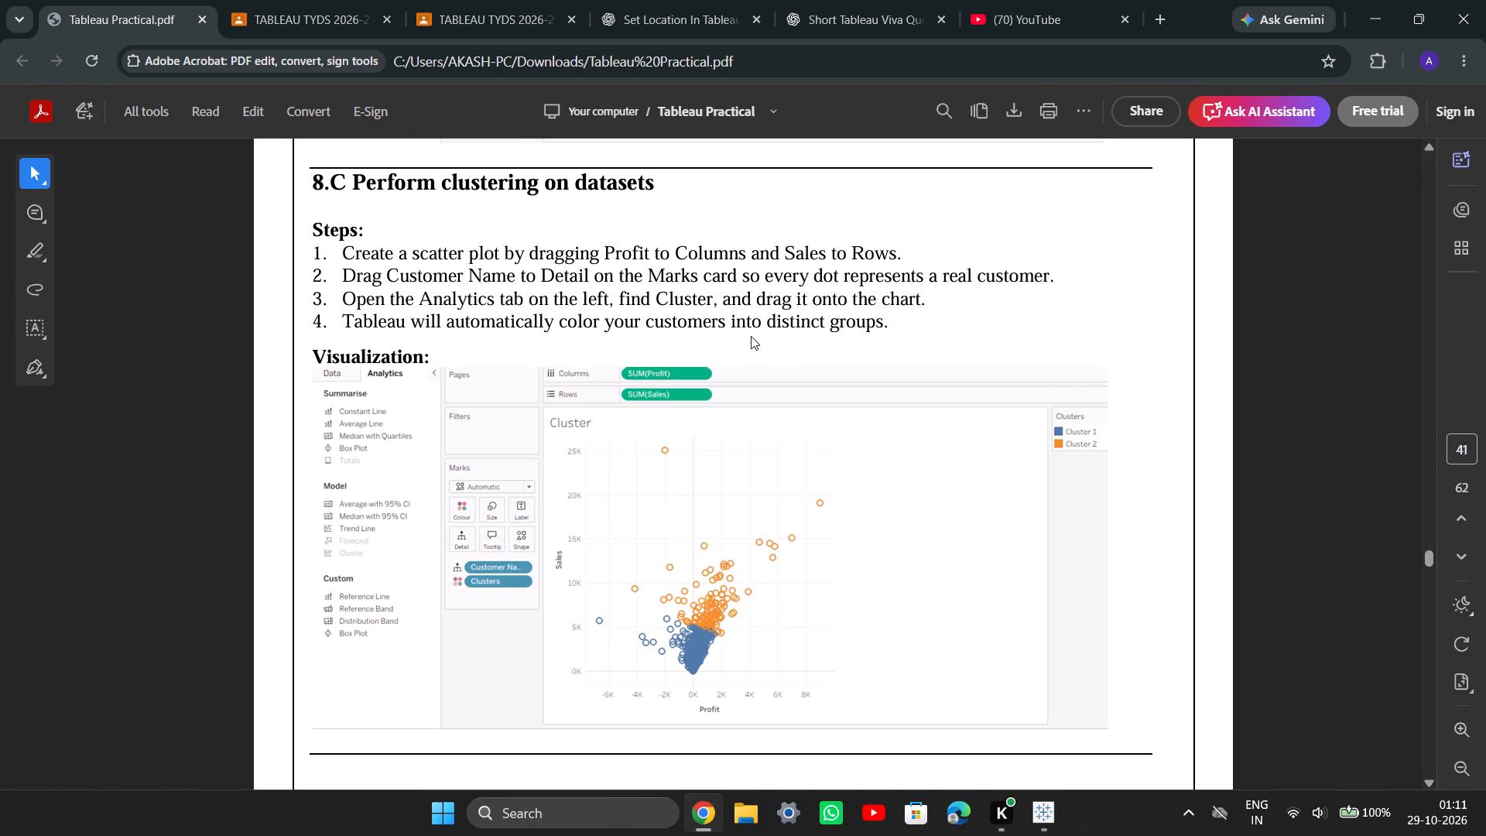